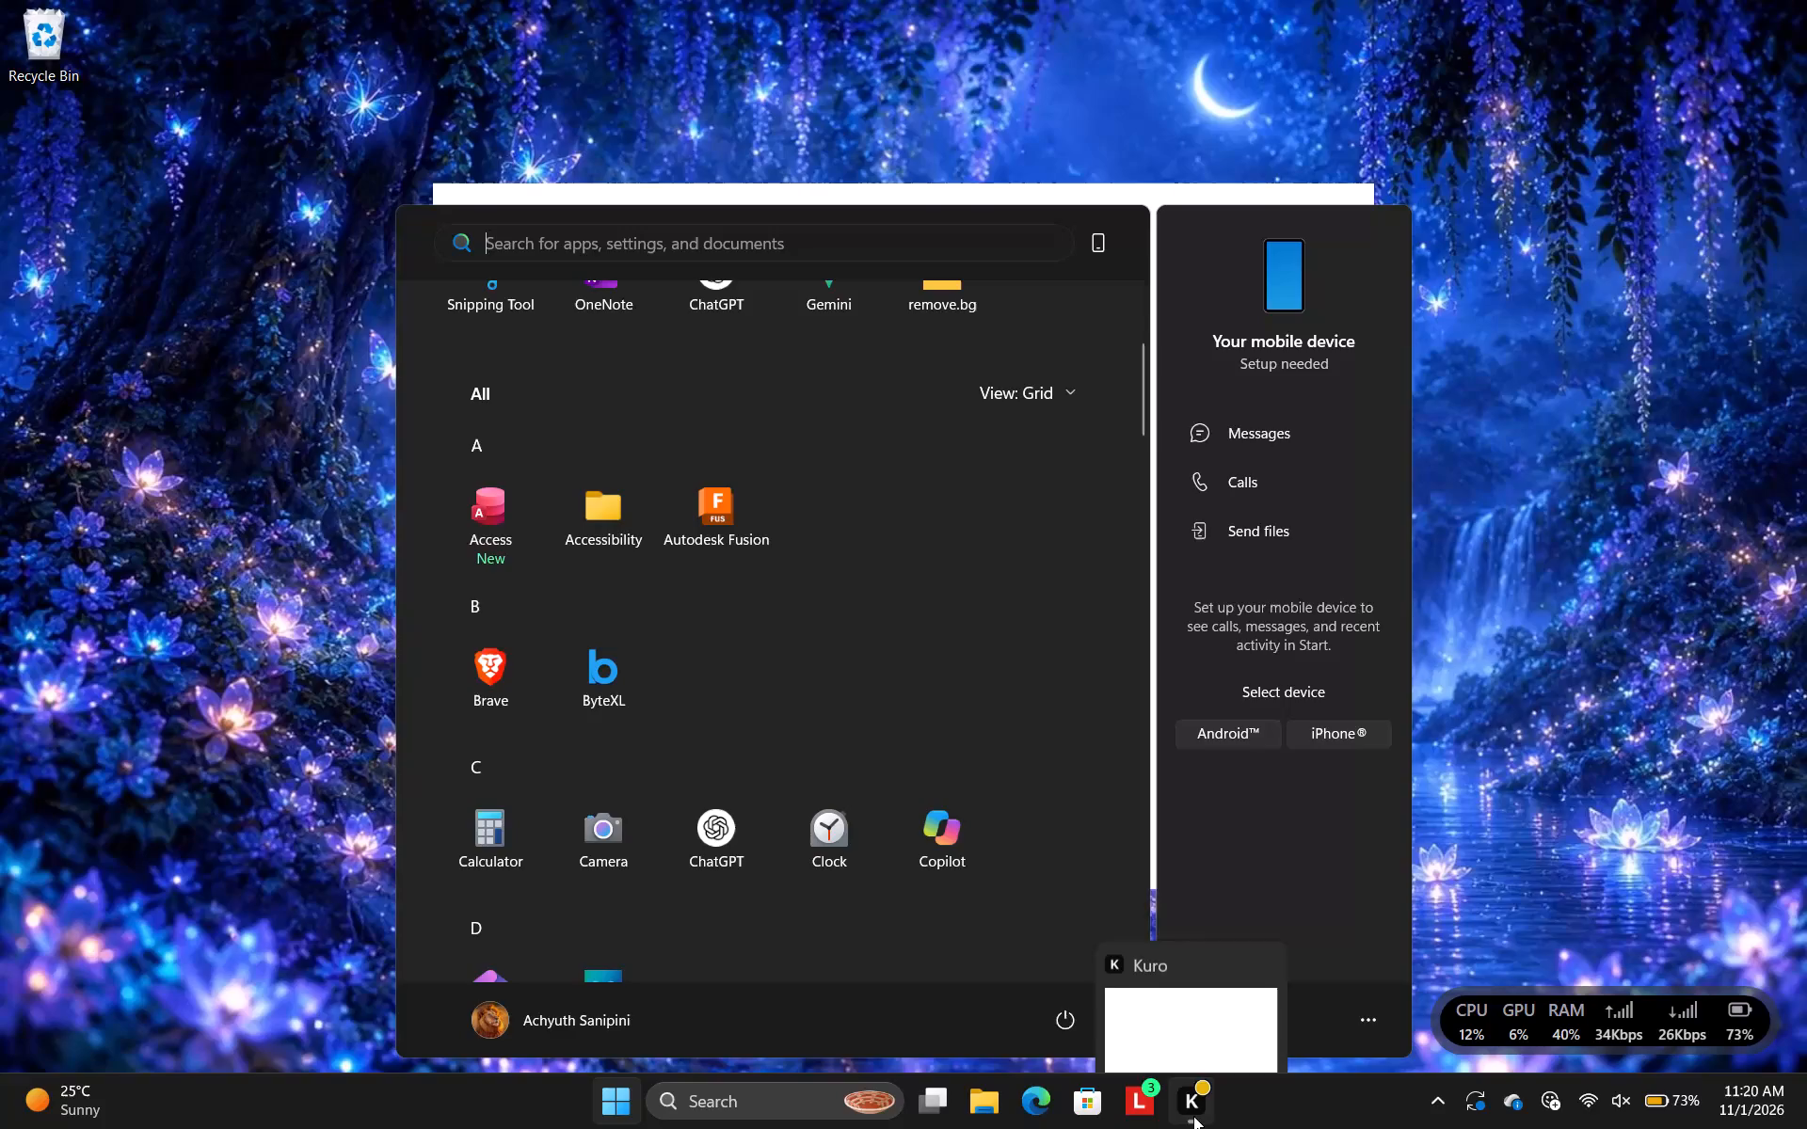
Launch Google Colab and open the recent notebook Untitled0.ipynb.
{"action": "scroll", "coordinate": [809, 676], "scroll_direction": "down", "scroll_amount": 4}
{"action": "scroll", "coordinate": [809, 676], "scroll_direction": "up", "scroll_amount": 1}
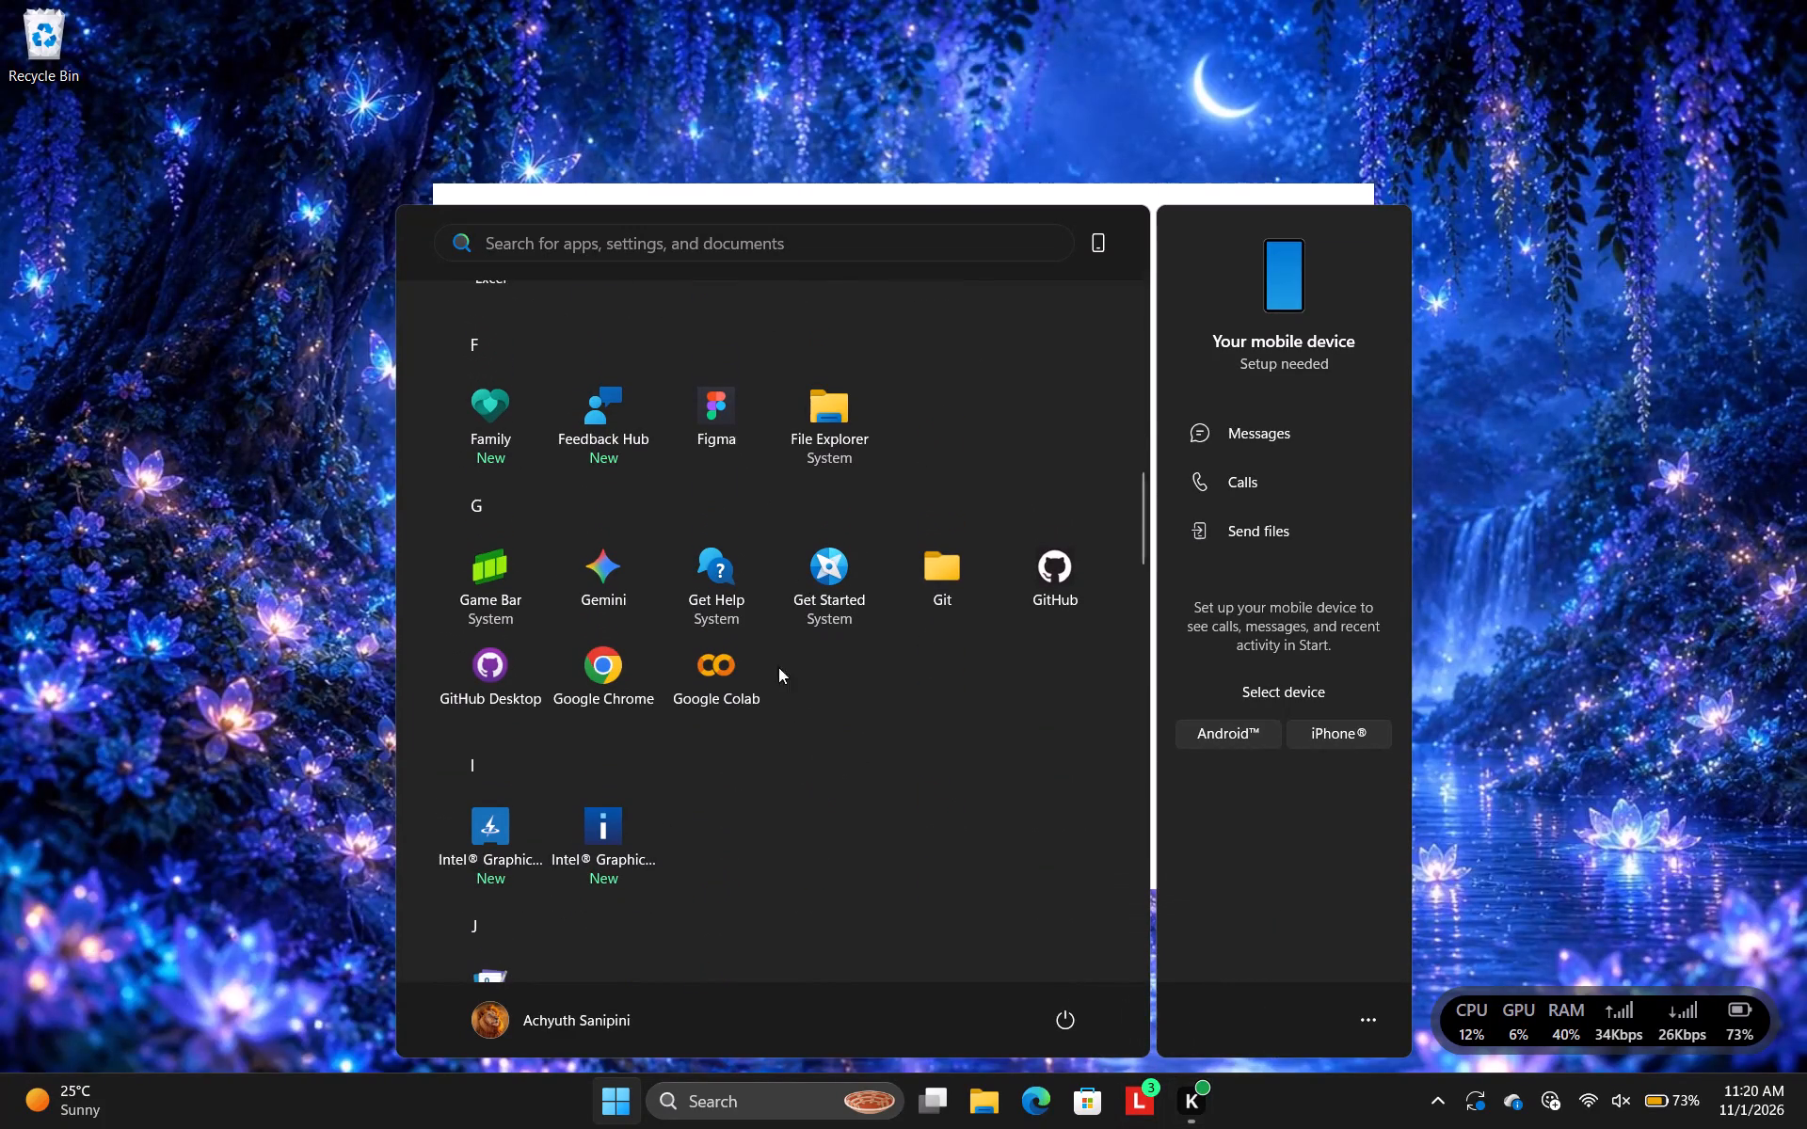
{"action": "left_click", "coordinate": [701, 671]}
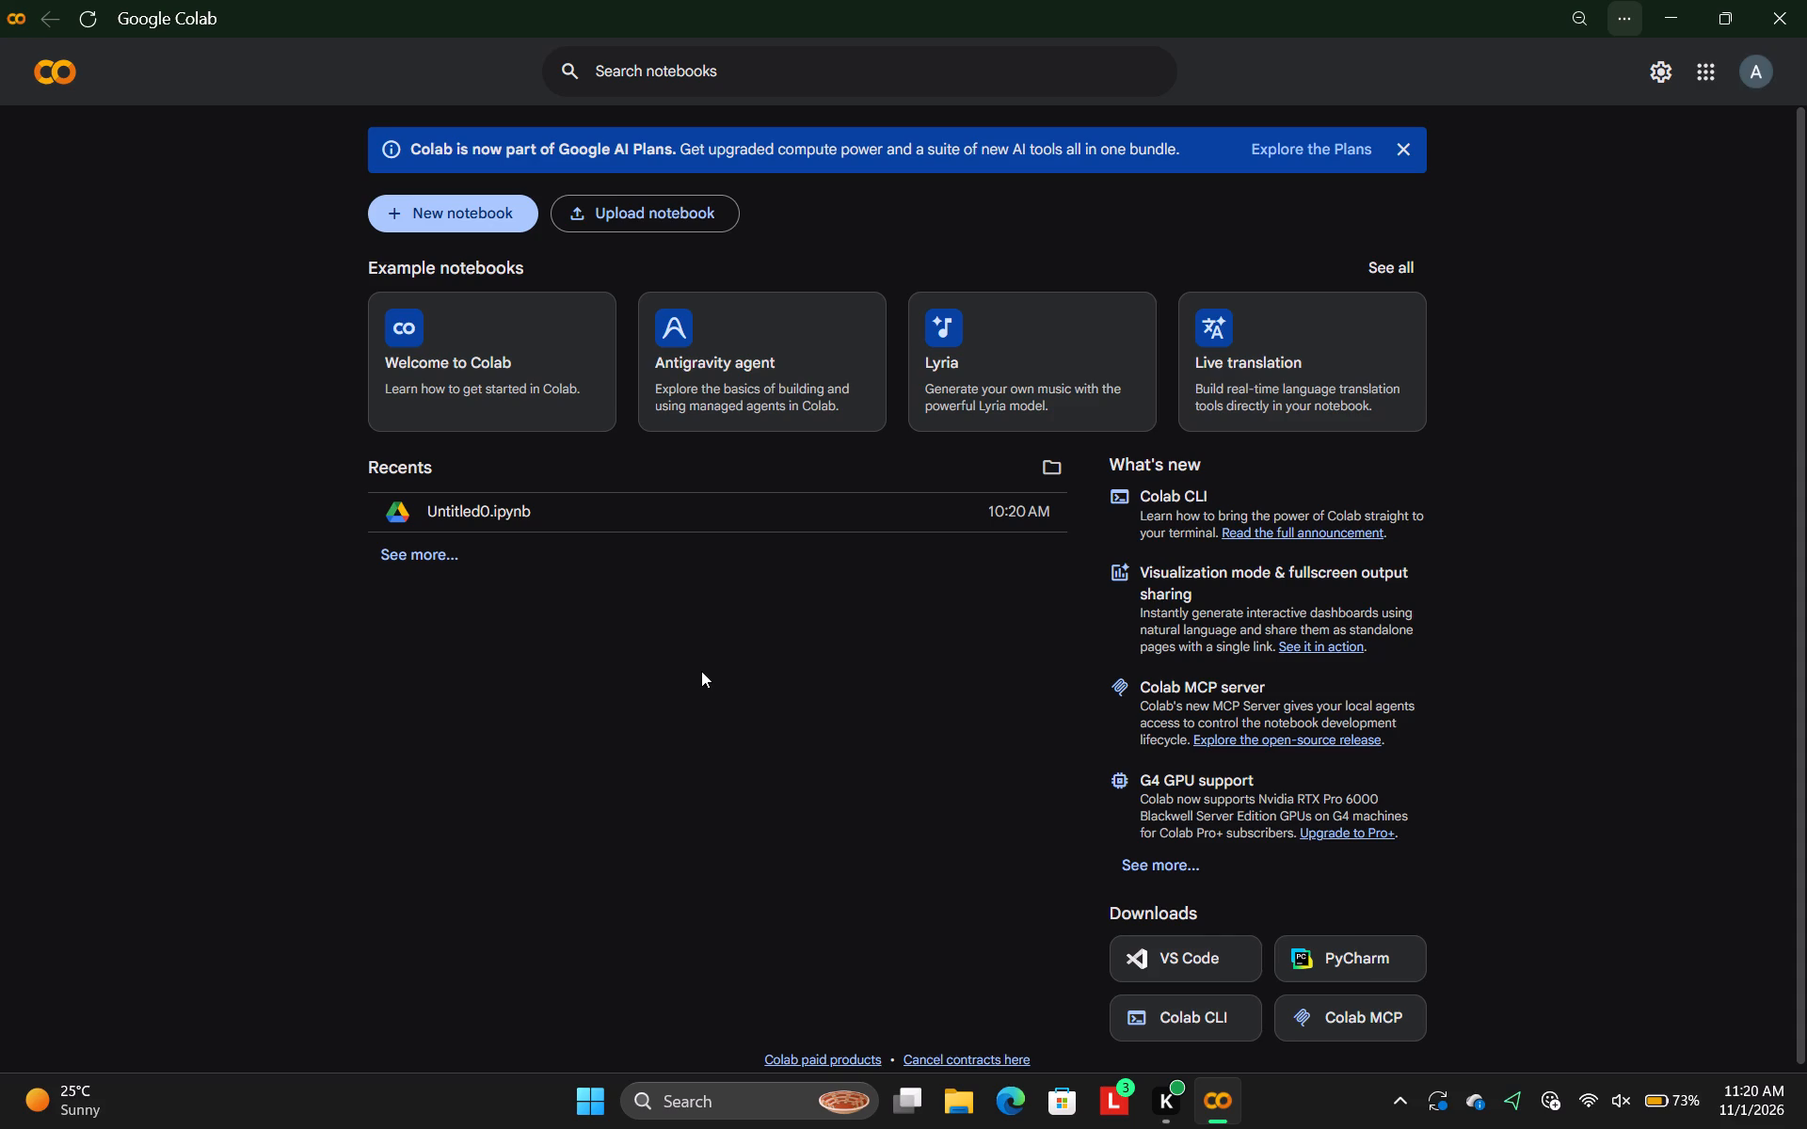
{"action": "double_click", "coordinate": [569, 513]}
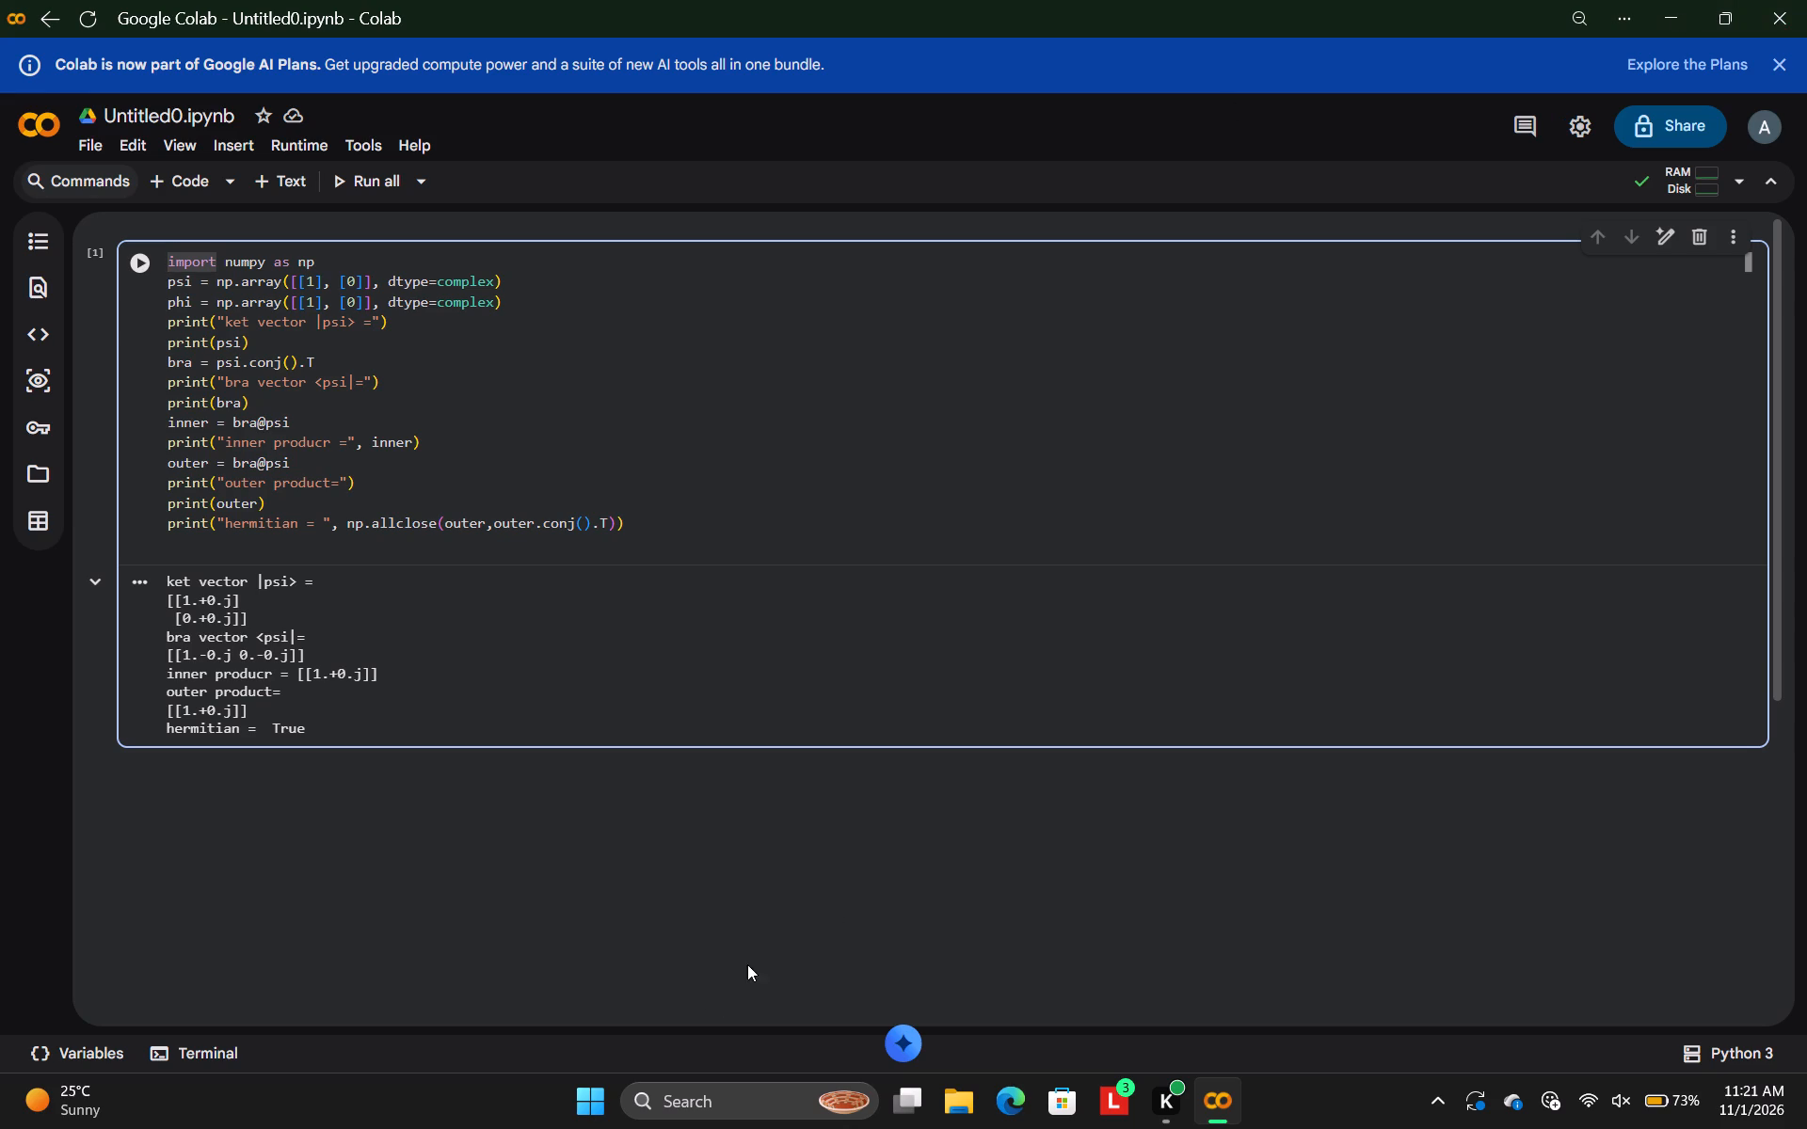
Launch Figma and close the Google Colab window.
{"action": "left_click", "coordinate": [599, 1097]}
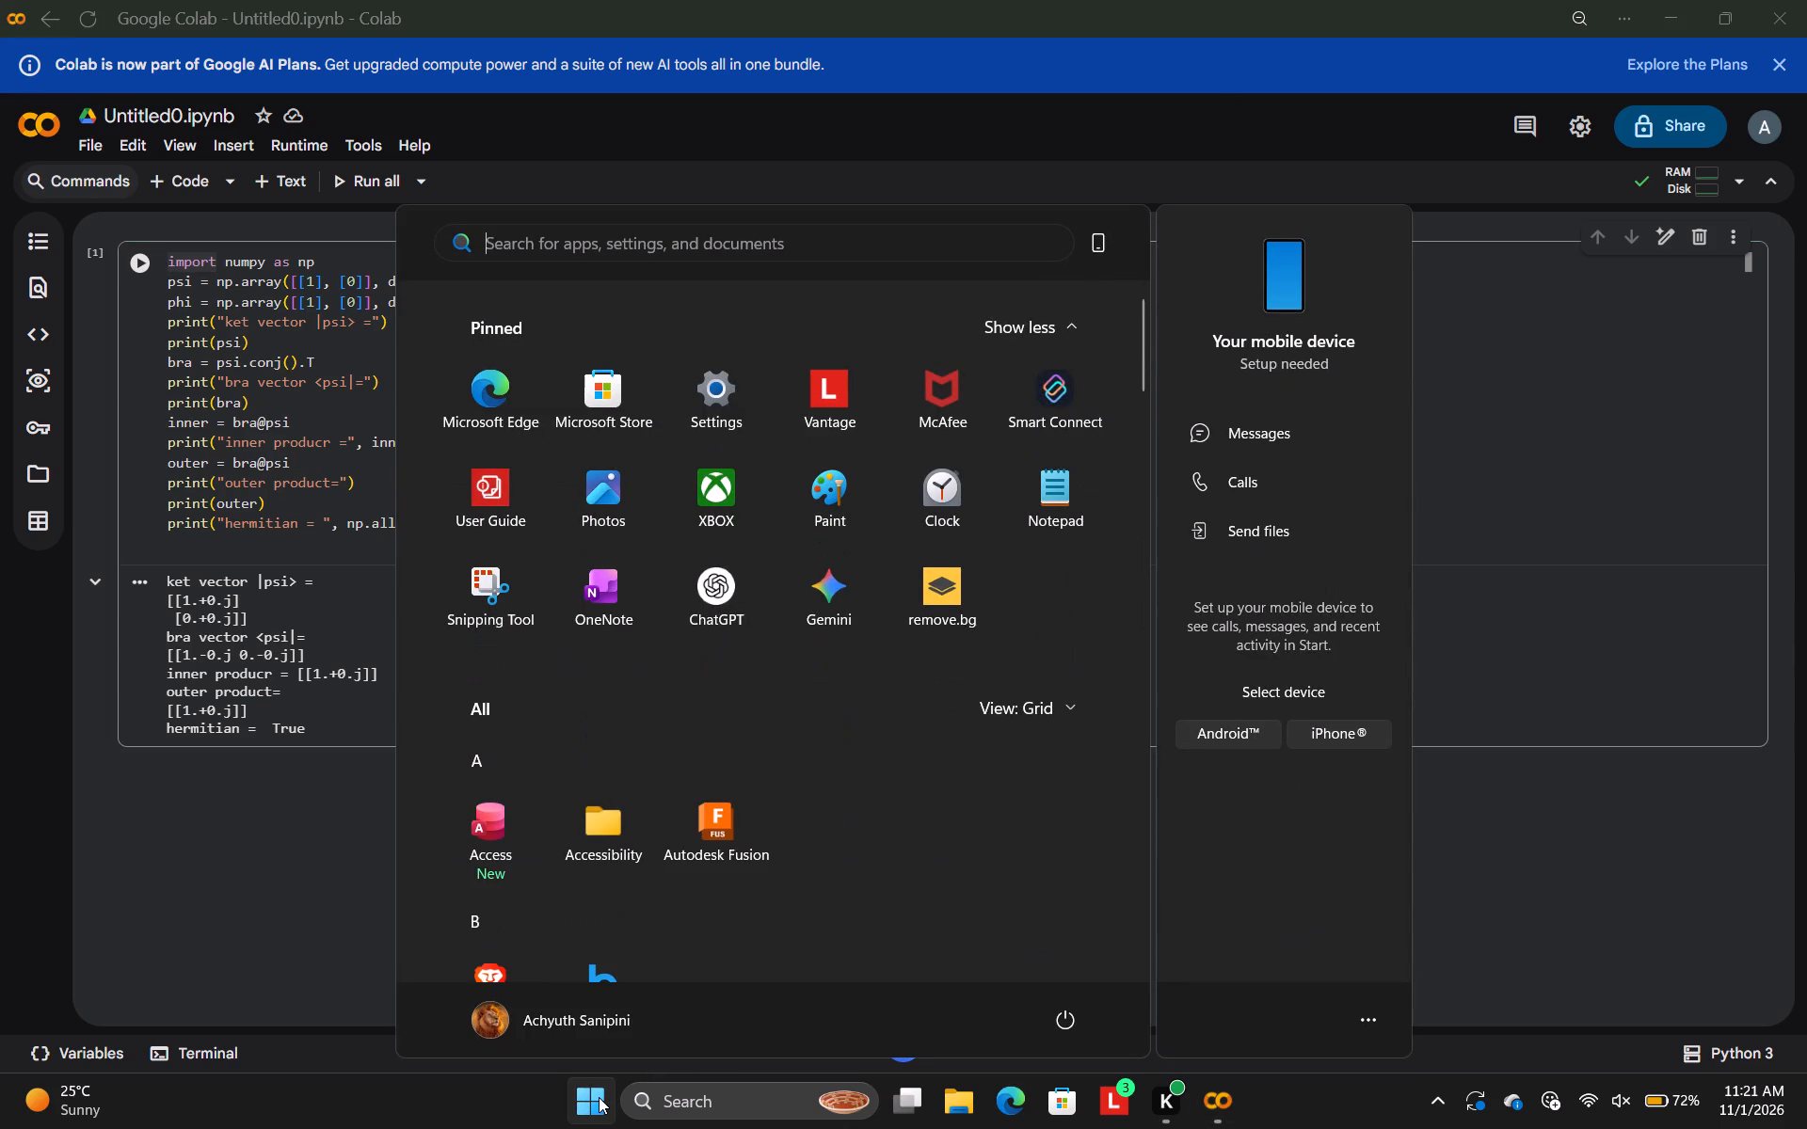
{"action": "scroll", "coordinate": [864, 901], "scroll_direction": "down", "scroll_amount": 3}
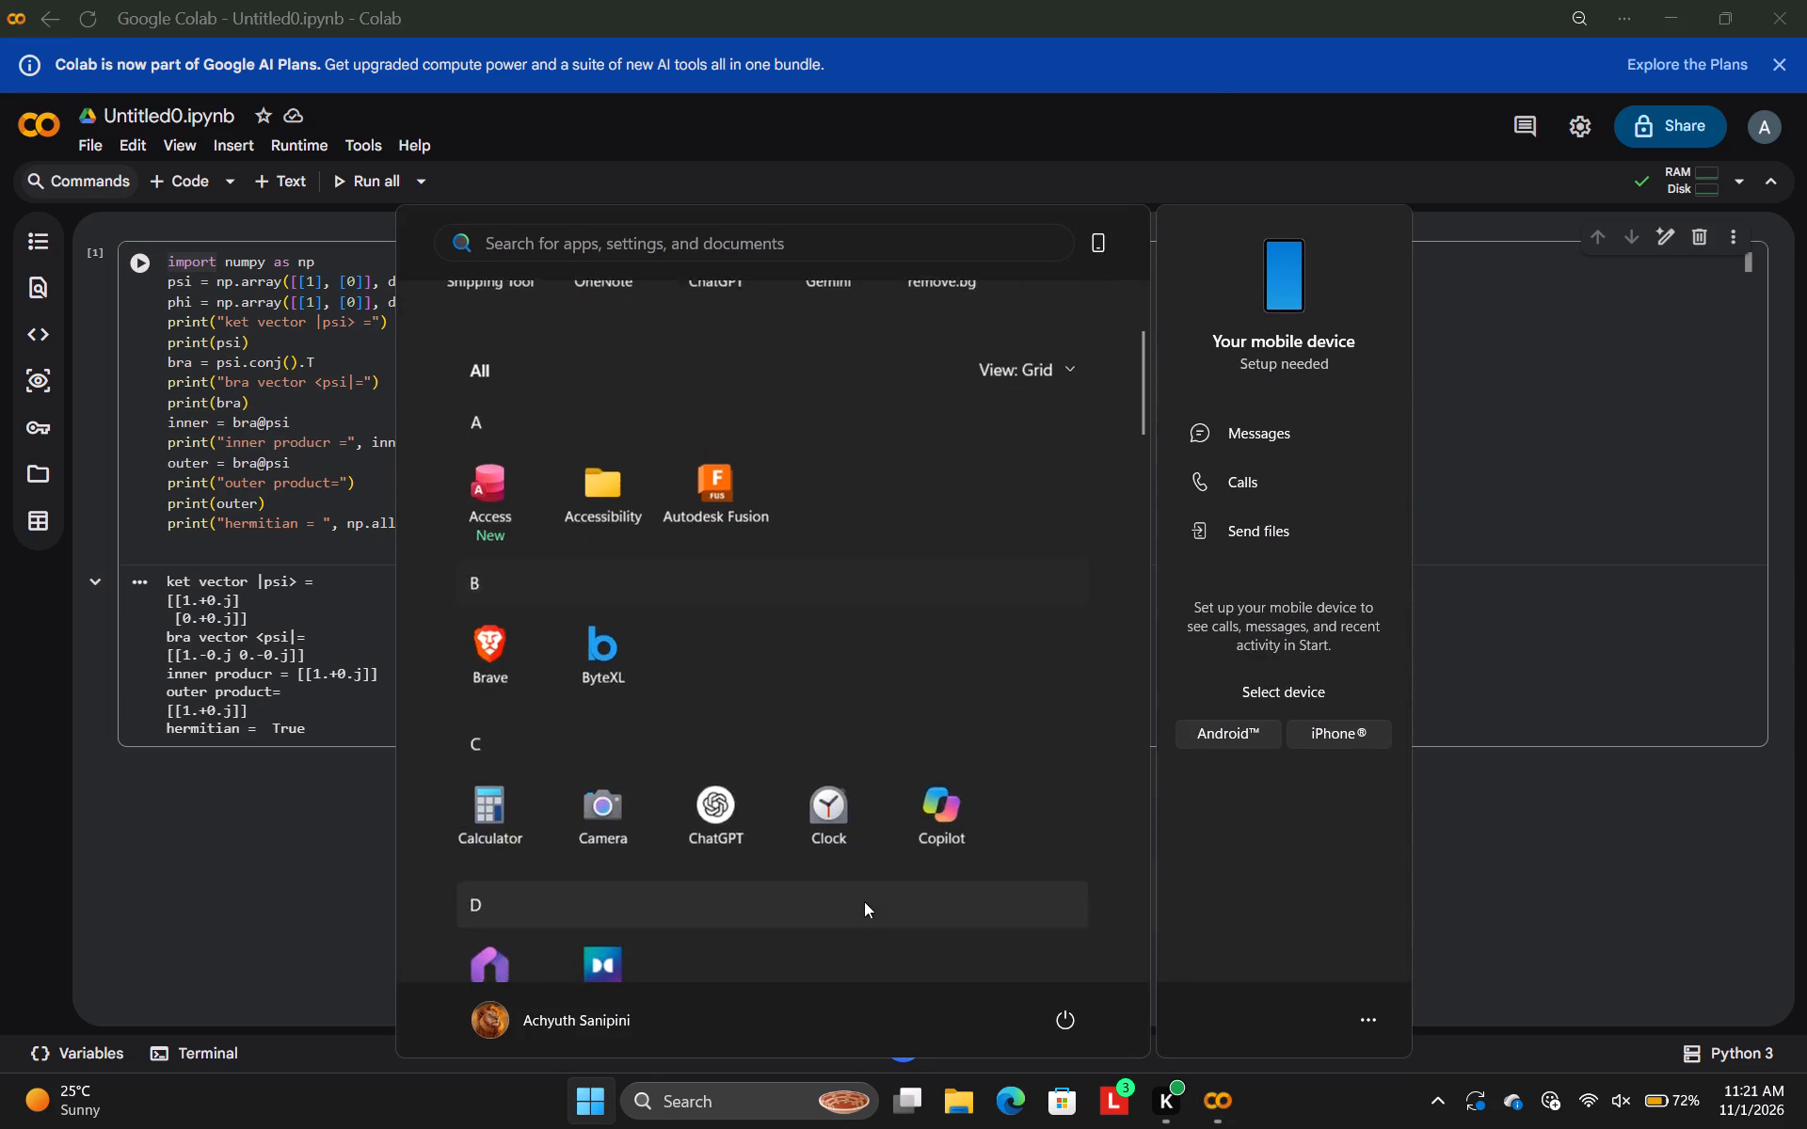
{"action": "scroll", "coordinate": [864, 901], "scroll_direction": "down", "scroll_amount": 4}
{"action": "left_click", "coordinate": [717, 592]}
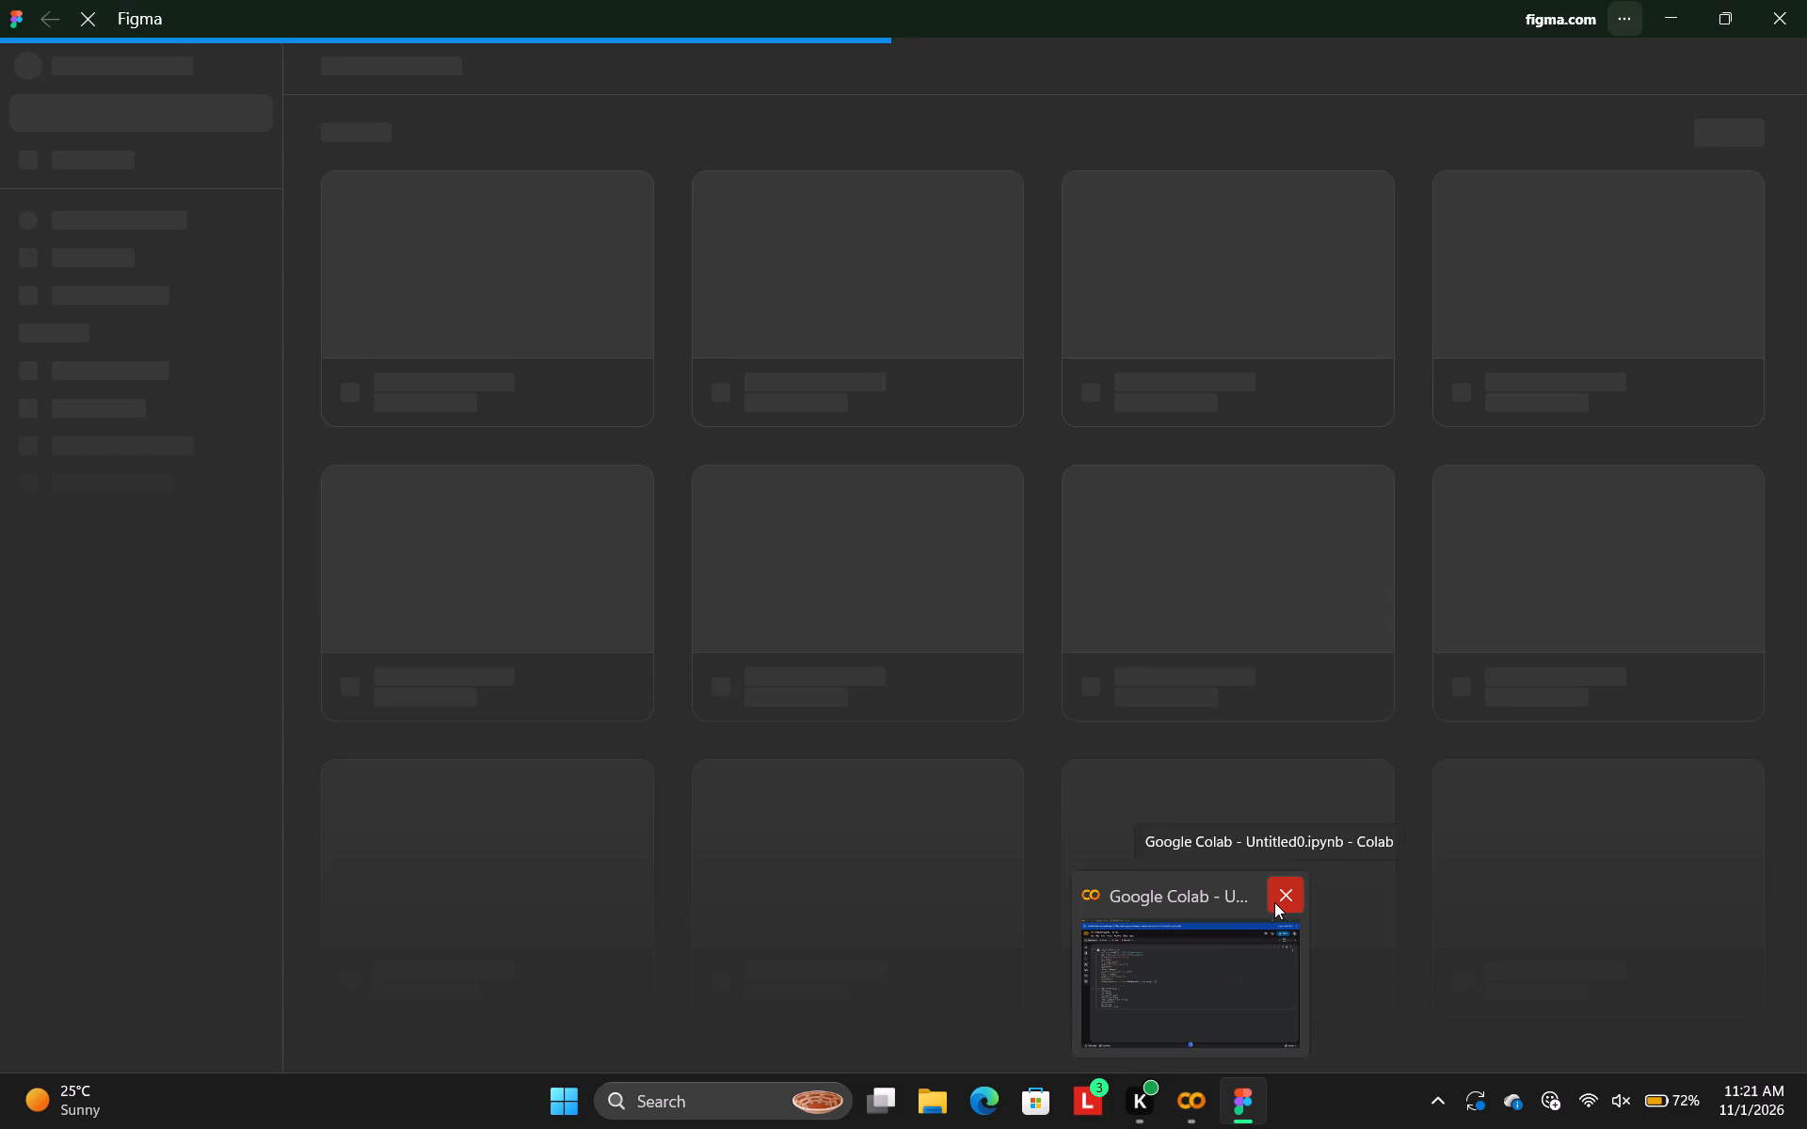
{"action": "left_click", "coordinate": [1274, 902]}
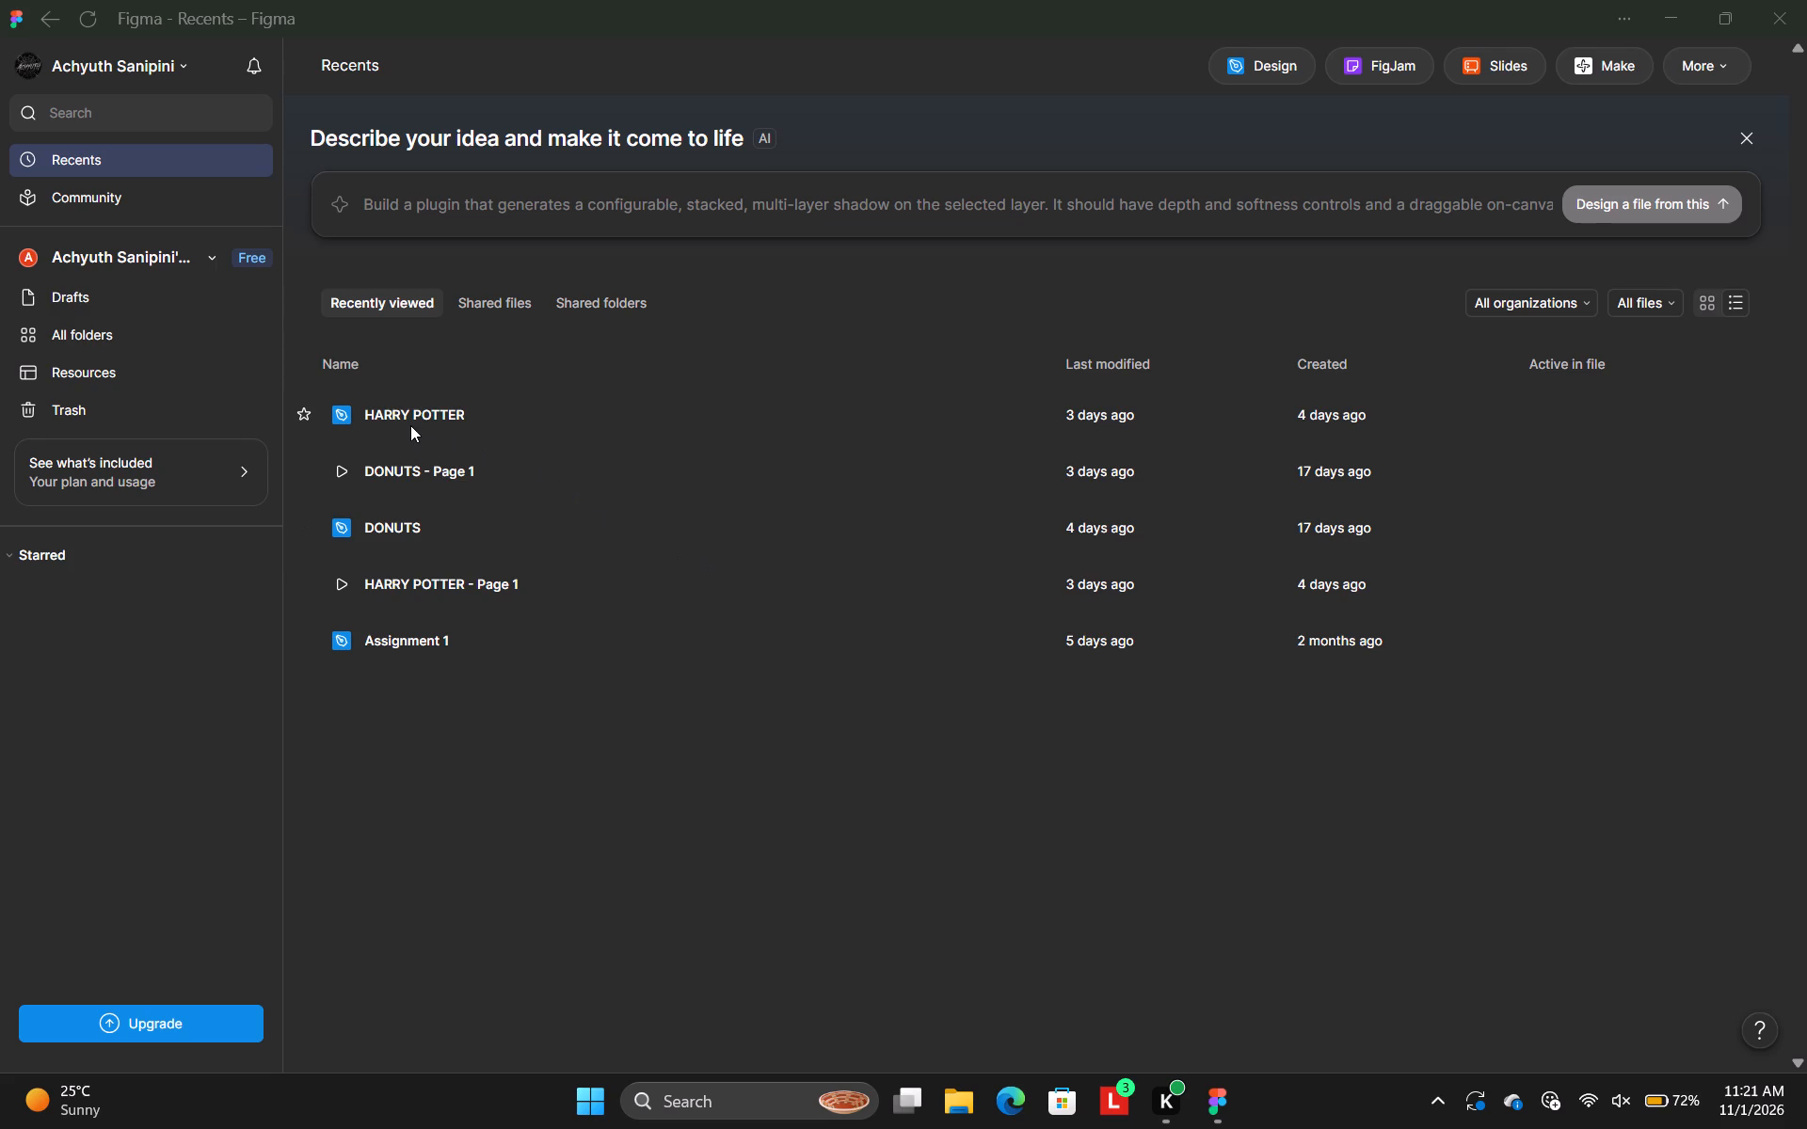
Open the HARRY POTTER design file from the recent files.
{"action": "double_click", "coordinate": [391, 406]}
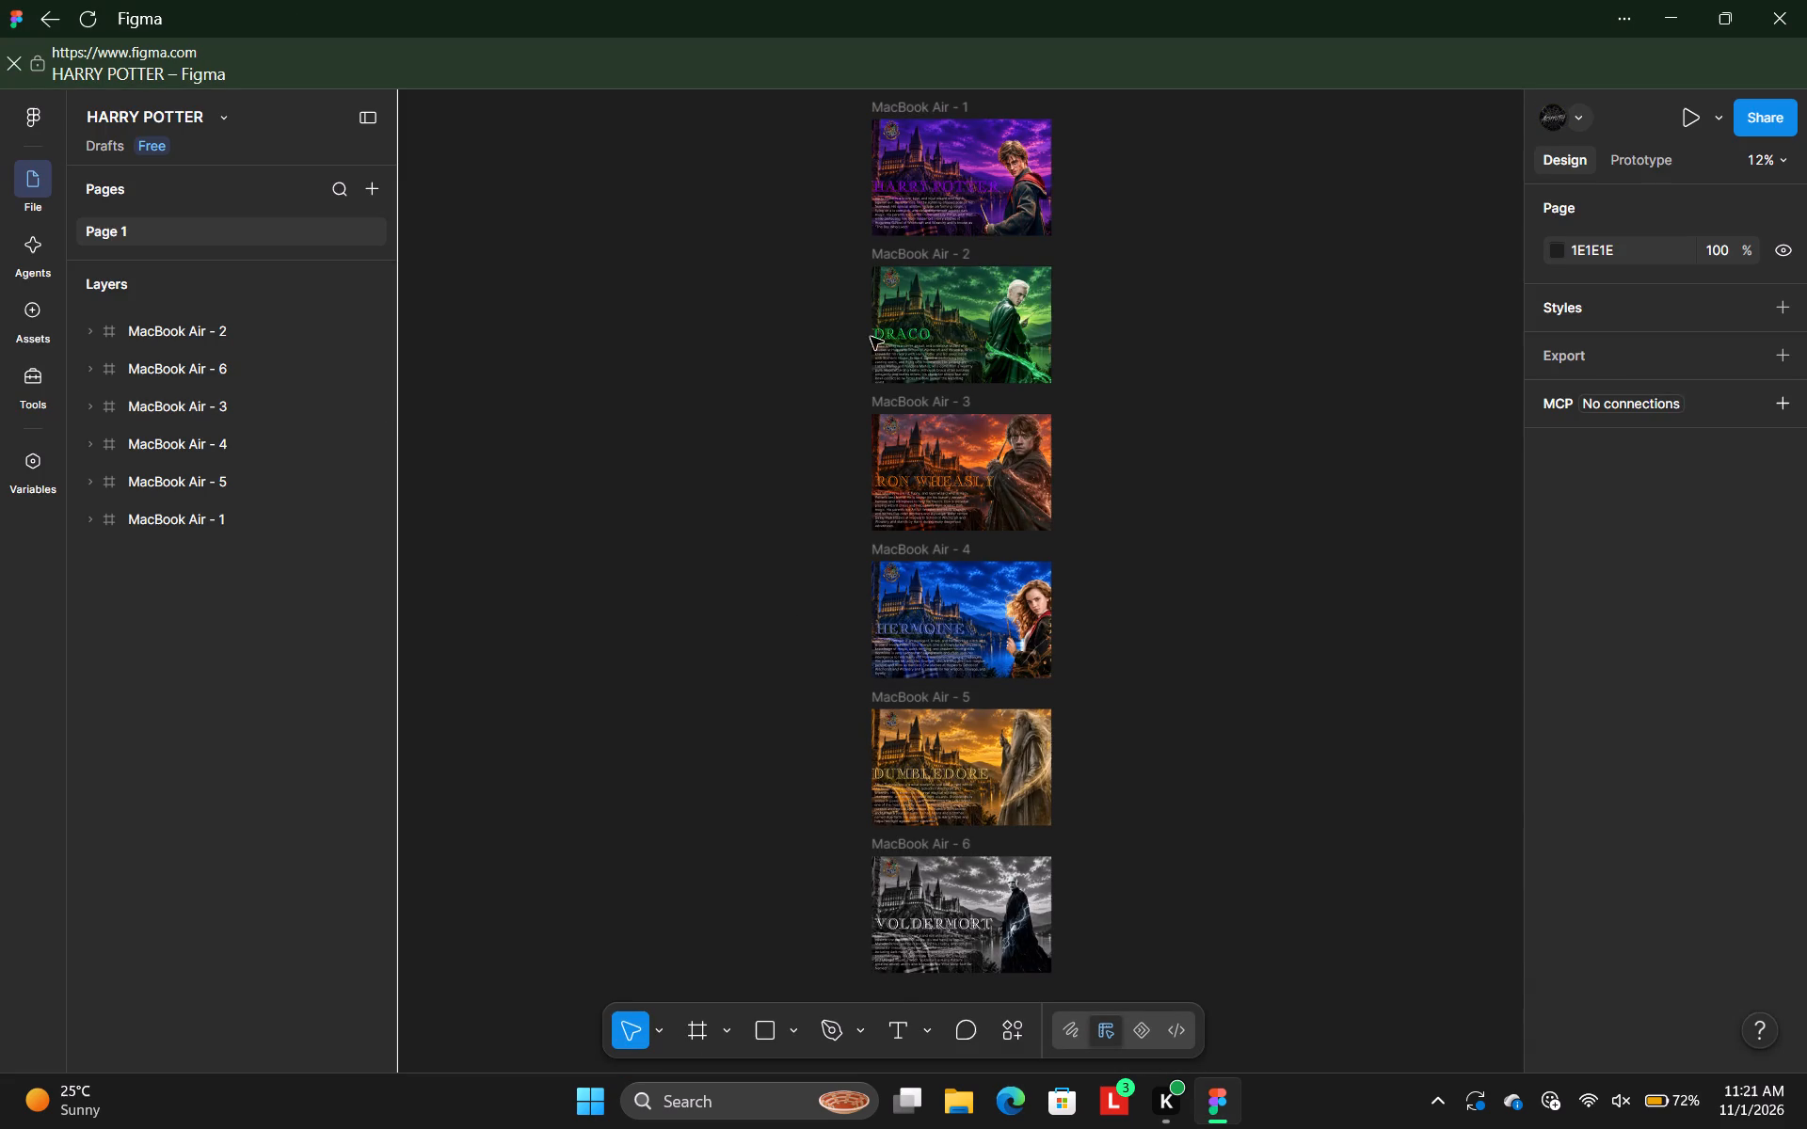
Examine the prototype connections between the MacBook Air frames on Page 1.
{"action": "scroll", "coordinate": [1085, 365], "scroll_direction": "up", "scroll_amount": 3}
{"action": "scroll", "coordinate": [1085, 365], "scroll_direction": "down", "scroll_amount": 1}
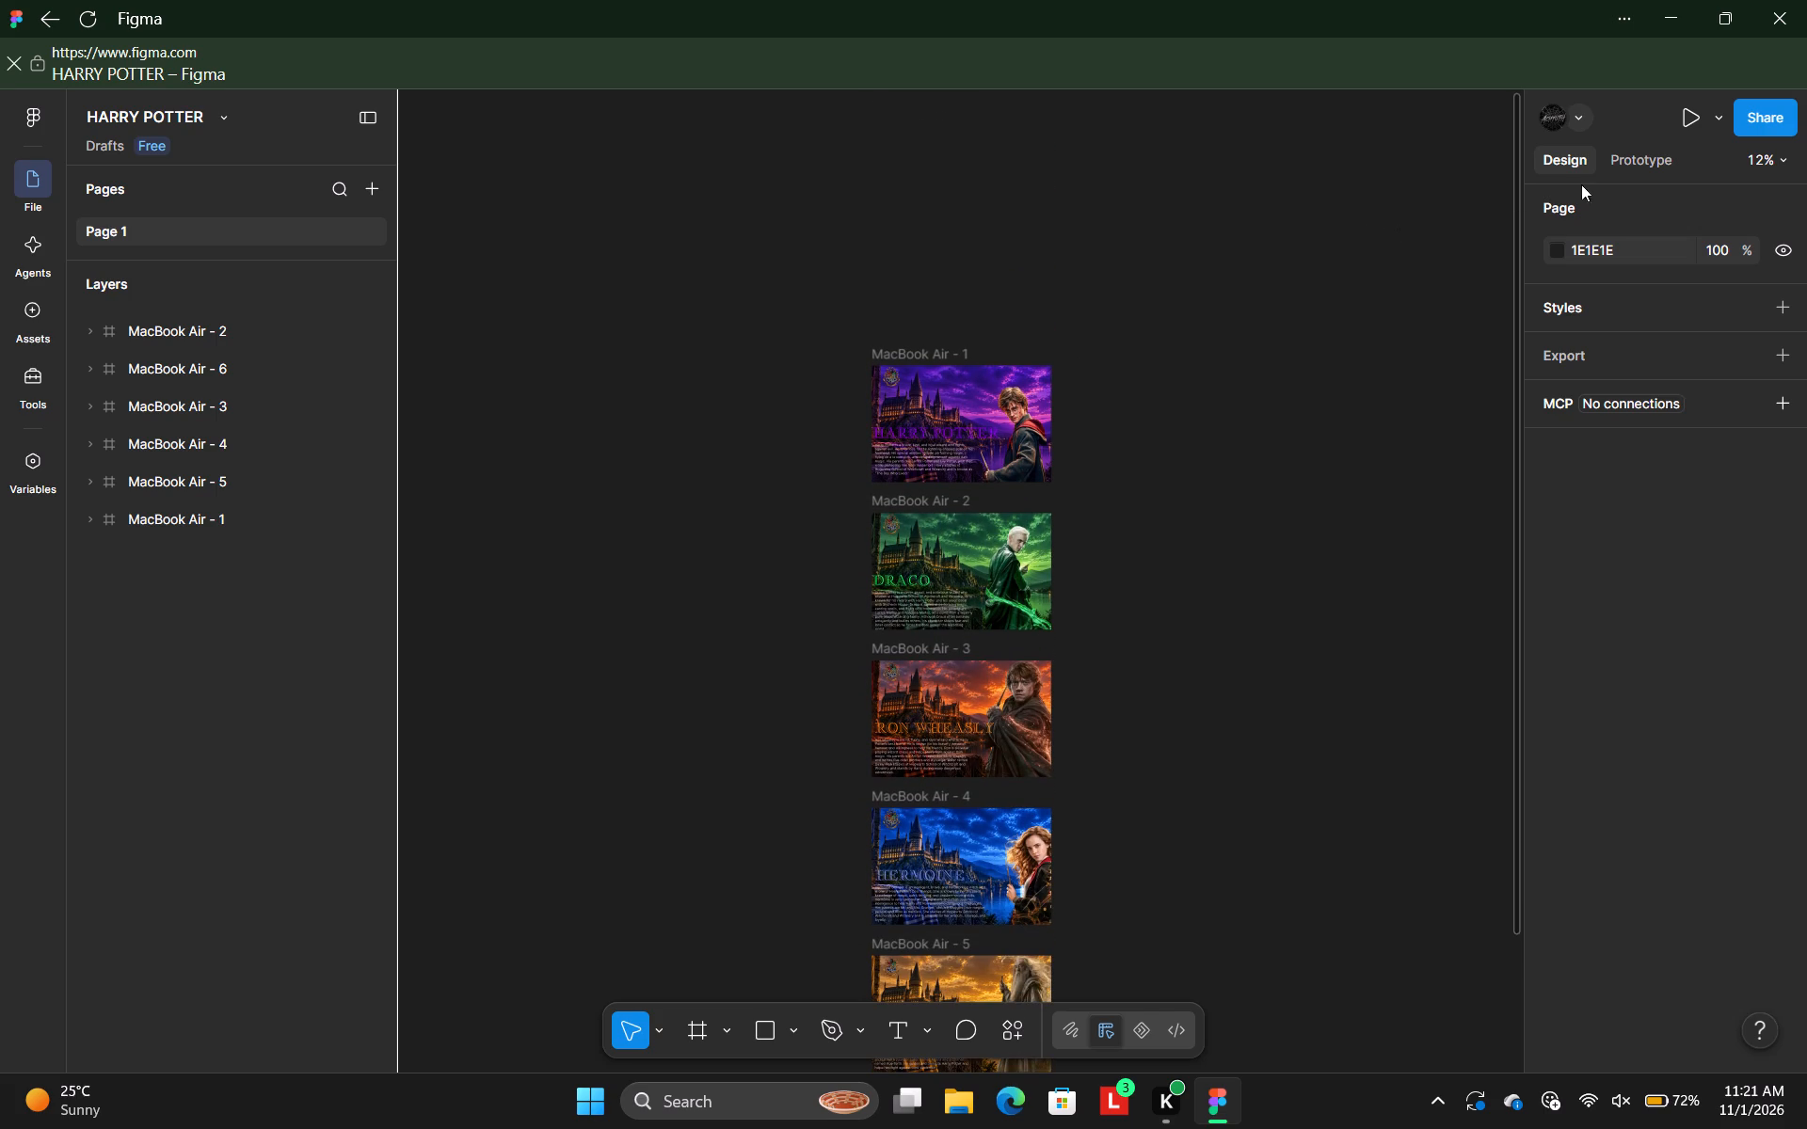
{"action": "left_click", "coordinate": [1636, 151]}
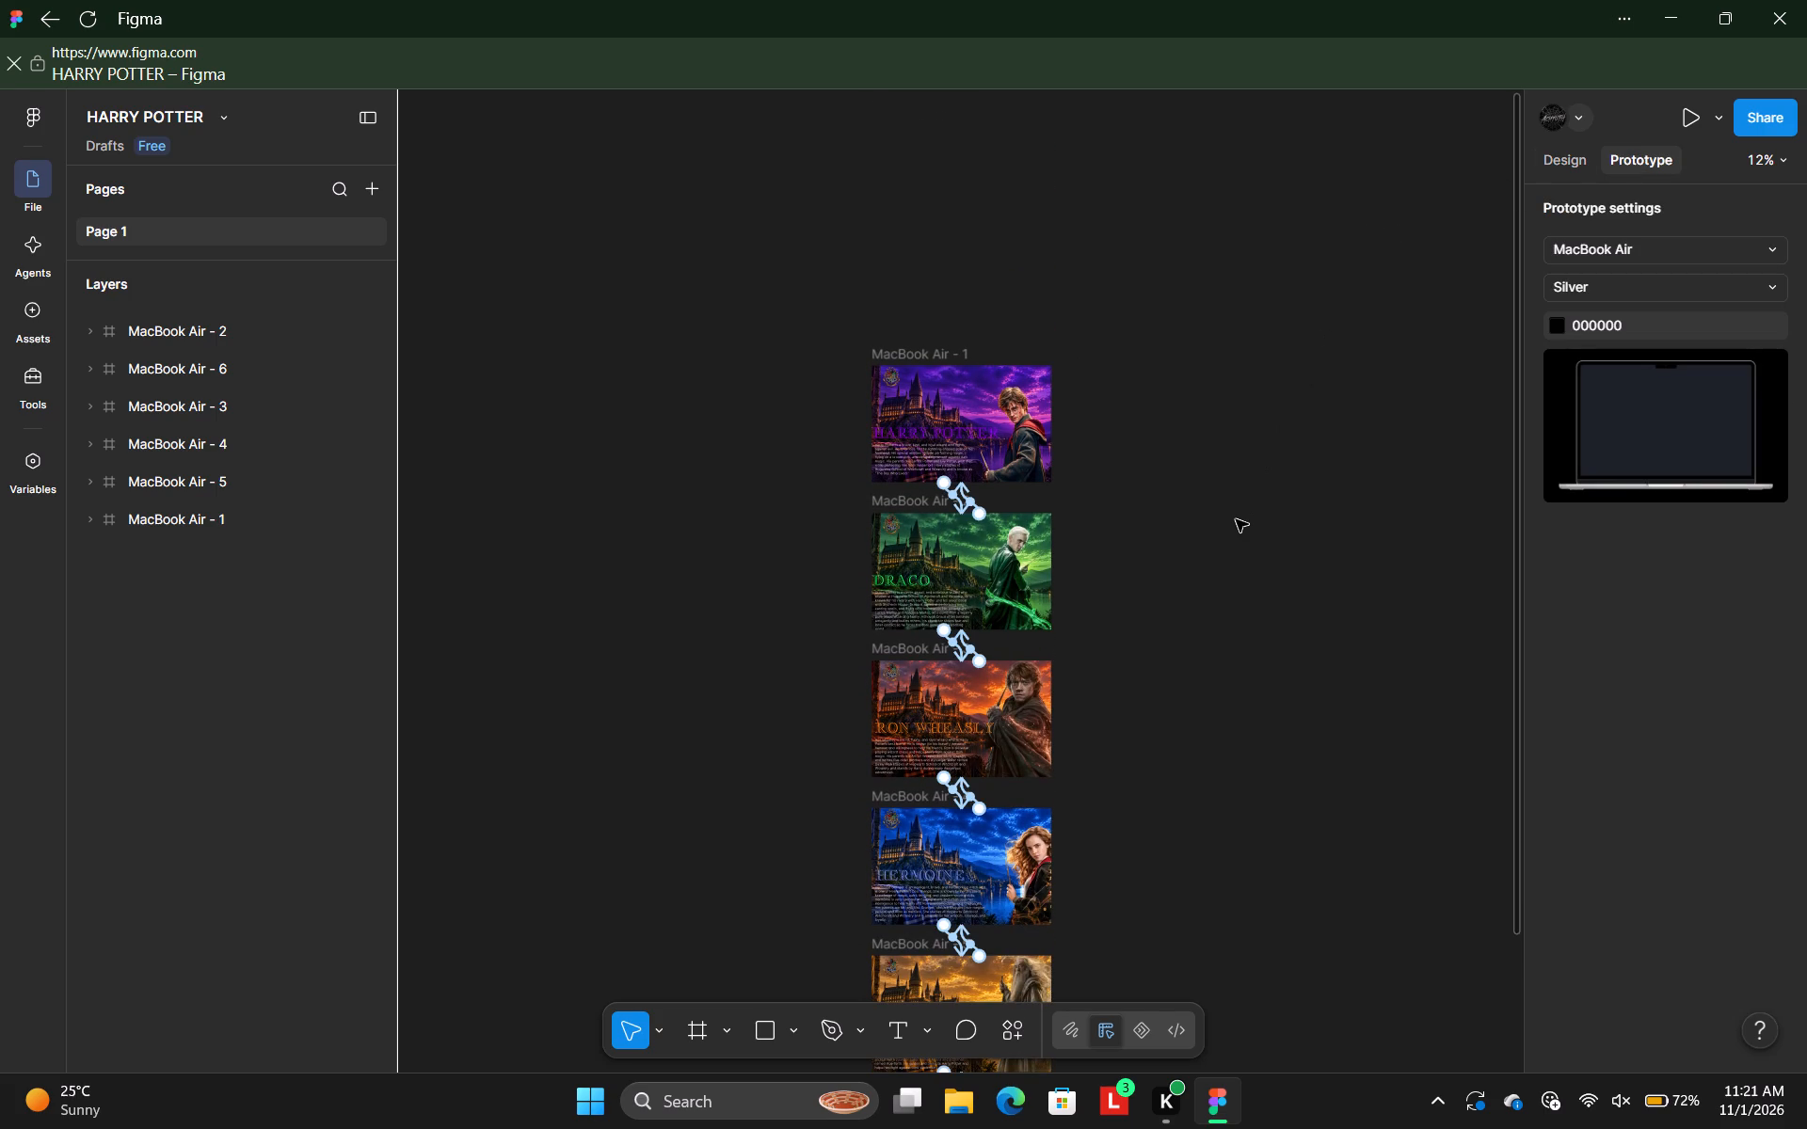
{"action": "scroll", "coordinate": [1236, 519], "scroll_direction": "down", "scroll_amount": 2}
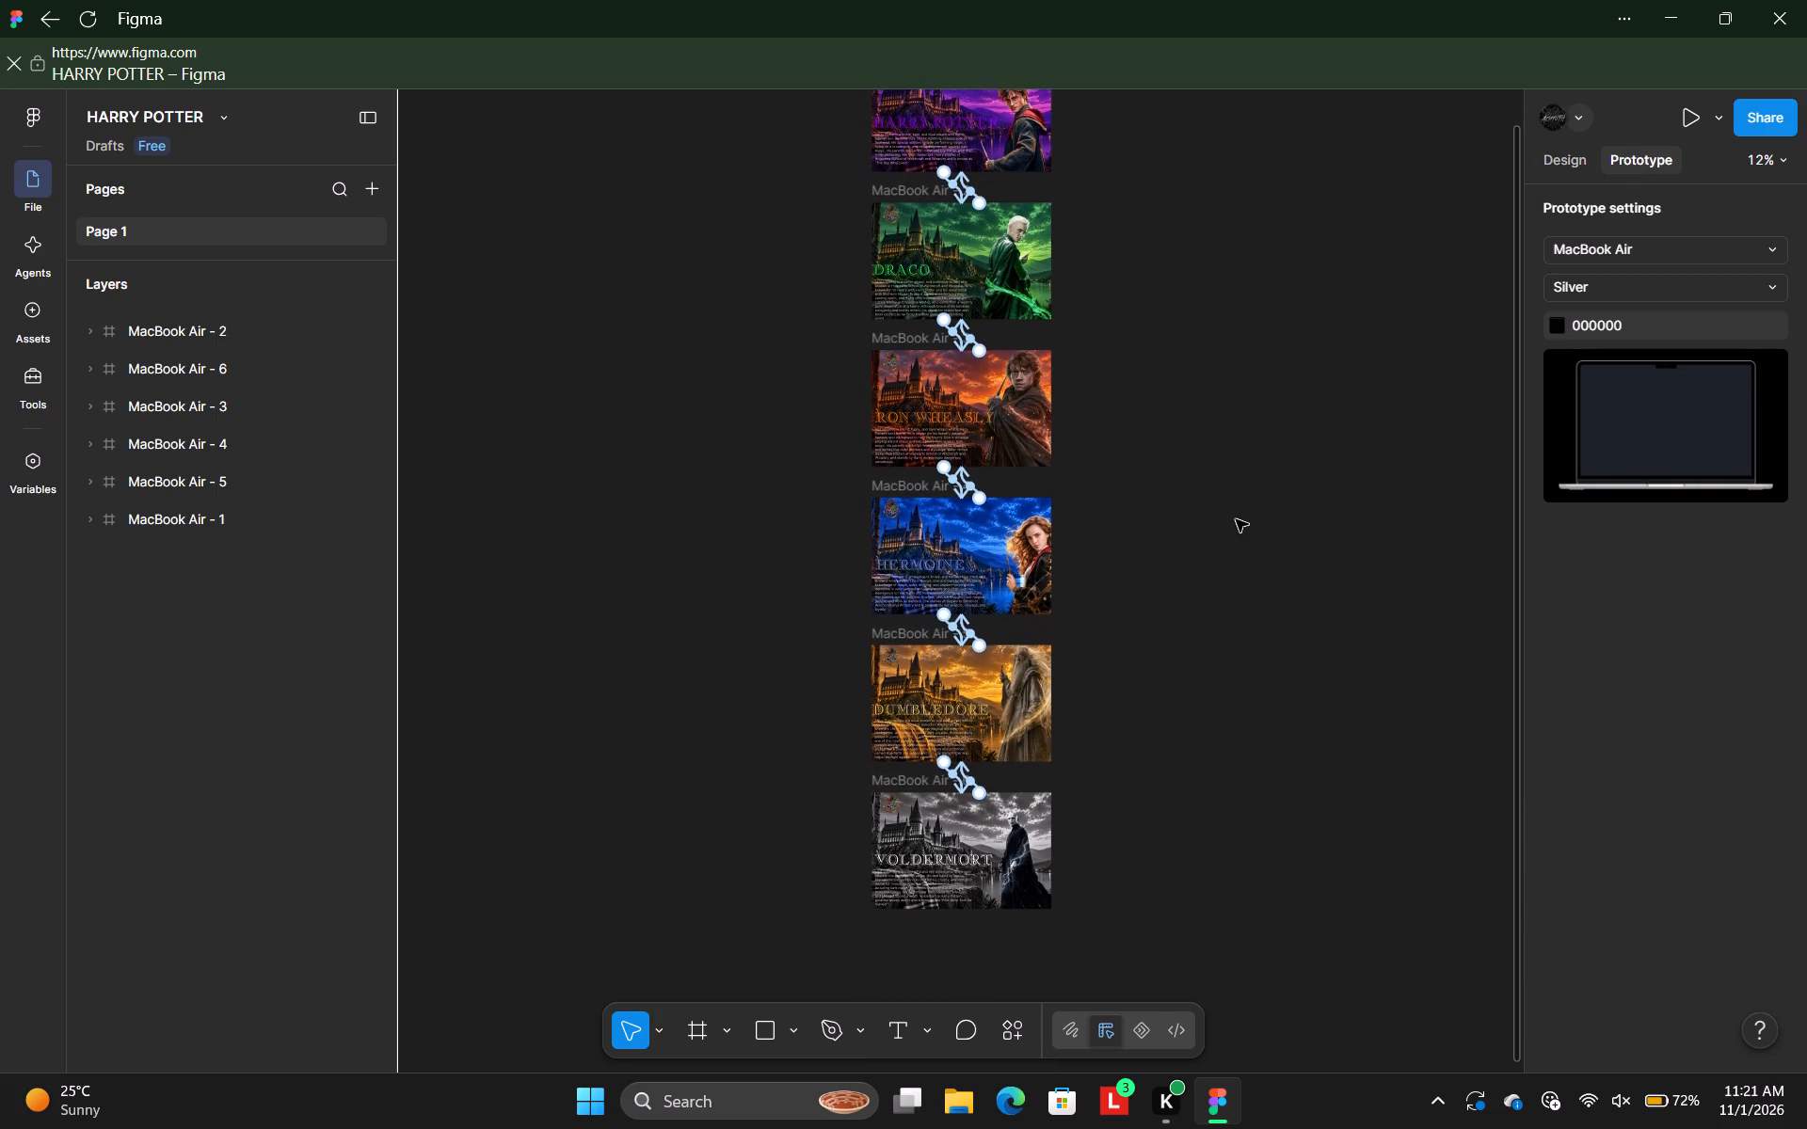
{"action": "scroll", "coordinate": [1236, 519], "scroll_direction": "down", "scroll_amount": 1}
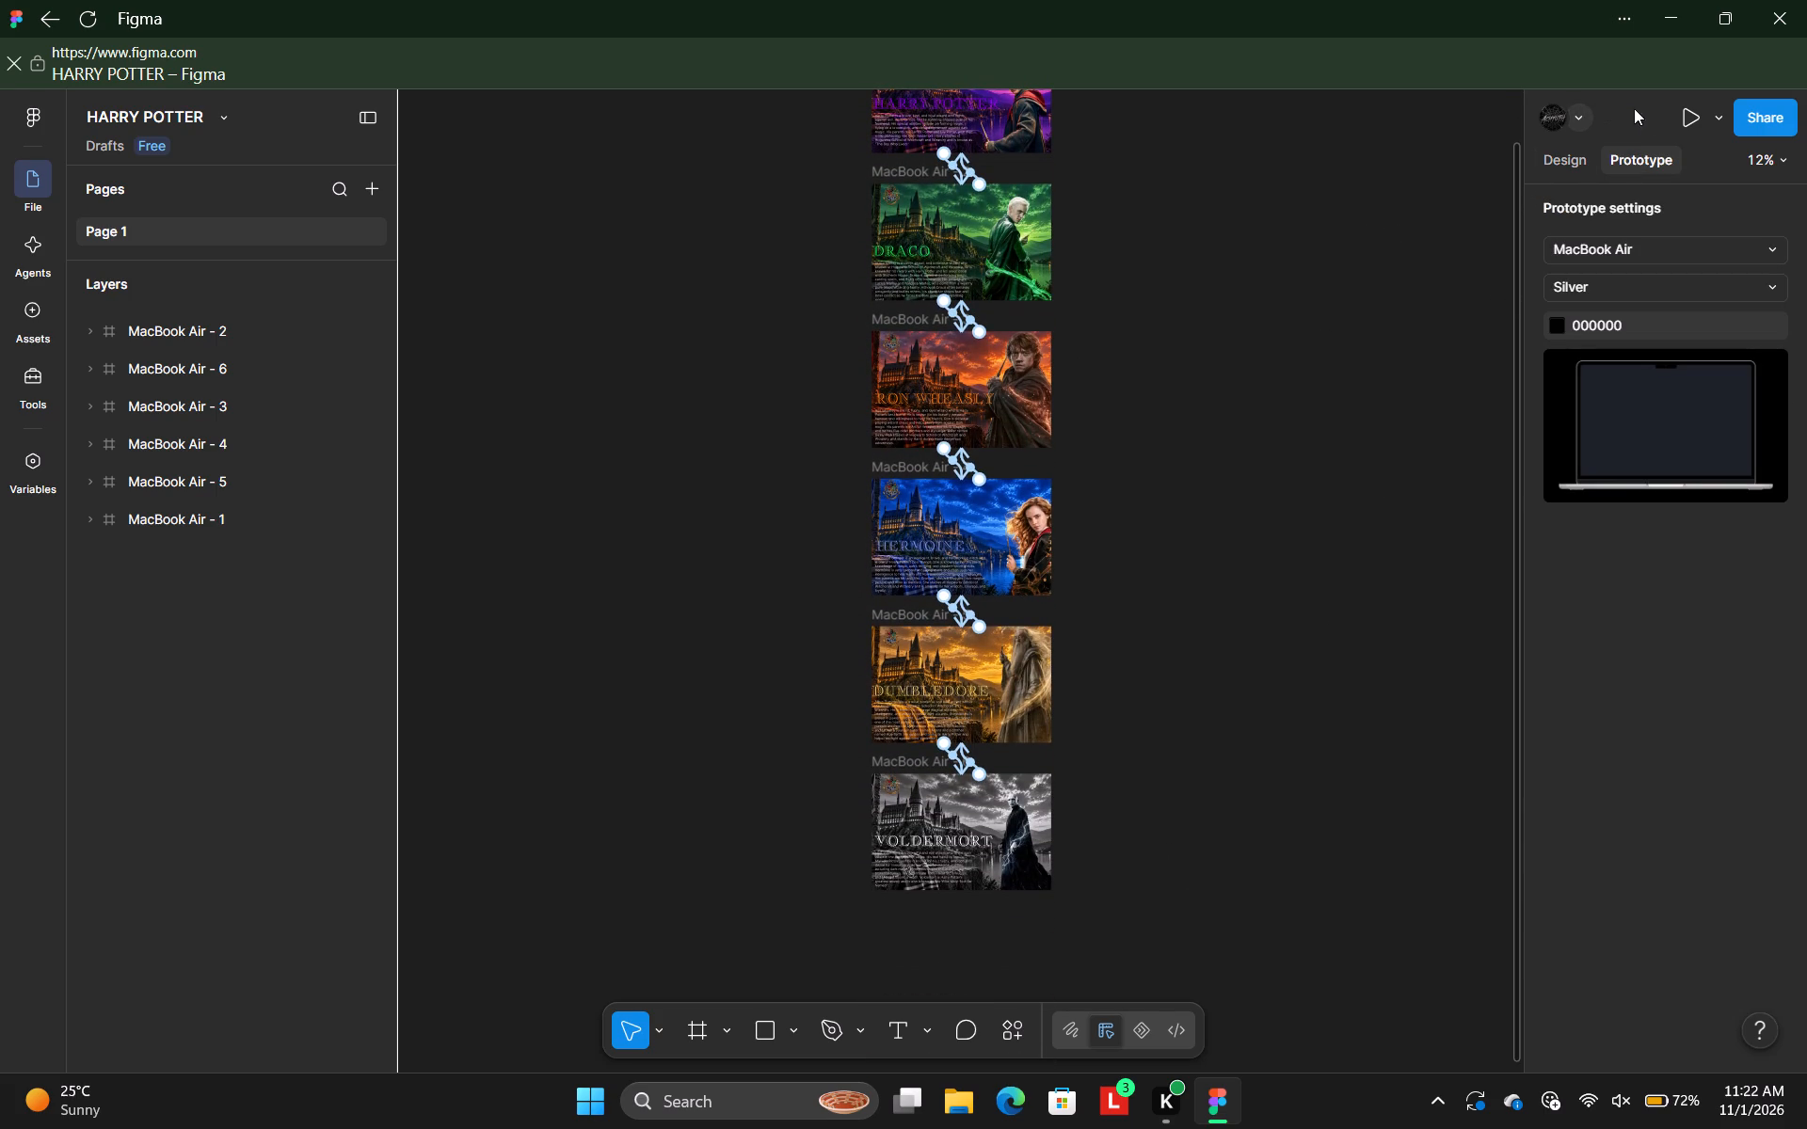
{"action": "left_click", "coordinate": [972, 323]}
{"action": "left_click", "coordinate": [1176, 390]}
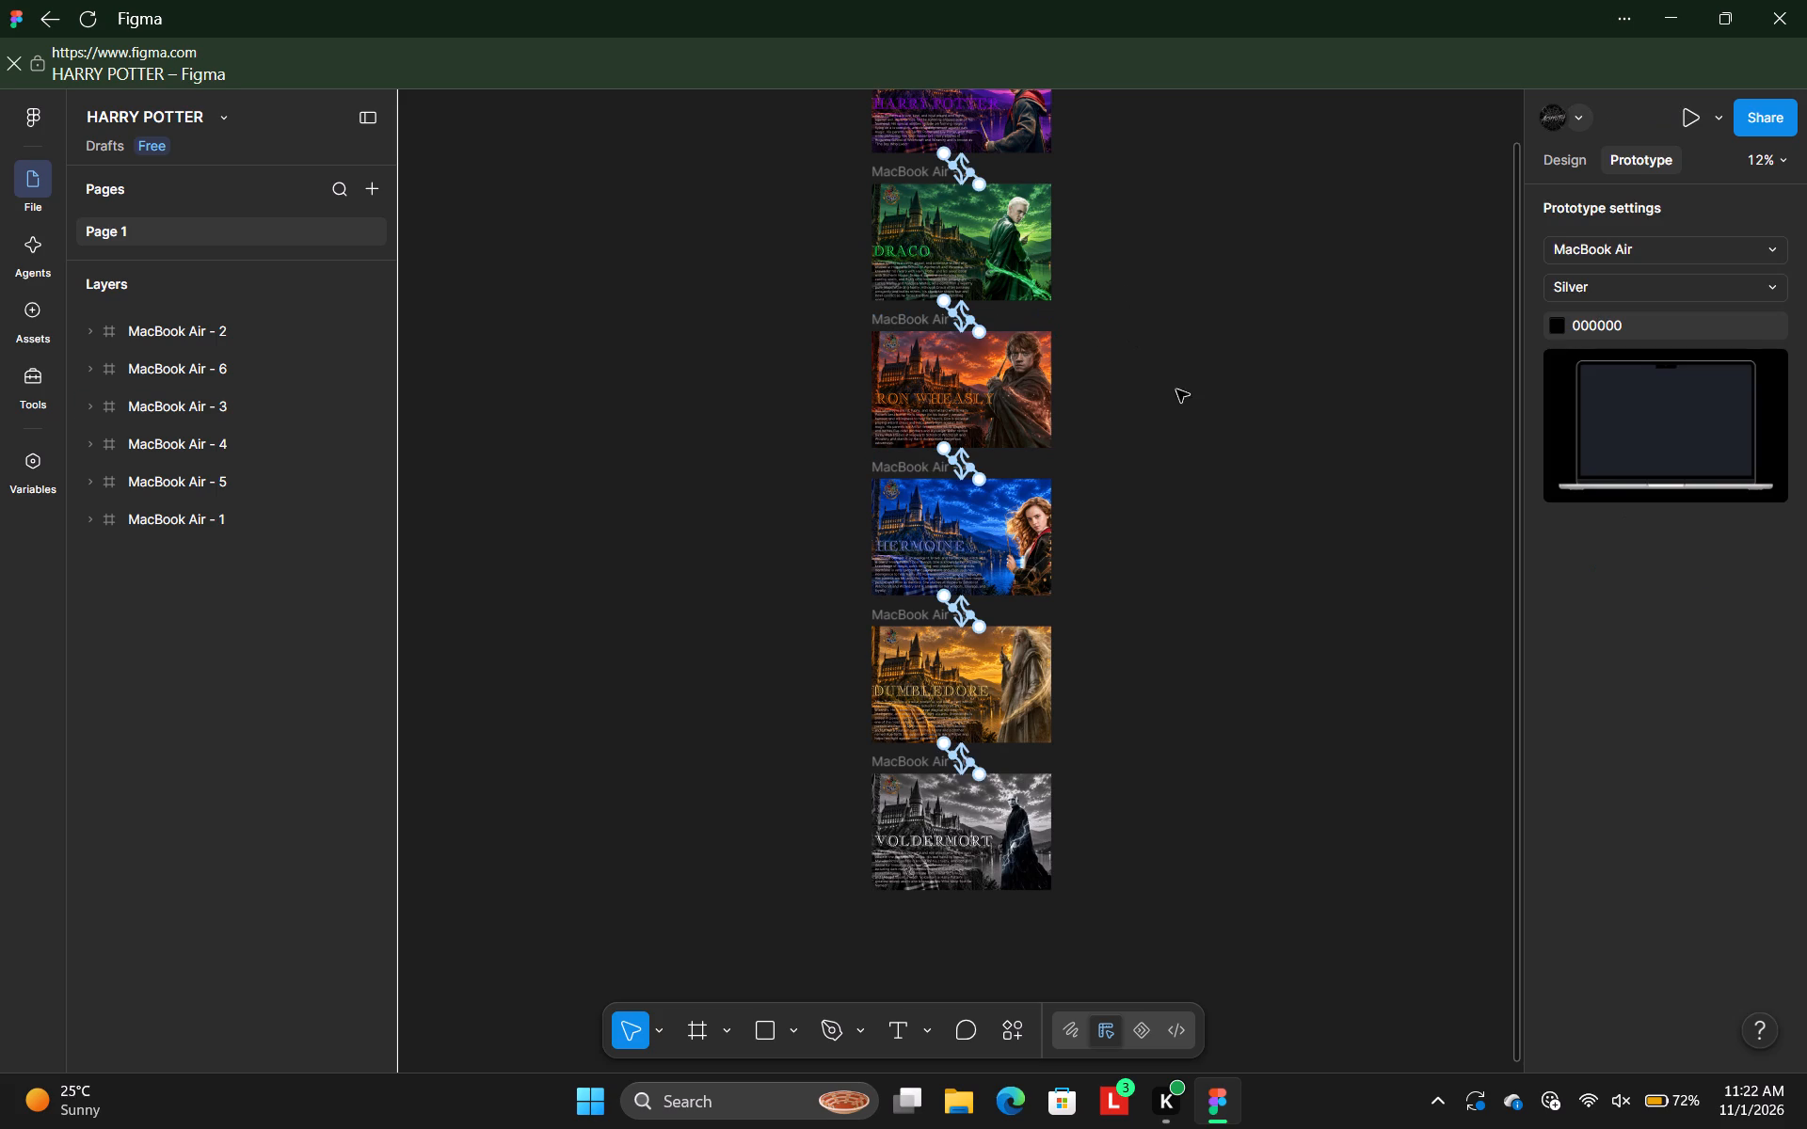
{"action": "left_click", "coordinate": [1233, 223]}
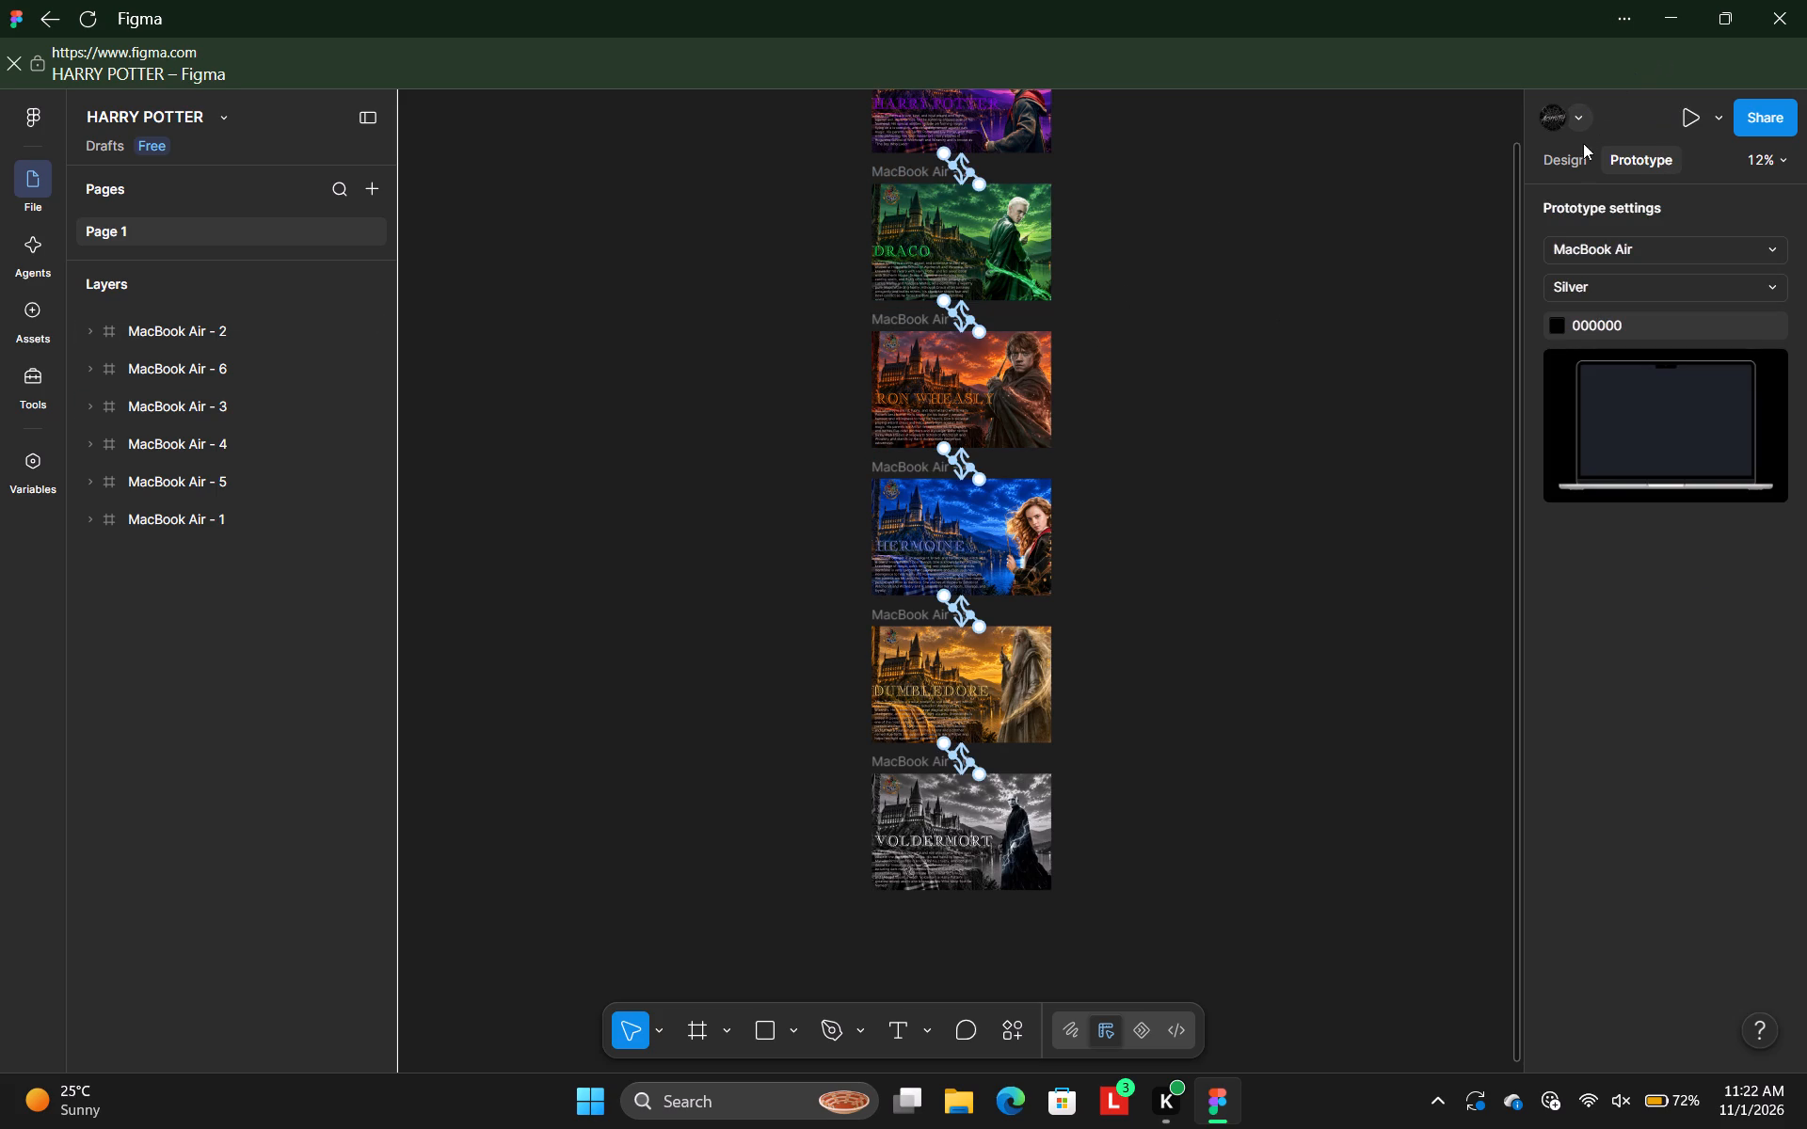
Return to design mode and move the MacBook Air - 2 frame below MacBook Air - 6, to about X 48, Y 6128.
{"action": "left_click", "coordinate": [1577, 167]}
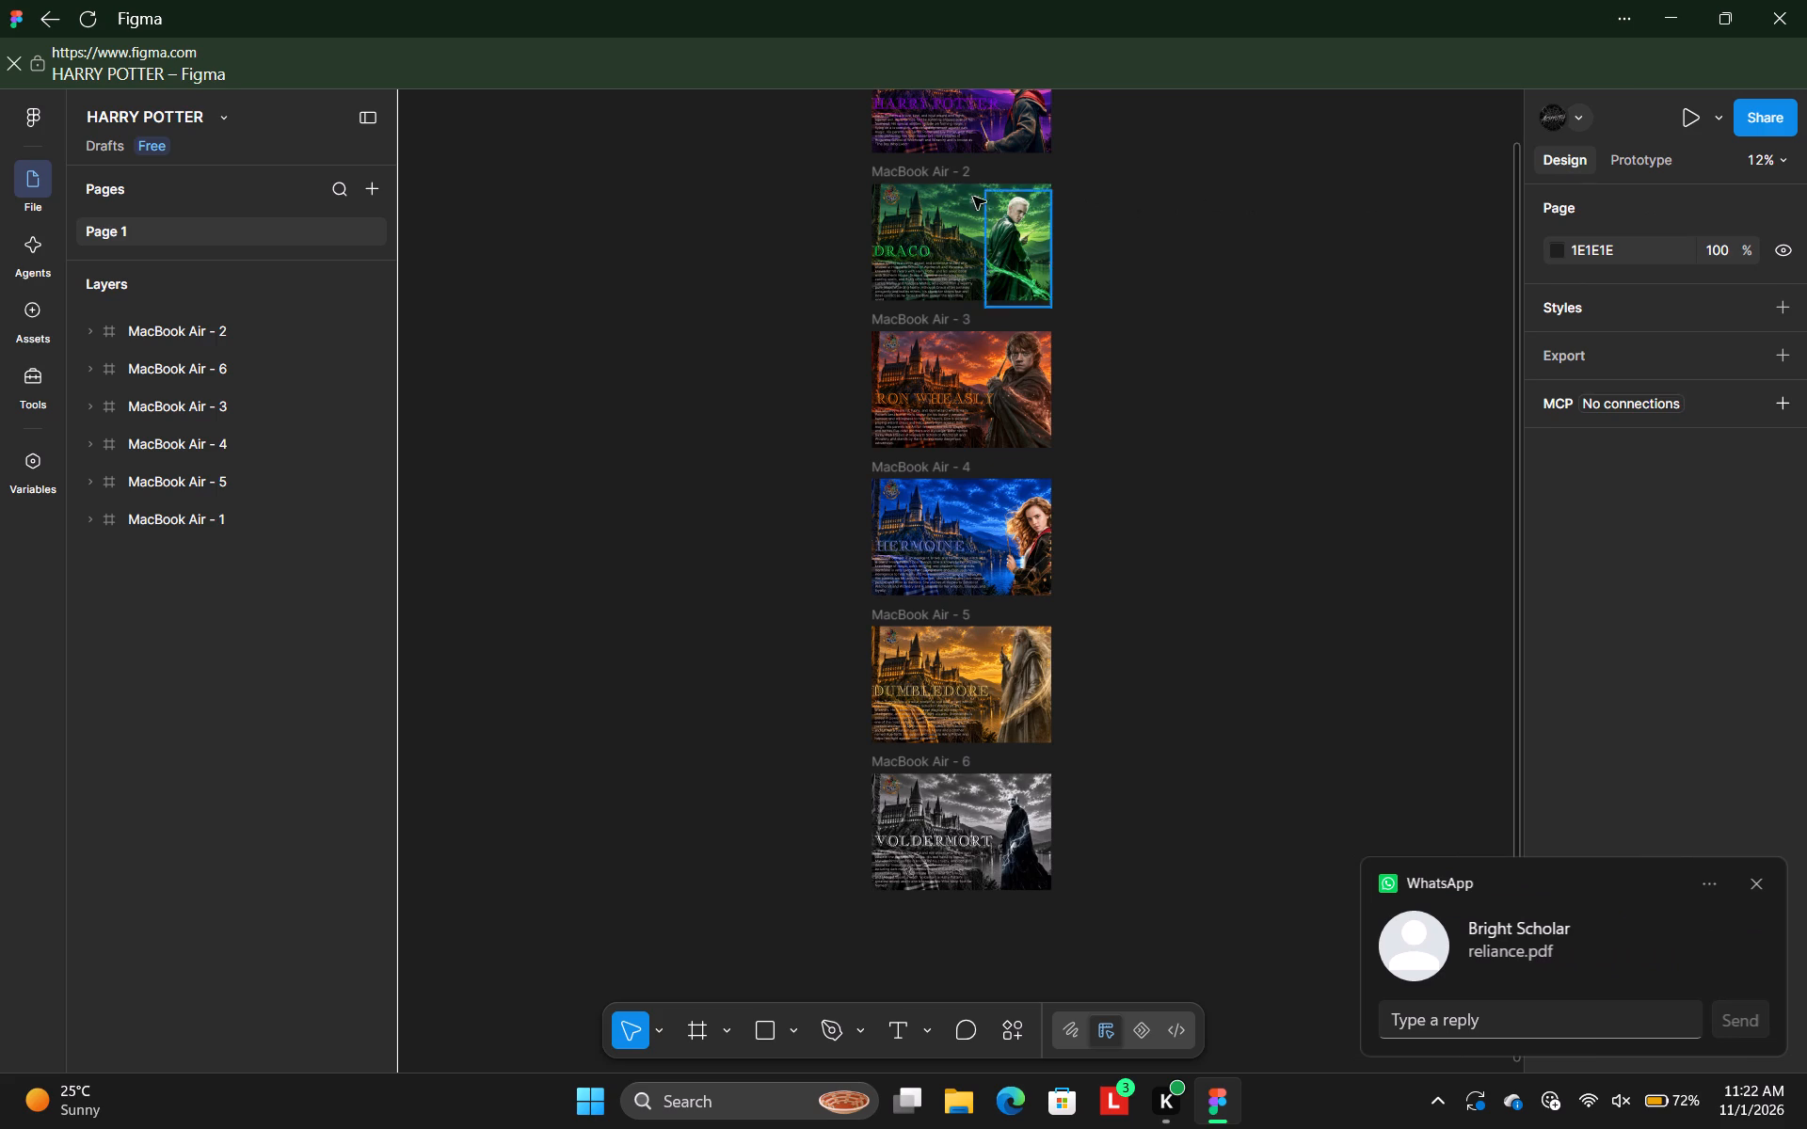
{"action": "left_click_drag", "start_coordinate": [945, 170], "coordinate": [1130, 258]}
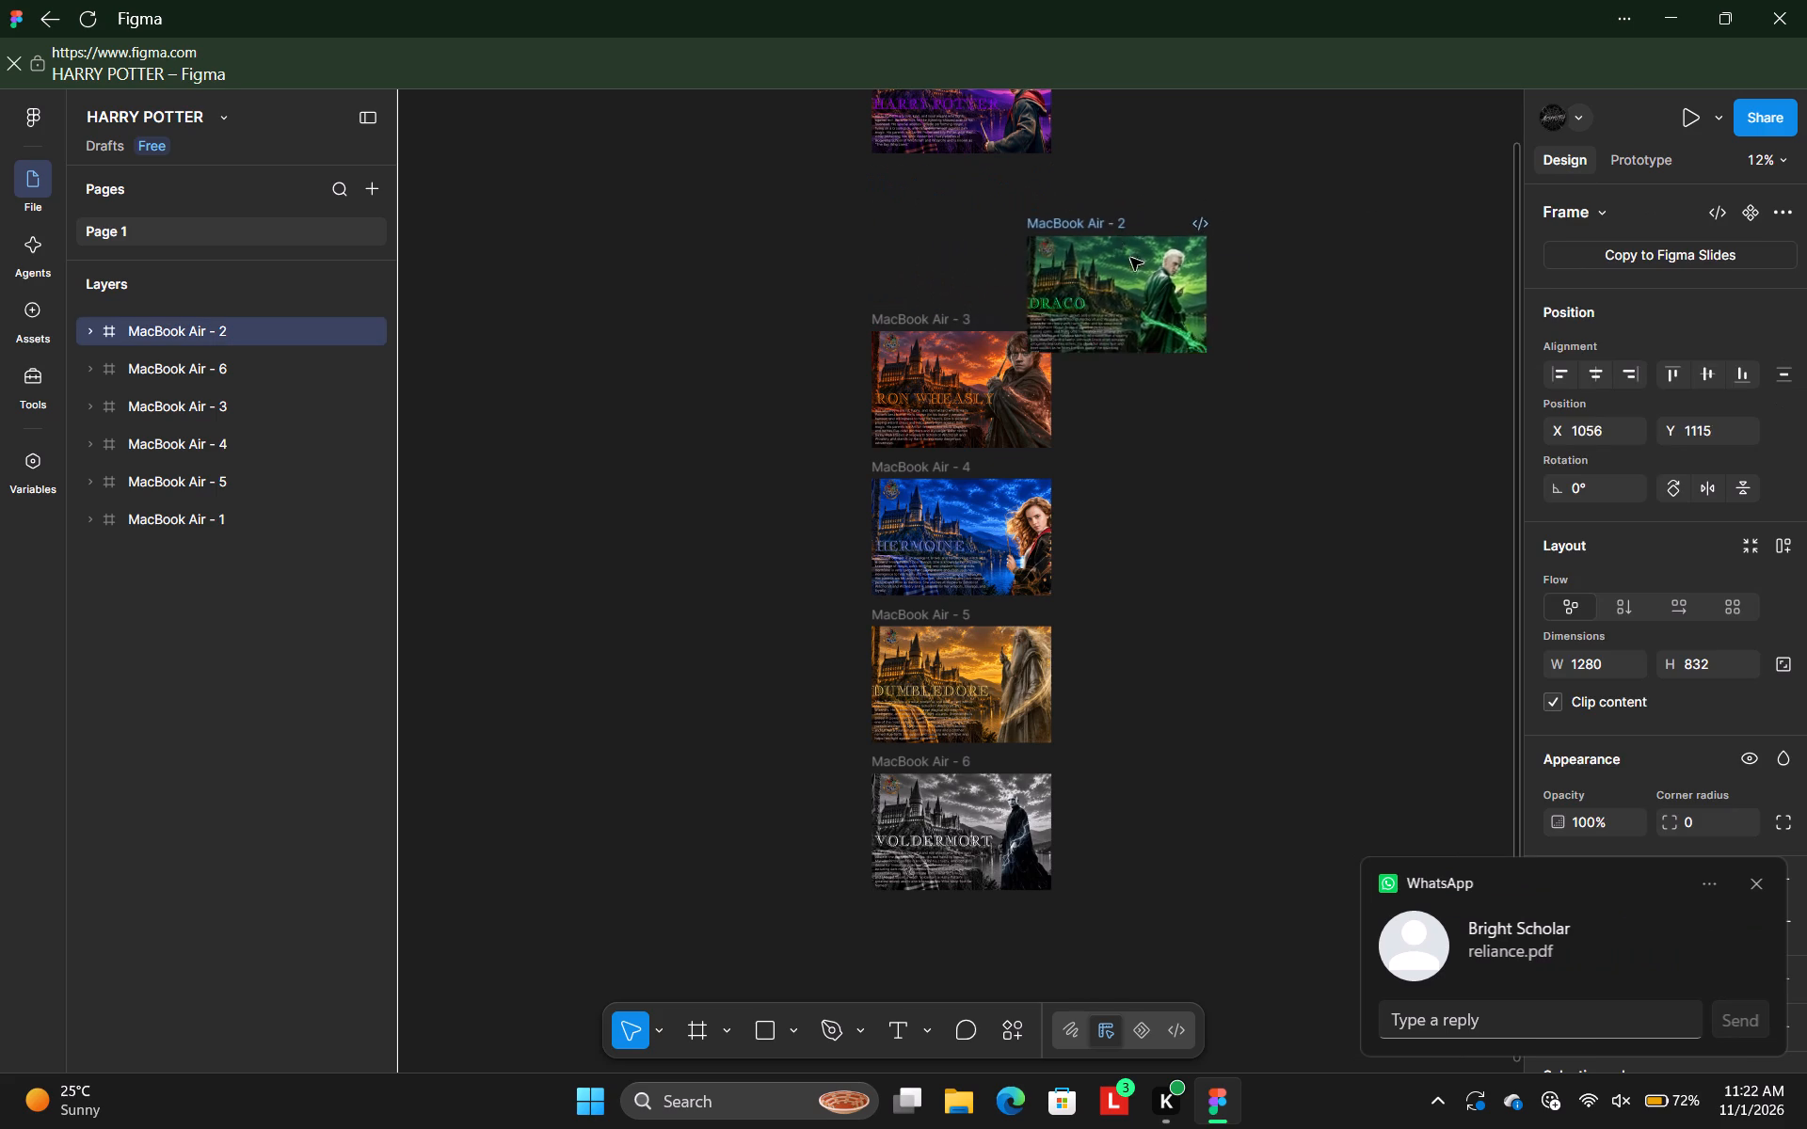
{"action": "left_click_drag", "start_coordinate": [1130, 258], "coordinate": [1022, 952]}
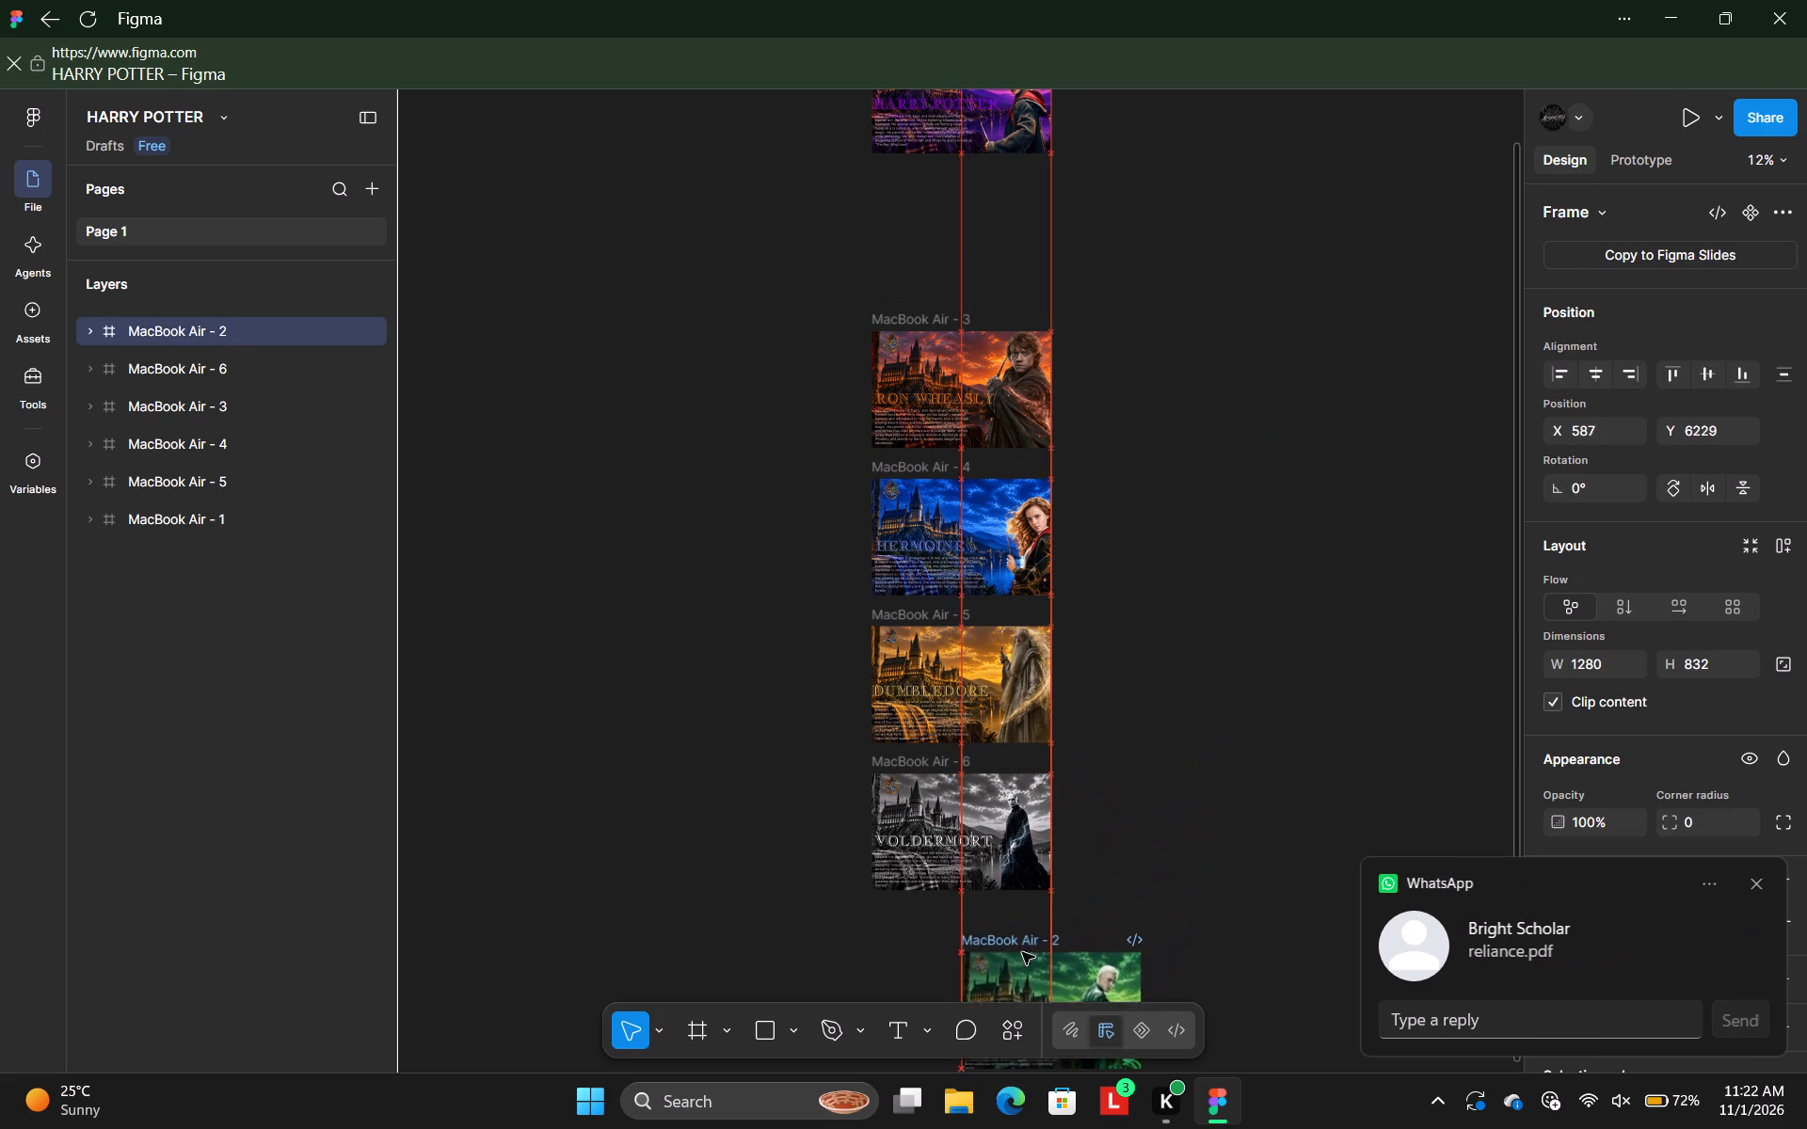
{"action": "left_click_drag", "start_coordinate": [1022, 952], "coordinate": [959, 925]}
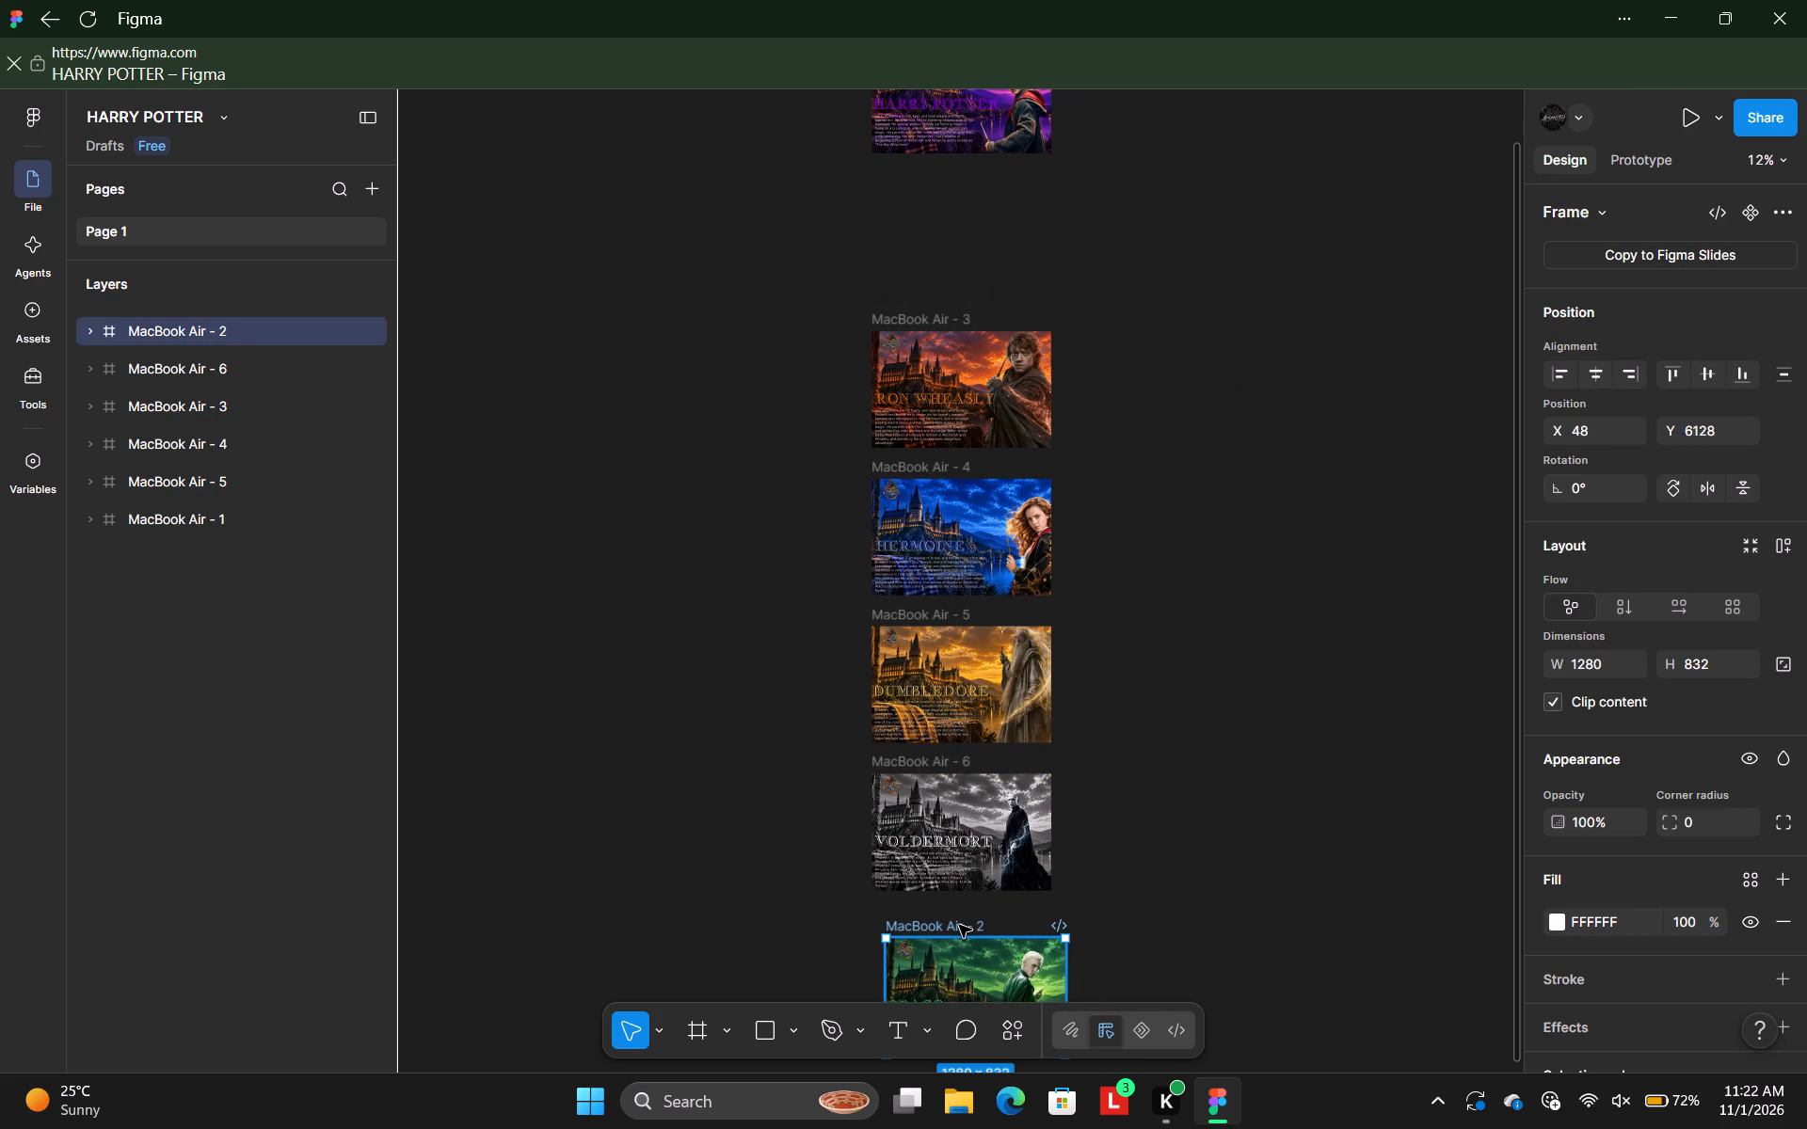
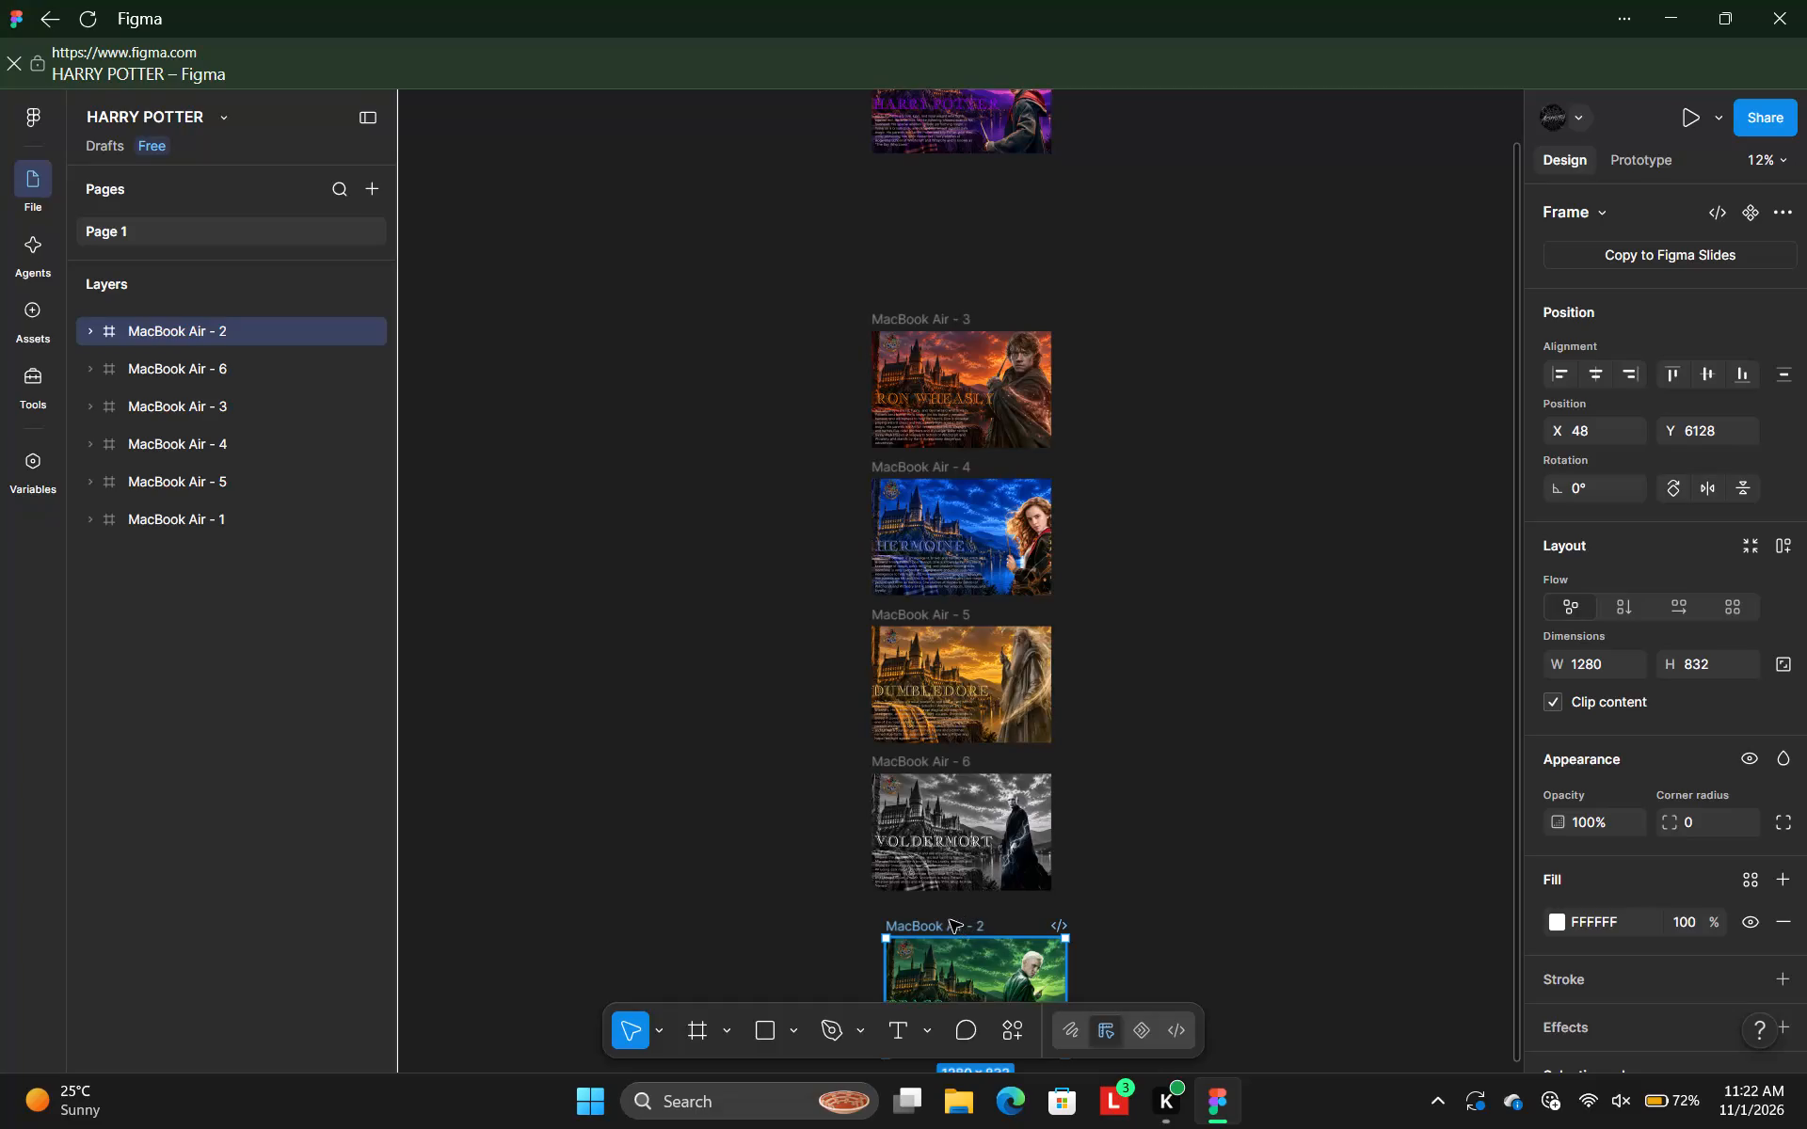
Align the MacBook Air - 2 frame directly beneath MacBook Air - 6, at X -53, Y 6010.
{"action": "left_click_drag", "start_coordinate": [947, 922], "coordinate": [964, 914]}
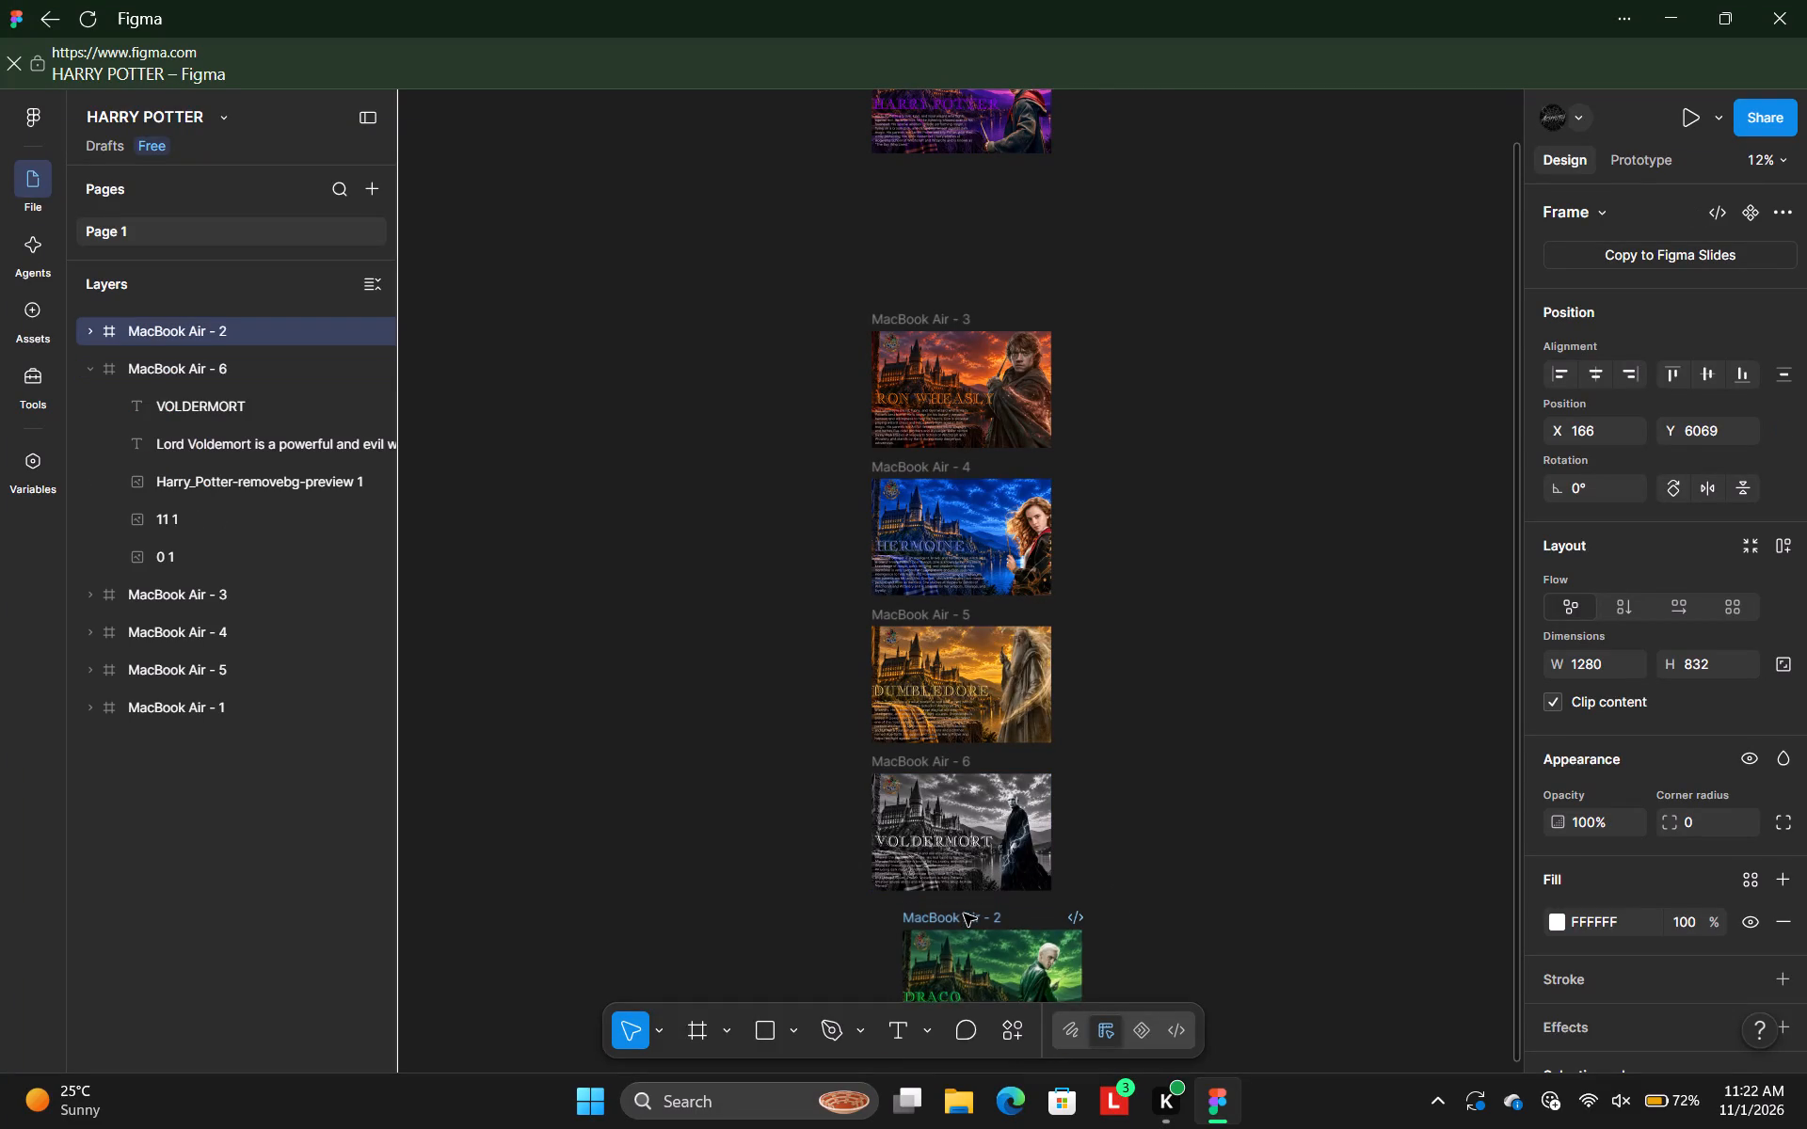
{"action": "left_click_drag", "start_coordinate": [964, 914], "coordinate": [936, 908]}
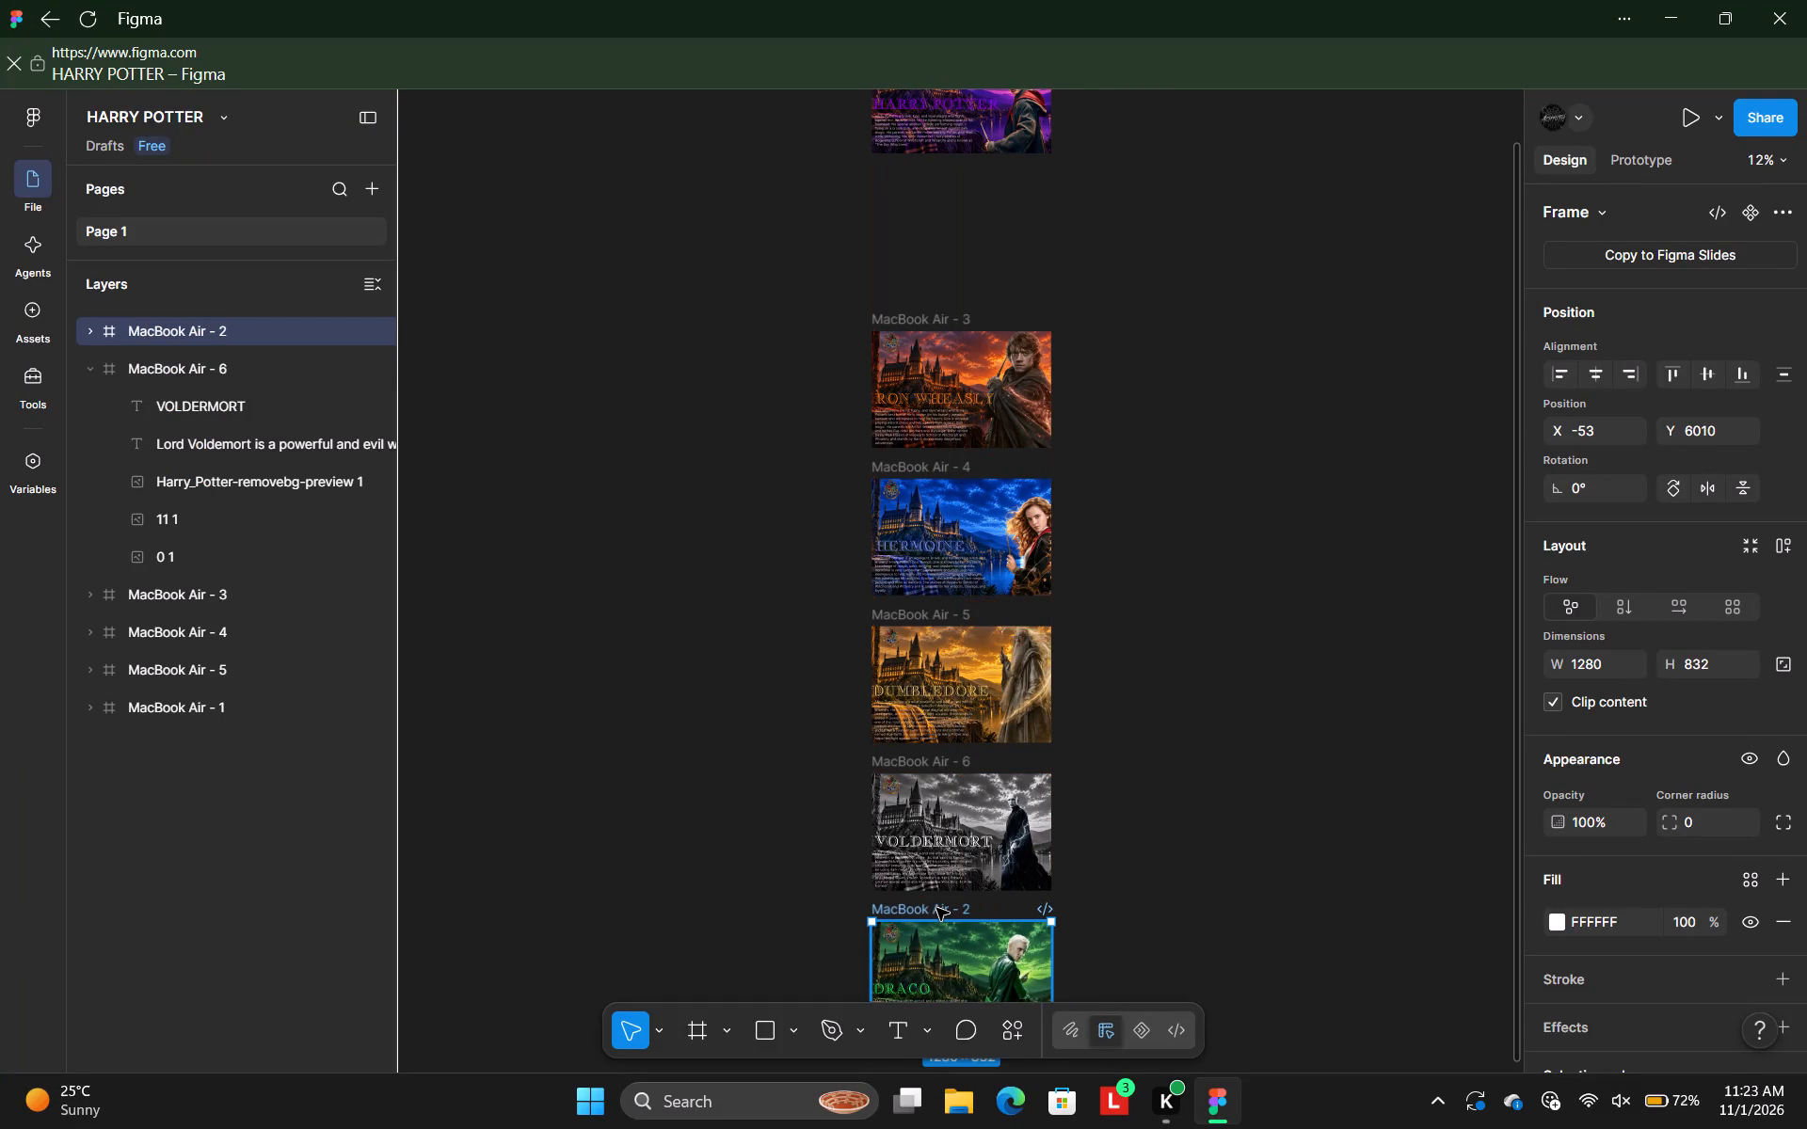
Move the MacBook Air - 3 frame up beneath the Harry Potter frame, aligned at X -53, Y 782.
{"action": "left_click_drag", "start_coordinate": [926, 325], "coordinate": [932, 267]}
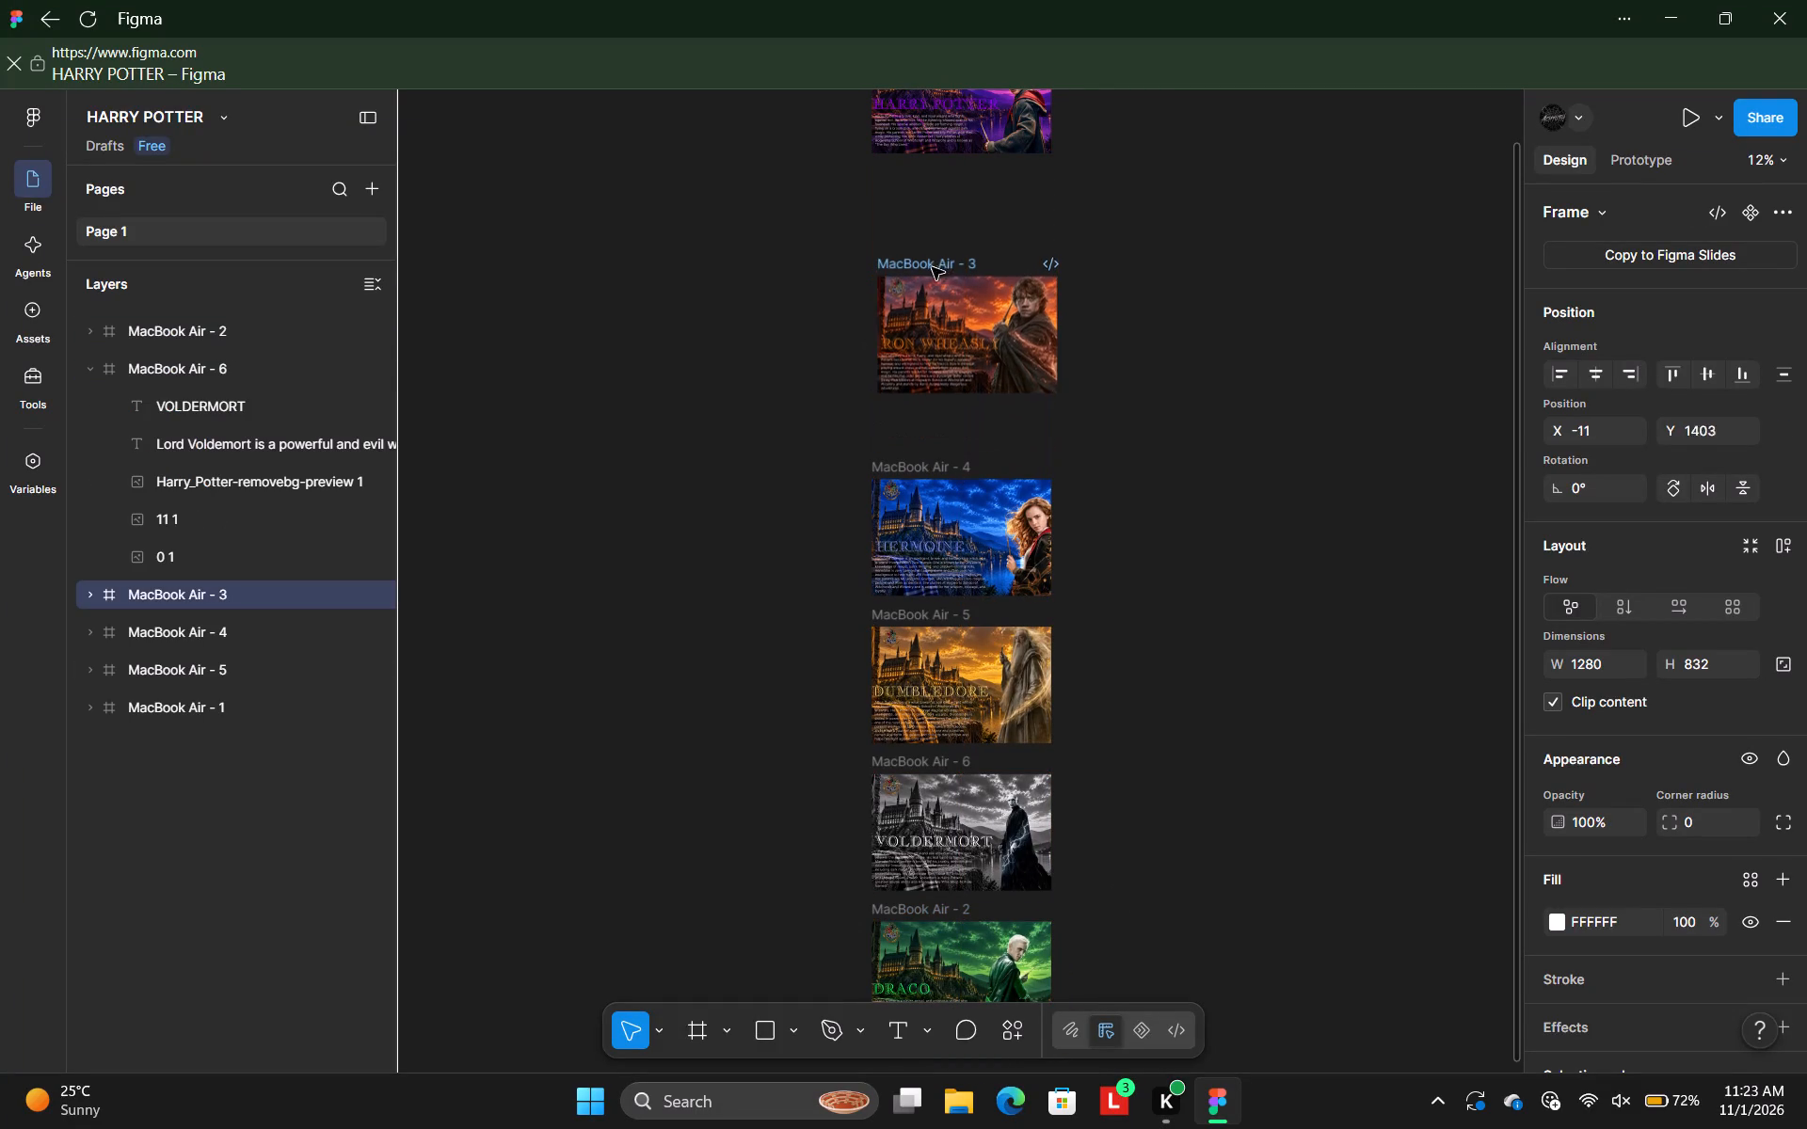
{"action": "left_click_drag", "start_coordinate": [932, 267], "coordinate": [925, 182]}
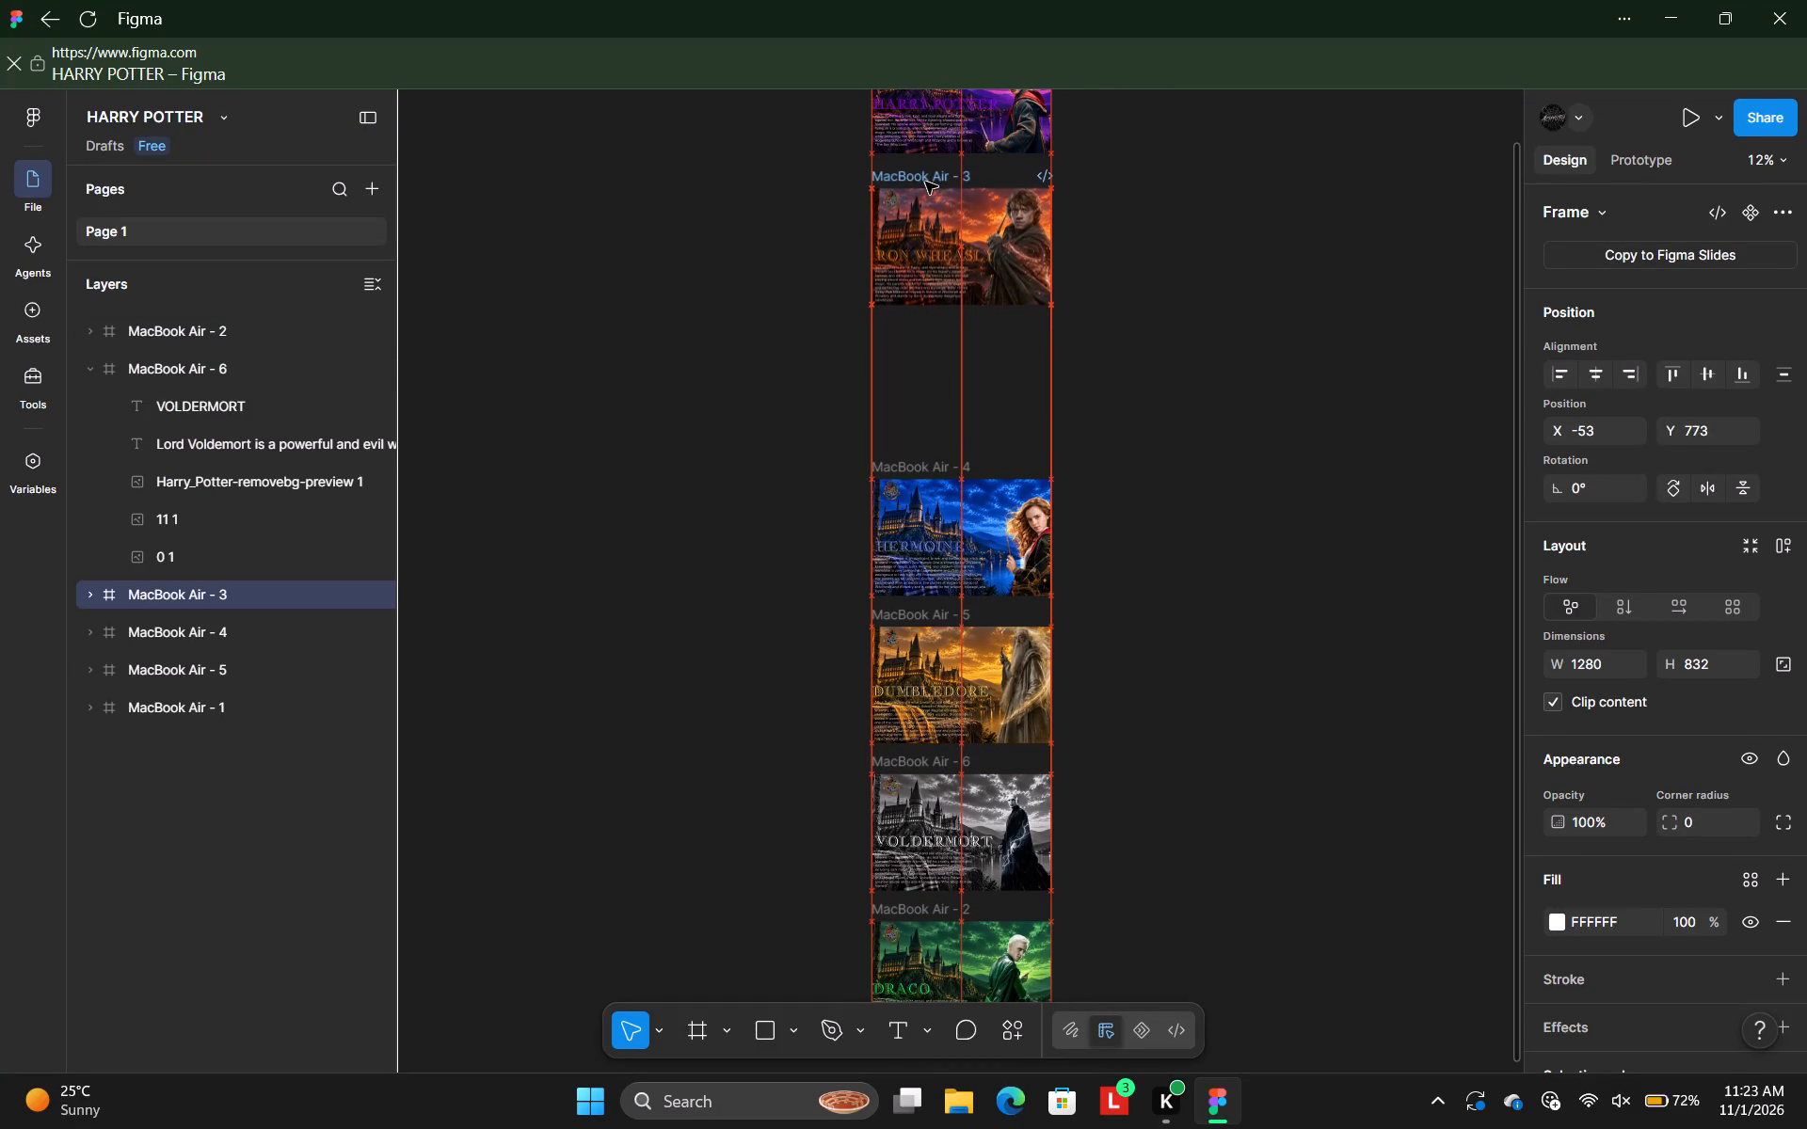
{"action": "left_click_drag", "start_coordinate": [925, 182], "coordinate": [930, 233]}
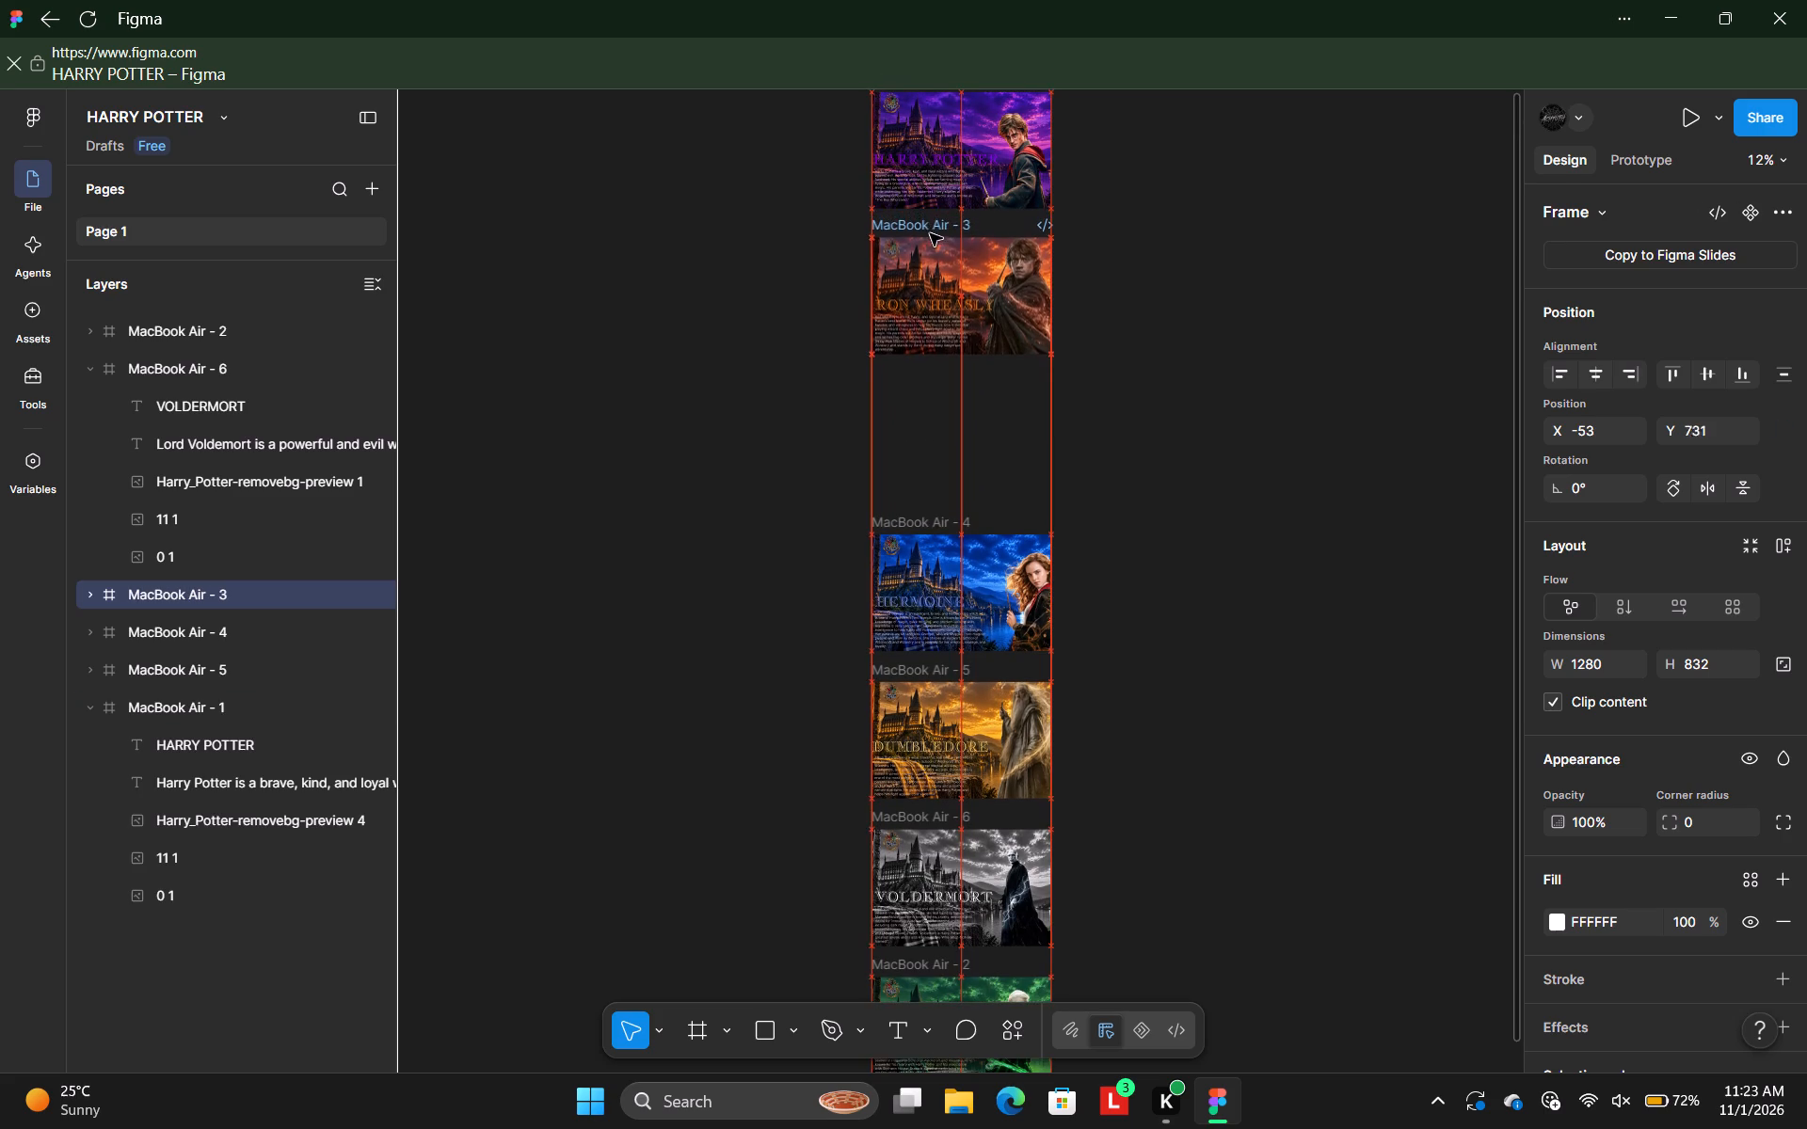
{"action": "left_click_drag", "start_coordinate": [930, 233], "coordinate": [921, 237]}
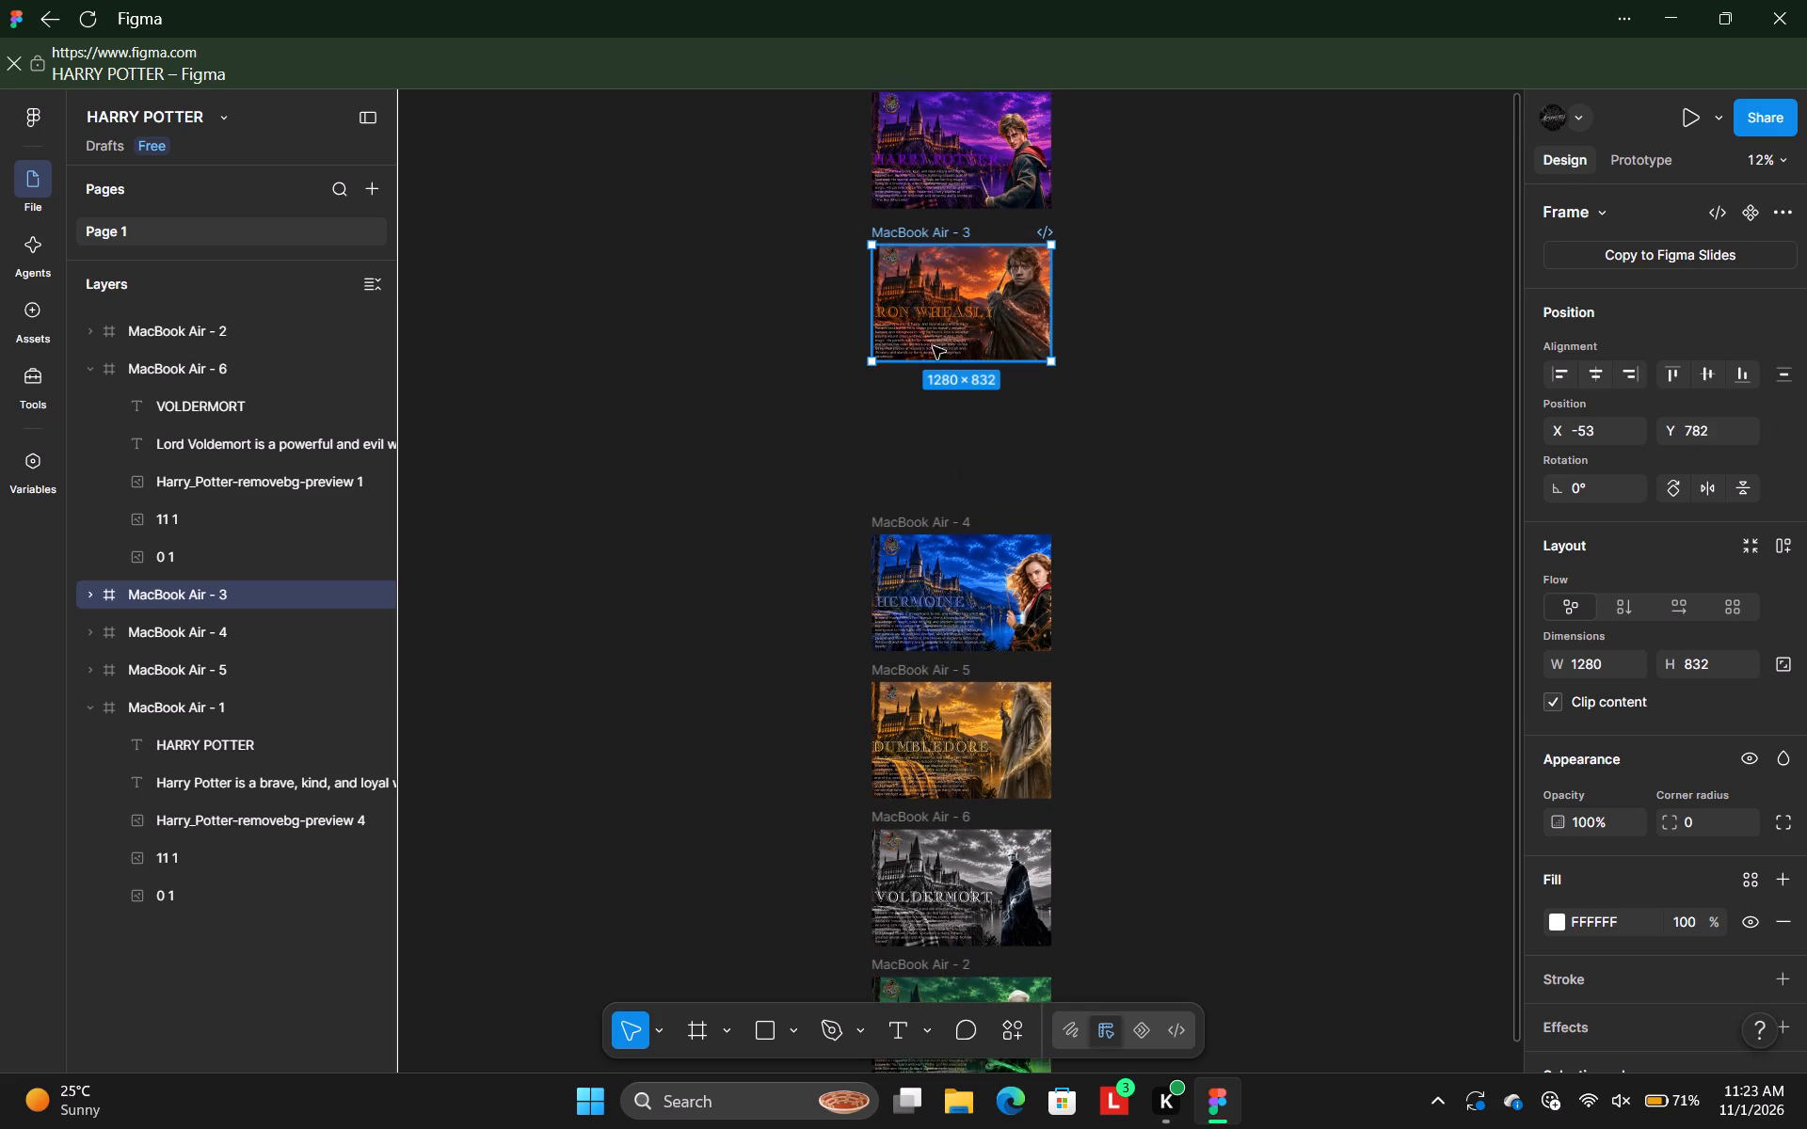
Move the MacBook Air - 4 frame up beneath MacBook Air - 3 with a 258 gap, at X -53, Y 1872.
{"action": "left_click_drag", "start_coordinate": [931, 529], "coordinate": [927, 445]}
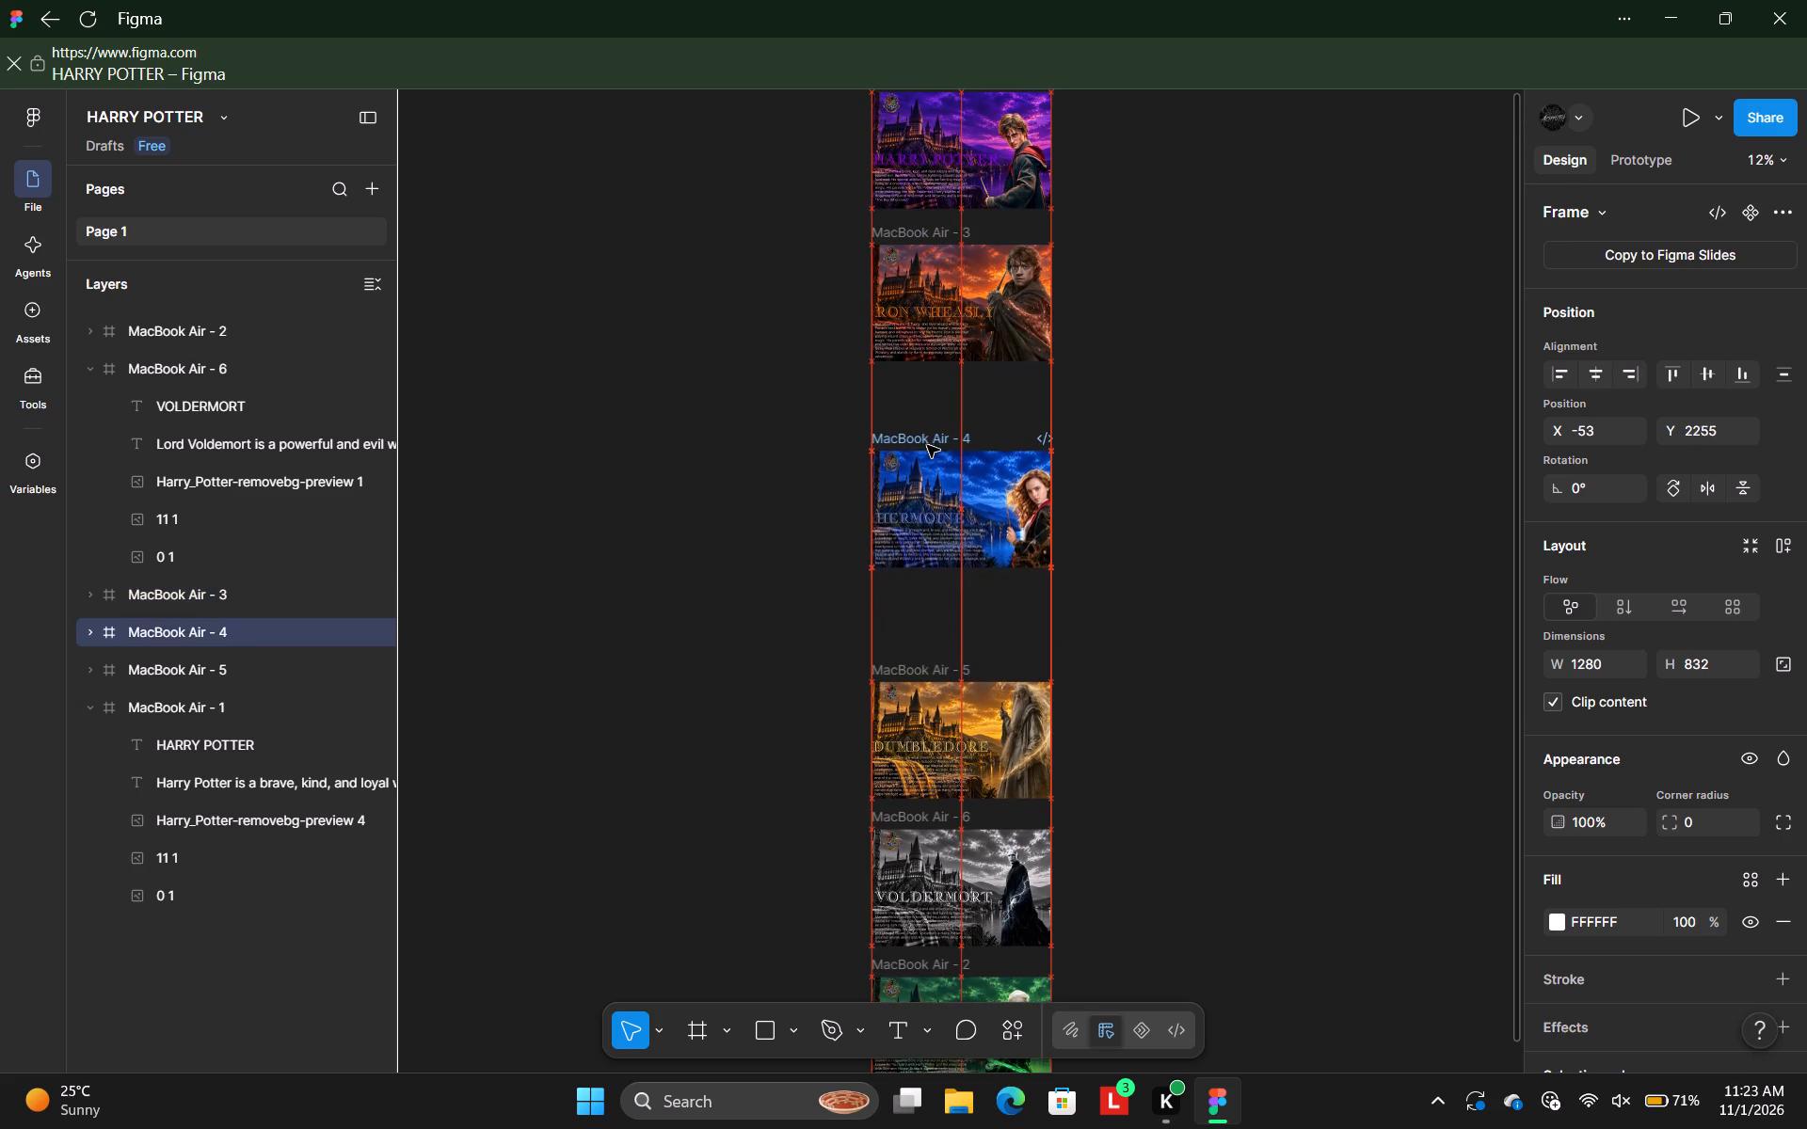
{"action": "left_click_drag", "start_coordinate": [927, 445], "coordinate": [932, 390]}
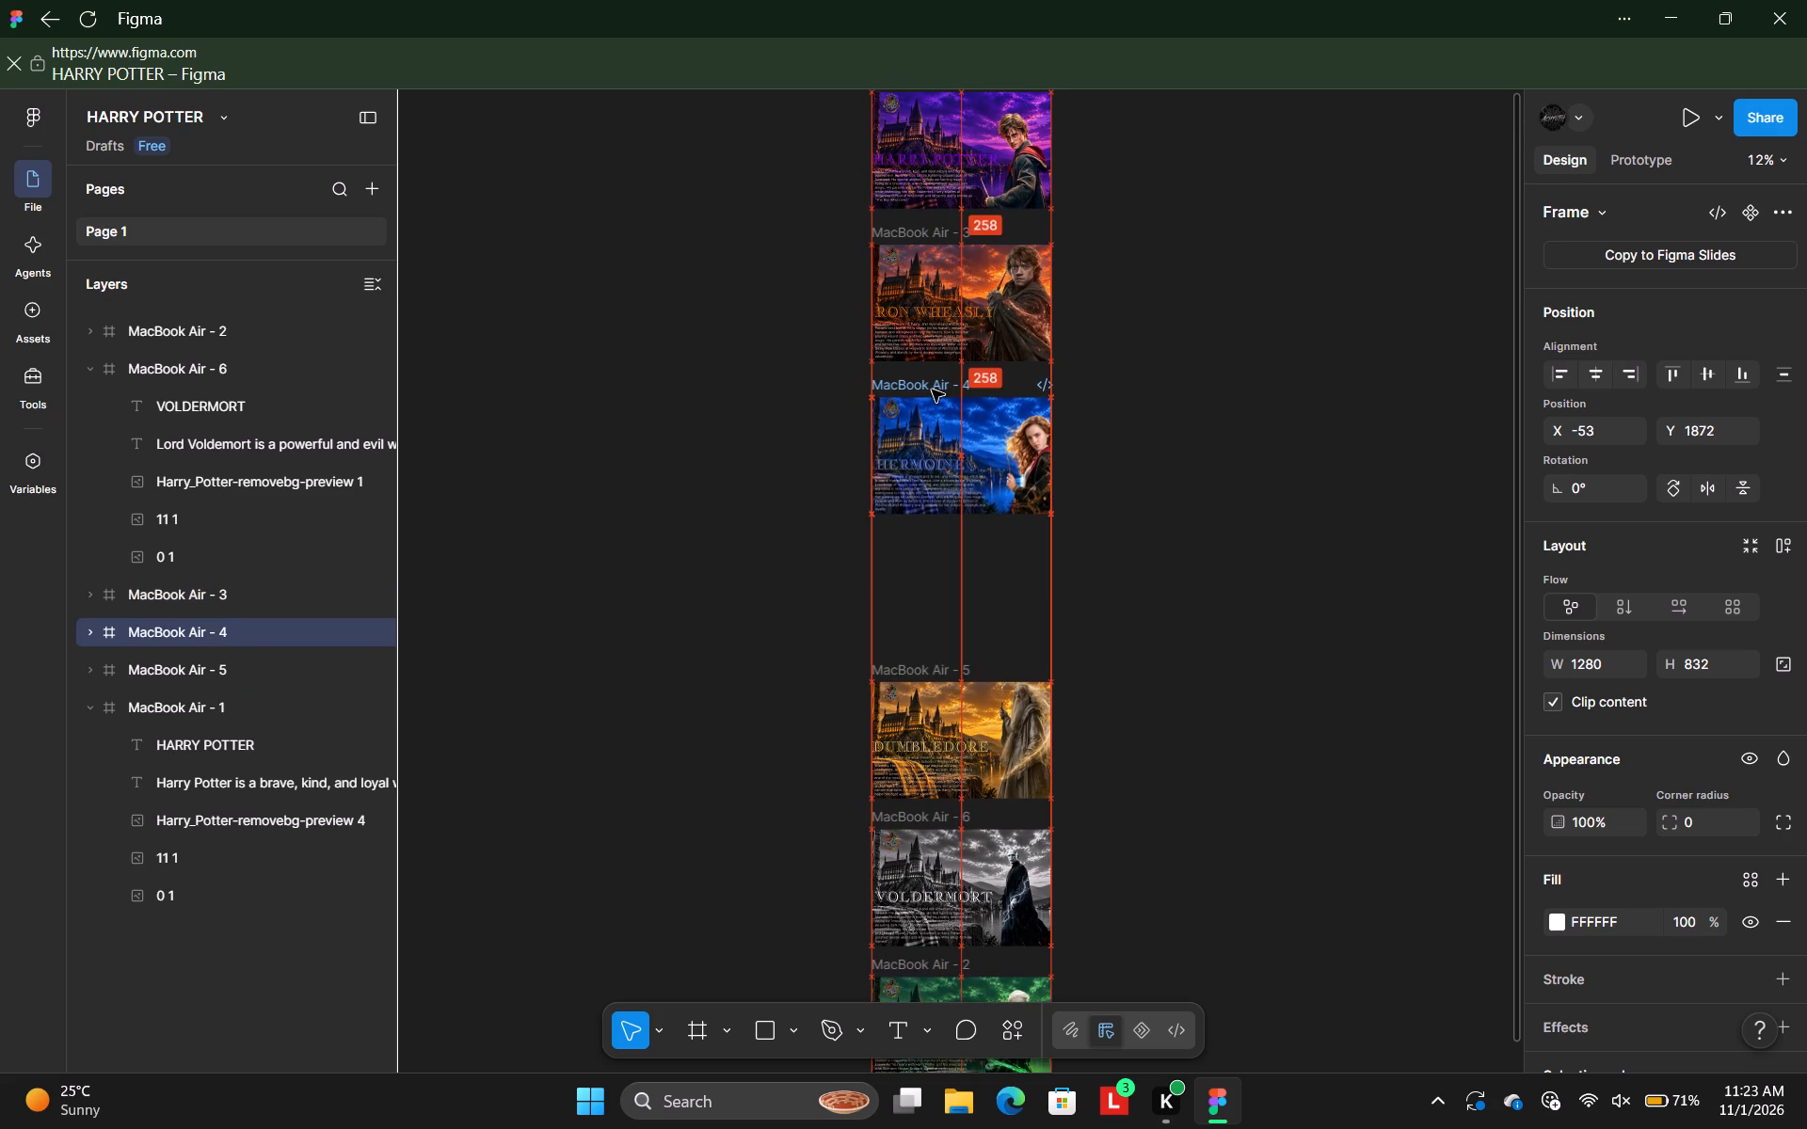
{"action": "left_click_drag", "start_coordinate": [932, 390], "coordinate": [933, 390]}
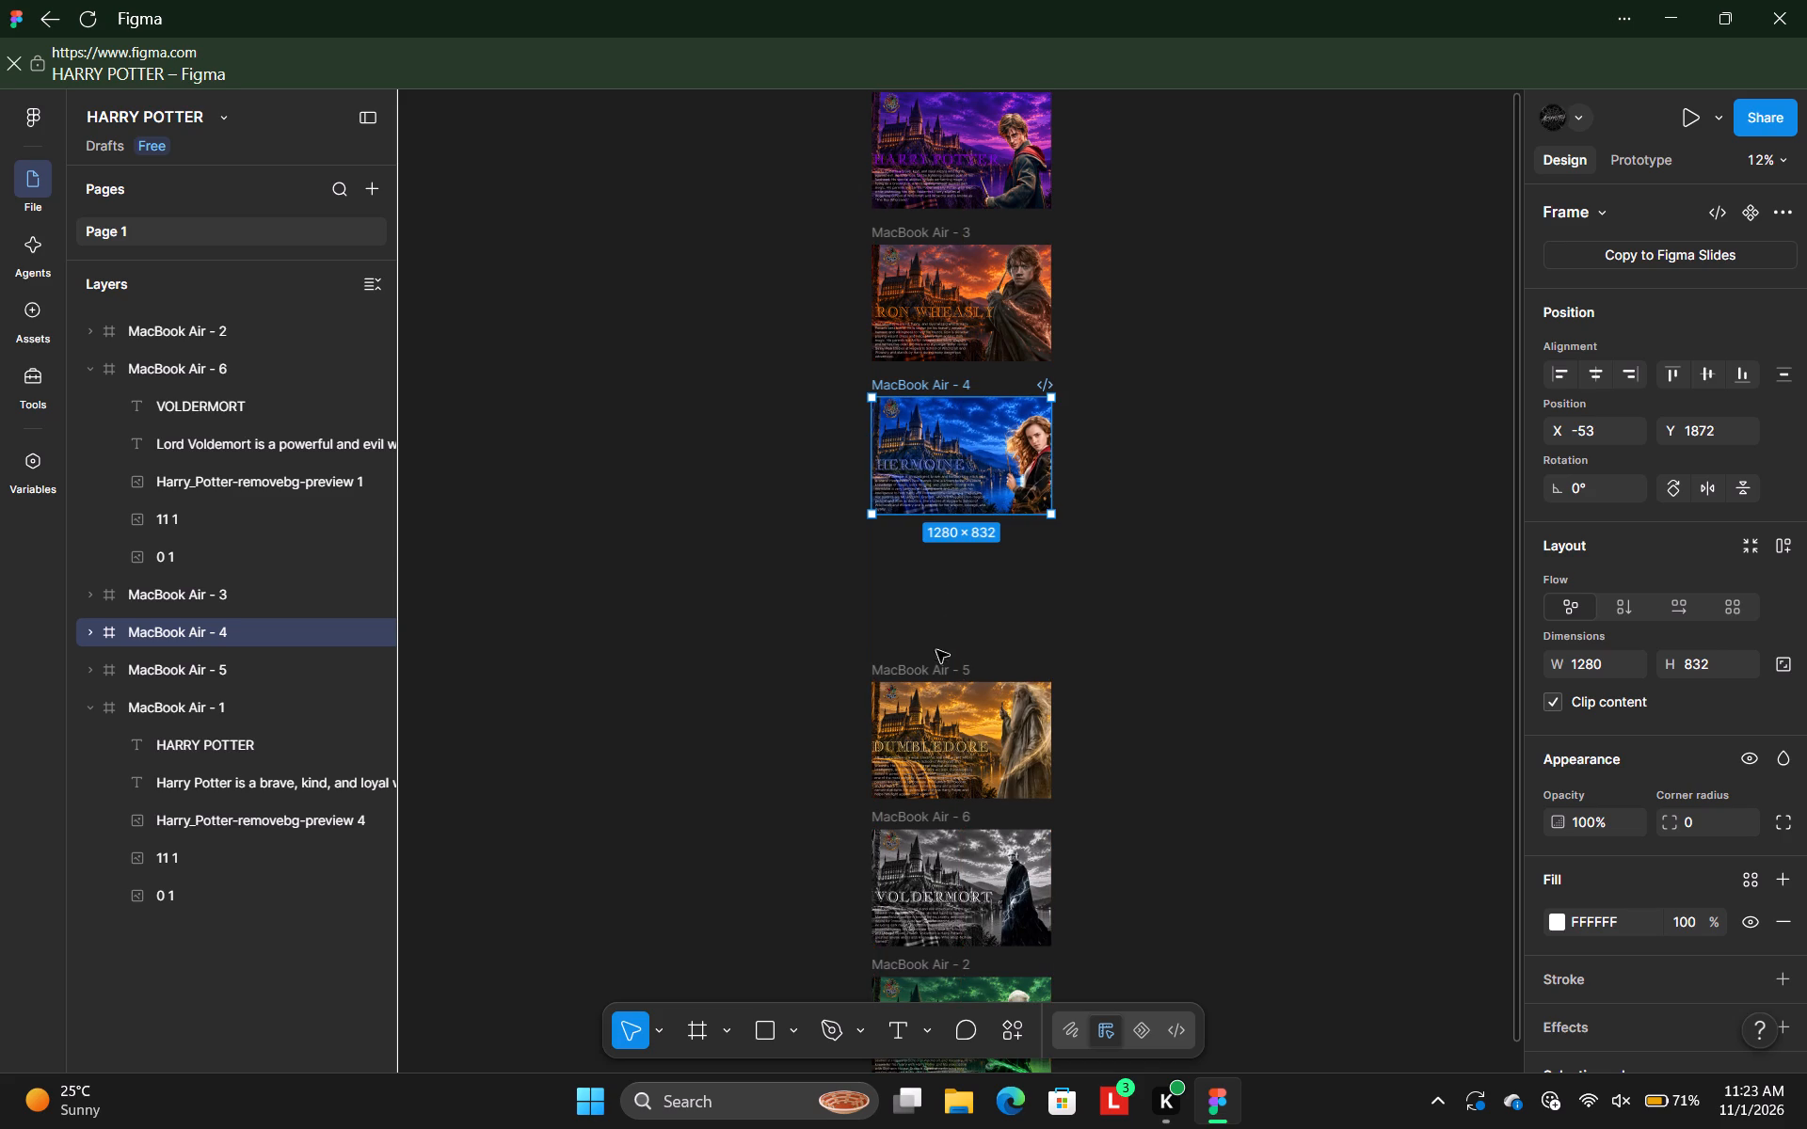
Move the MacBook Air - 5 frame up beneath MacBook Air - 4 at X -53, Y 2962, keeping its 1280 × 832 size.
{"action": "left_click", "coordinate": [932, 667]}
{"action": "left_click_drag", "start_coordinate": [907, 673], "coordinate": [908, 629]}
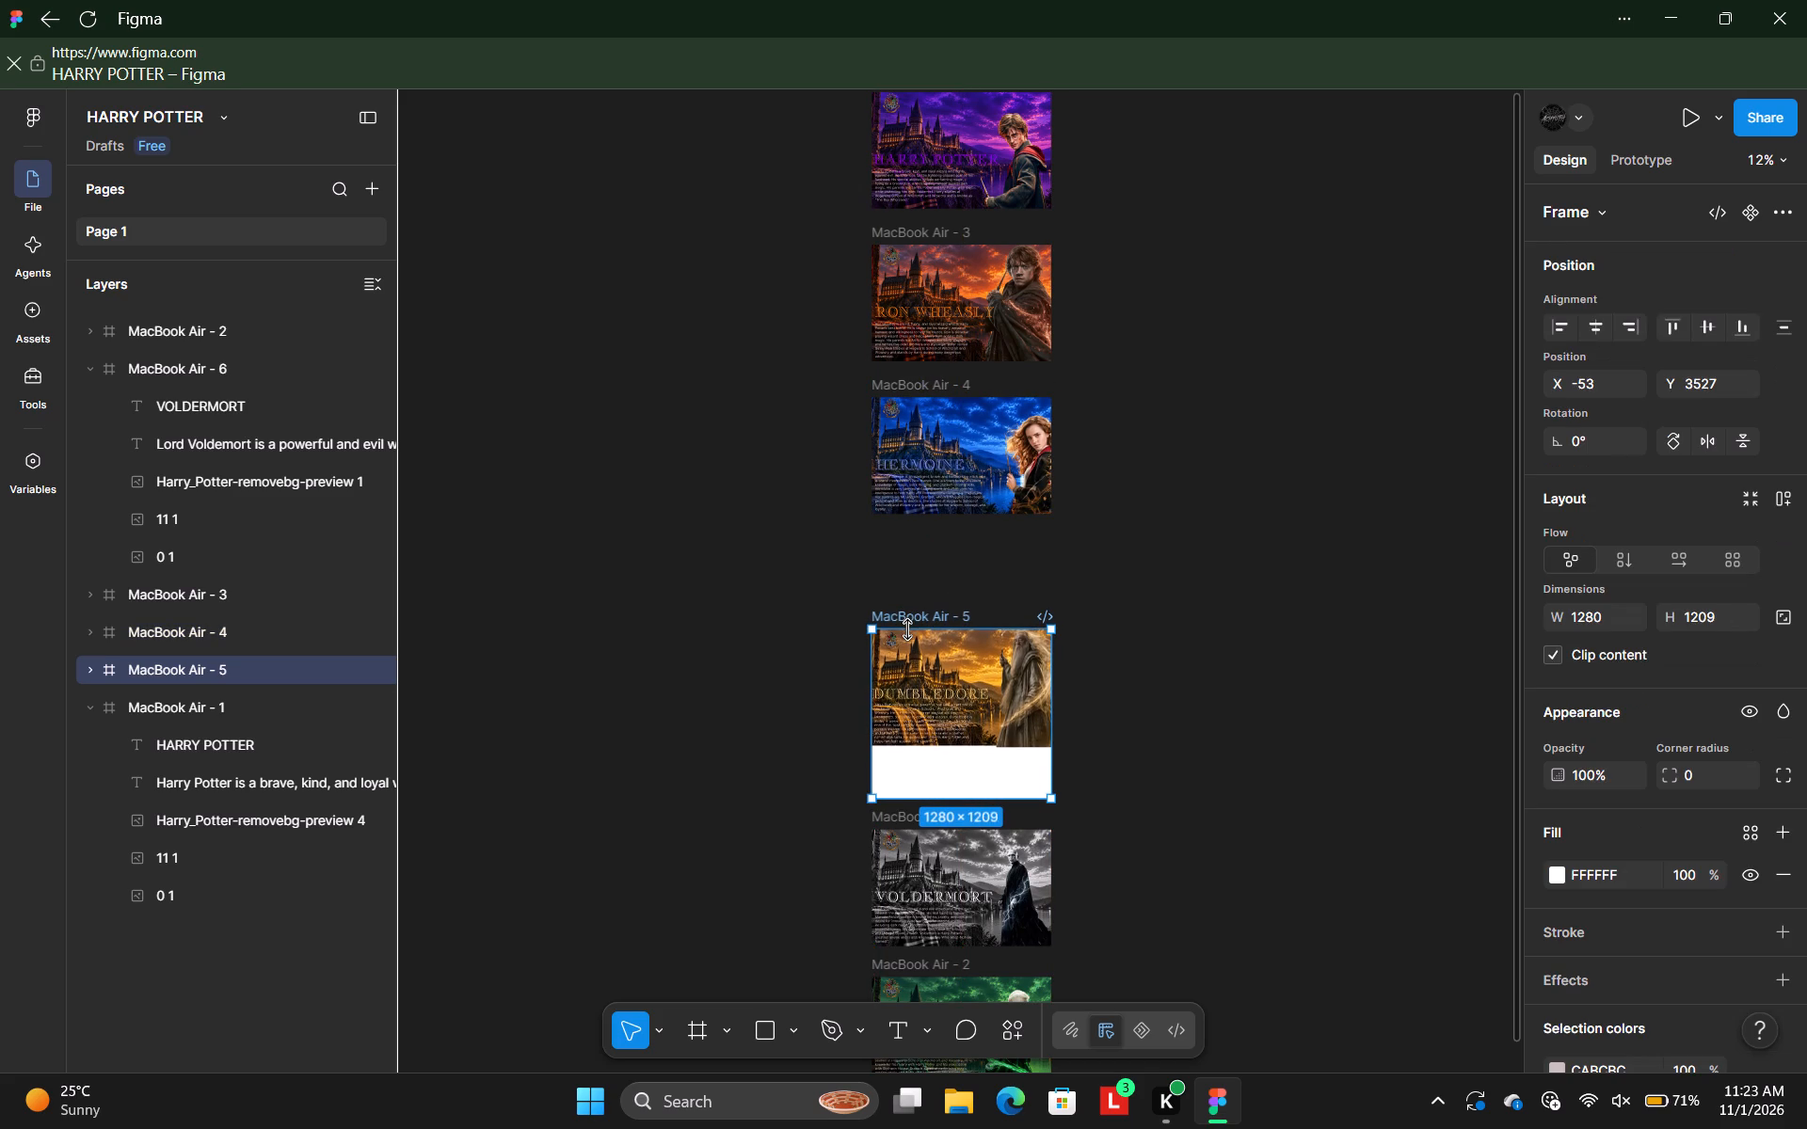
{"action": "left_click_drag", "start_coordinate": [908, 629], "coordinate": [903, 684]}
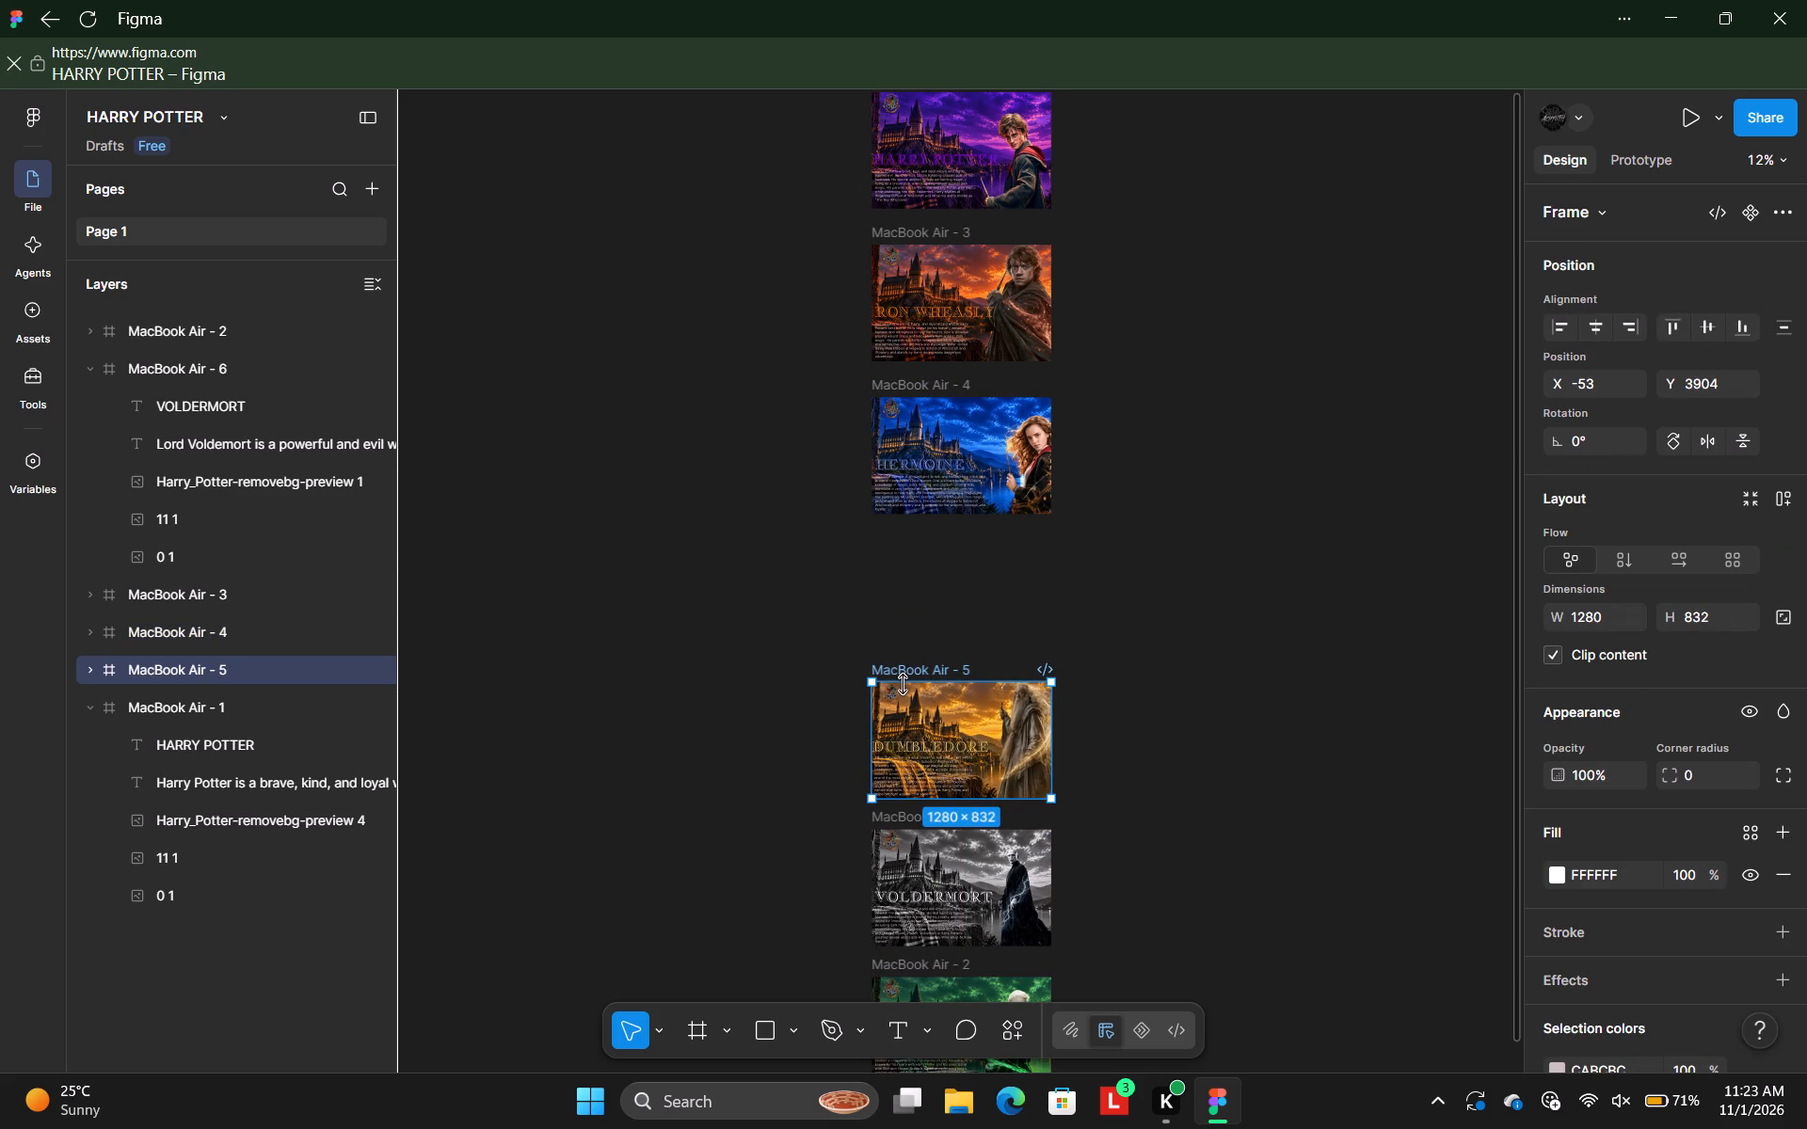
{"action": "left_click_drag", "start_coordinate": [897, 666], "coordinate": [901, 606]}
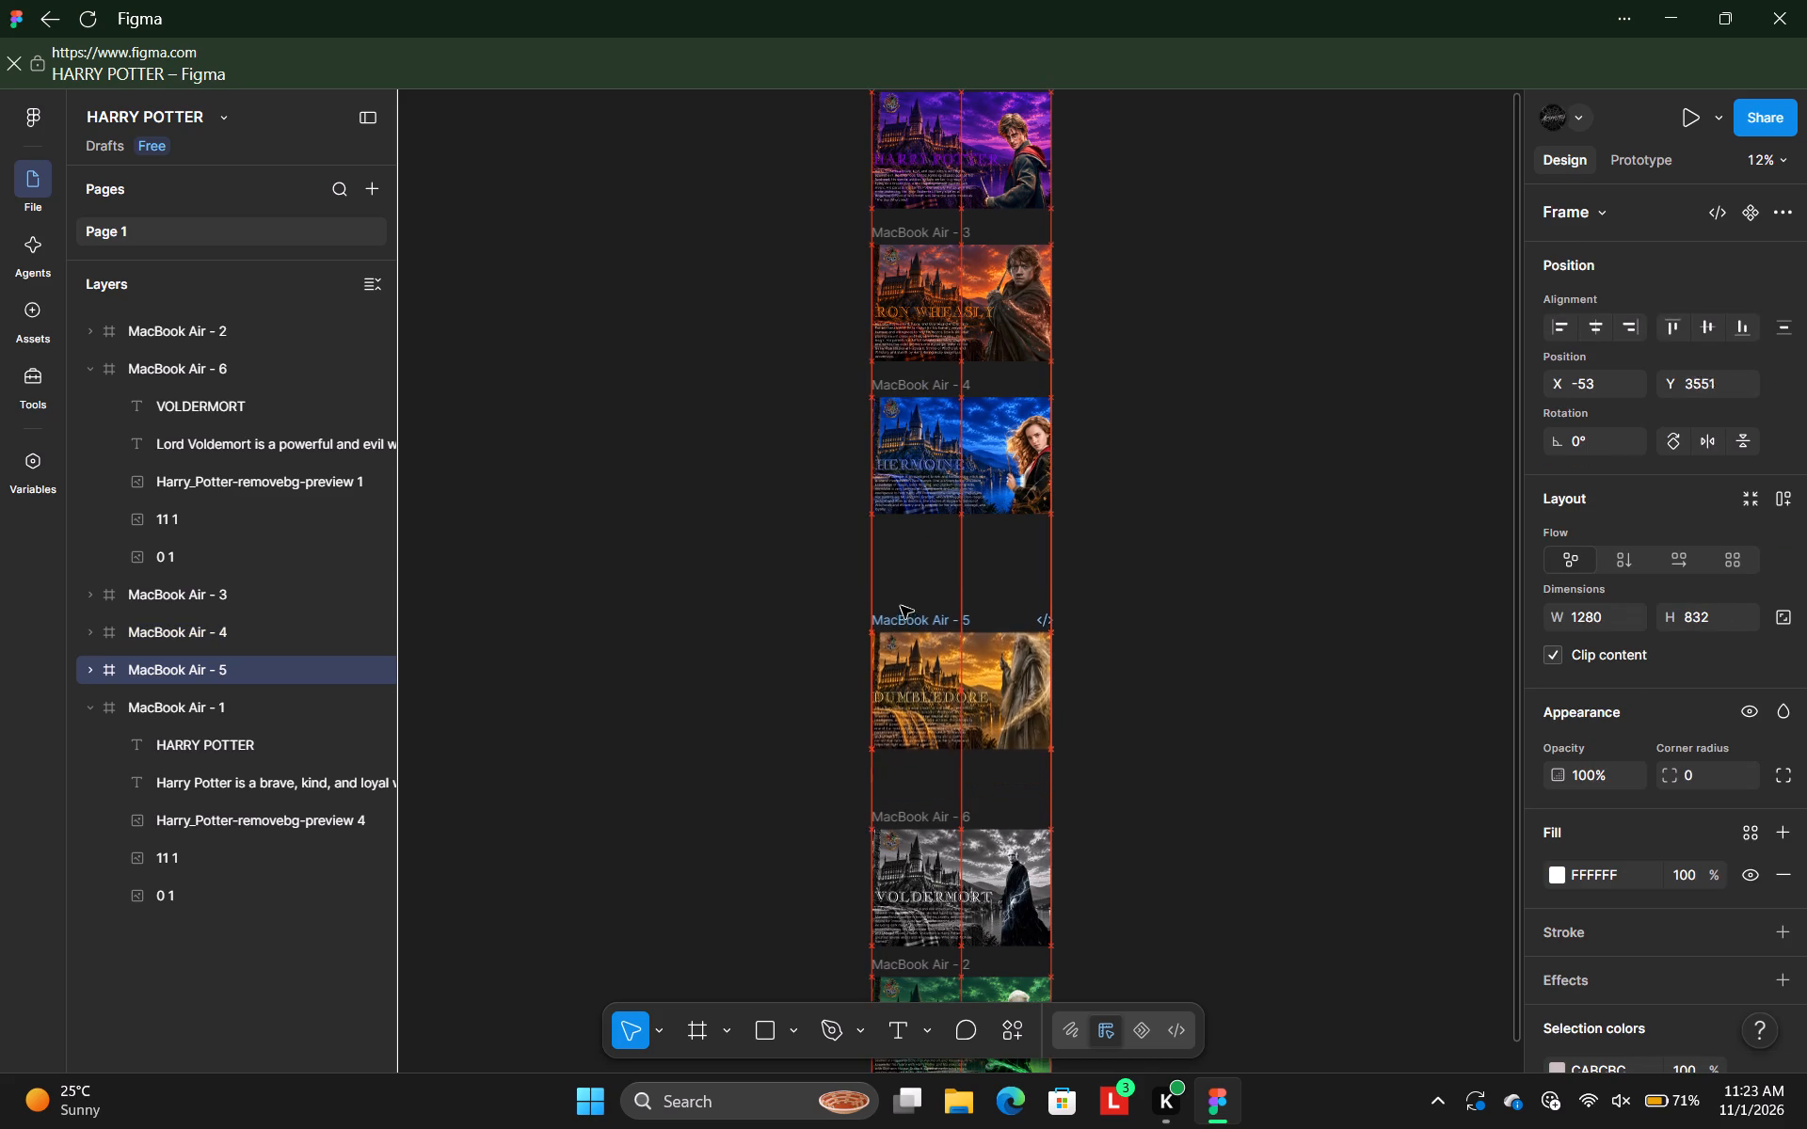
{"action": "left_click_drag", "start_coordinate": [901, 606], "coordinate": [897, 535]}
Move the MacBook Air - 2 frame up between MacBook Air - 5 and MacBook Air - 6, at X -53, Y 3960.
{"action": "scroll", "coordinate": [1139, 719], "scroll_direction": "down", "scroll_amount": 1}
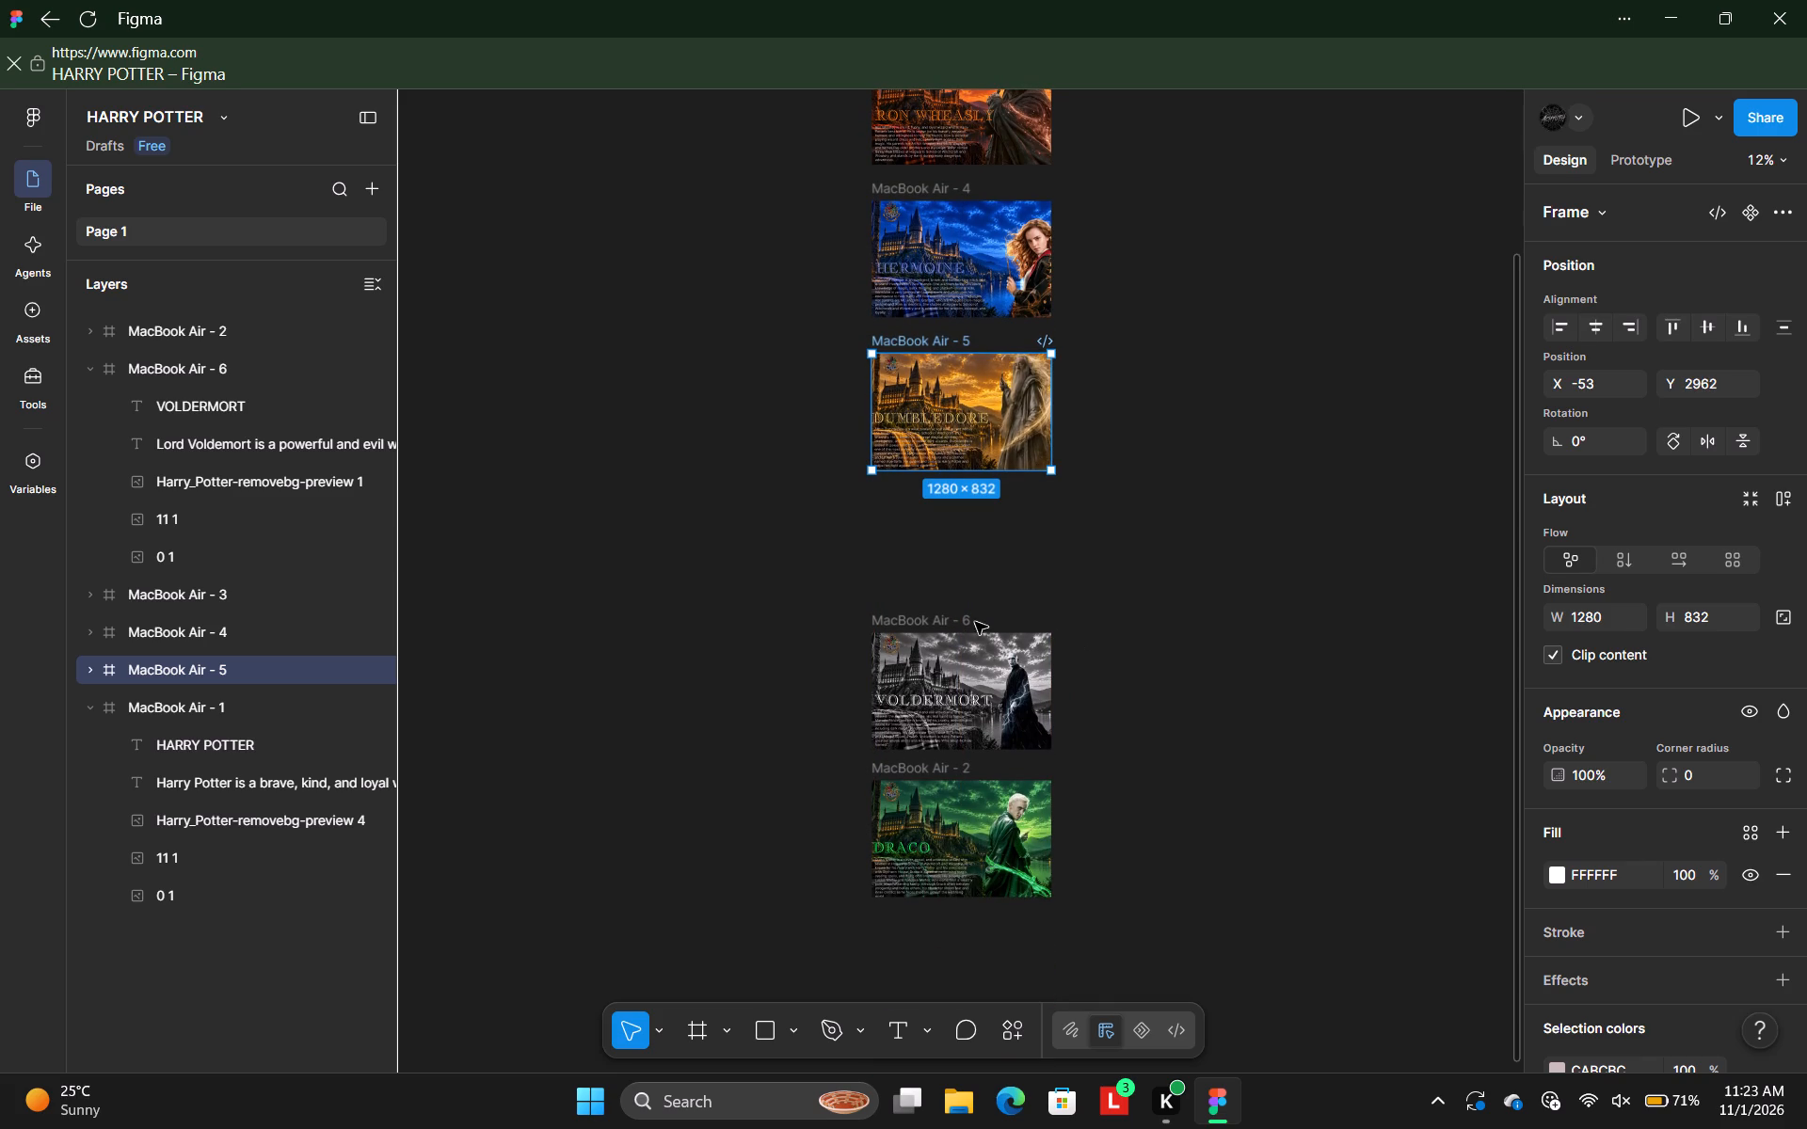
{"action": "left_click_drag", "start_coordinate": [936, 768], "coordinate": [949, 734]}
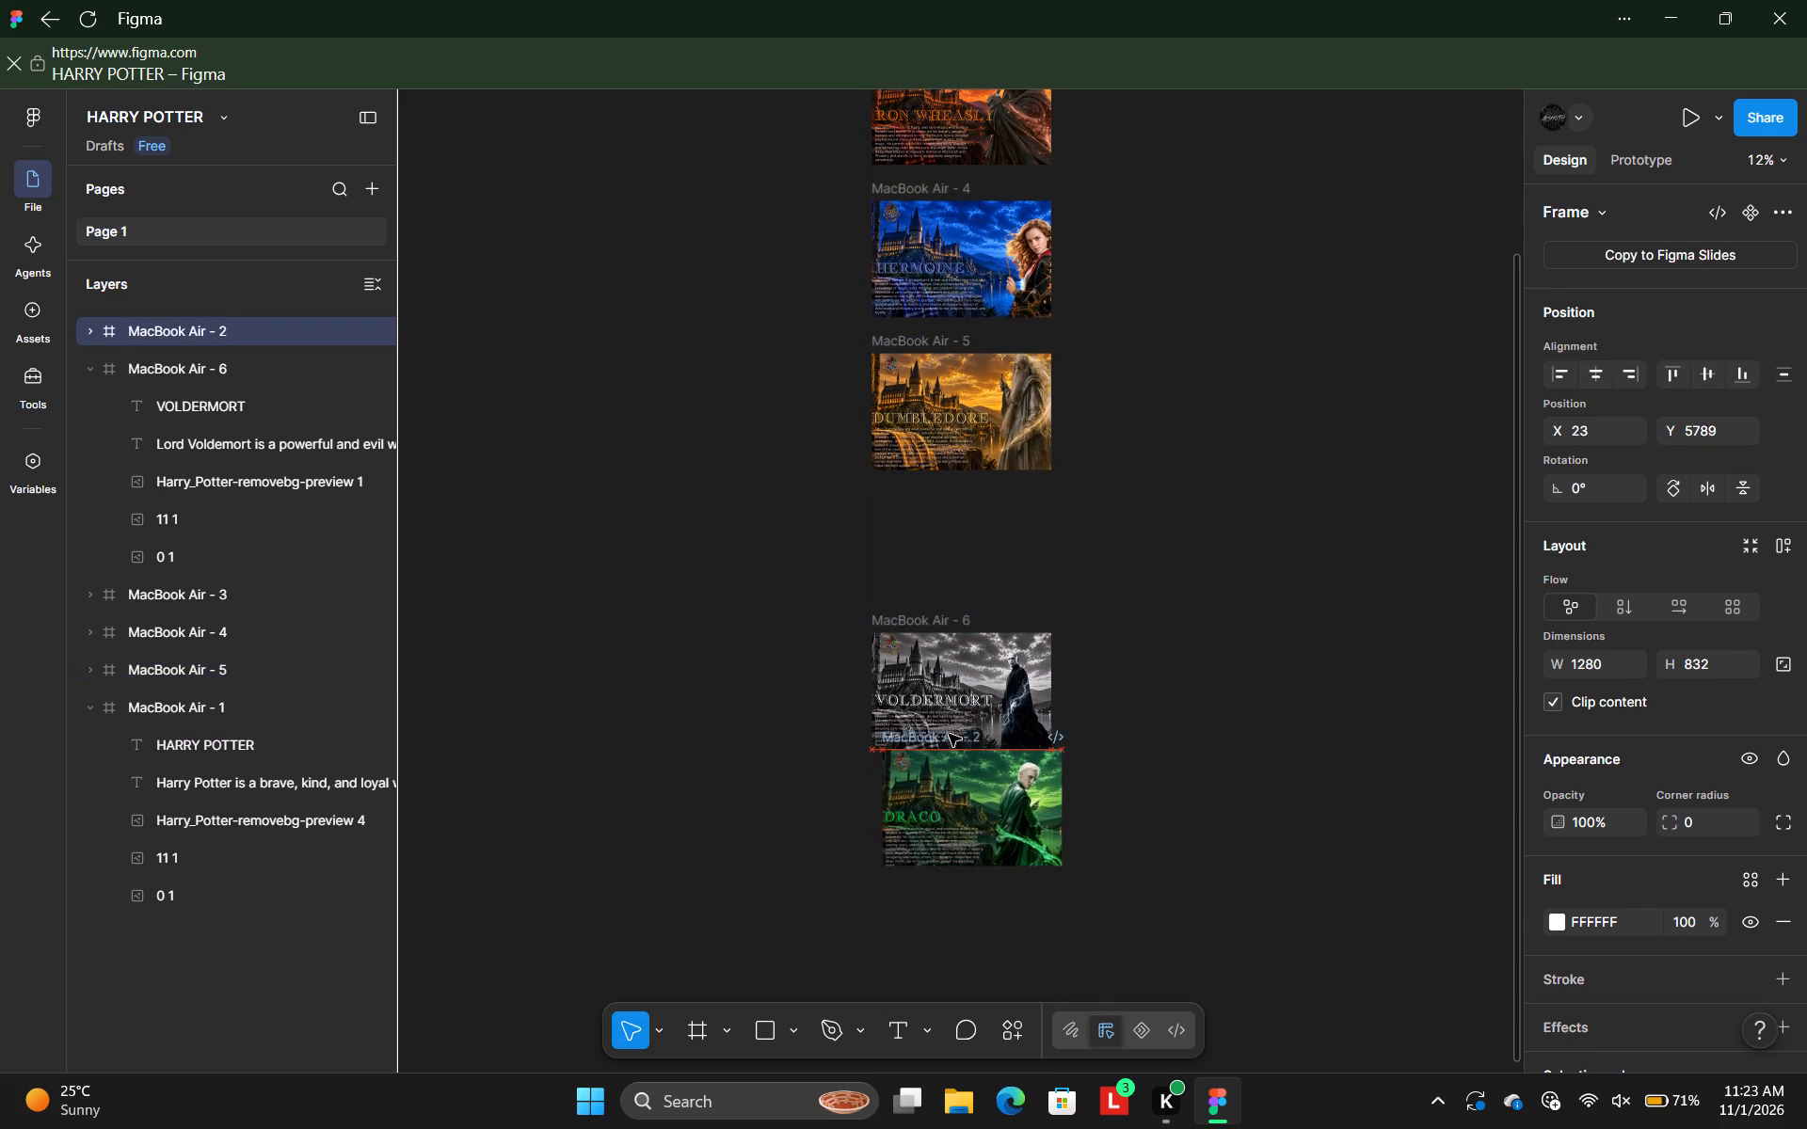
{"action": "left_click_drag", "start_coordinate": [949, 734], "coordinate": [938, 505]}
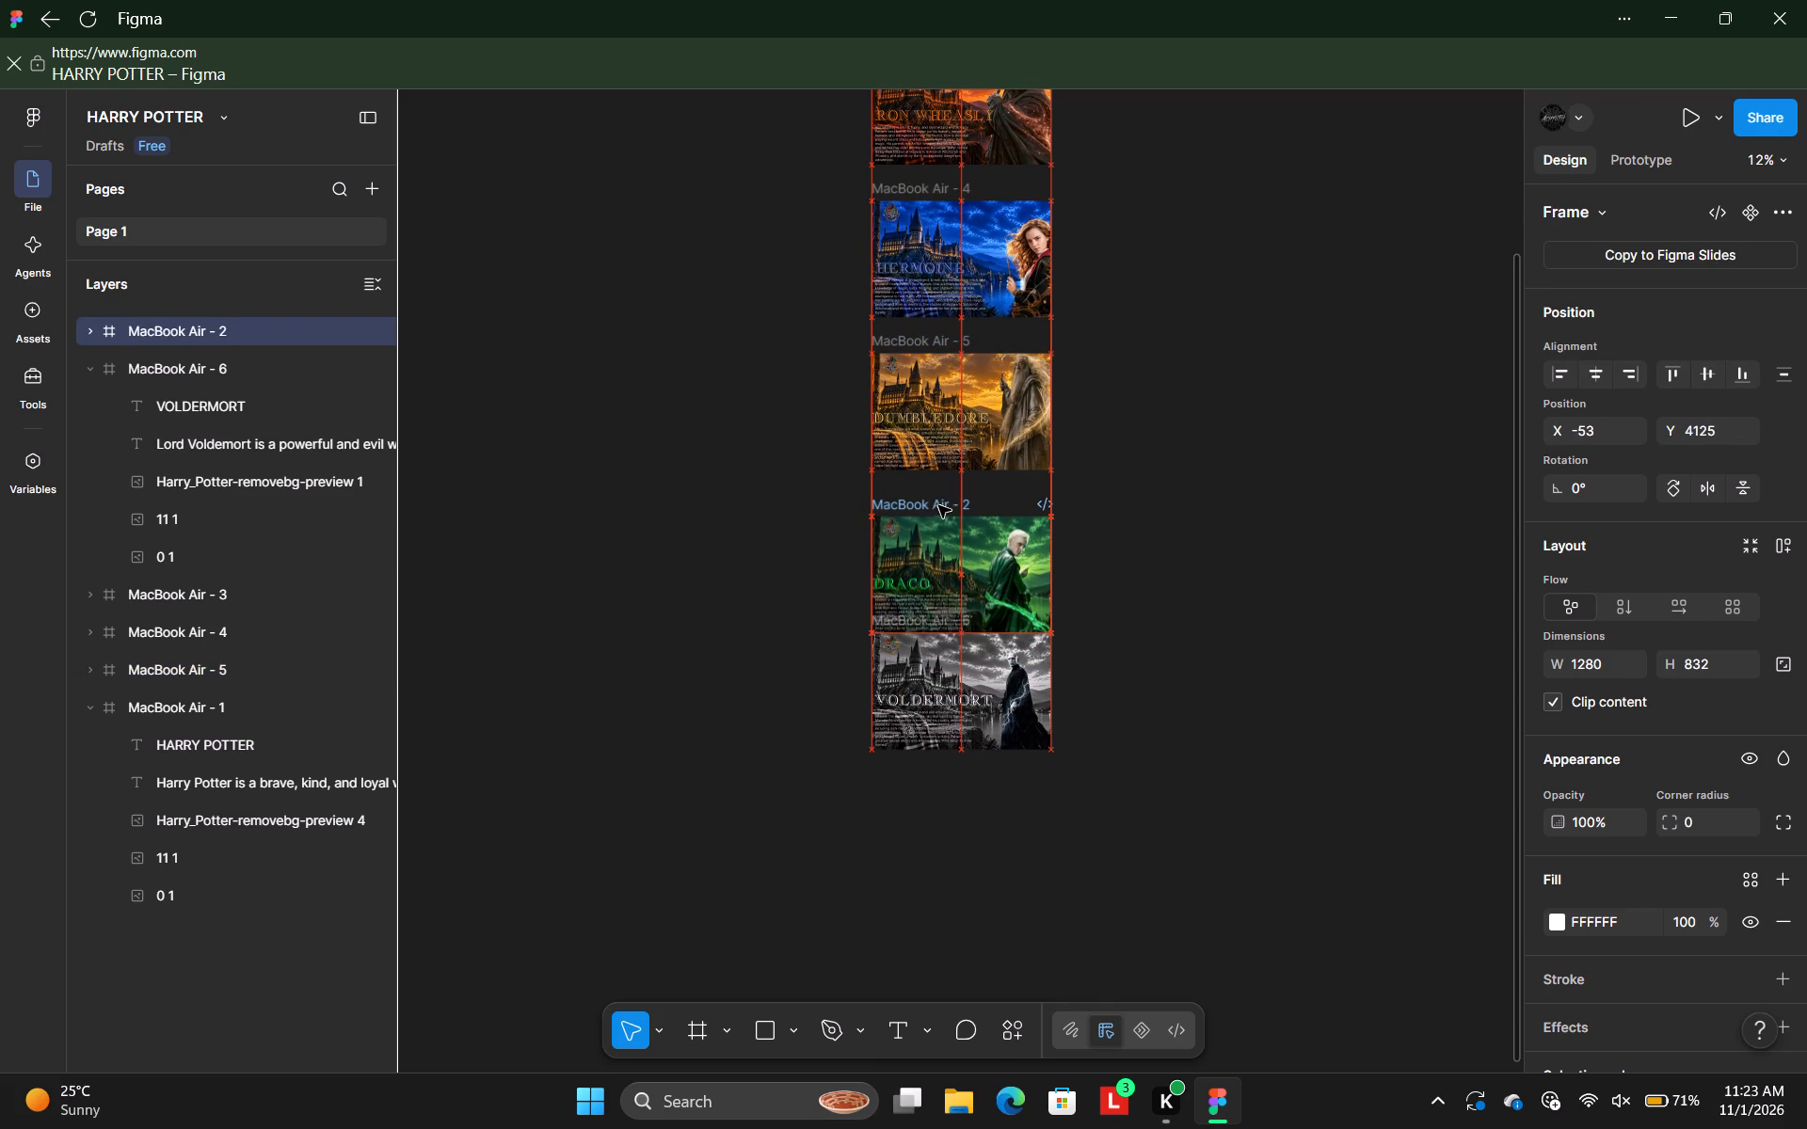
{"action": "left_click_drag", "start_coordinate": [938, 505], "coordinate": [938, 503]}
{"action": "left_click_drag", "start_coordinate": [938, 503], "coordinate": [938, 484]}
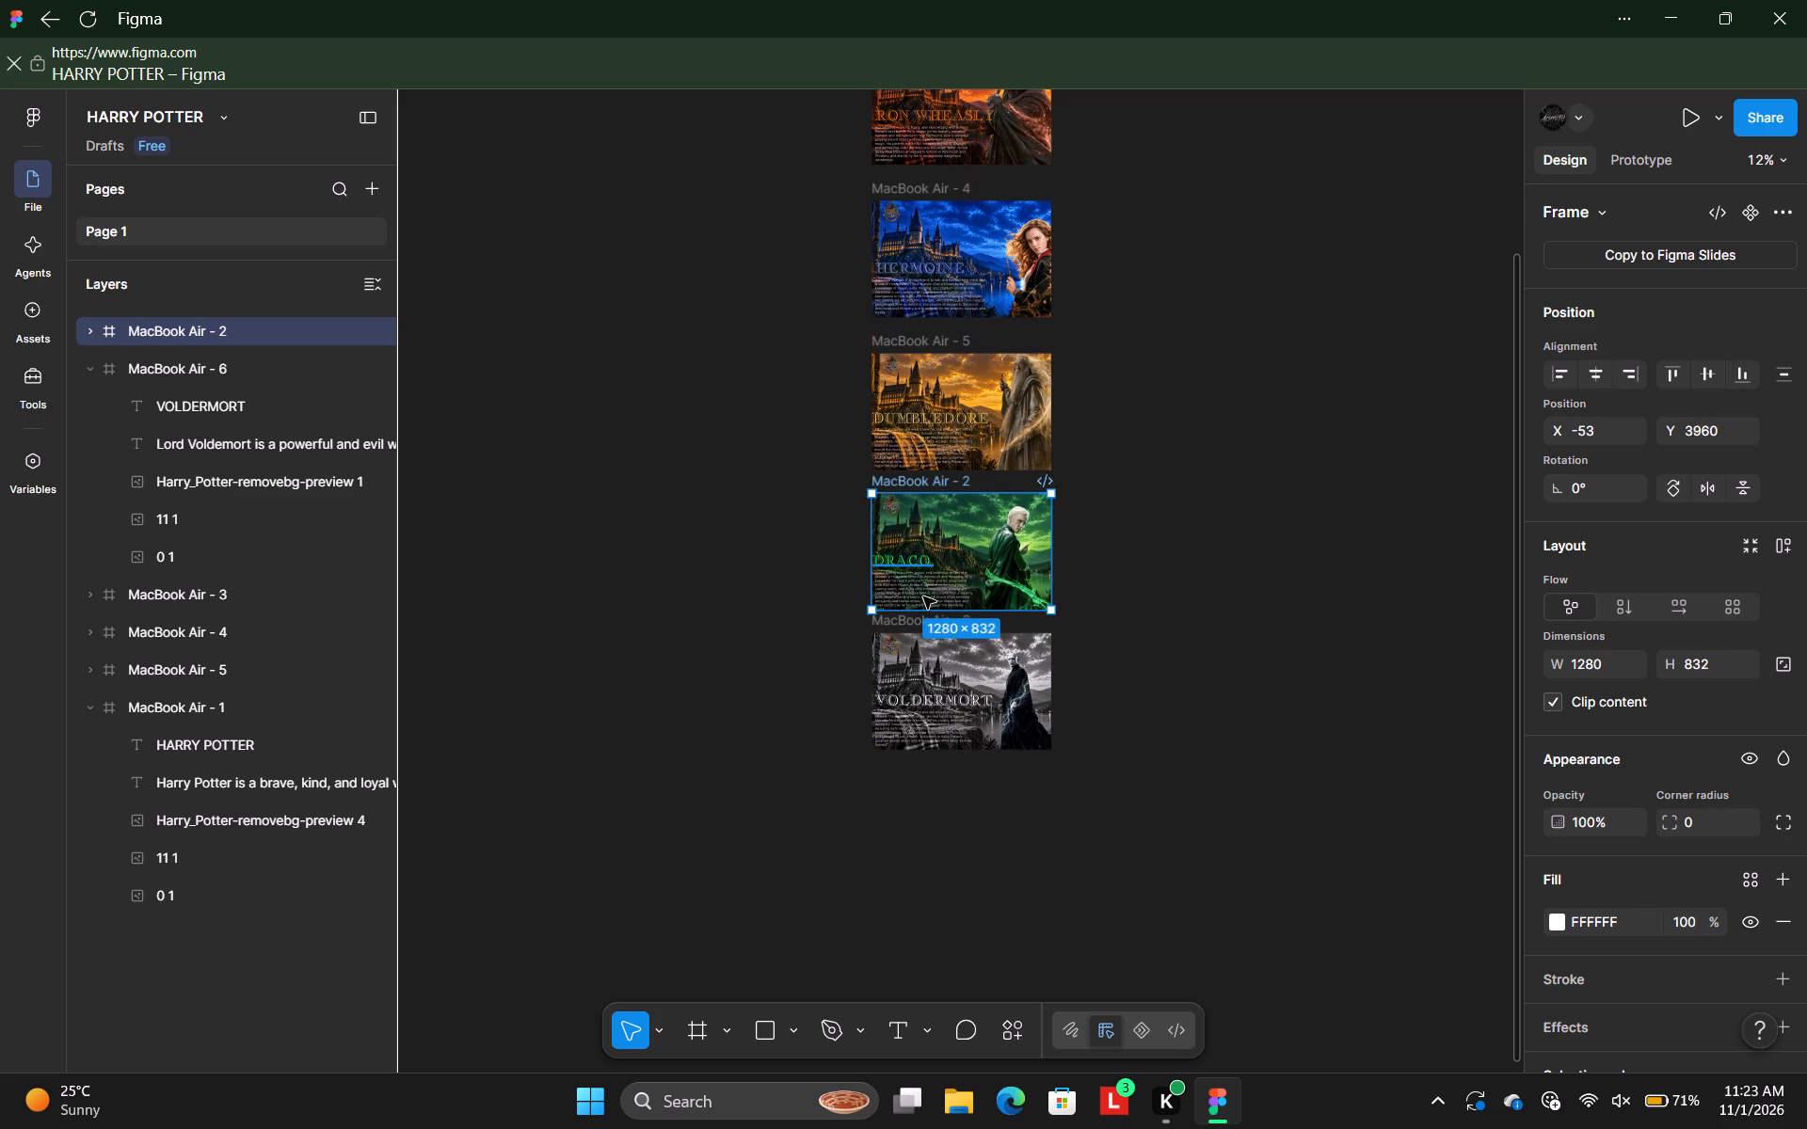
Move the MacBook Air - 6 frame down to X -53, Y 5335 to make room below MacBook Air - 2.
{"action": "left_click", "coordinate": [922, 625]}
{"action": "left_click", "coordinate": [922, 625]}
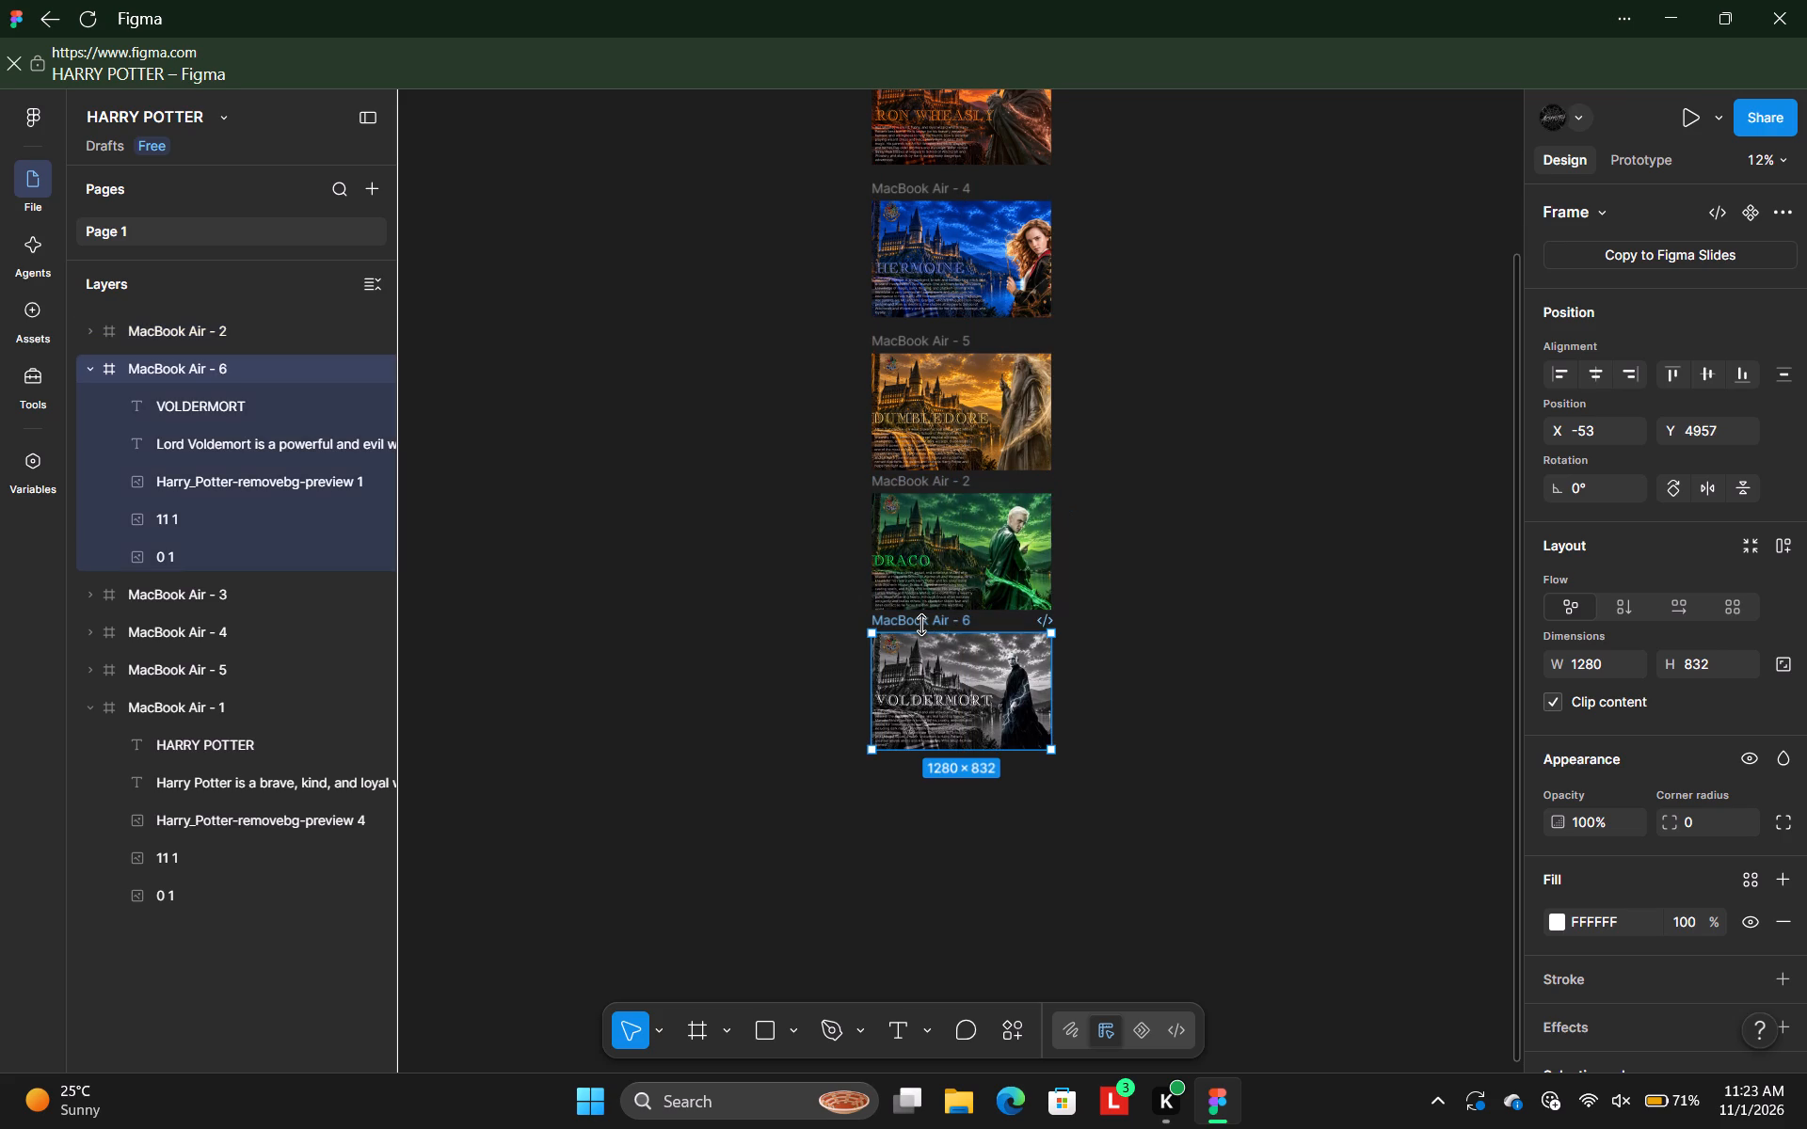
{"action": "left_click_drag", "start_coordinate": [905, 615], "coordinate": [905, 668]}
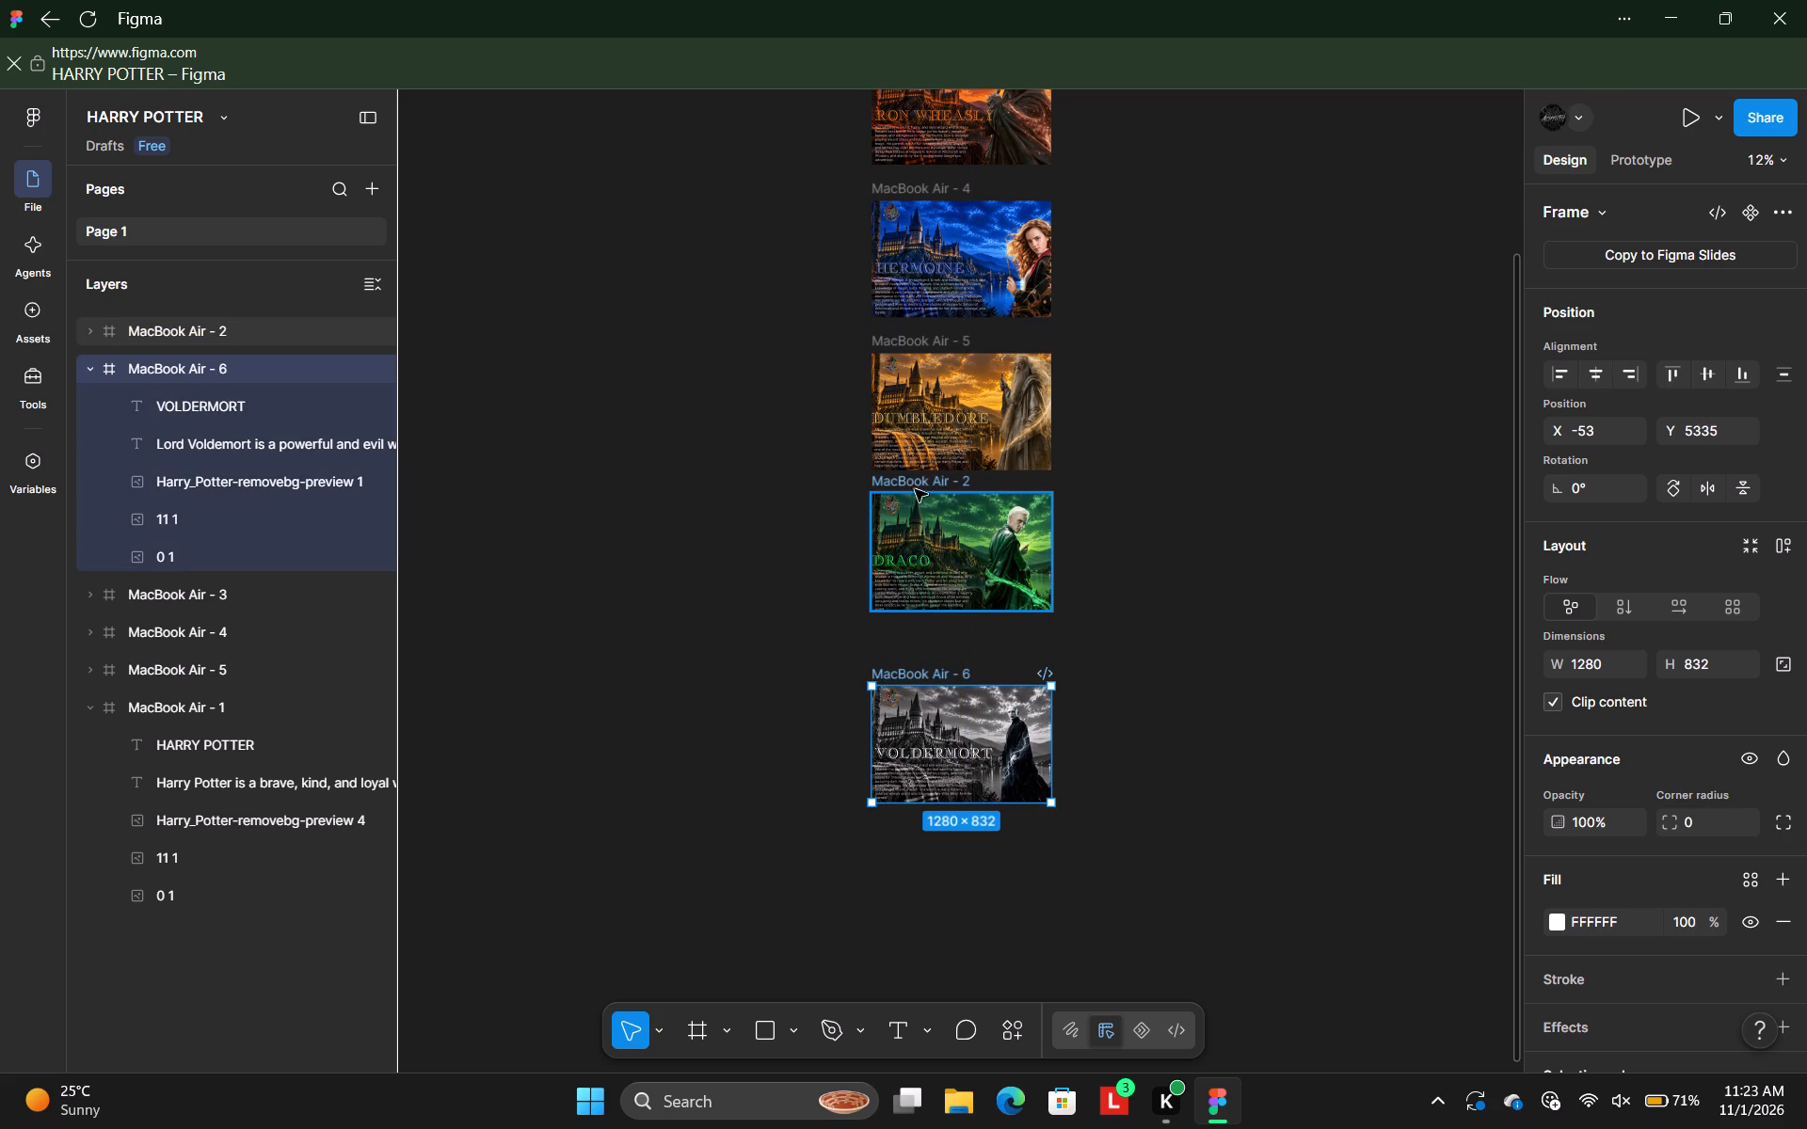
Space the MacBook Air - 2 frame 258 below MacBook Air - 5, at X -53, Y 4052.
{"action": "left_click_drag", "start_coordinate": [917, 490], "coordinate": [914, 516]}
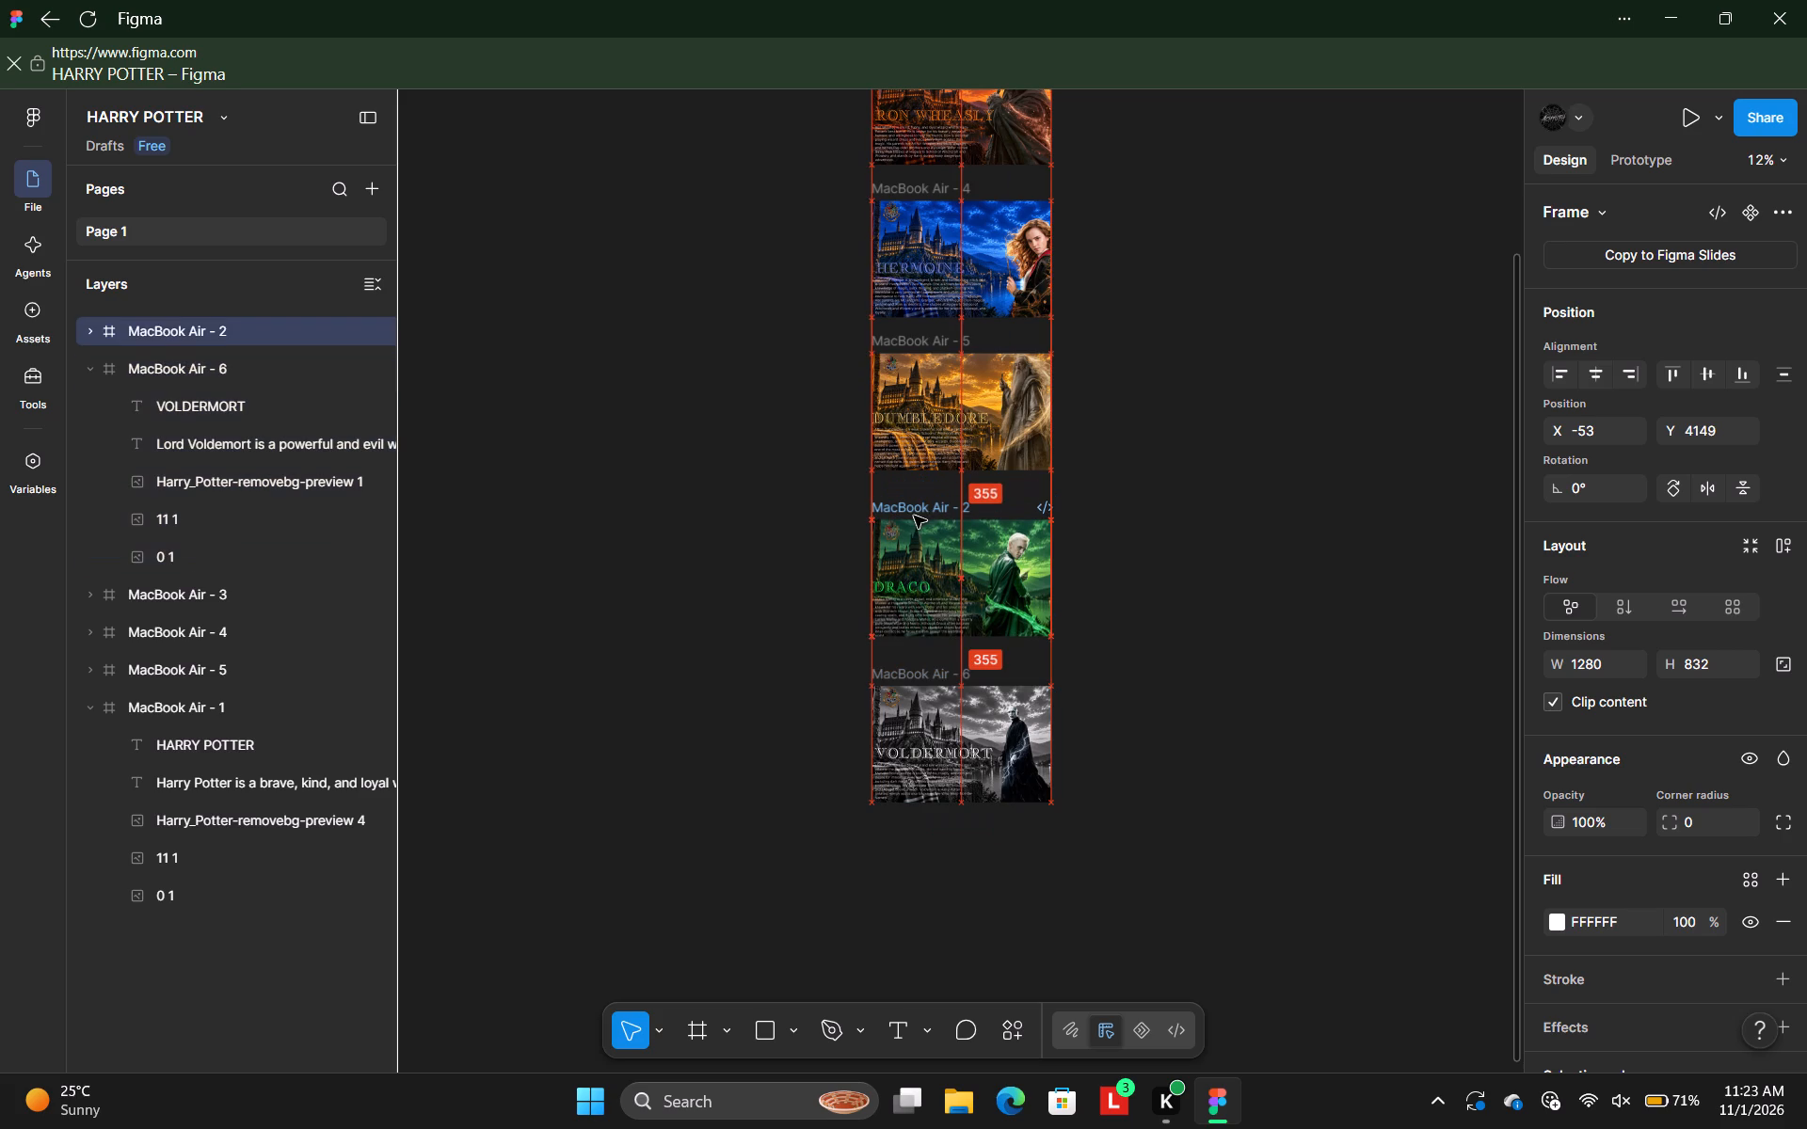
{"action": "left_click_drag", "start_coordinate": [914, 516], "coordinate": [910, 502]}
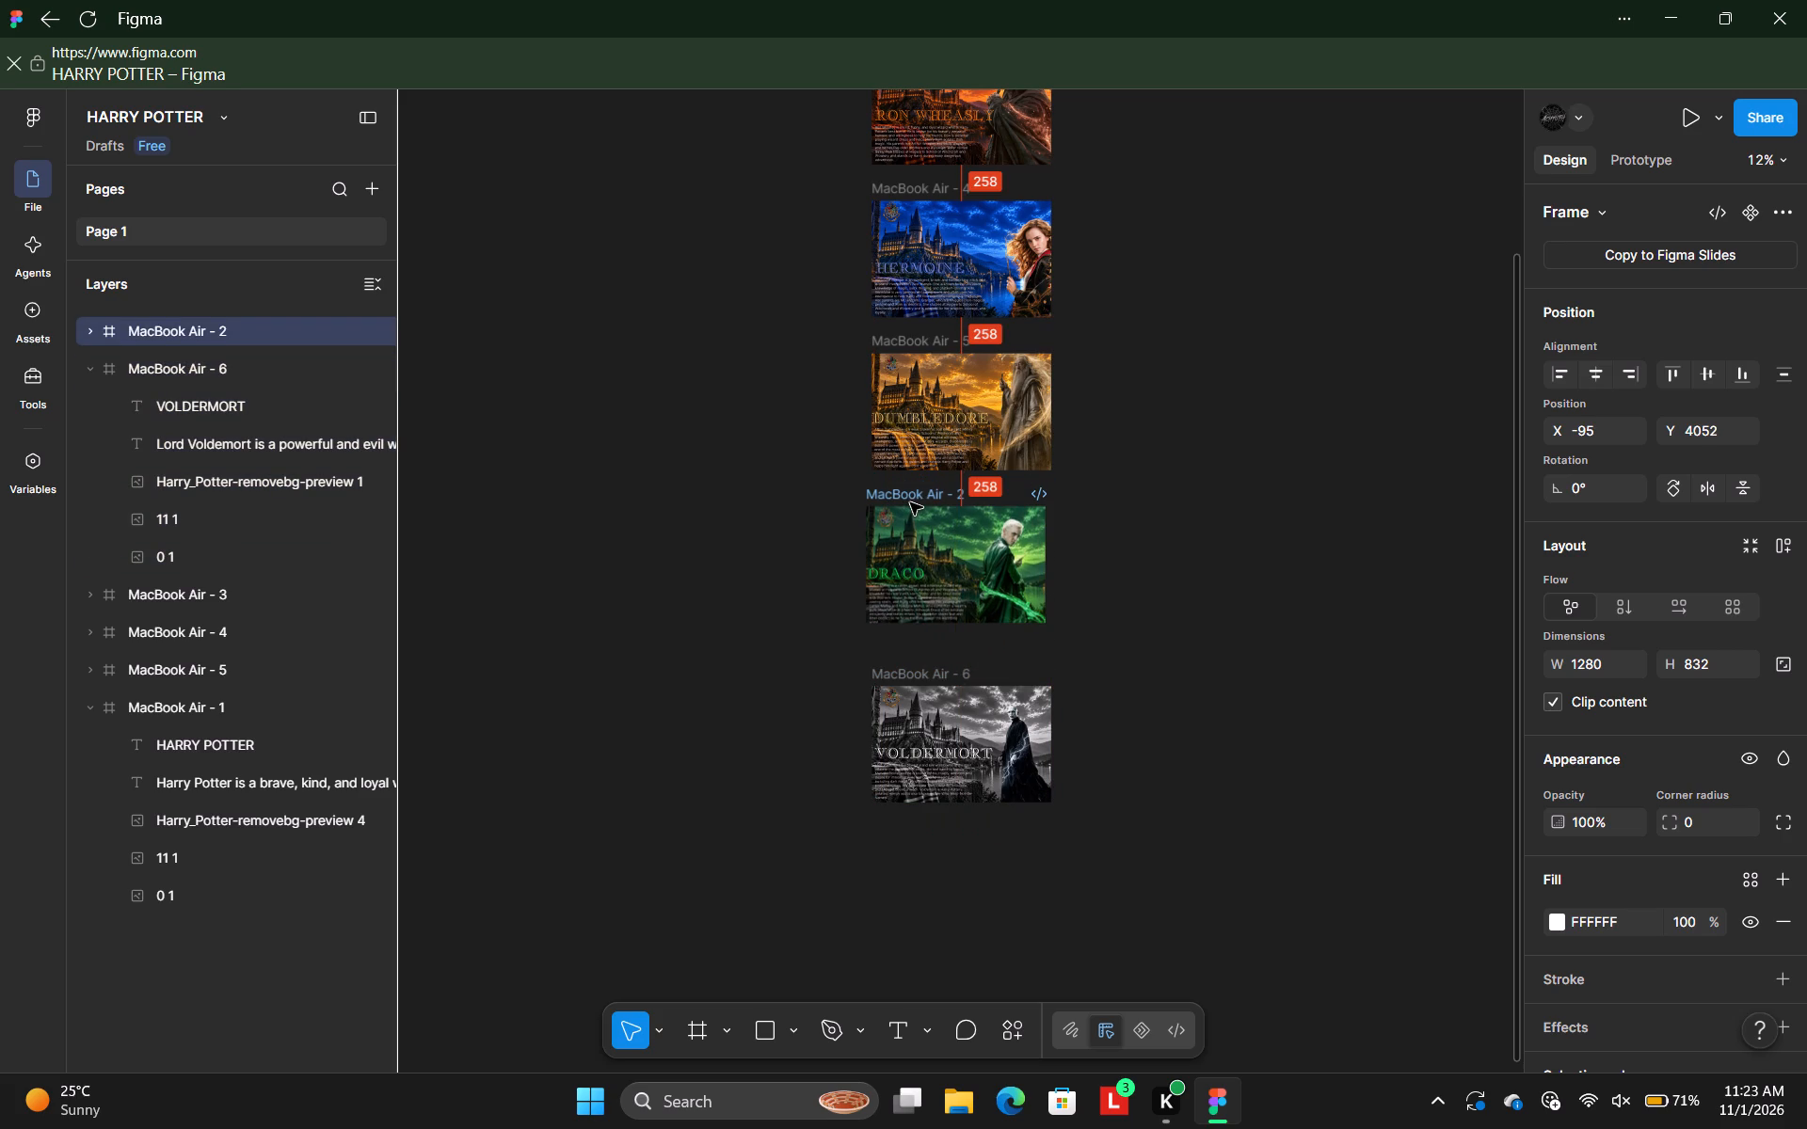
{"action": "left_click_drag", "start_coordinate": [910, 502], "coordinate": [916, 503]}
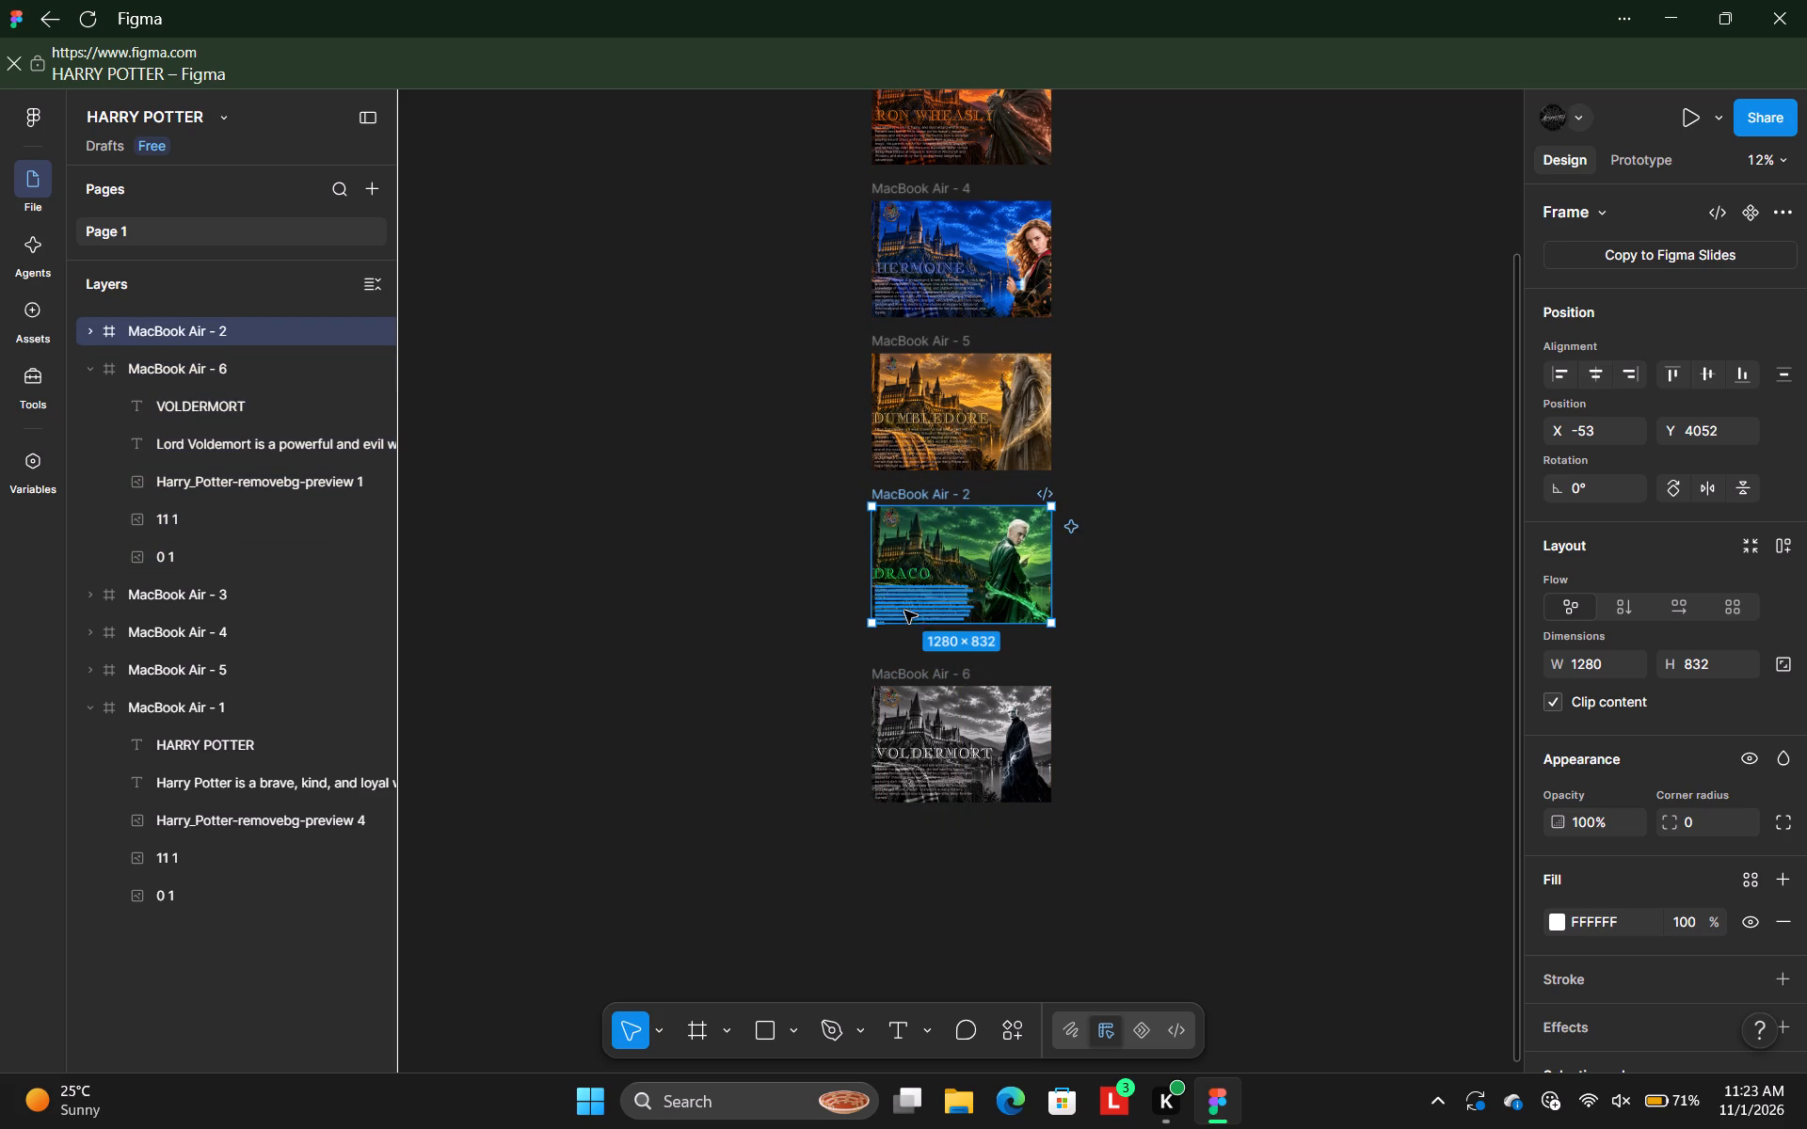
Move the MacBook Air - 6 frame up to sit 258 below MacBook Air - 2, at X -53, Y 5142, and deselect it.
{"action": "left_click", "coordinate": [904, 672]}
{"action": "left_click_drag", "start_coordinate": [904, 672], "coordinate": [903, 648]}
{"action": "left_click", "coordinate": [817, 660]}
{"action": "left_click", "coordinate": [886, 680]}
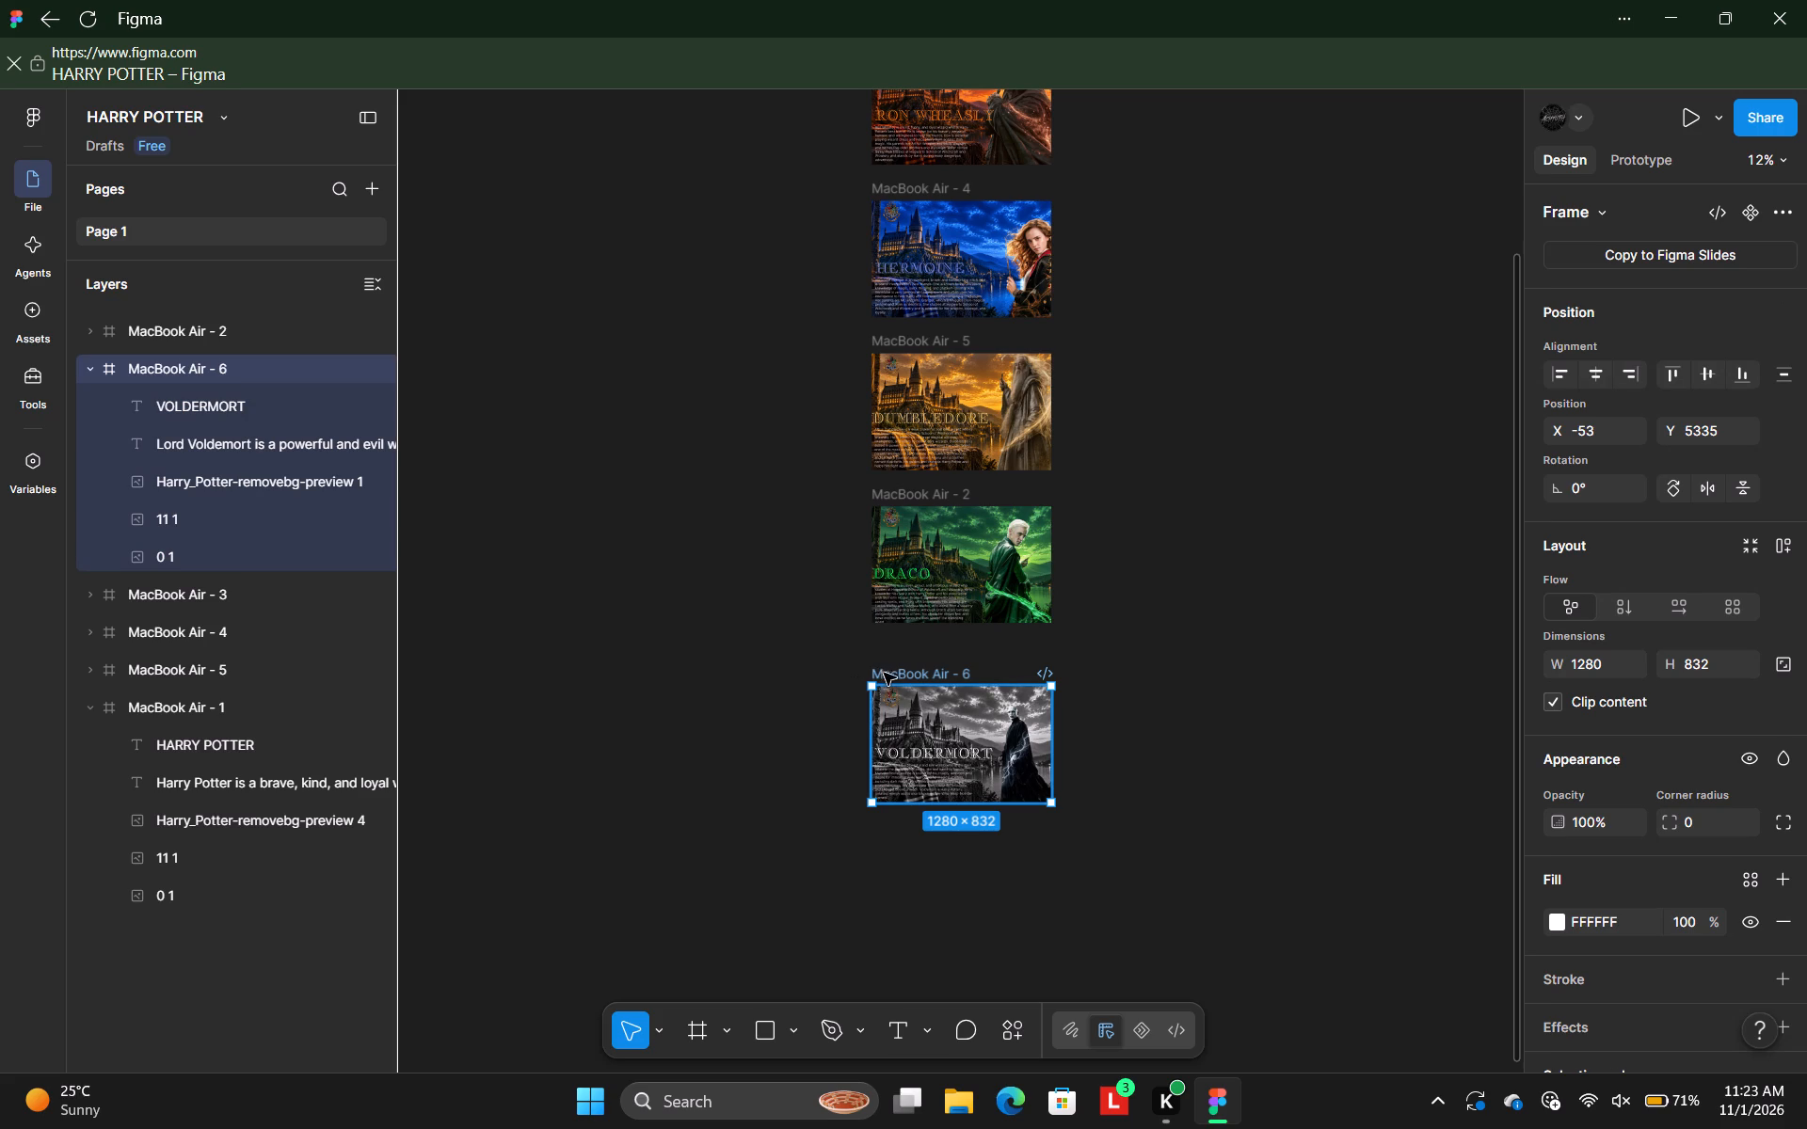
{"action": "left_click_drag", "start_coordinate": [899, 673], "coordinate": [902, 646]}
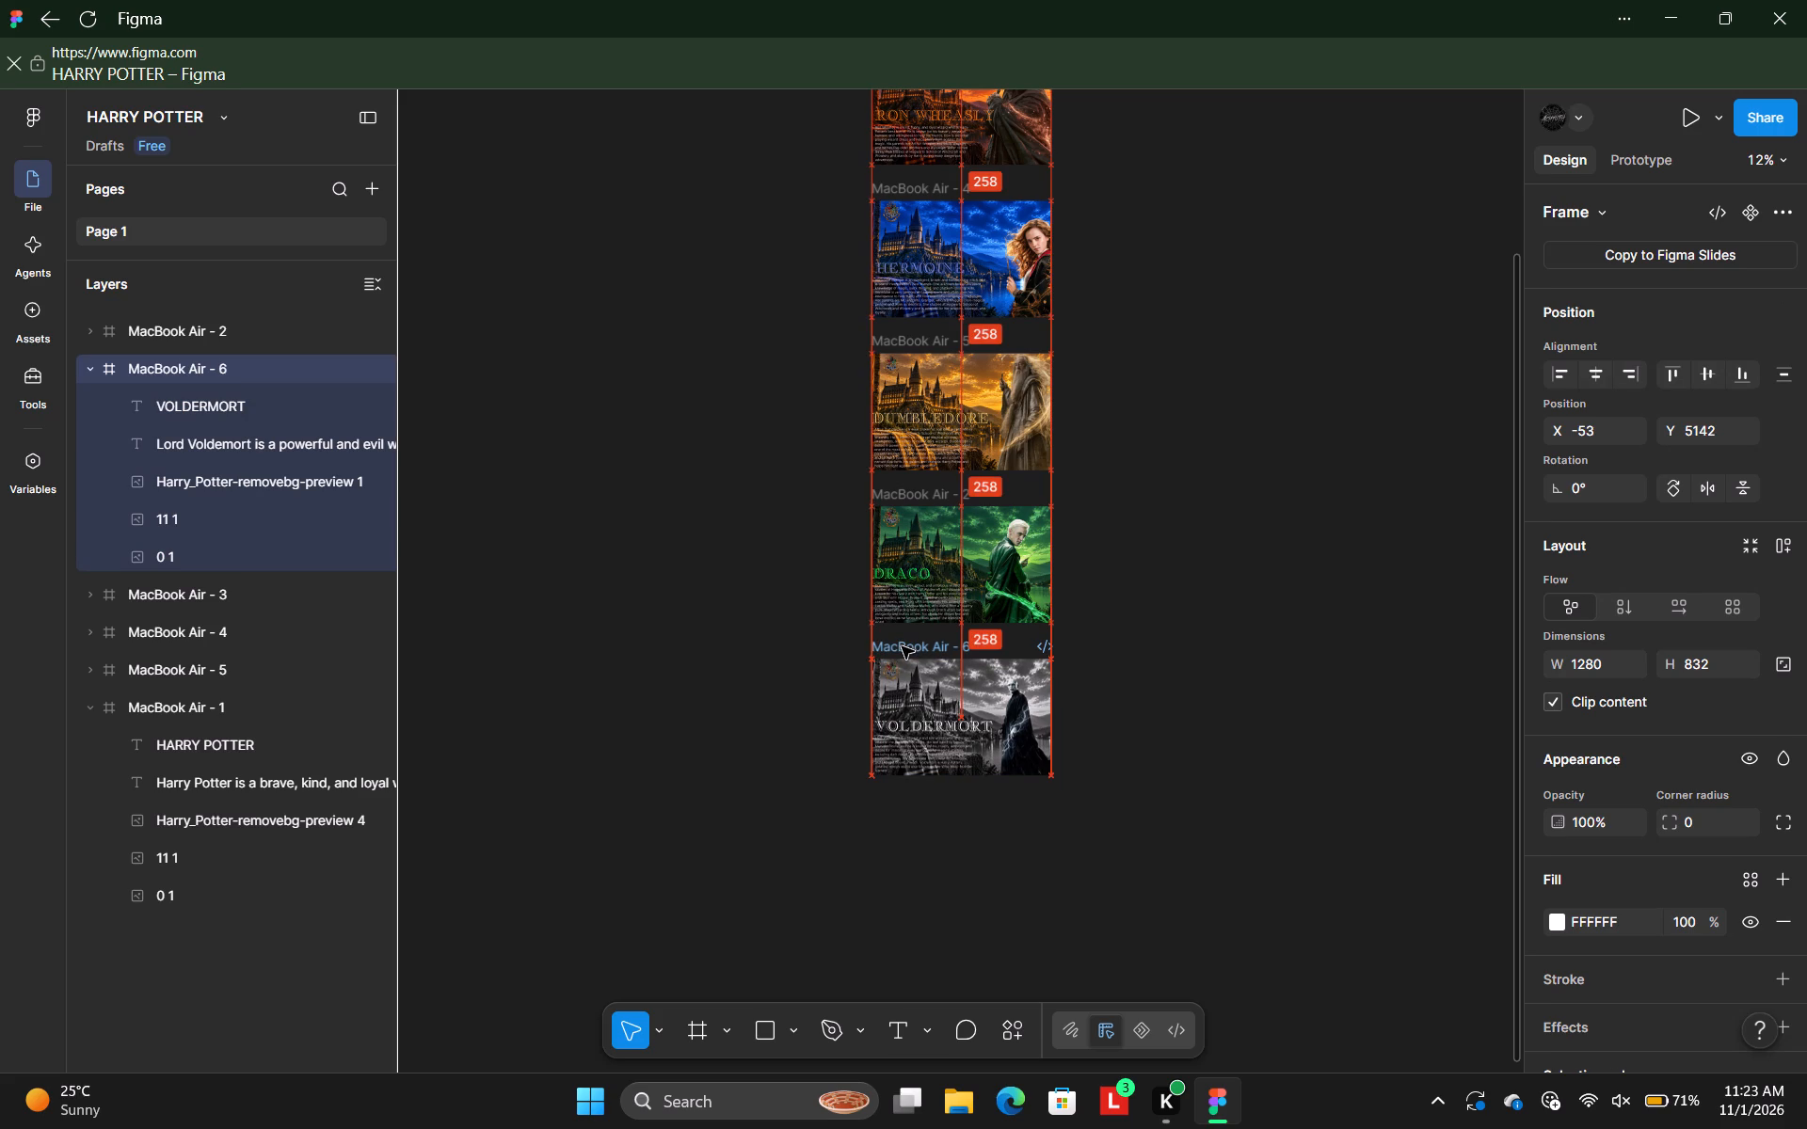
{"action": "left_click_drag", "start_coordinate": [902, 646], "coordinate": [903, 646]}
{"action": "left_click", "coordinate": [1191, 526]}
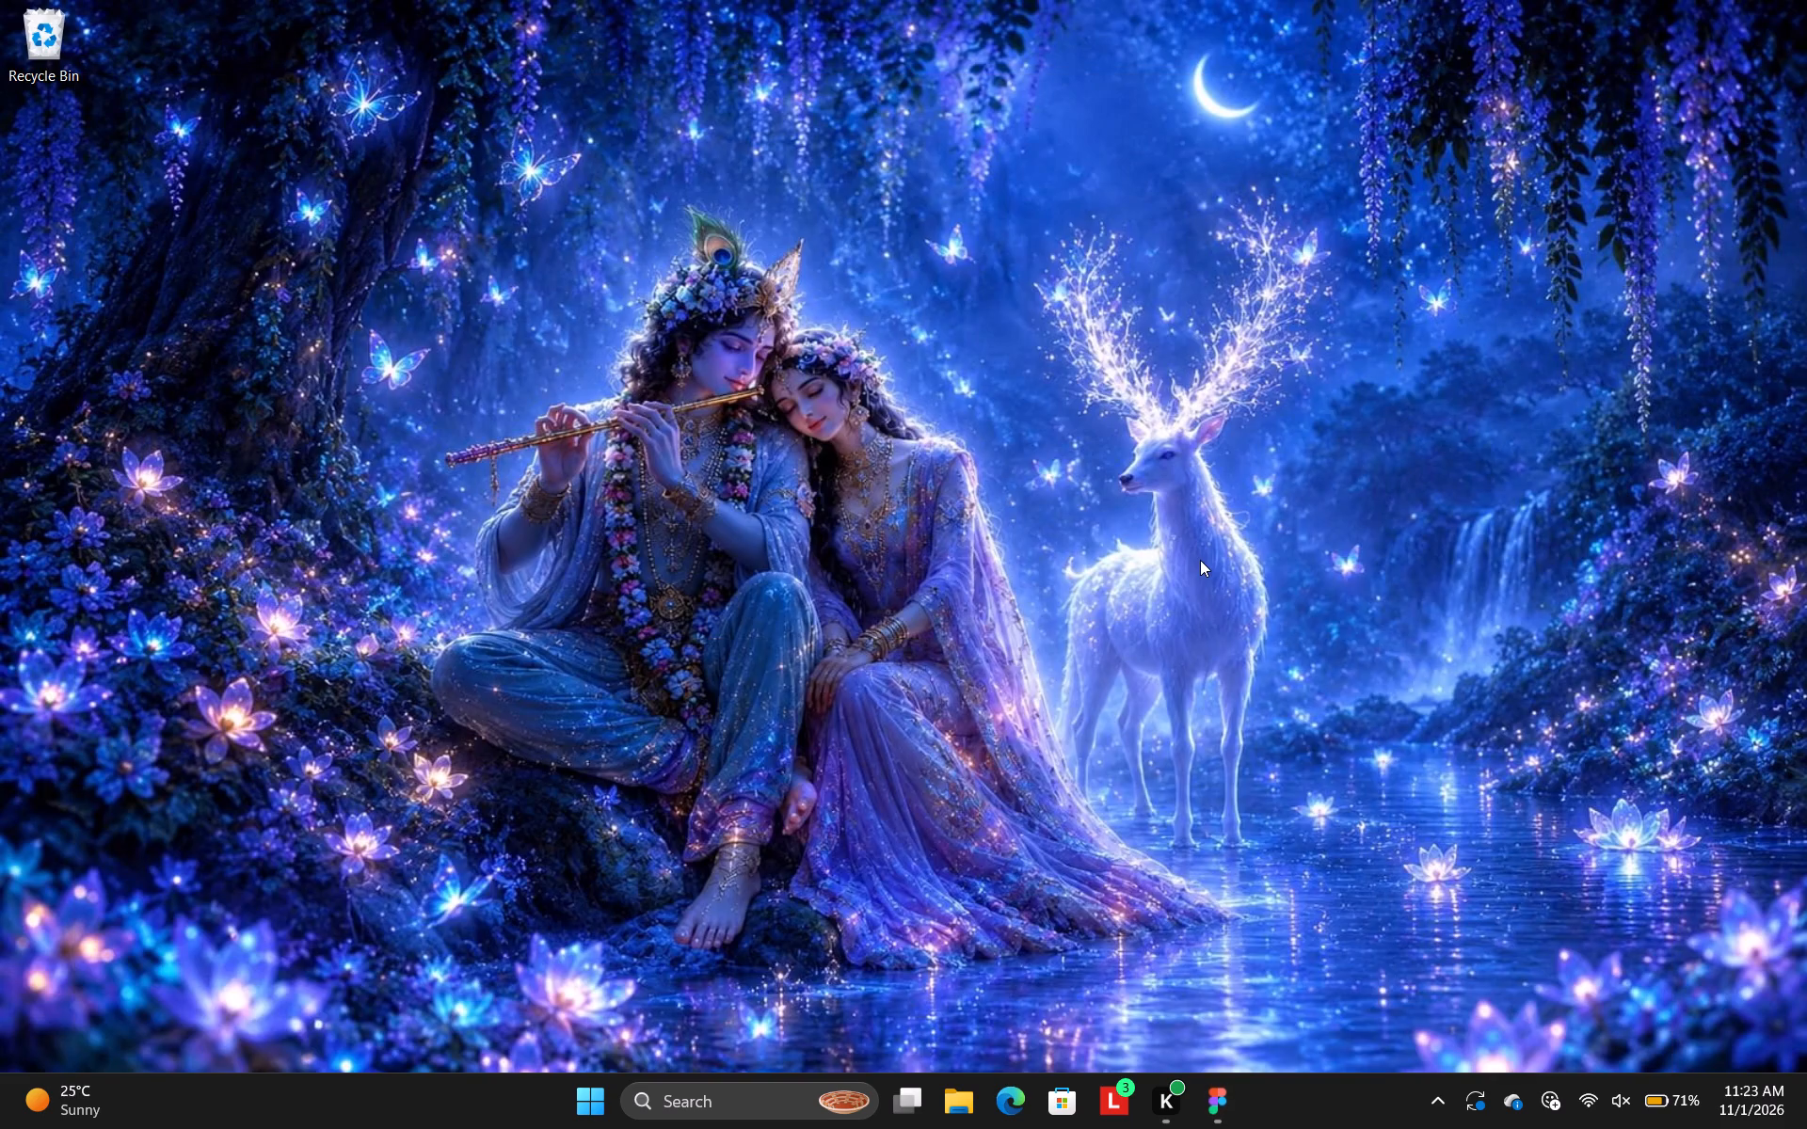
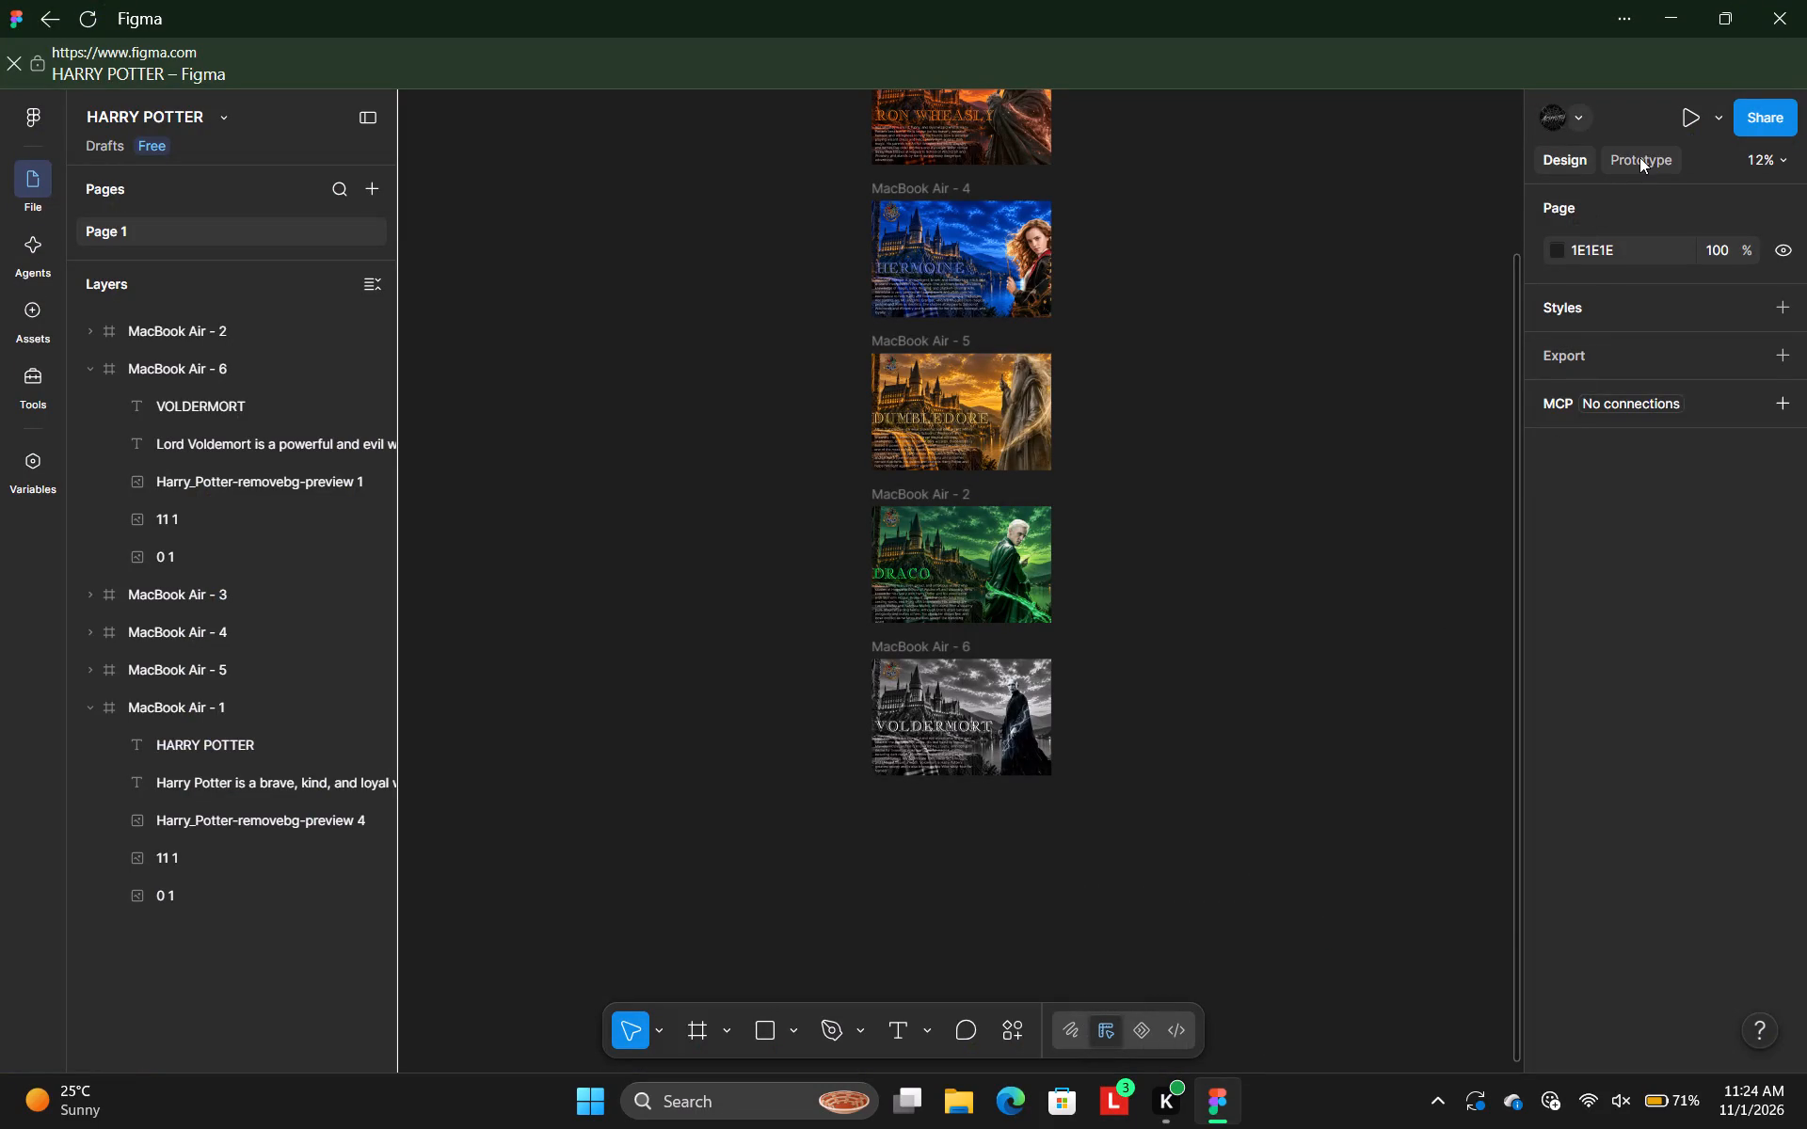
Delete both prototype connections between the MacBook Air - 1 and MacBook Air - 2 frames.
{"action": "left_click", "coordinate": [1639, 157]}
{"action": "scroll", "coordinate": [1267, 386], "scroll_direction": "up", "scroll_amount": 2}
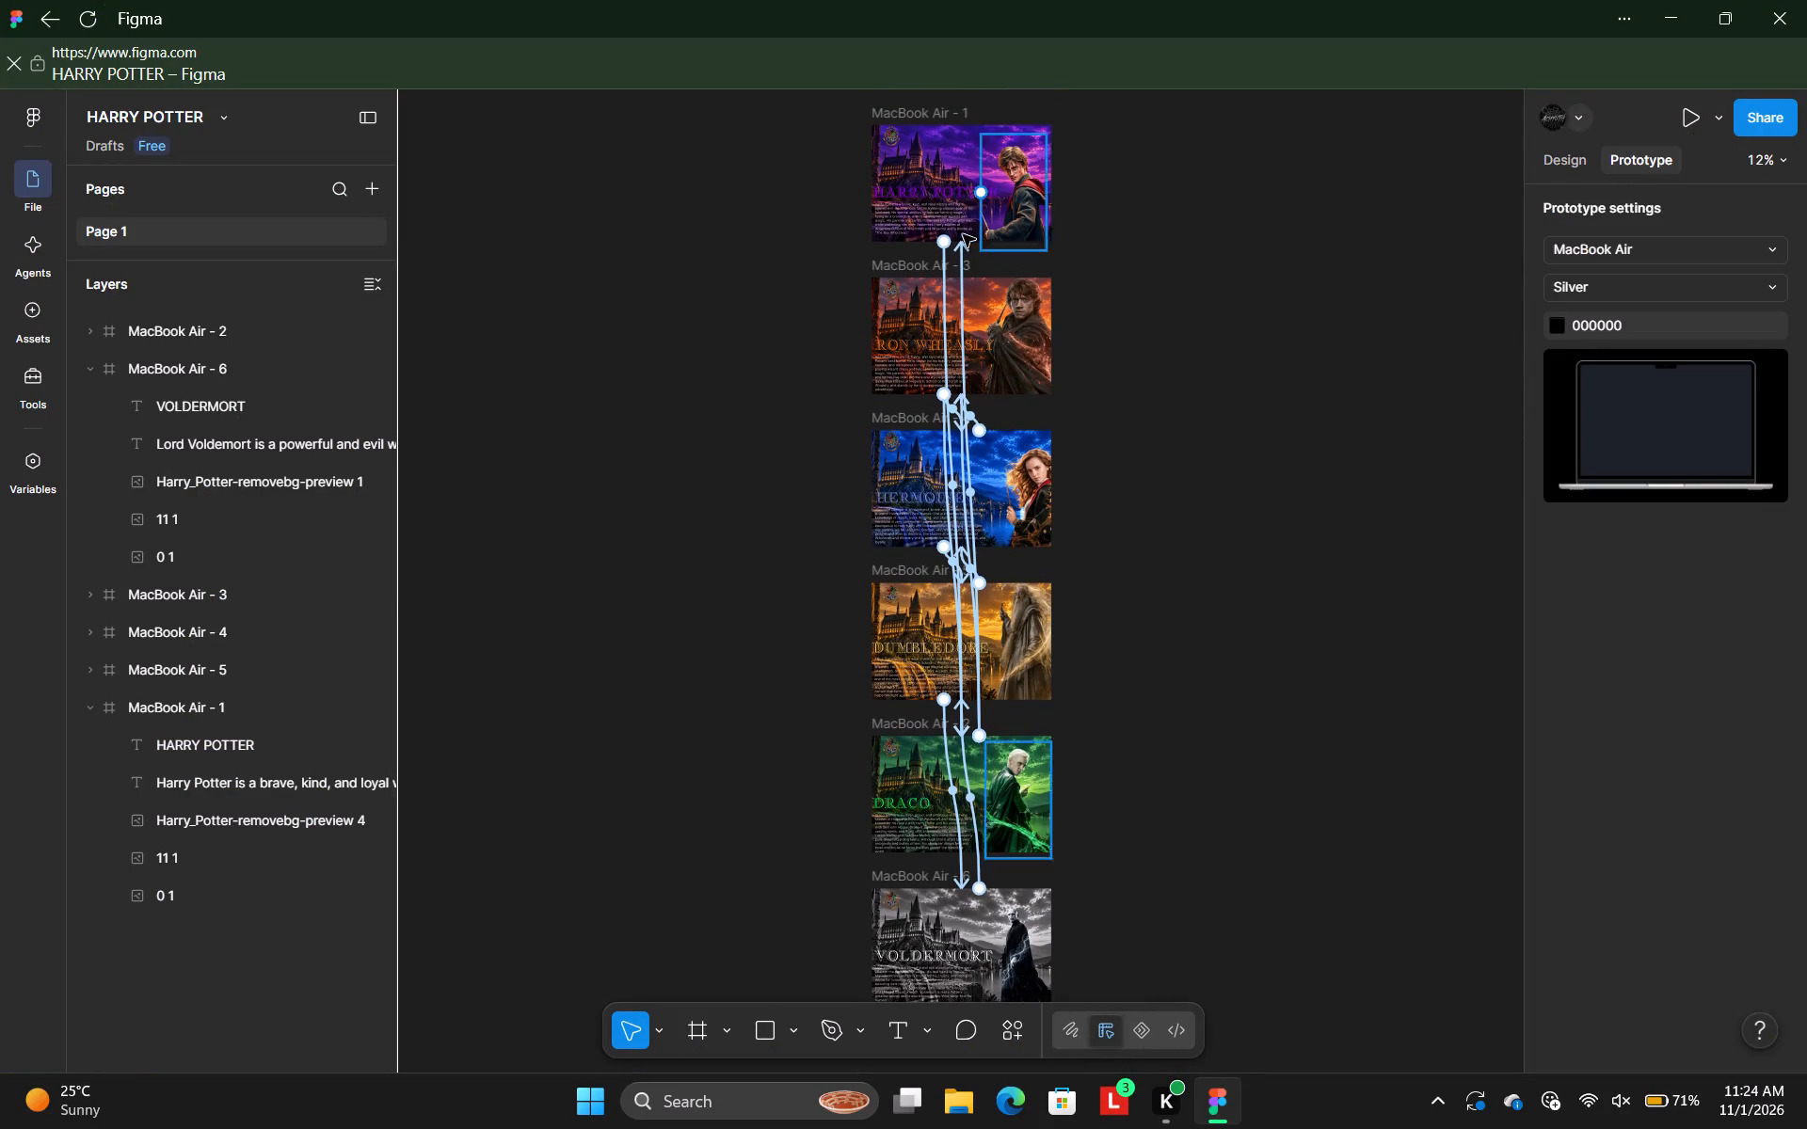
{"action": "left_click", "coordinate": [963, 262]}
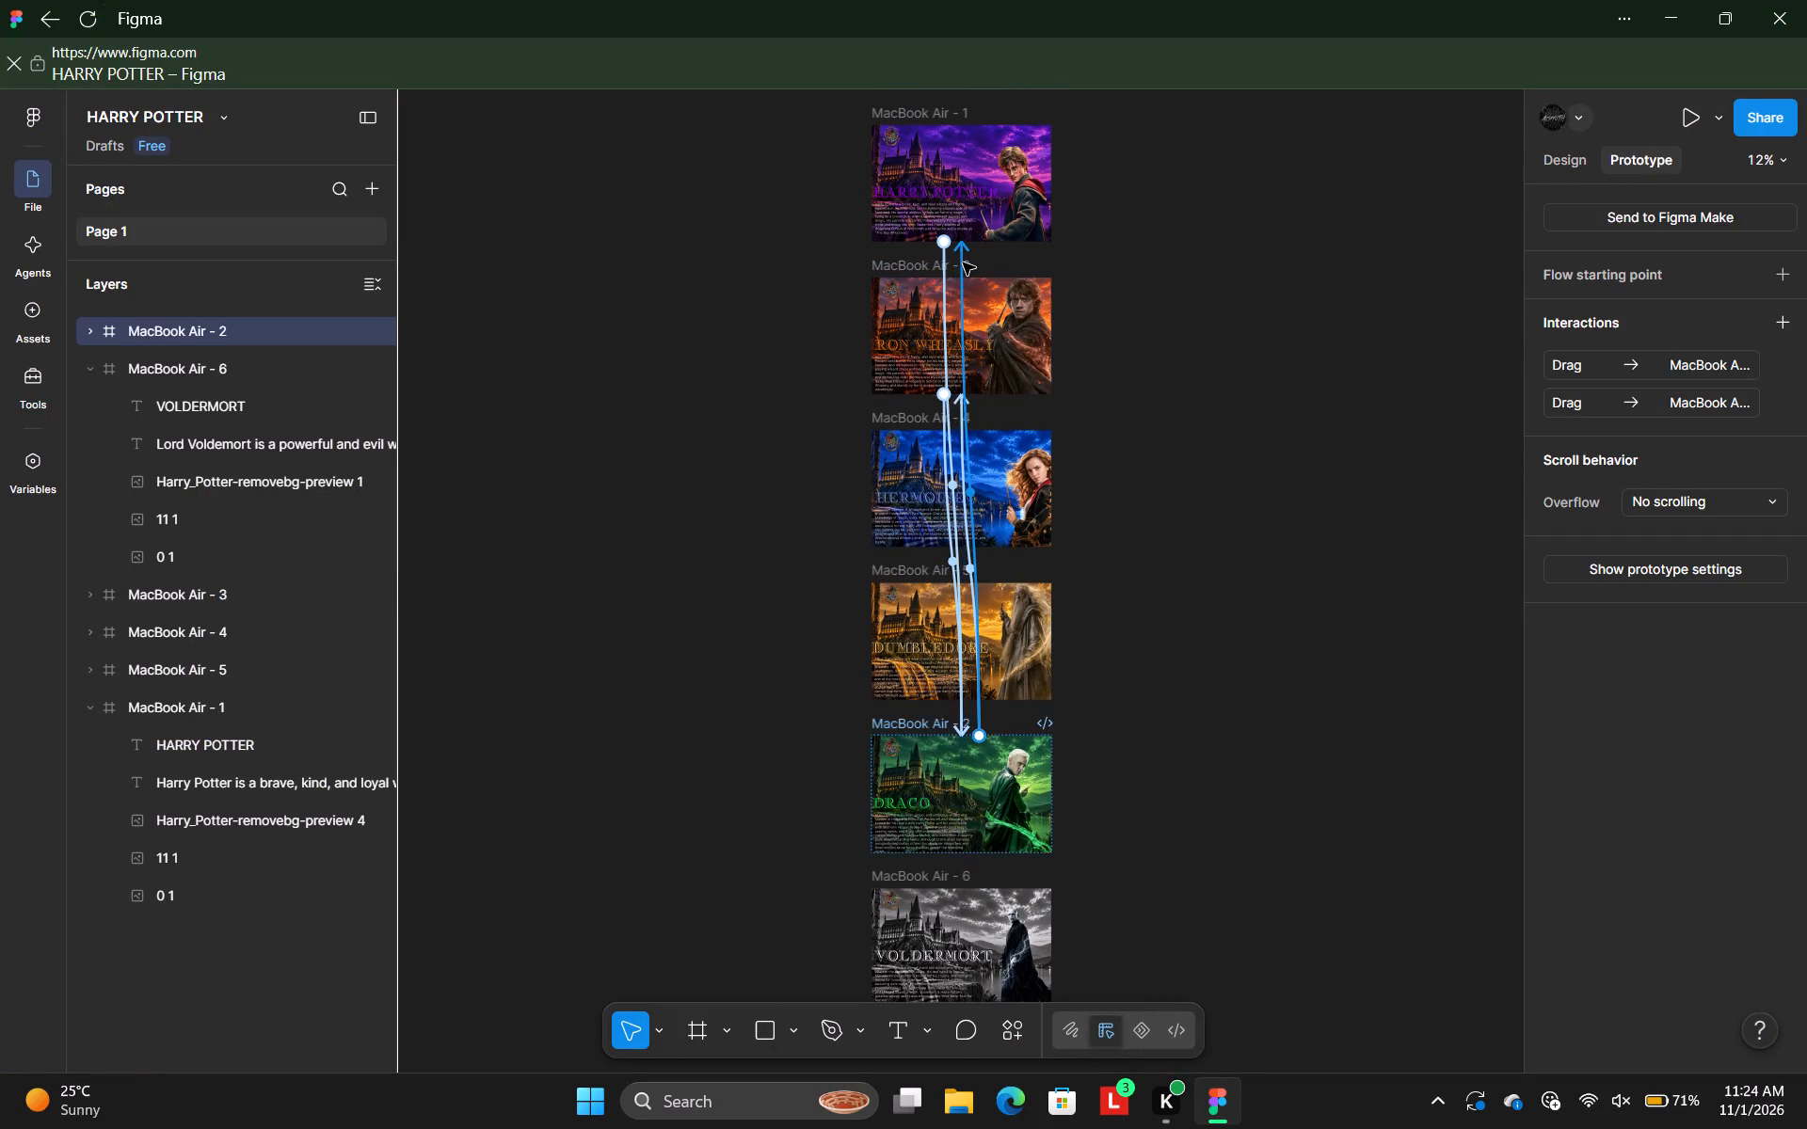
{"action": "key", "text": "BackSpace"}
{"action": "left_click", "coordinate": [963, 262]}
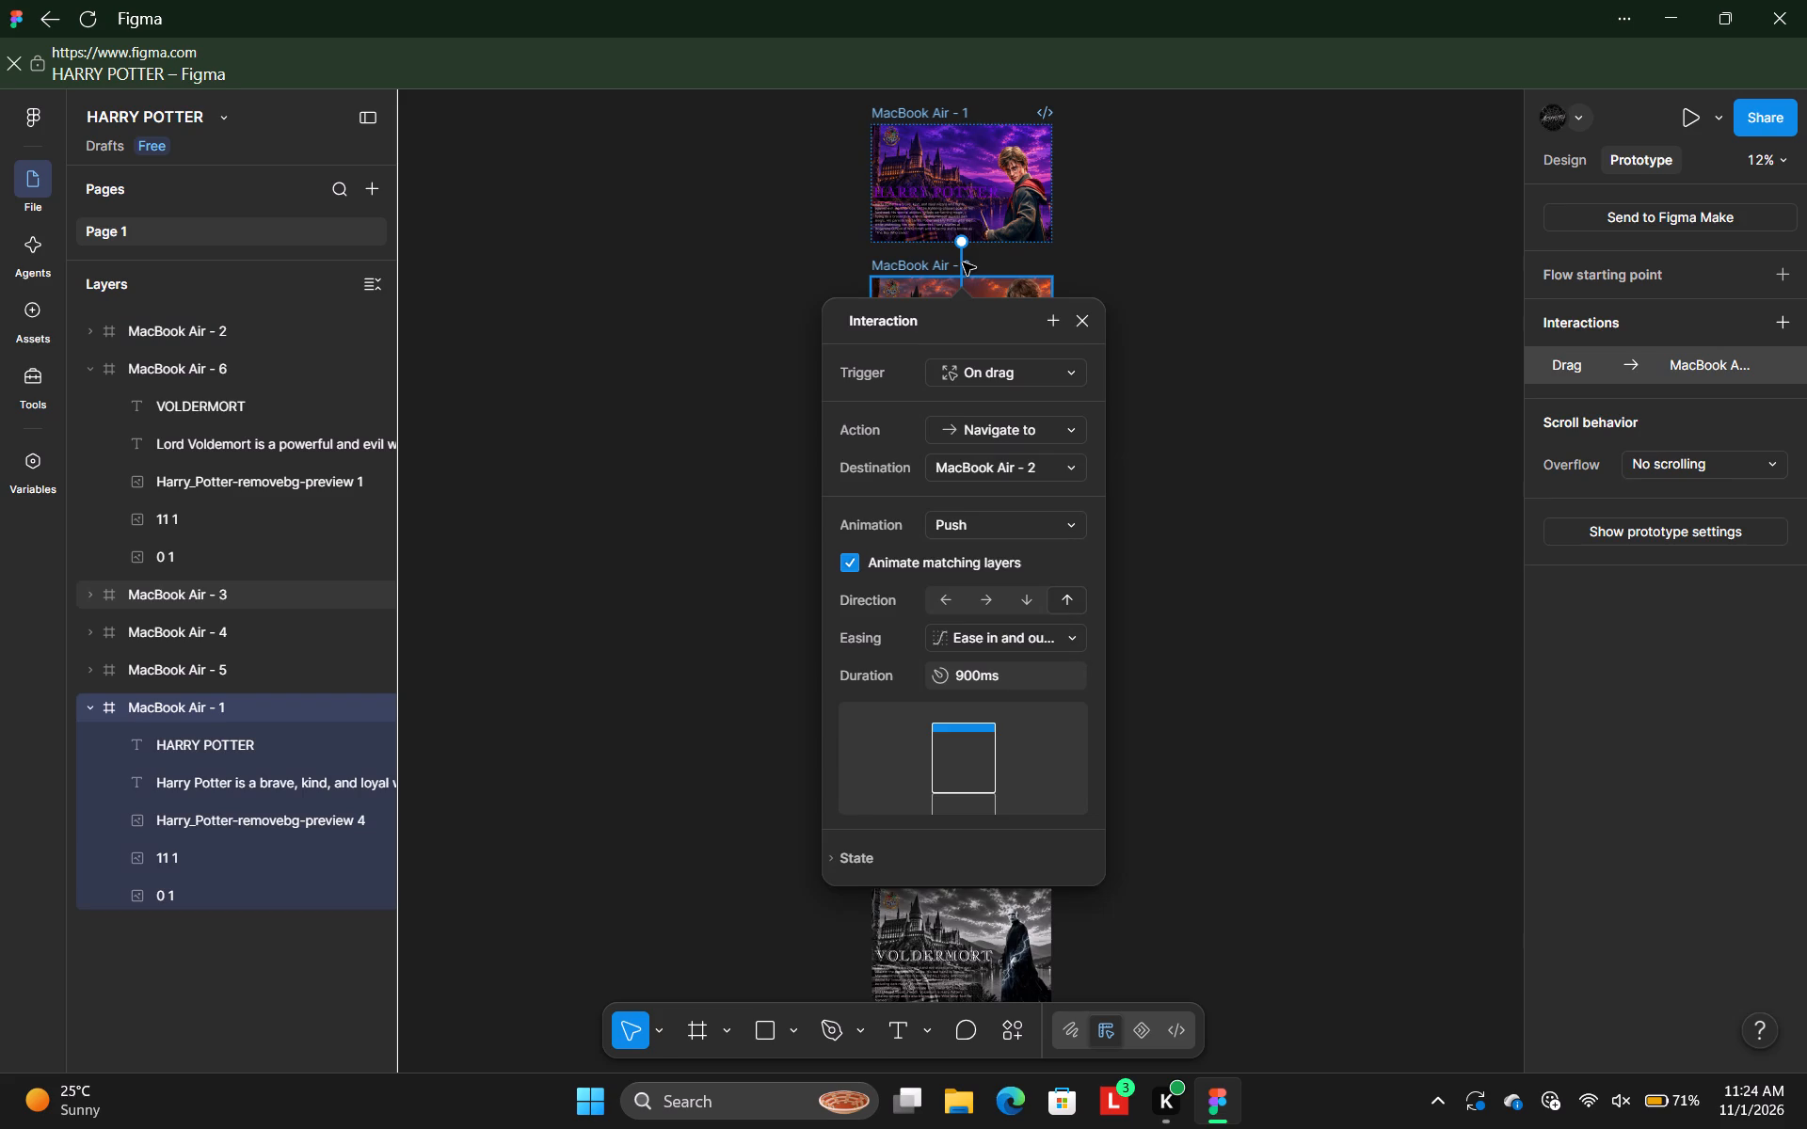
{"action": "key", "text": "BackSpace"}
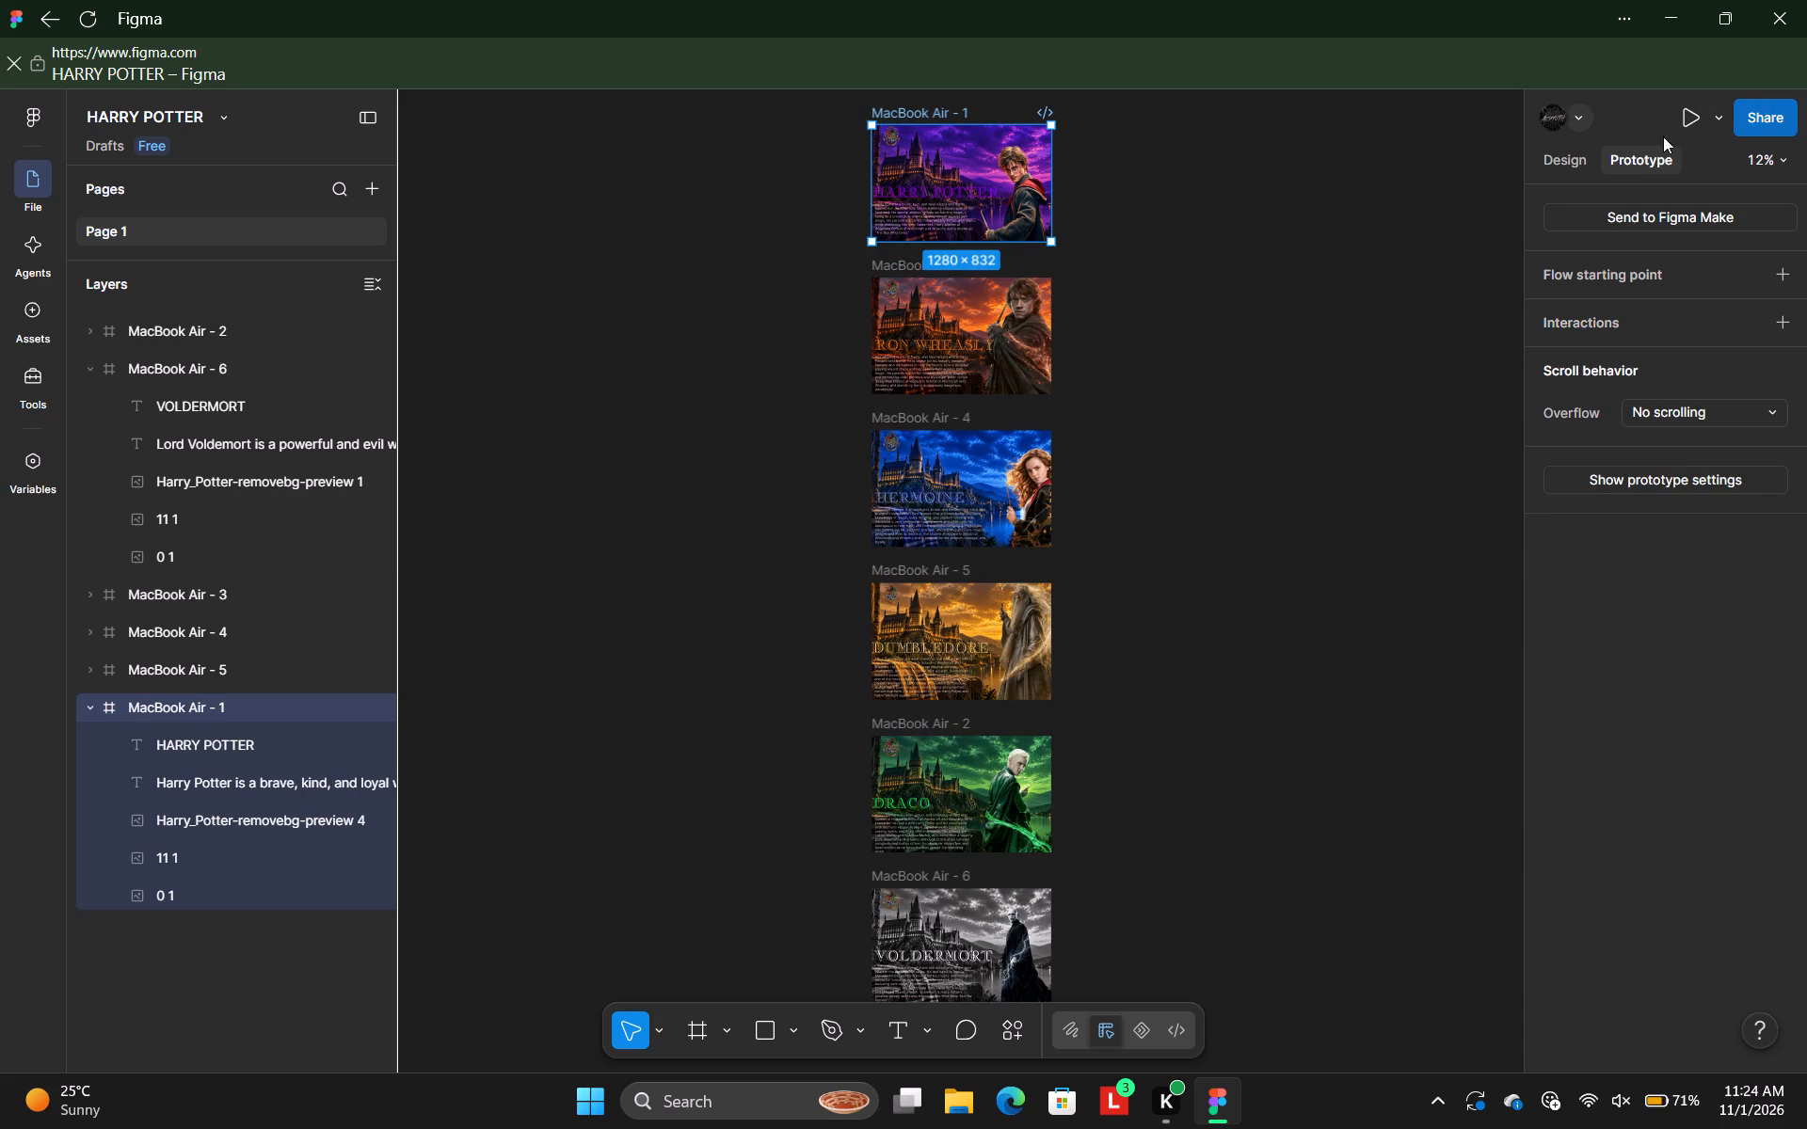
{"action": "left_click", "coordinate": [1325, 431]}
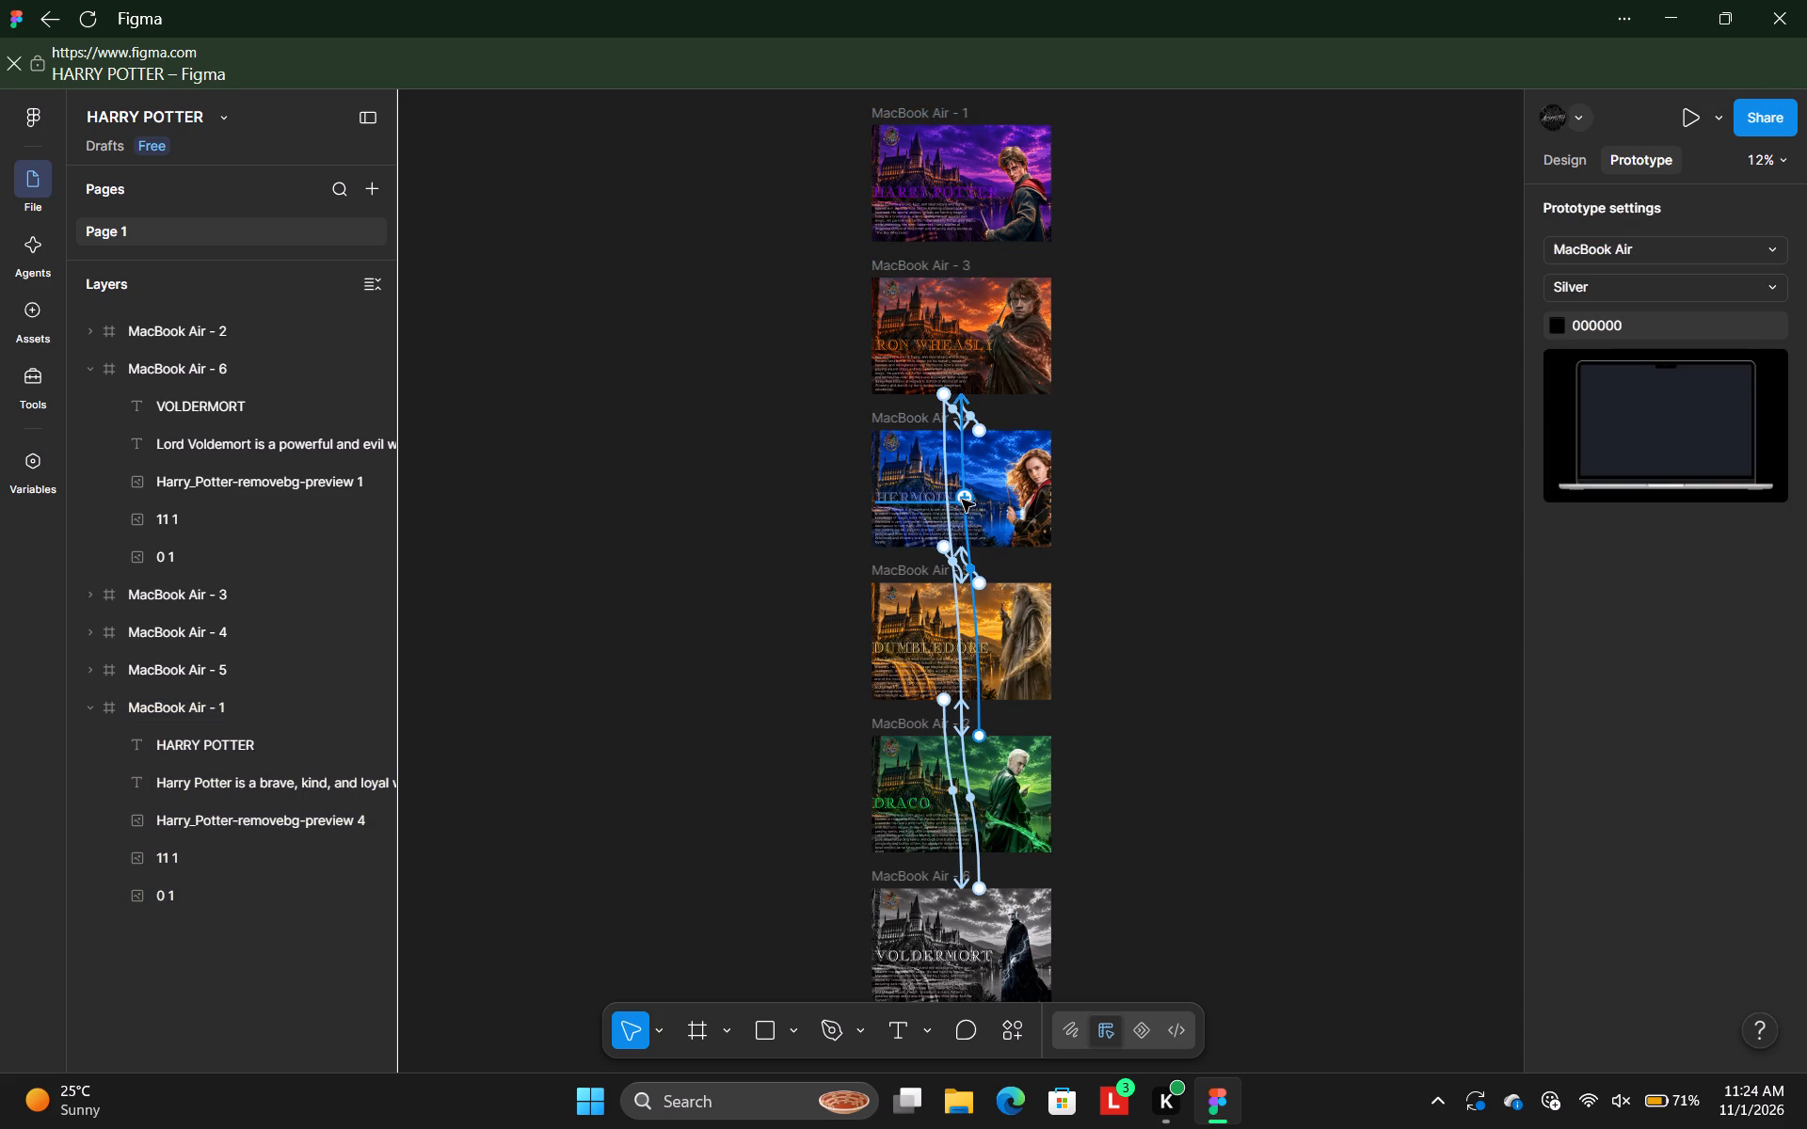
Delete both prototype connections between the MacBook Air - 2 and MacBook Air - 3 frames.
{"action": "left_click", "coordinate": [970, 525]}
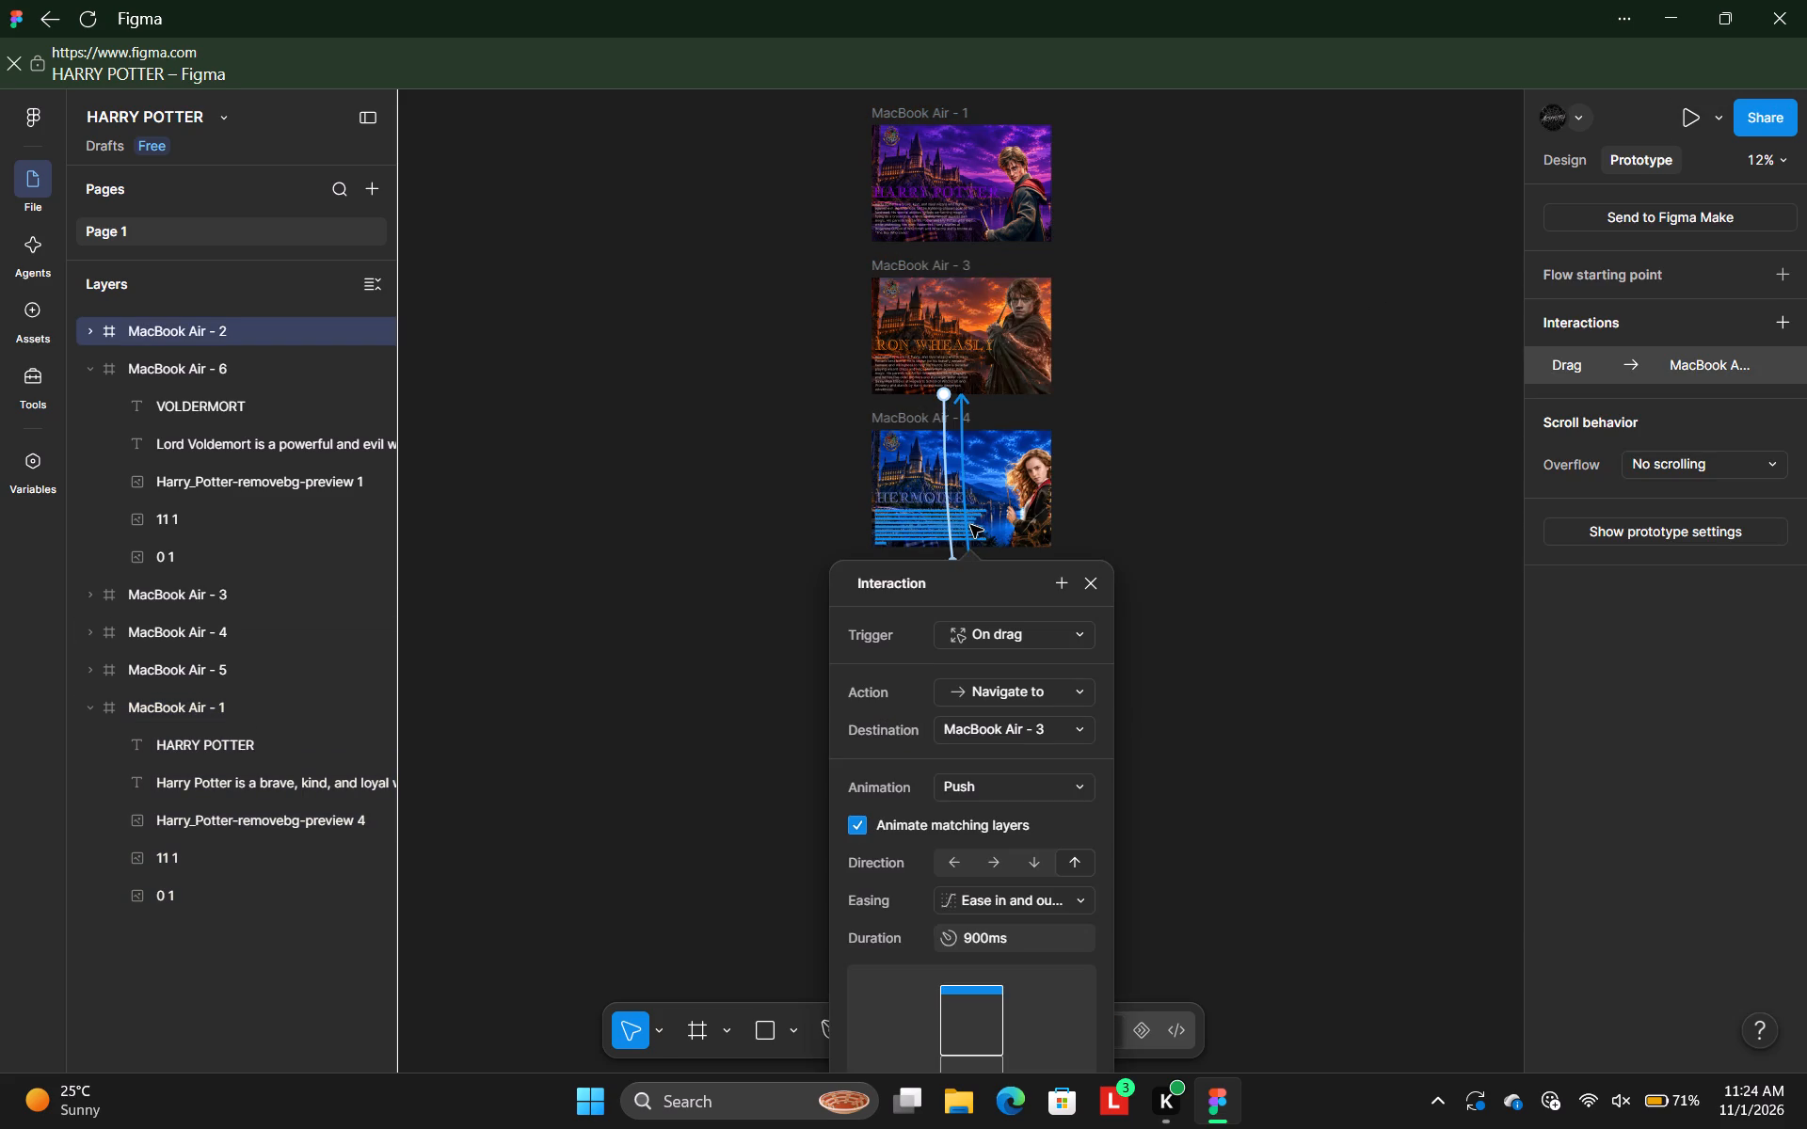
{"action": "key", "text": "BackSpace"}
{"action": "left_click", "coordinate": [946, 530]}
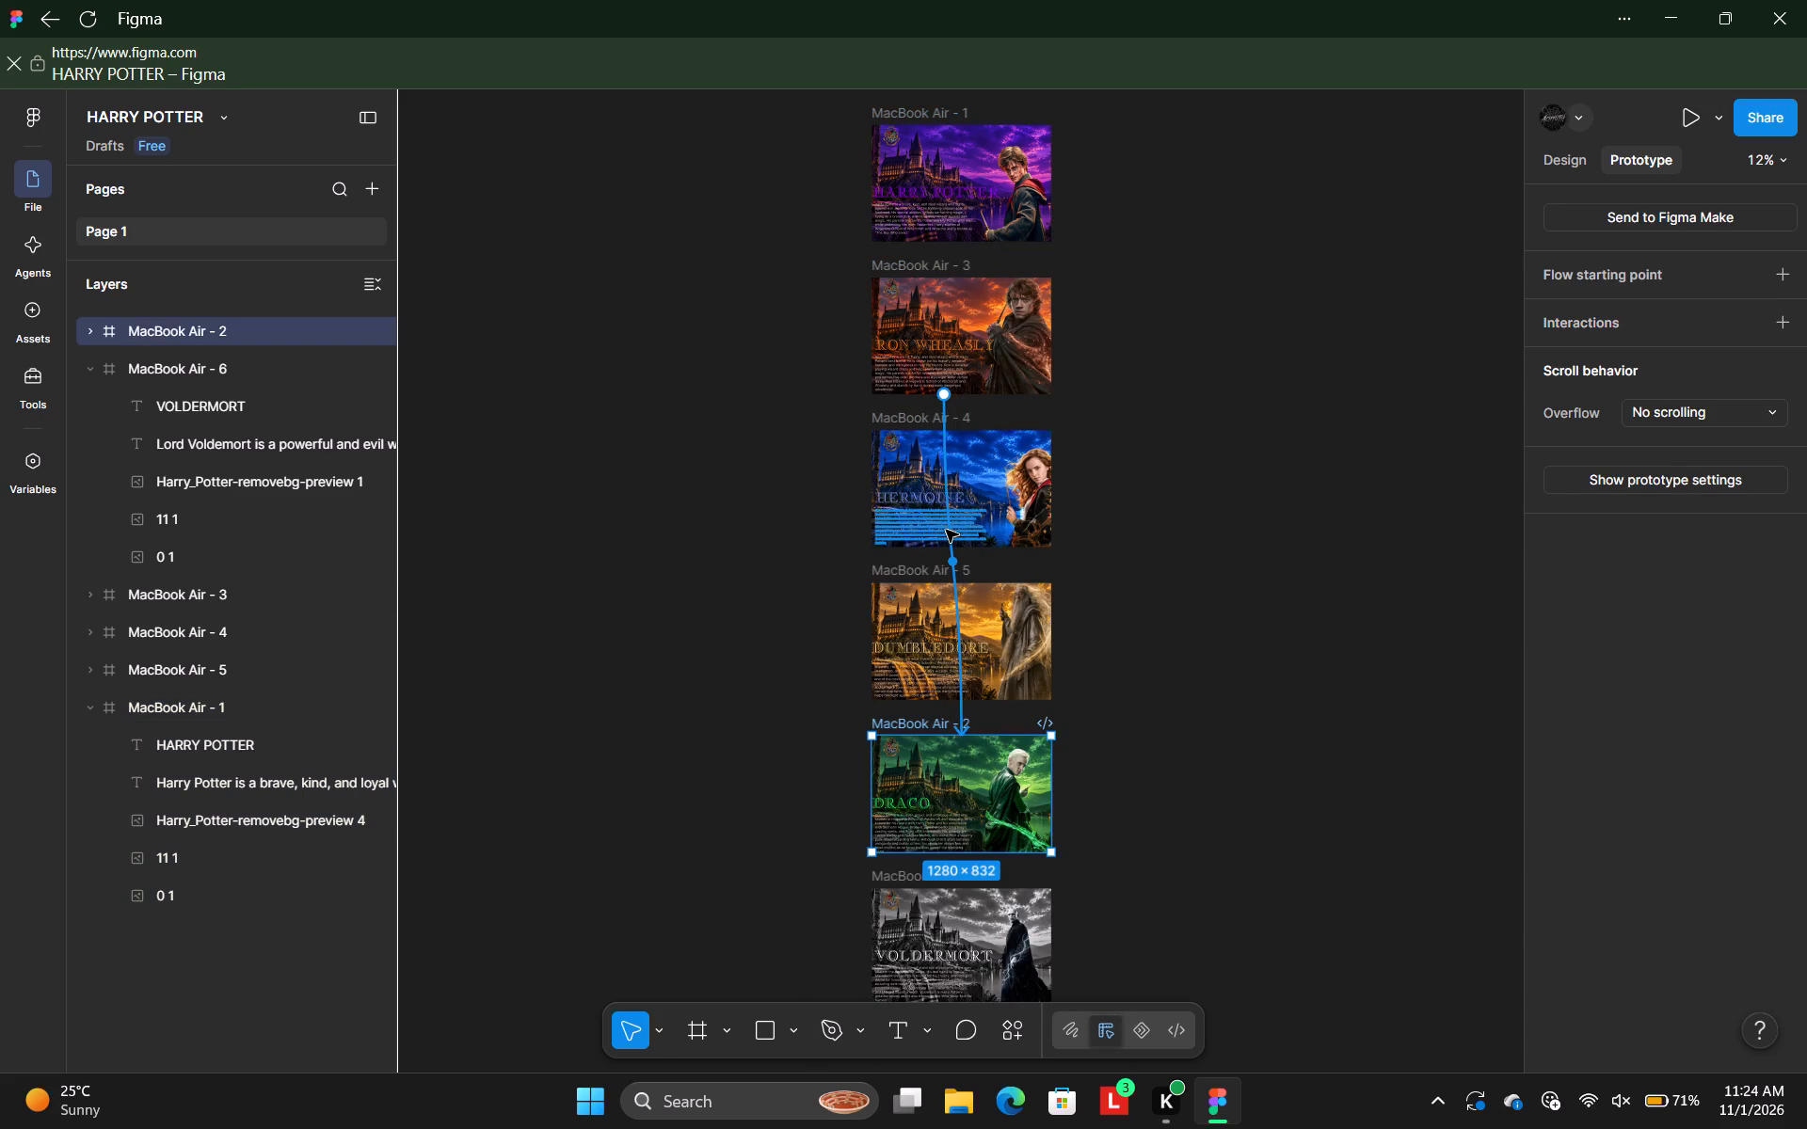
{"action": "key", "text": "BackSpace"}
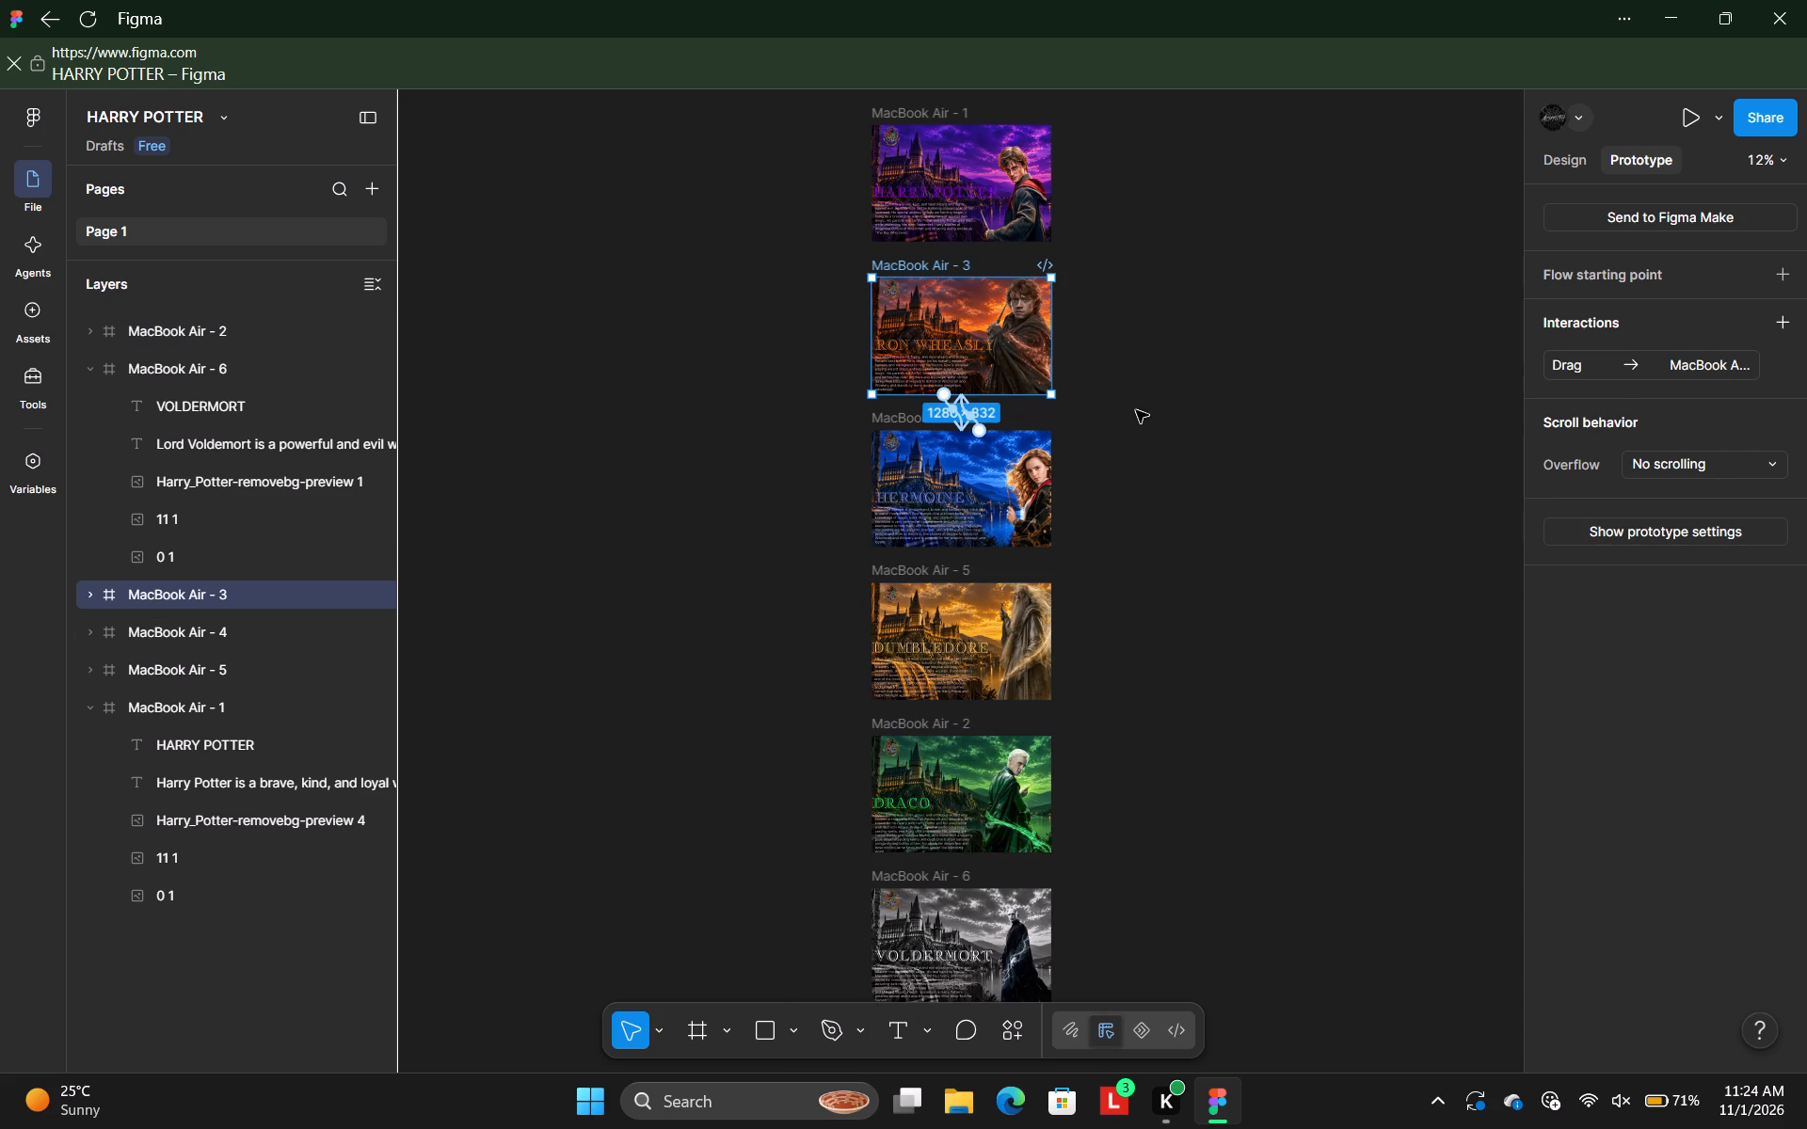
{"action": "left_click", "coordinate": [1136, 410]}
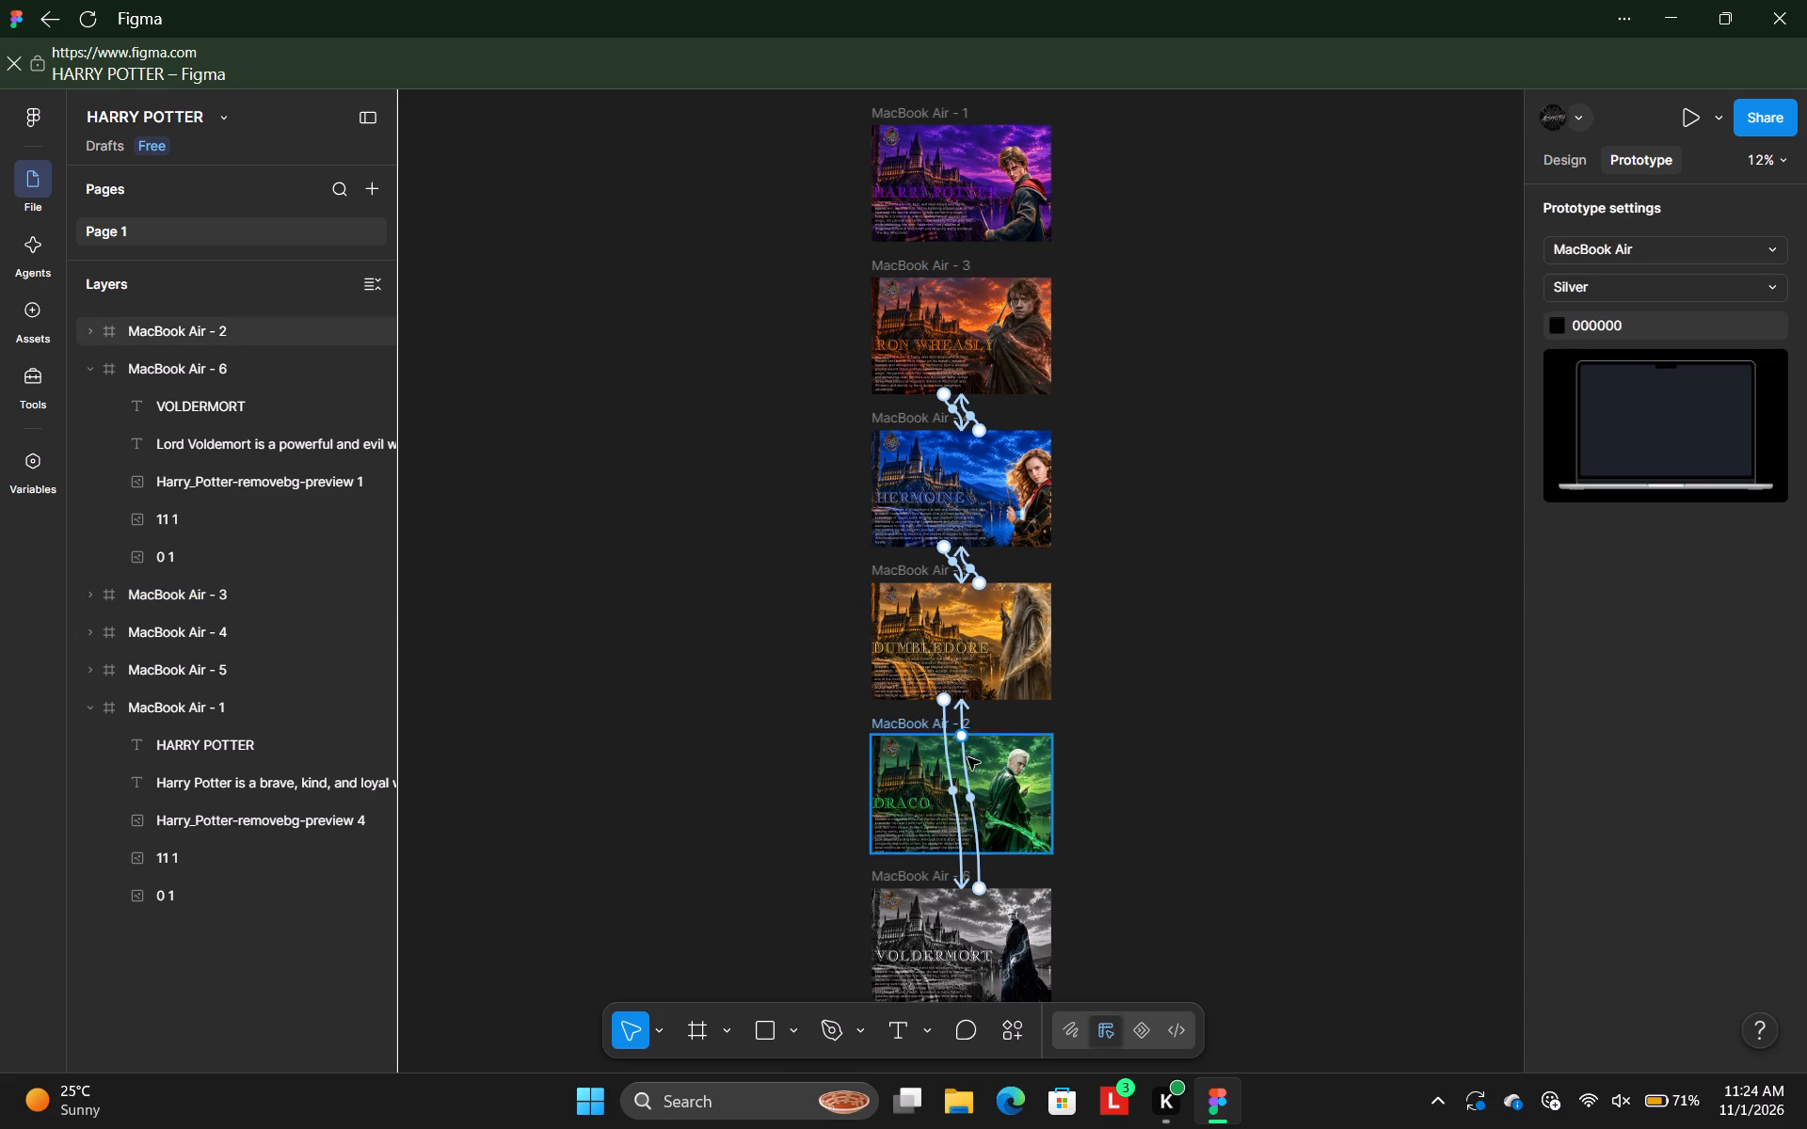
Delete the MacBook Air - 6 frame together with its prototype connections to MacBook Air - 5.
{"action": "left_click", "coordinate": [966, 717]}
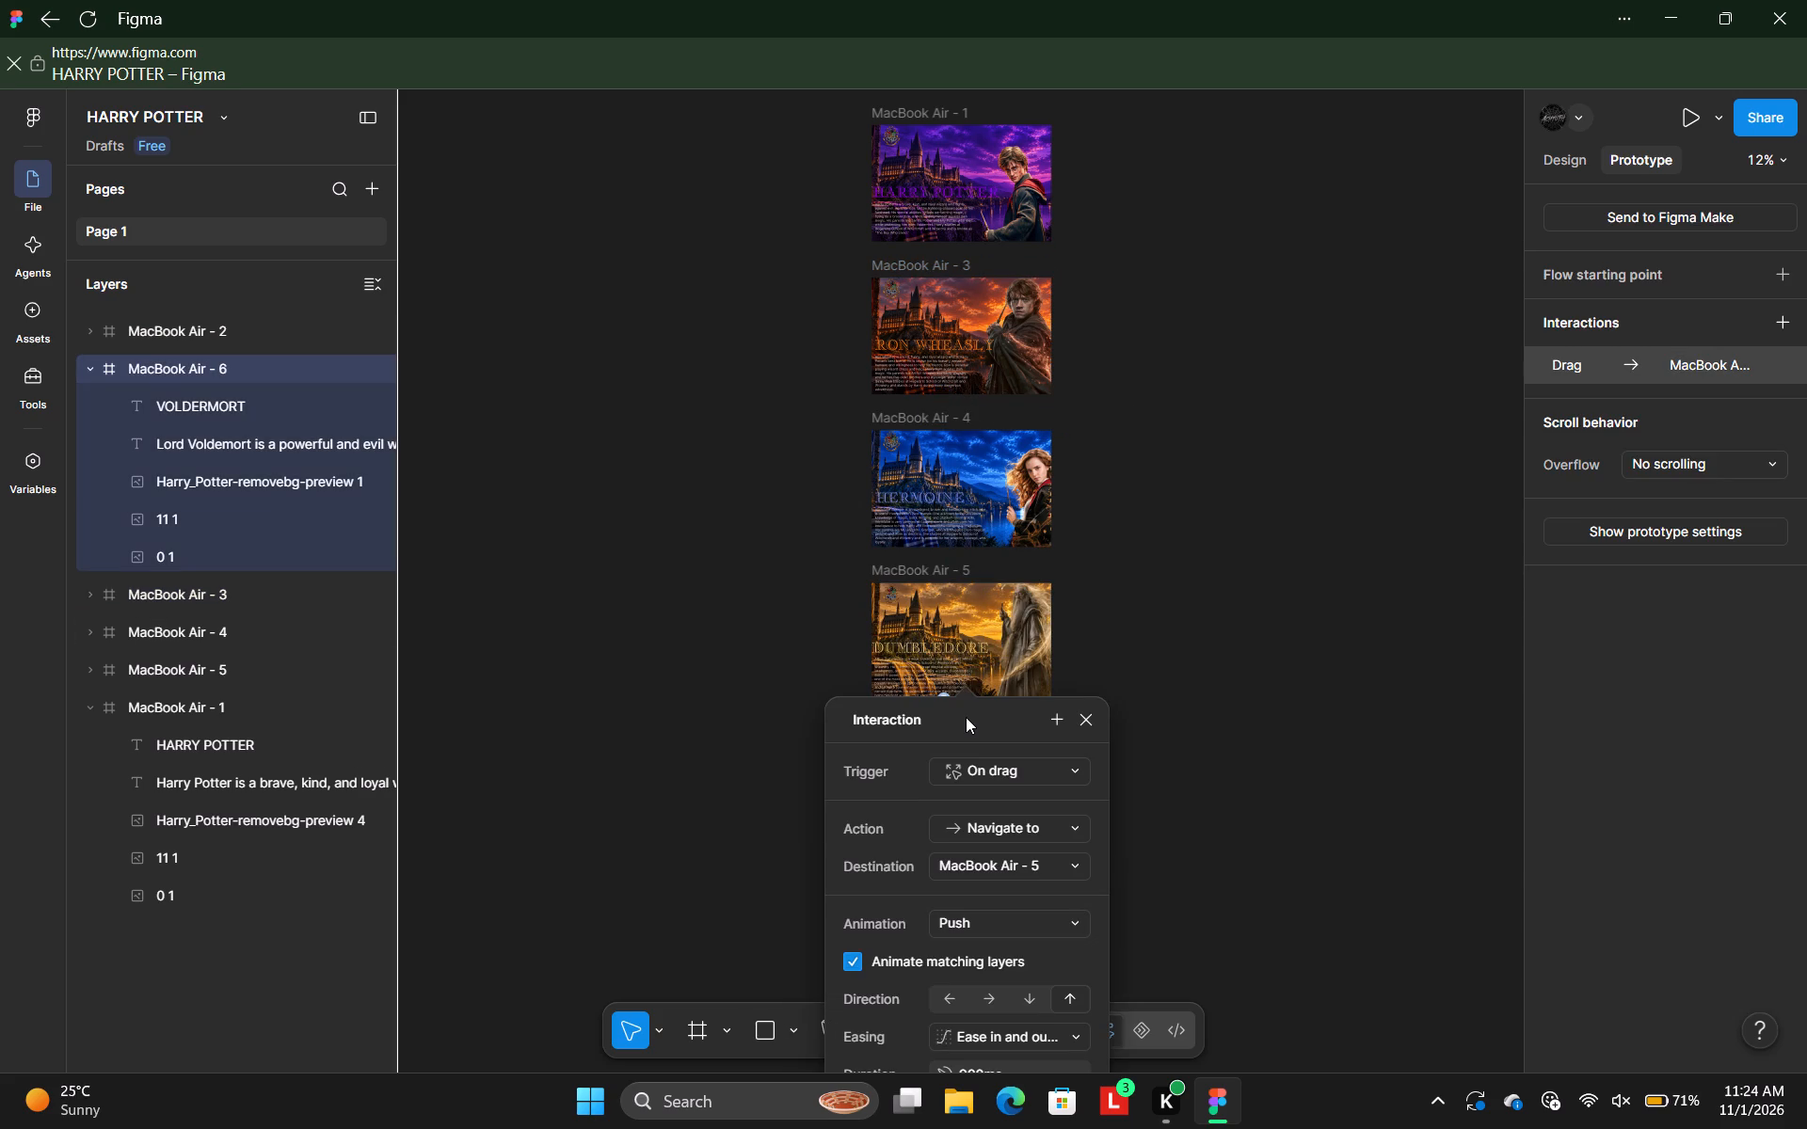
{"action": "left_click", "coordinate": [1090, 721]}
{"action": "key", "text": "BackSpace"}
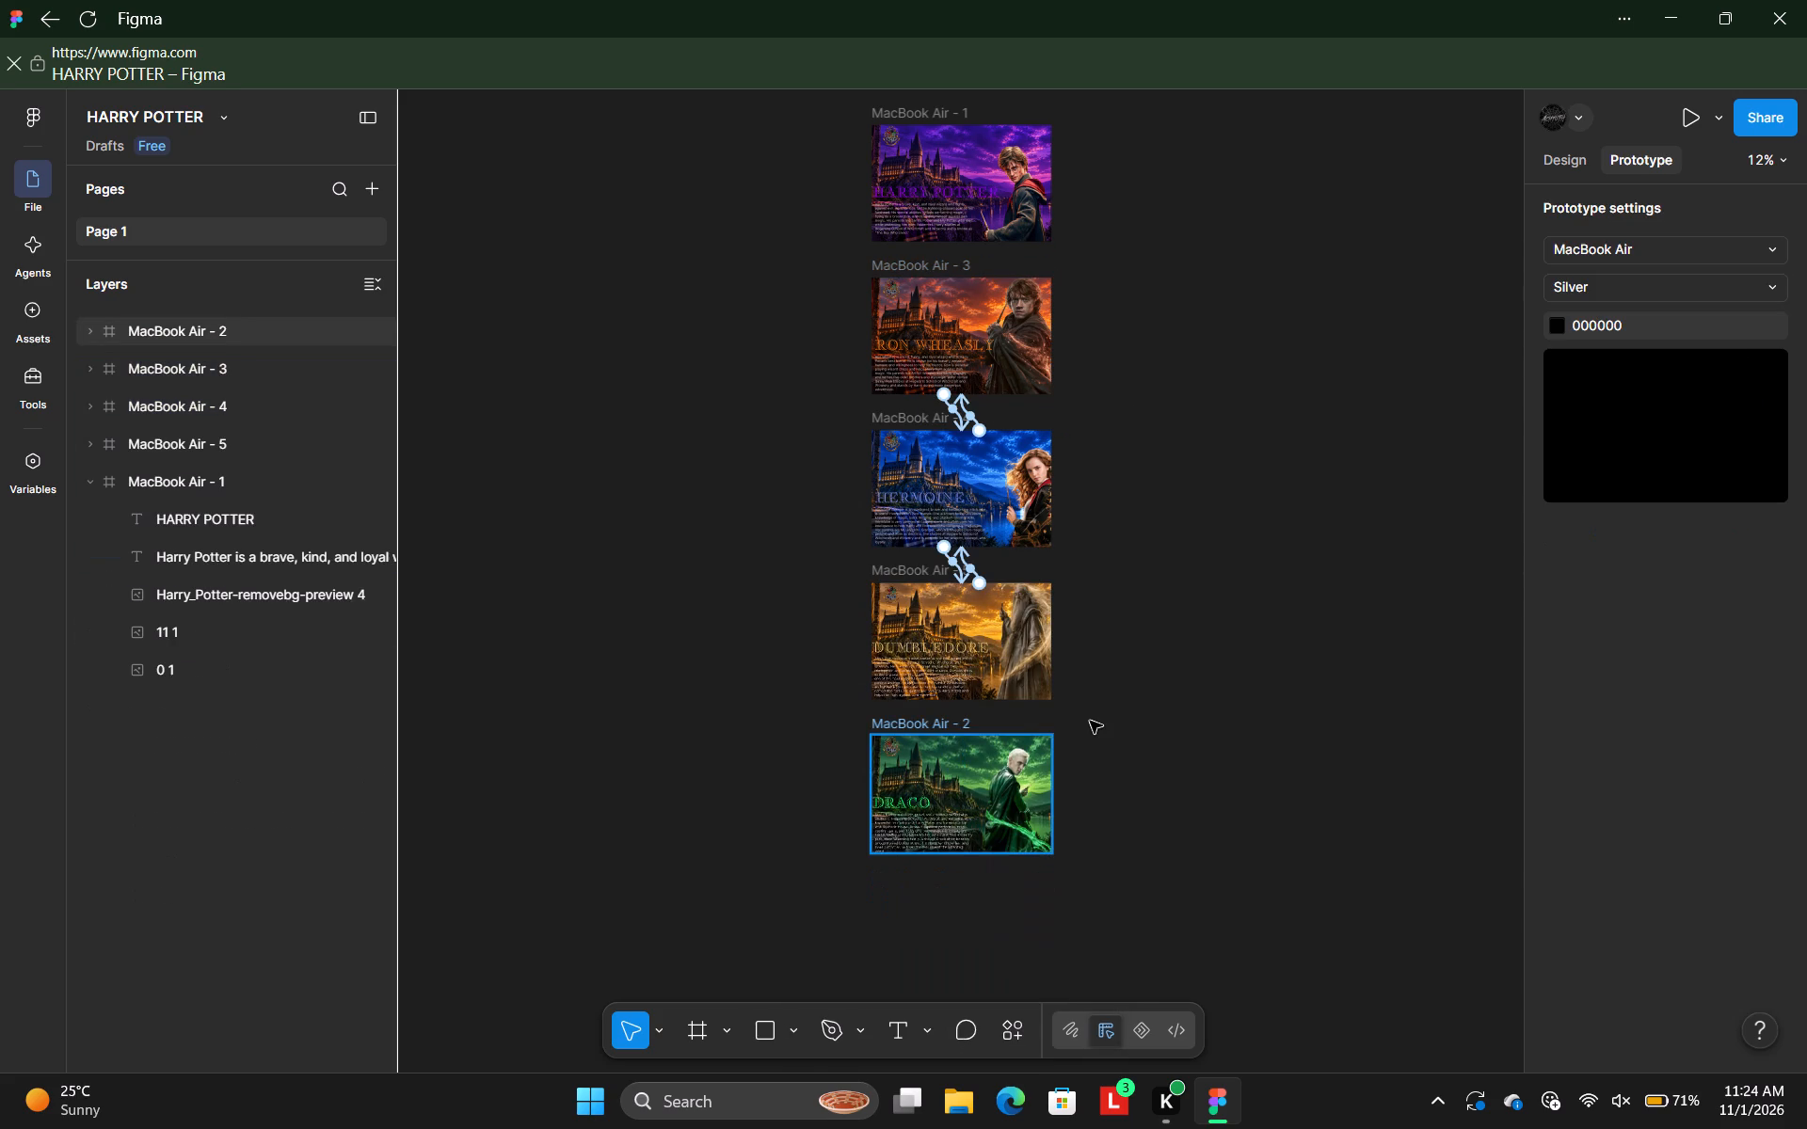
{"action": "left_click", "coordinate": [1171, 666]}
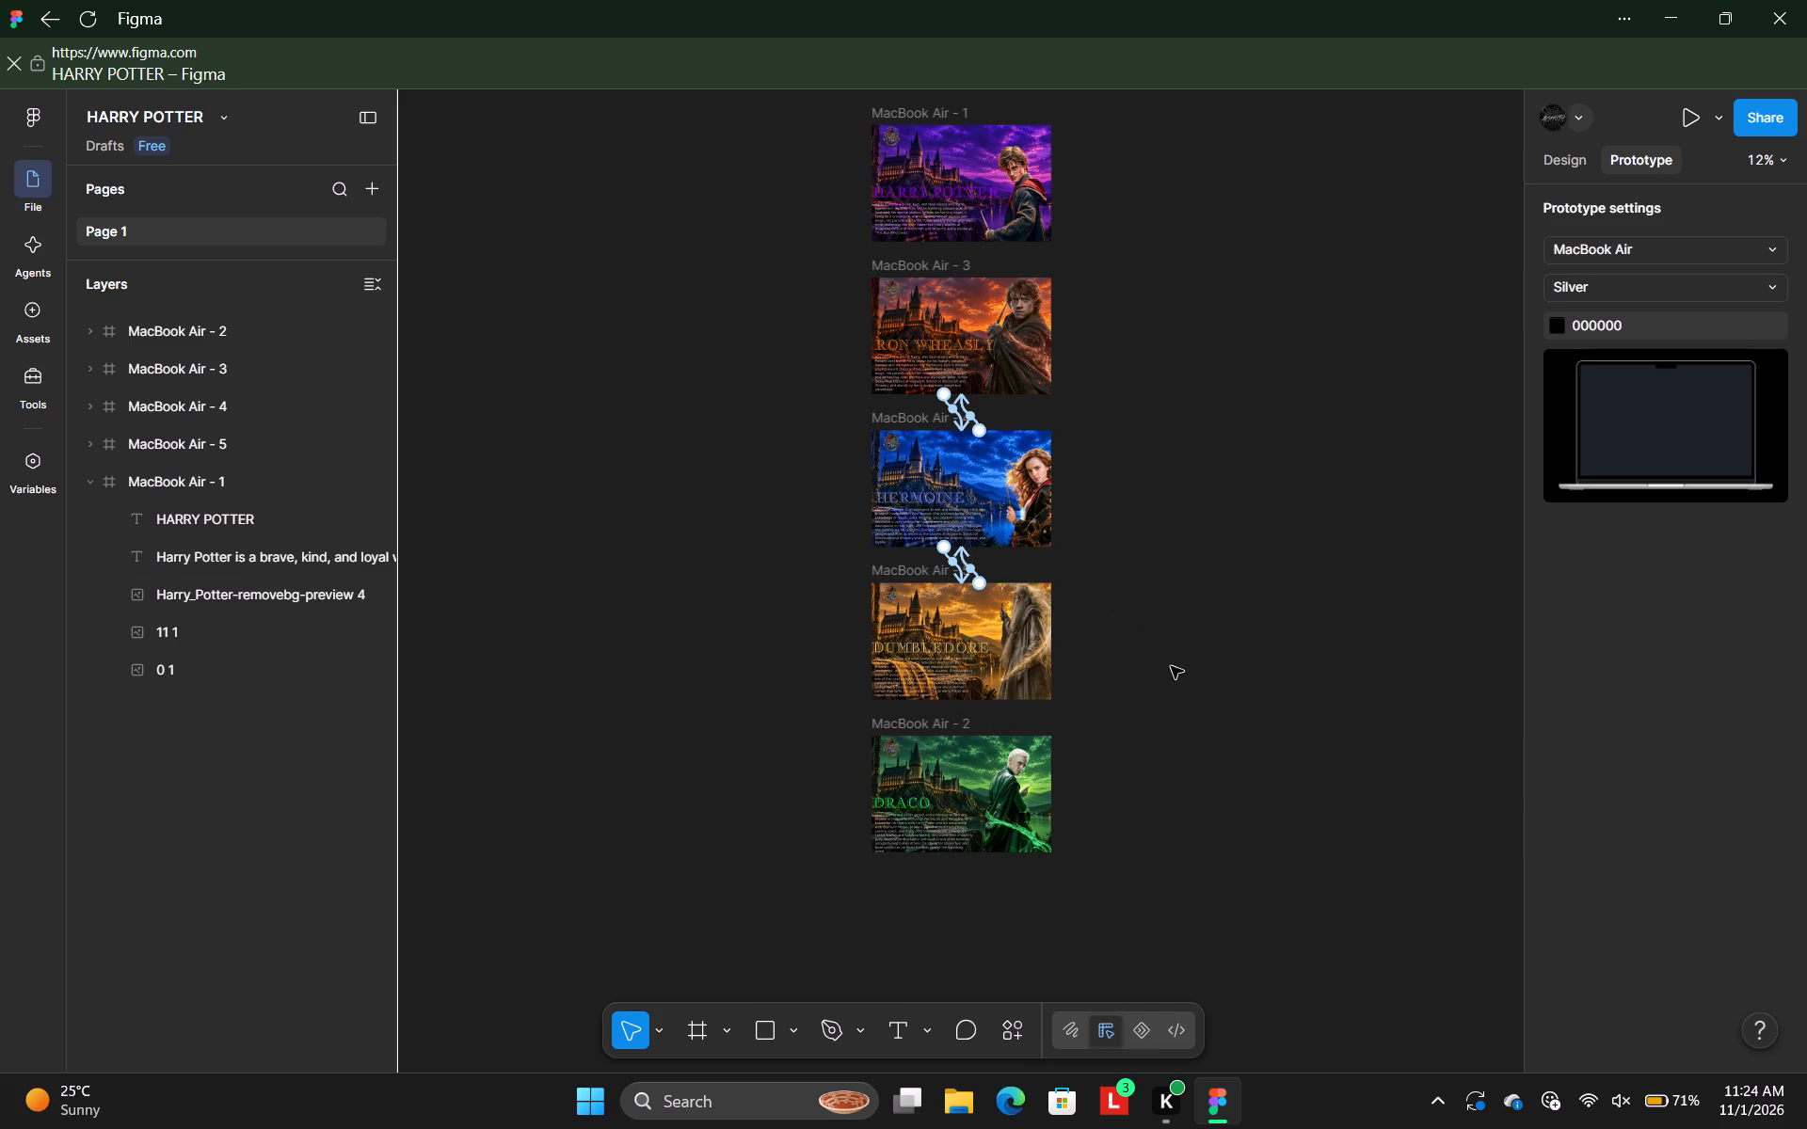
{"action": "left_click", "coordinate": [1232, 657]}
Connect the MacBook Air - 1 frame to MacBook Air - 3 with a Navigate to interaction triggered On drag.
{"action": "scroll", "coordinate": [1208, 459], "scroll_direction": "up", "scroll_amount": 1}
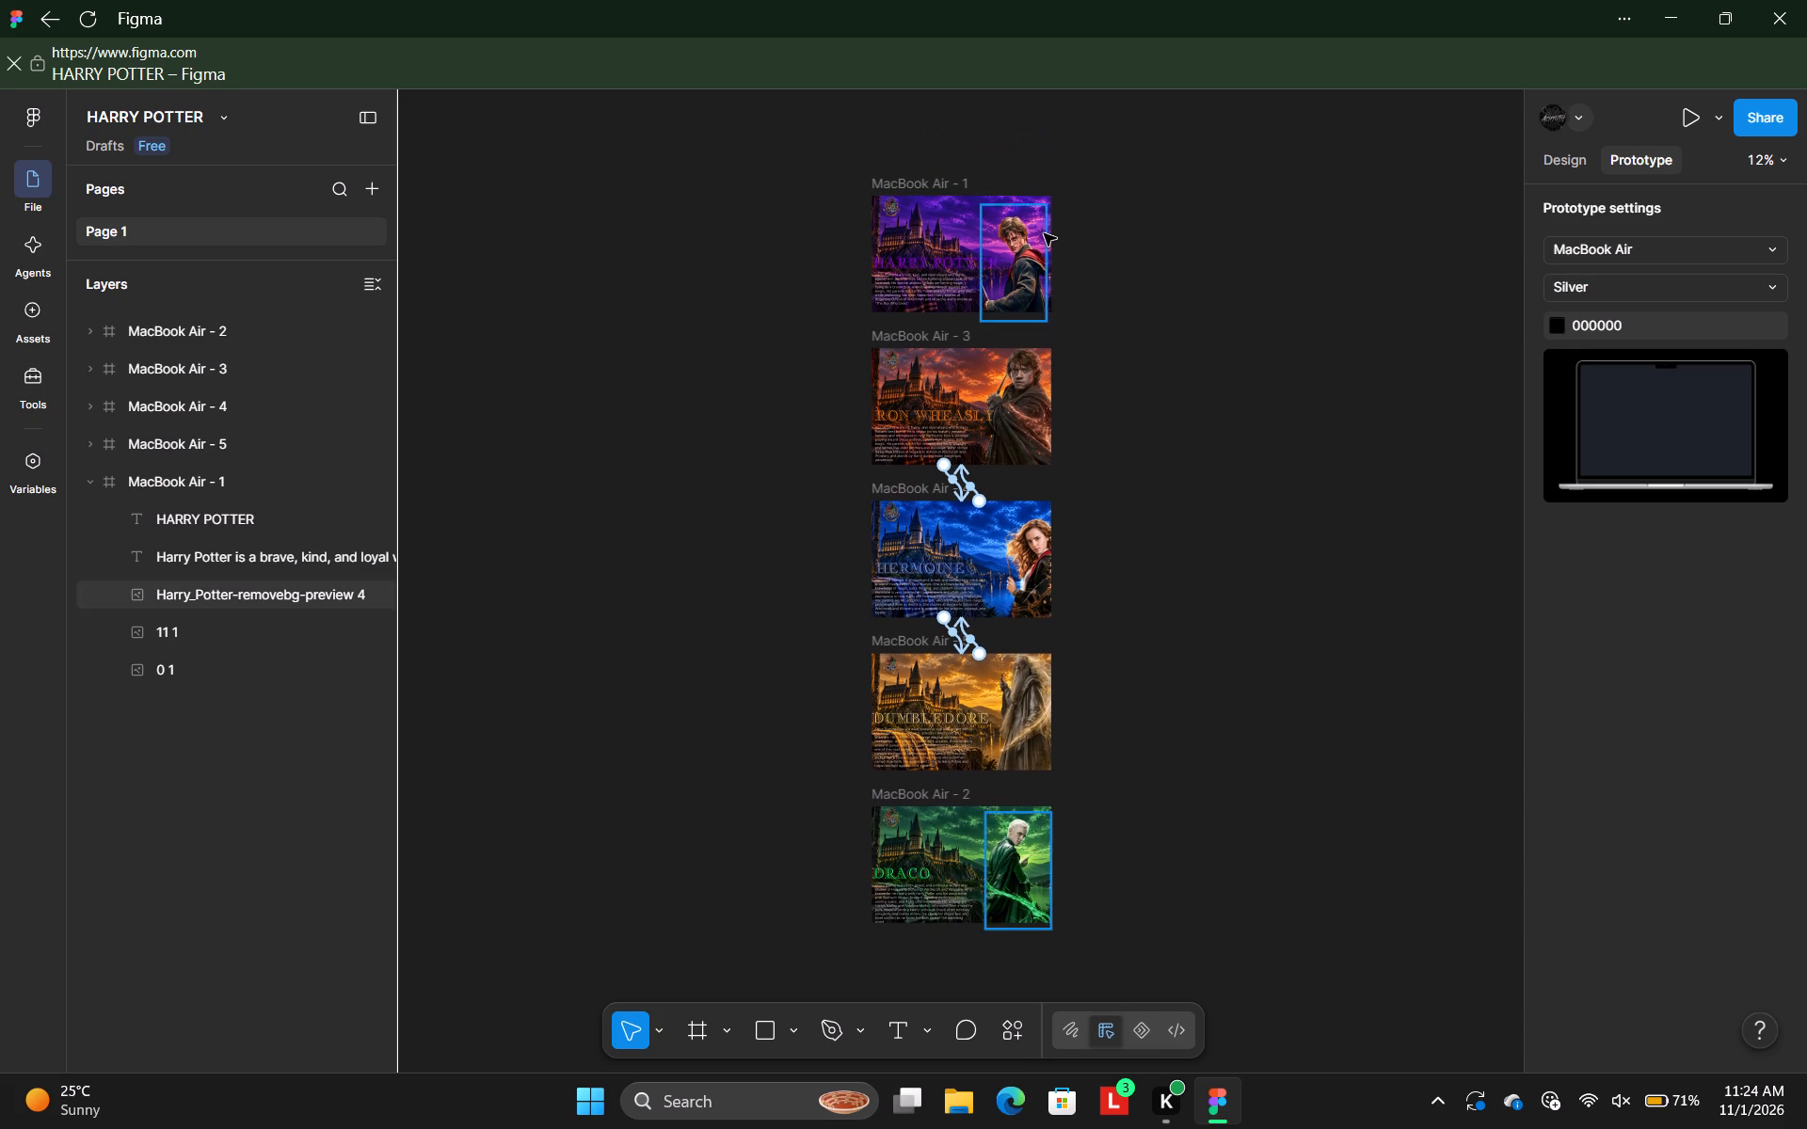
{"action": "left_click", "coordinate": [931, 189]}
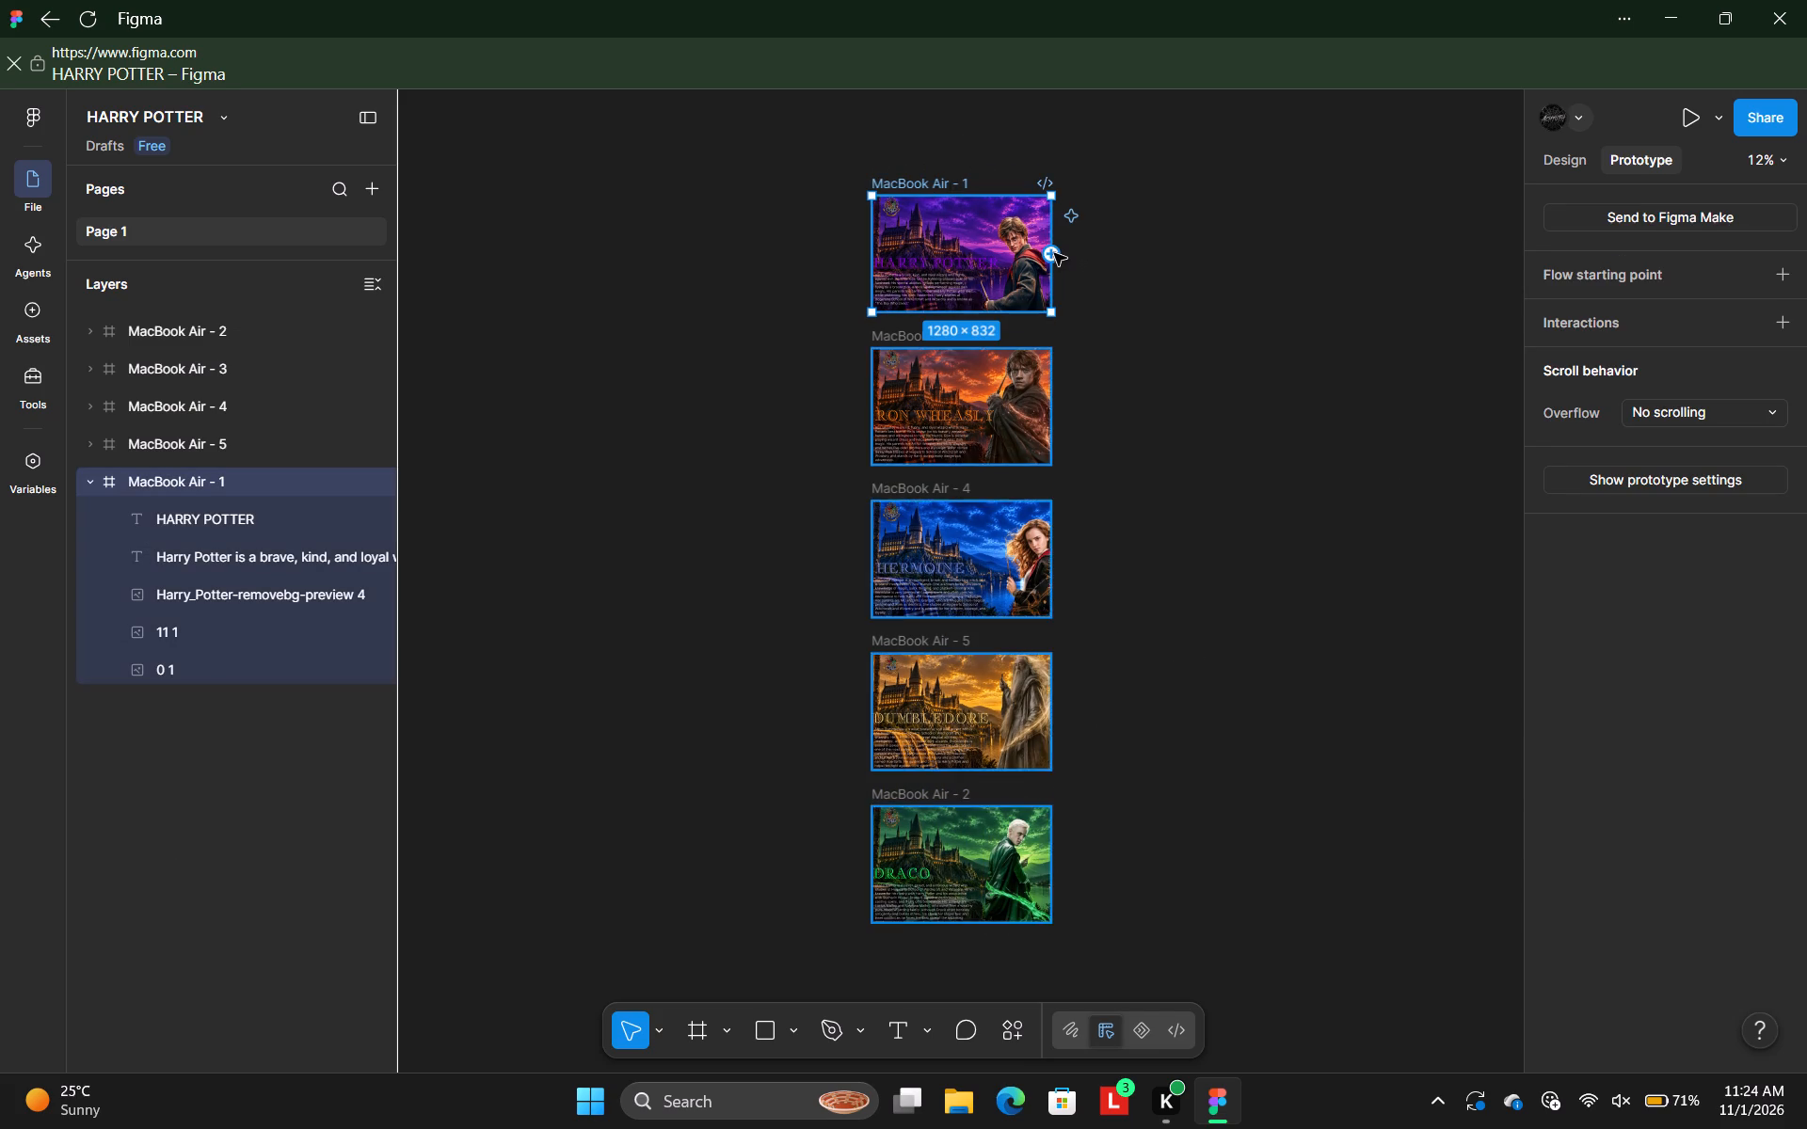
{"action": "left_click_drag", "start_coordinate": [1054, 253], "coordinate": [965, 363]}
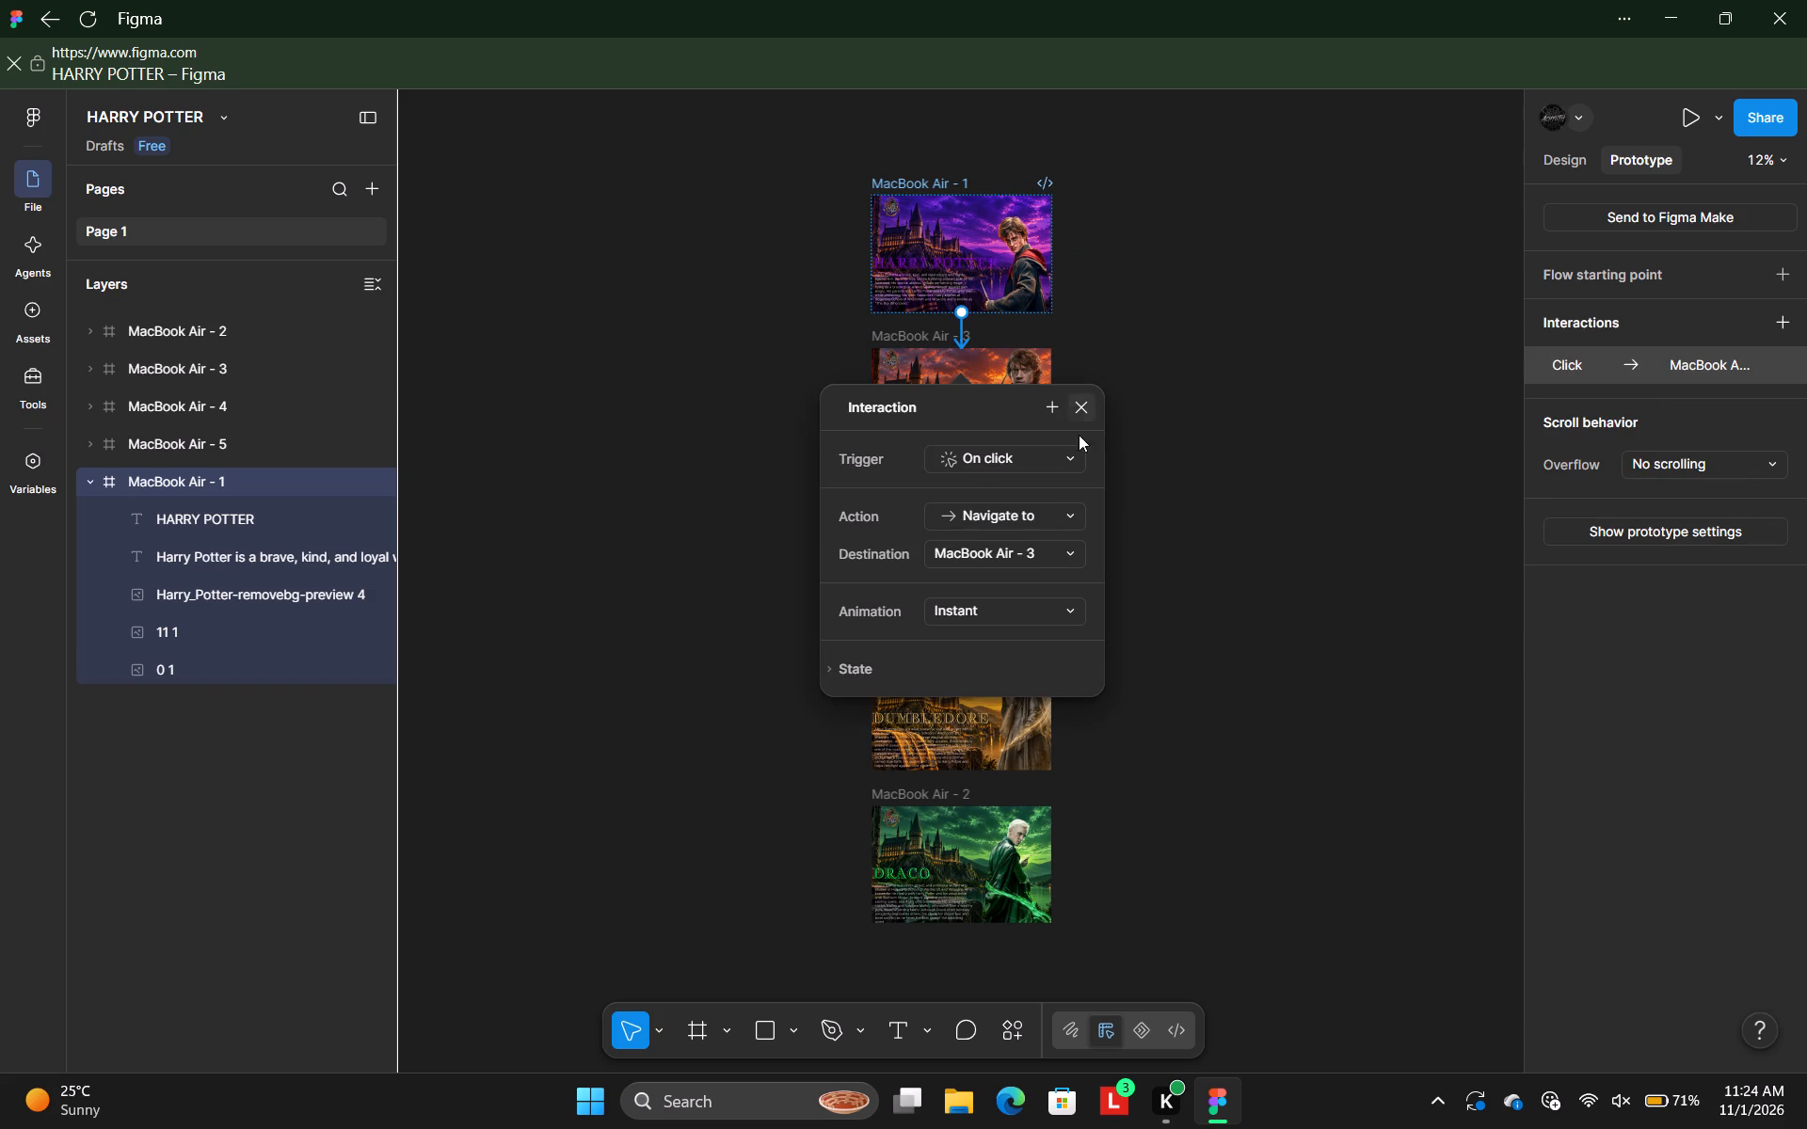
{"action": "left_click", "coordinate": [1065, 448]}
{"action": "left_click", "coordinate": [1031, 491]}
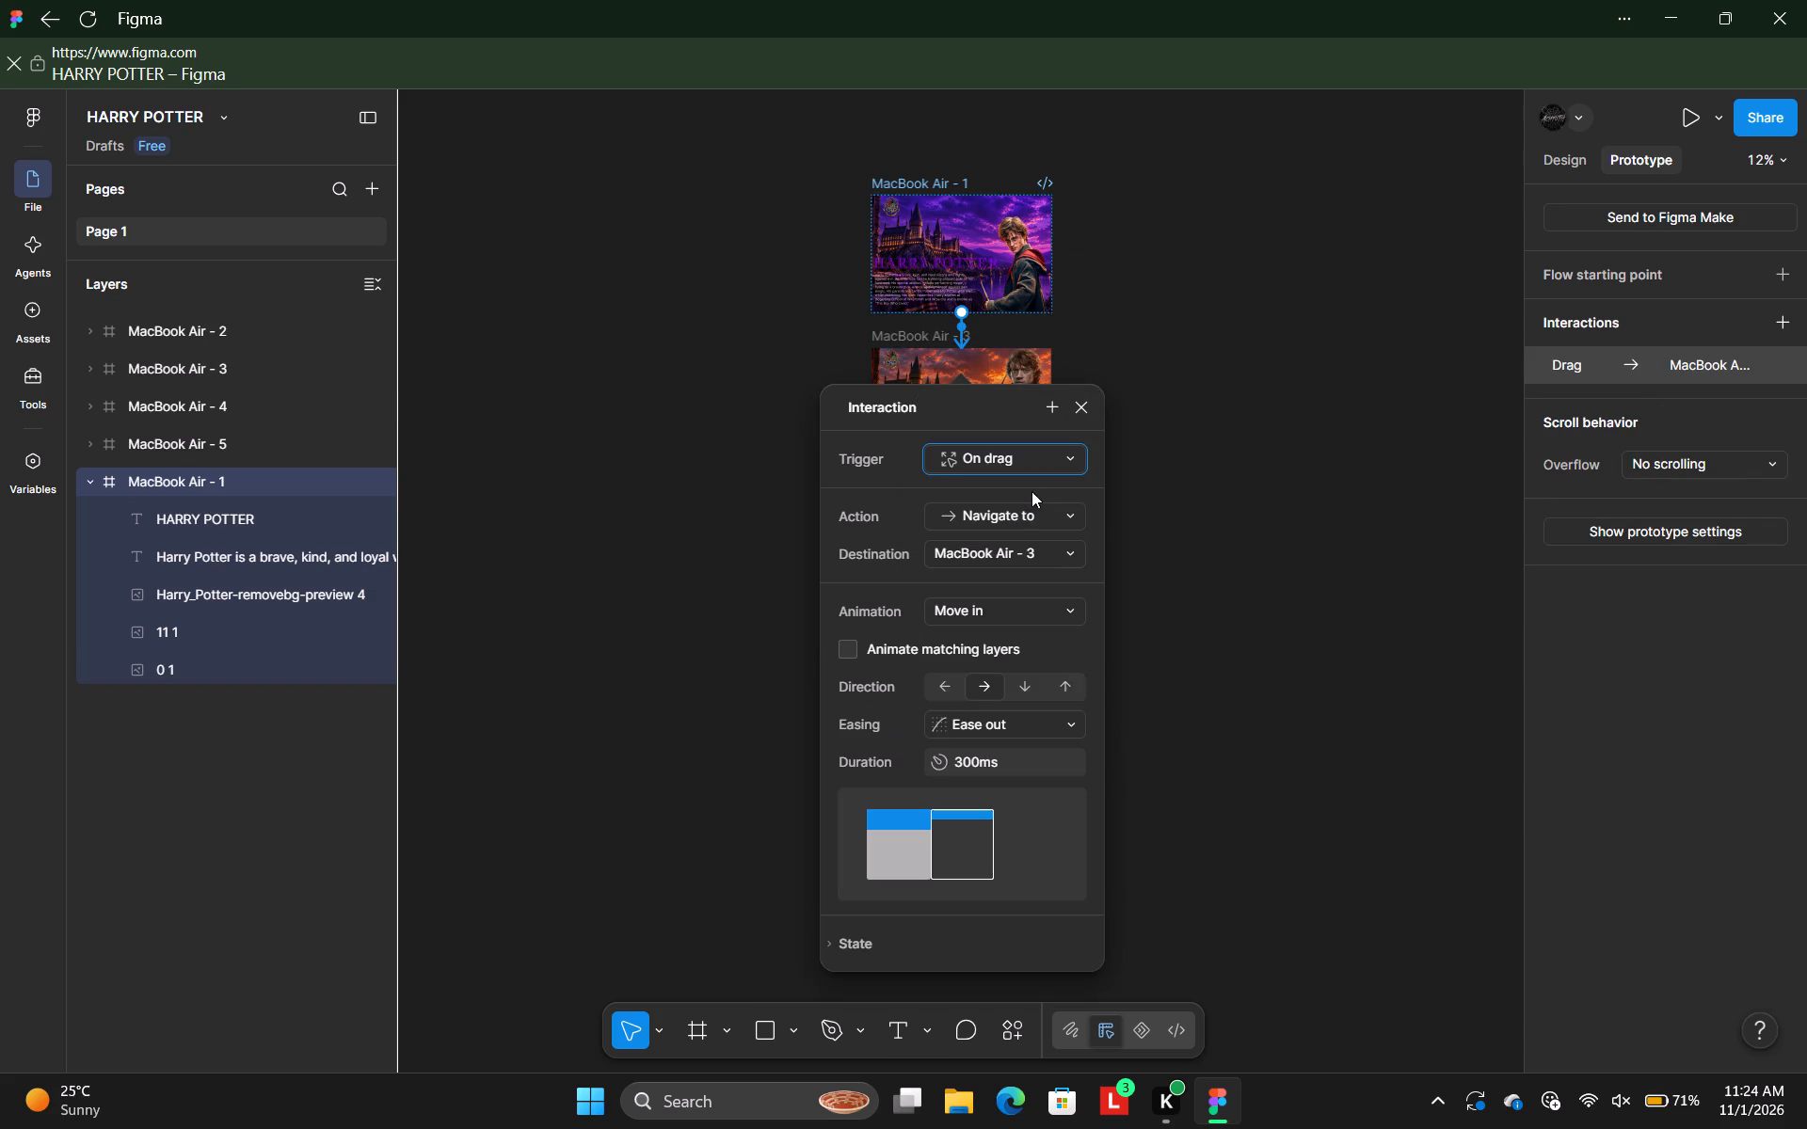
Animate this interaction with an upward Push, Animate matching layers enabled, Ease in and out back easing and a 900 ms duration.
{"action": "left_click", "coordinate": [1069, 689]}
{"action": "left_click", "coordinate": [1075, 613]}
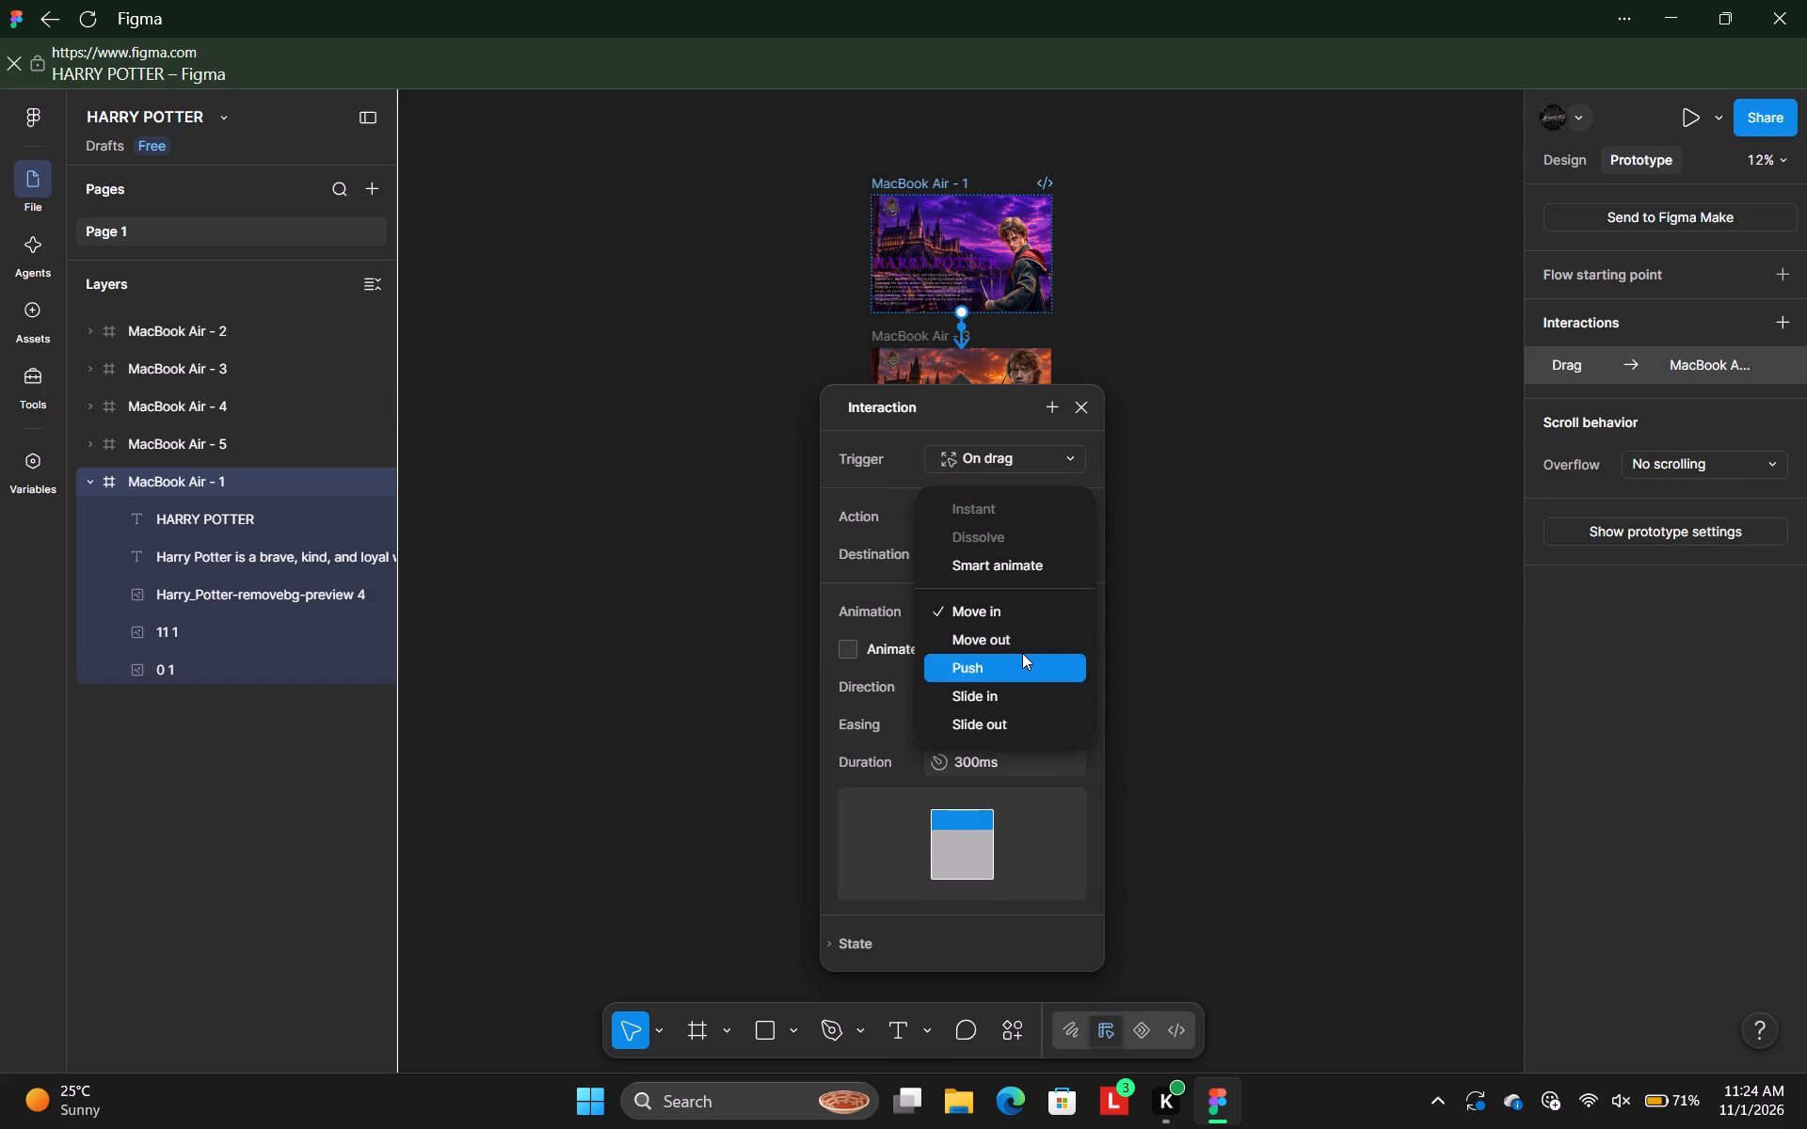
{"action": "left_click", "coordinate": [1022, 653]}
{"action": "left_click", "coordinate": [848, 651]}
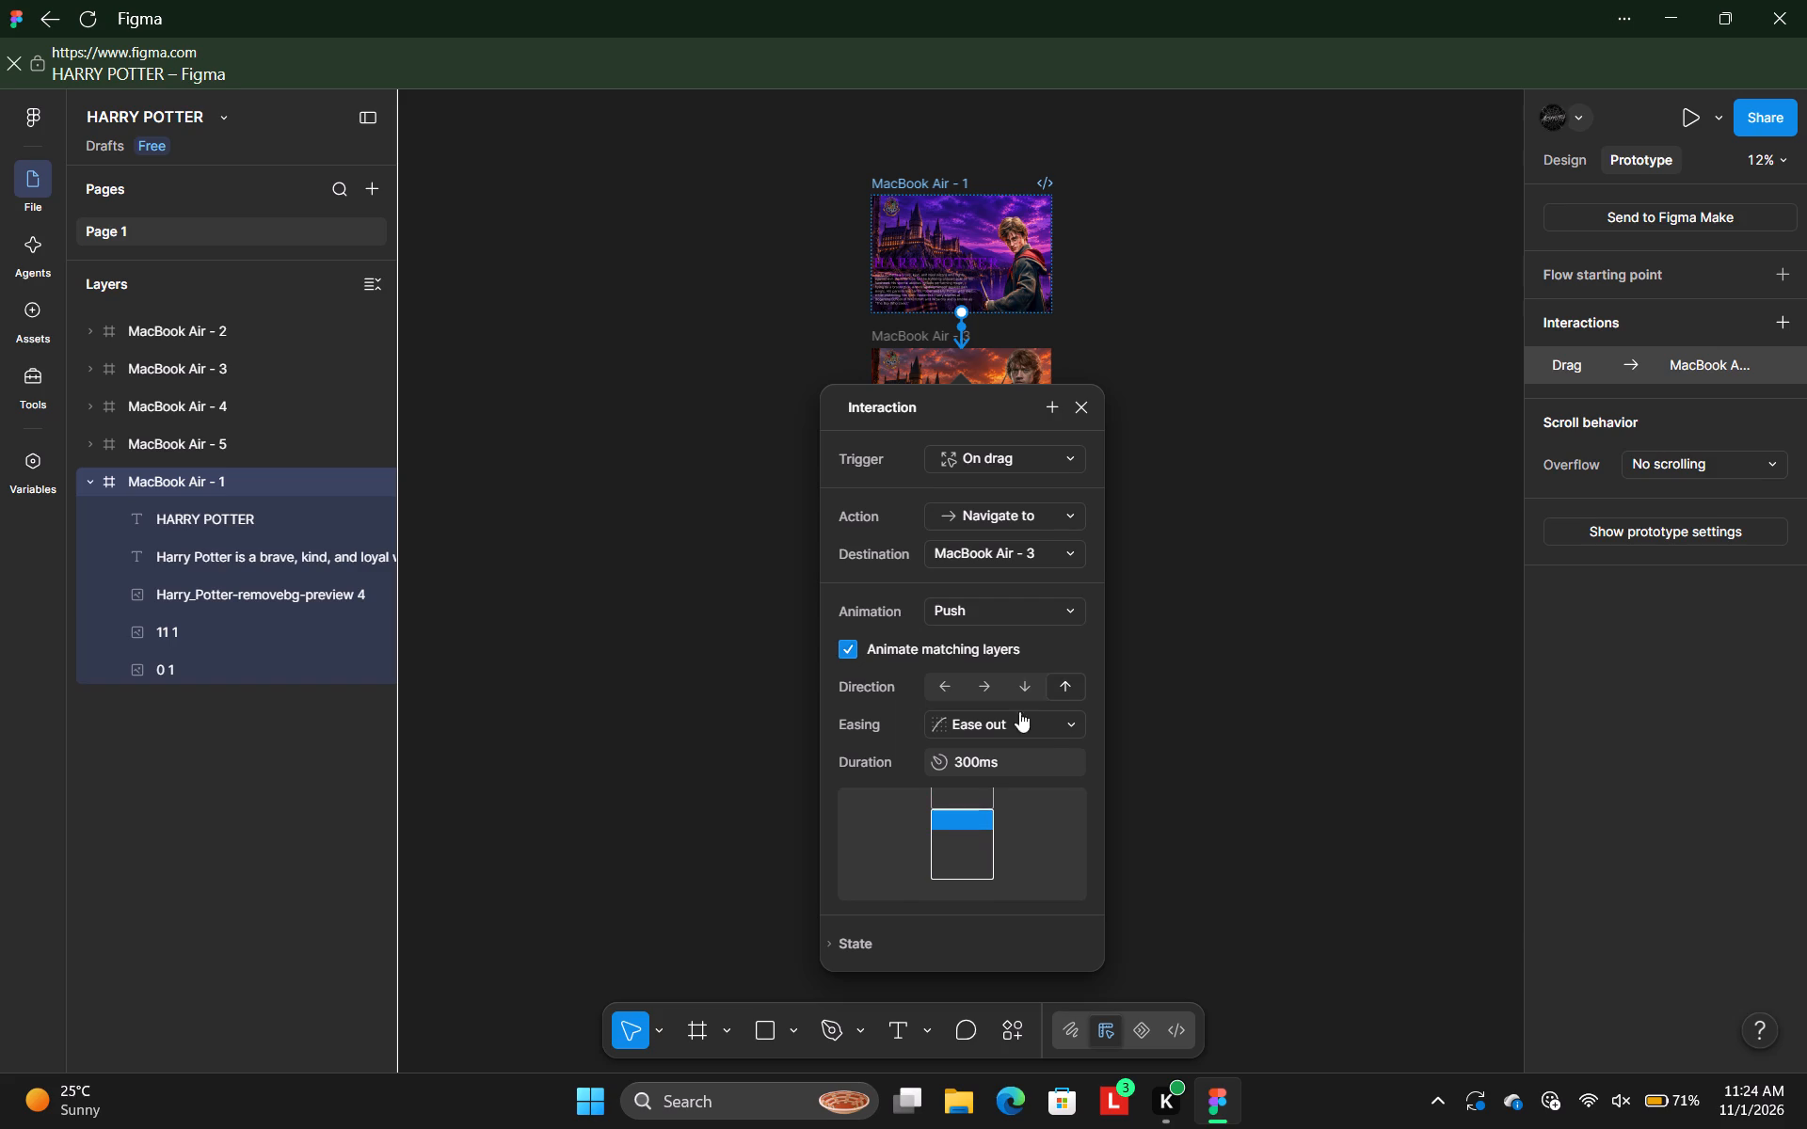
{"action": "left_click", "coordinate": [1051, 736]}
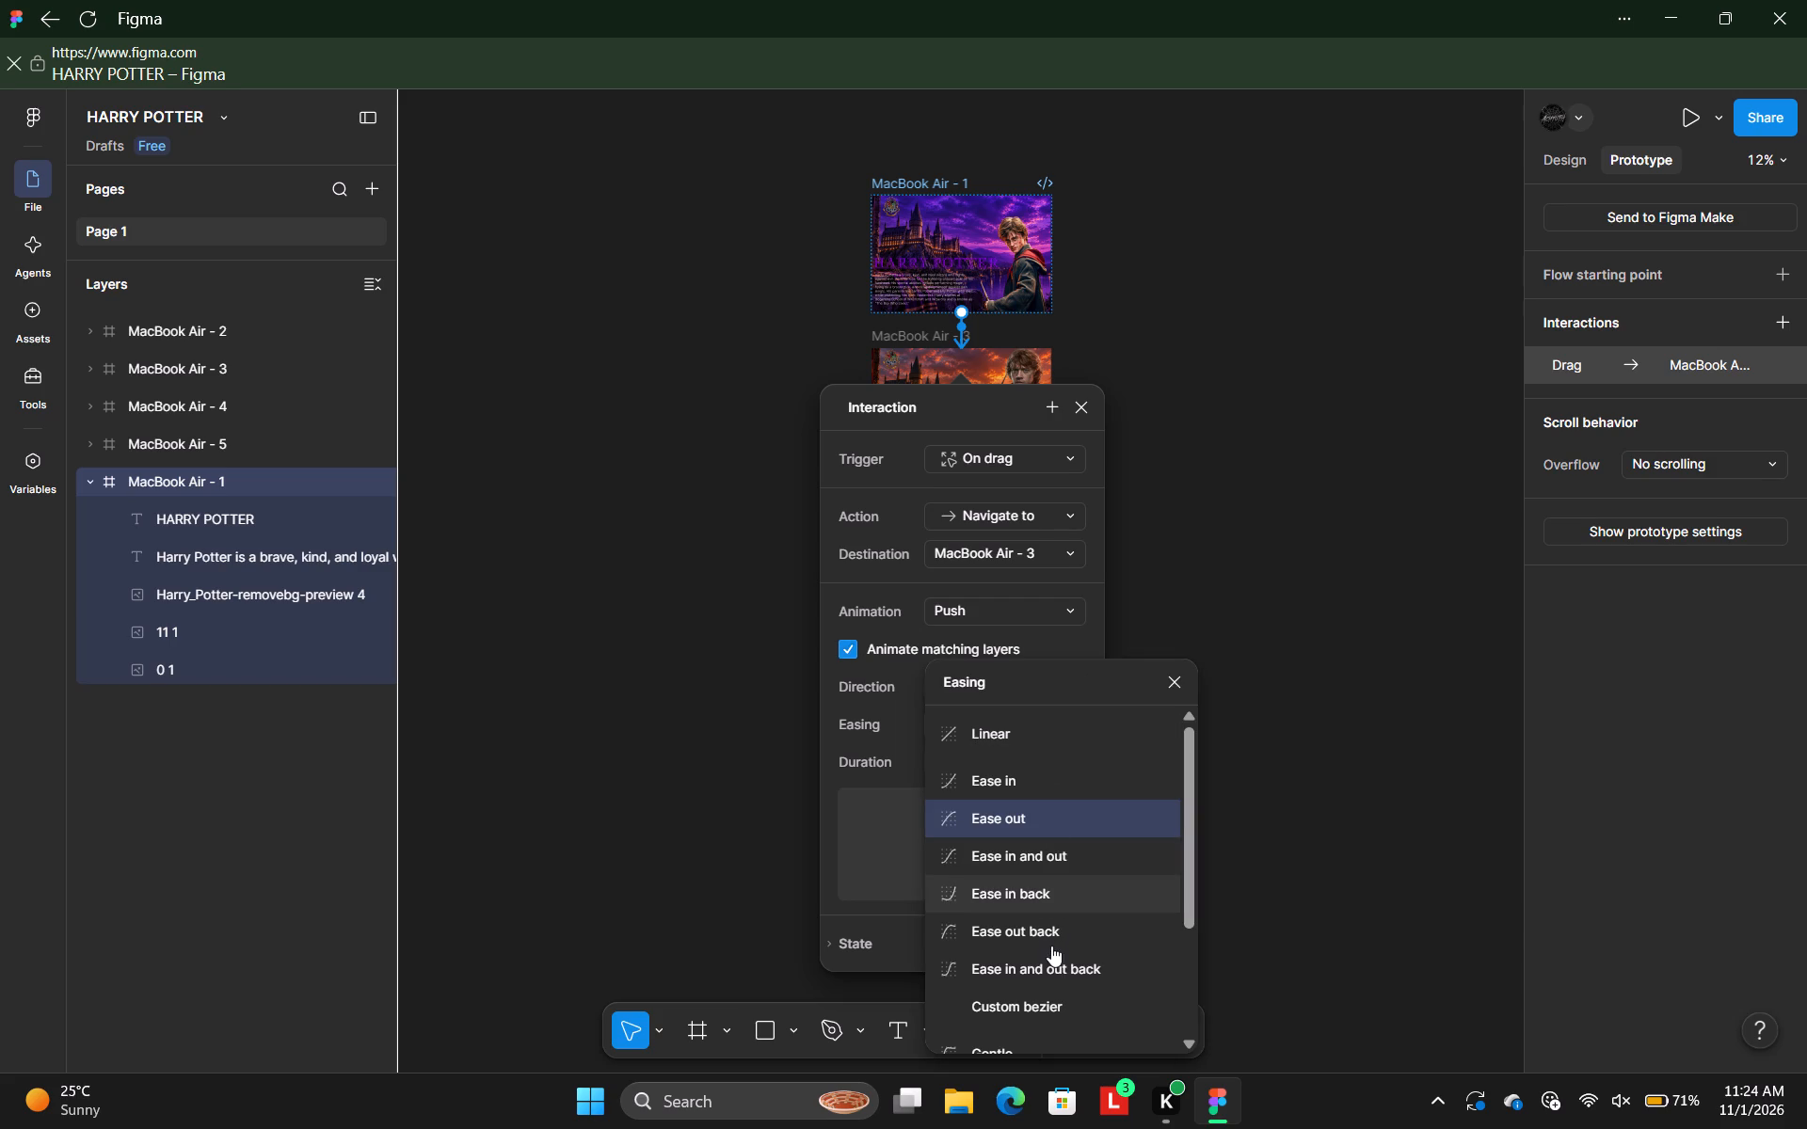
{"action": "left_click", "coordinate": [1029, 963]}
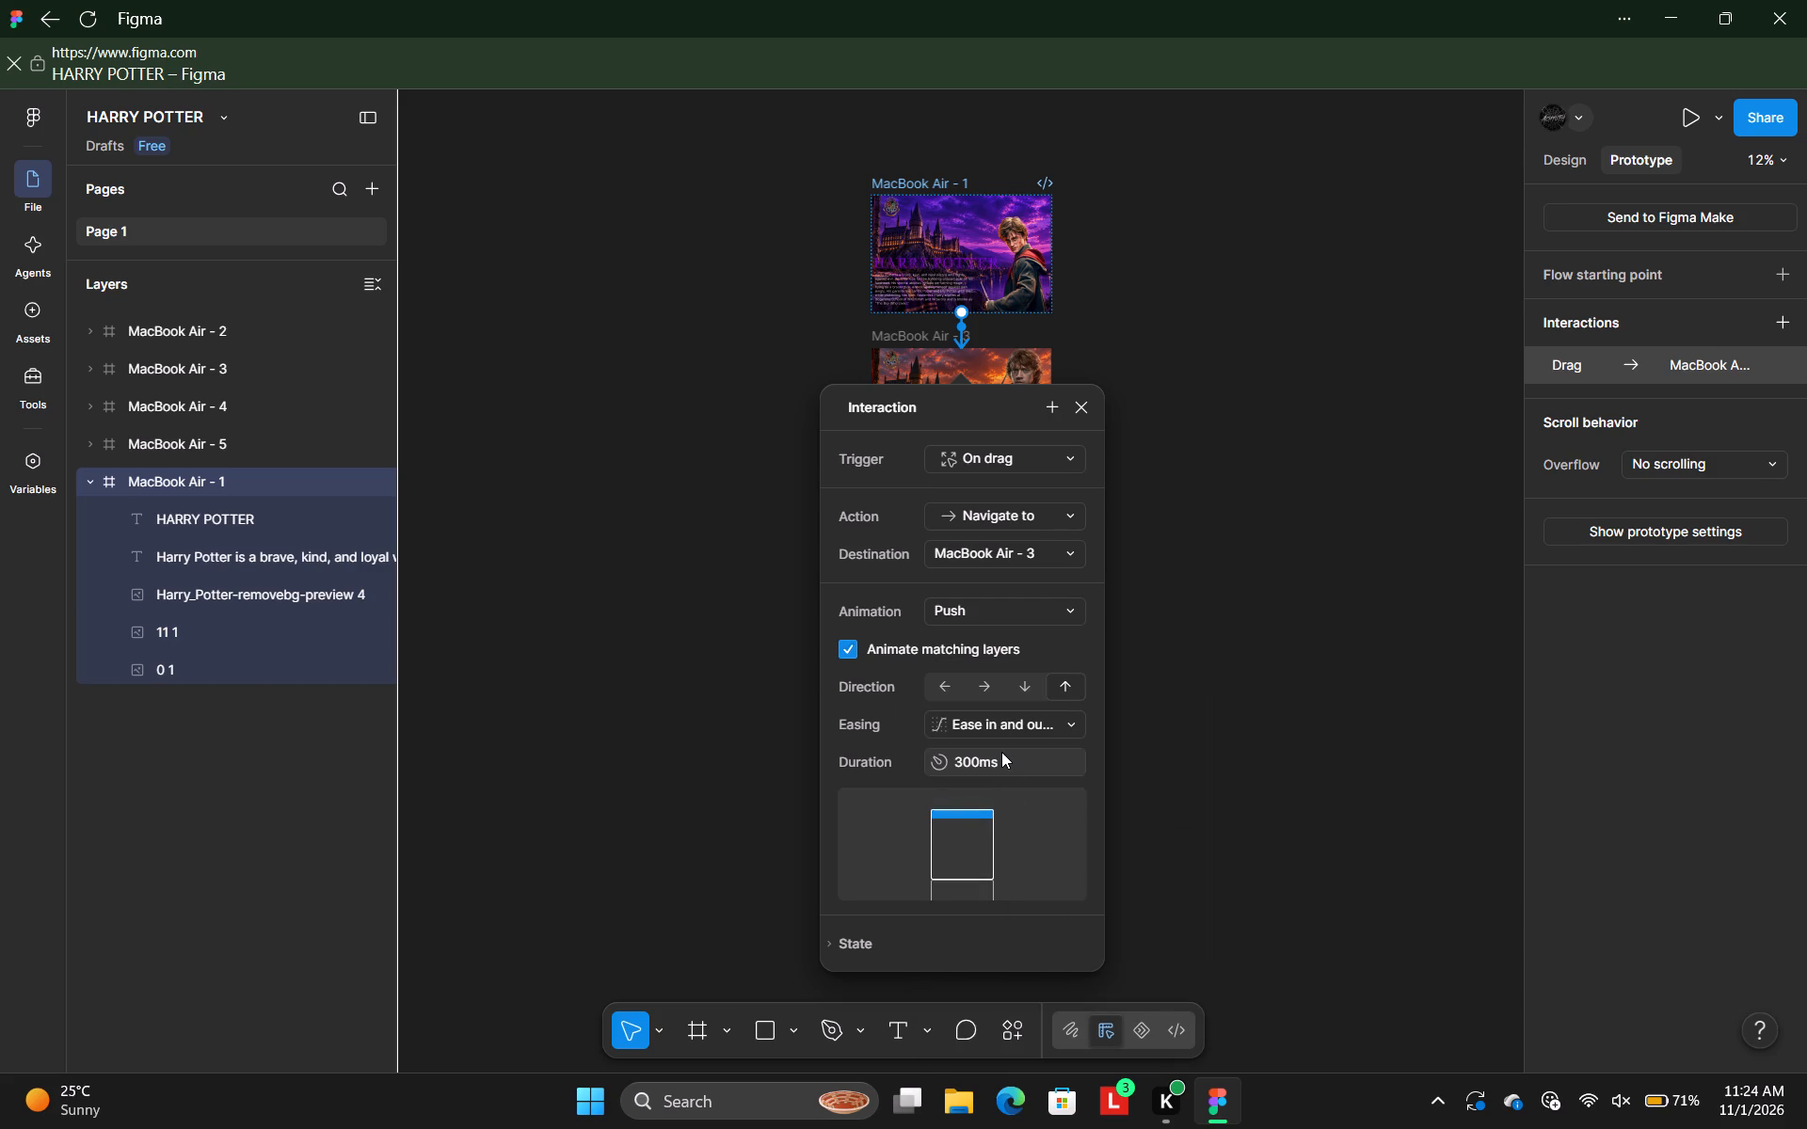
{"action": "left_click", "coordinate": [1001, 752]}
{"action": "key", "text": "BackSpace"}
{"action": "type", "text": "900"}
{"action": "key", "text": "Return"}
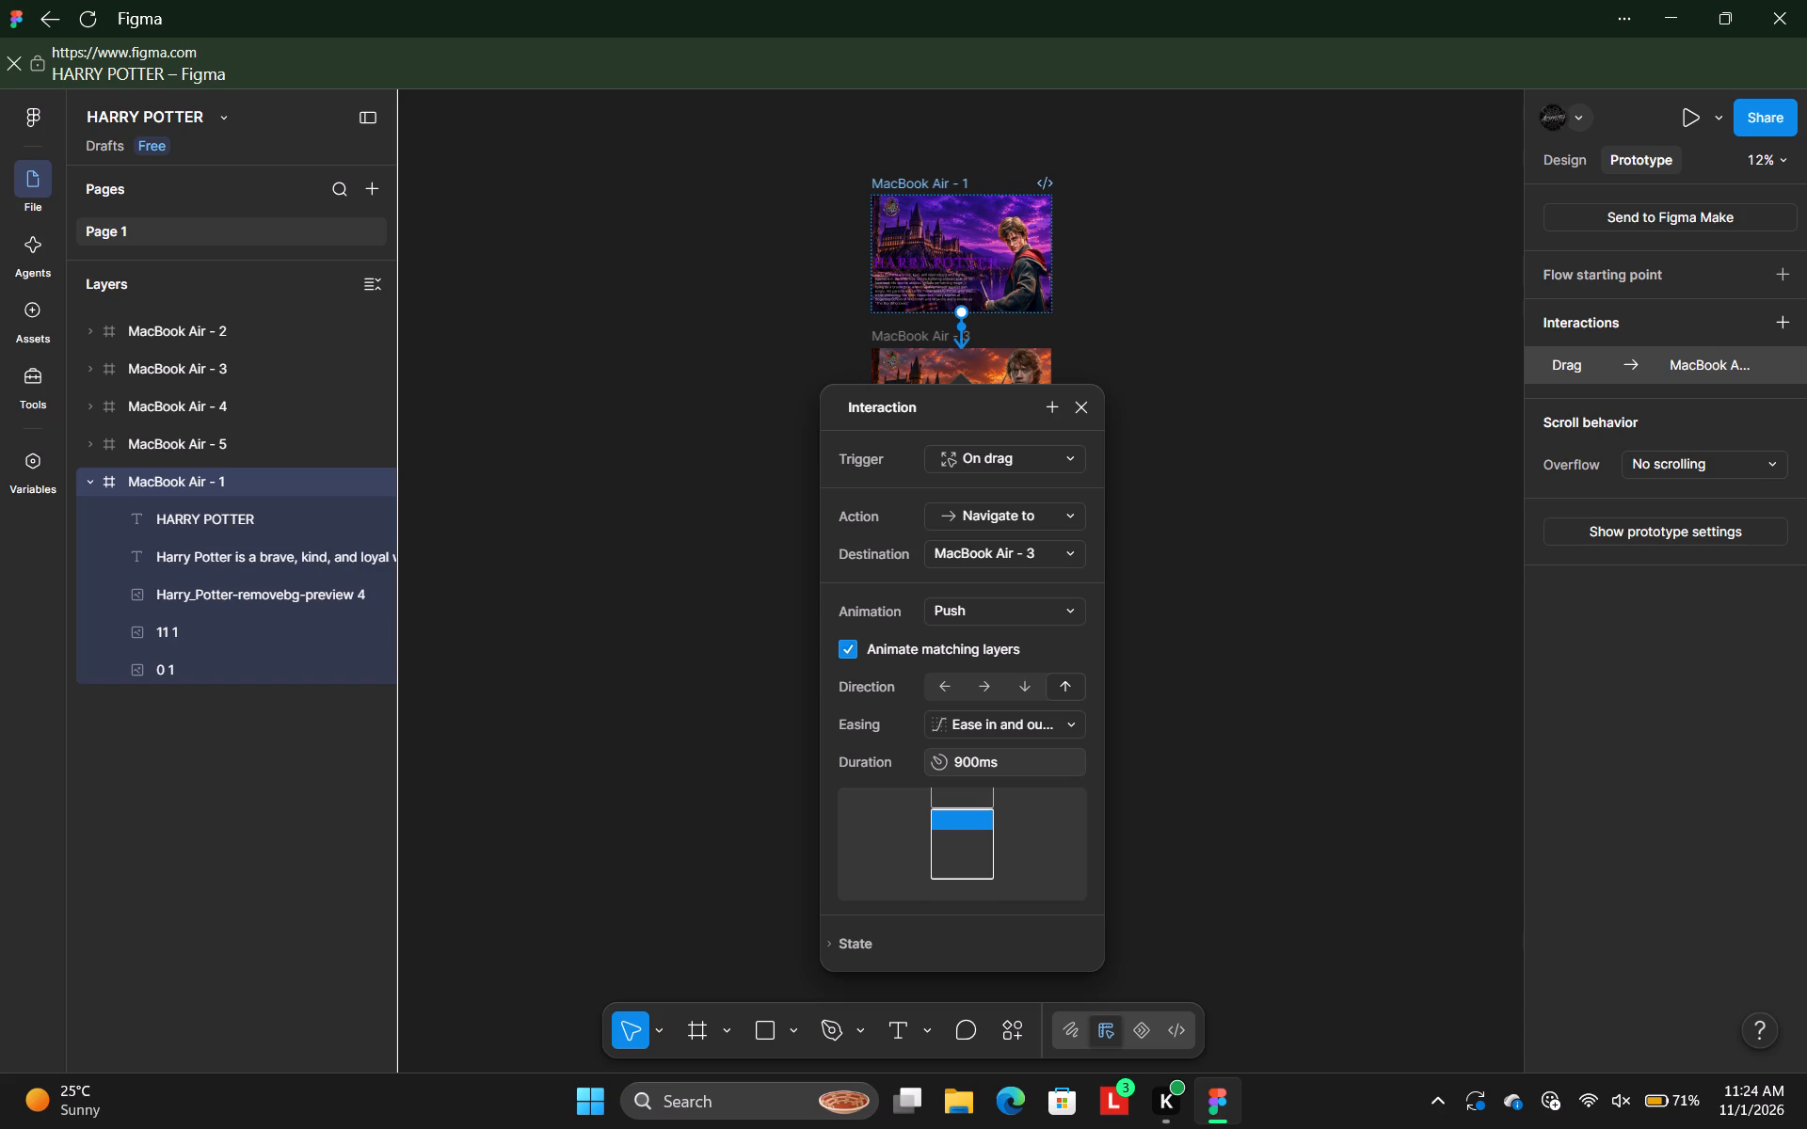
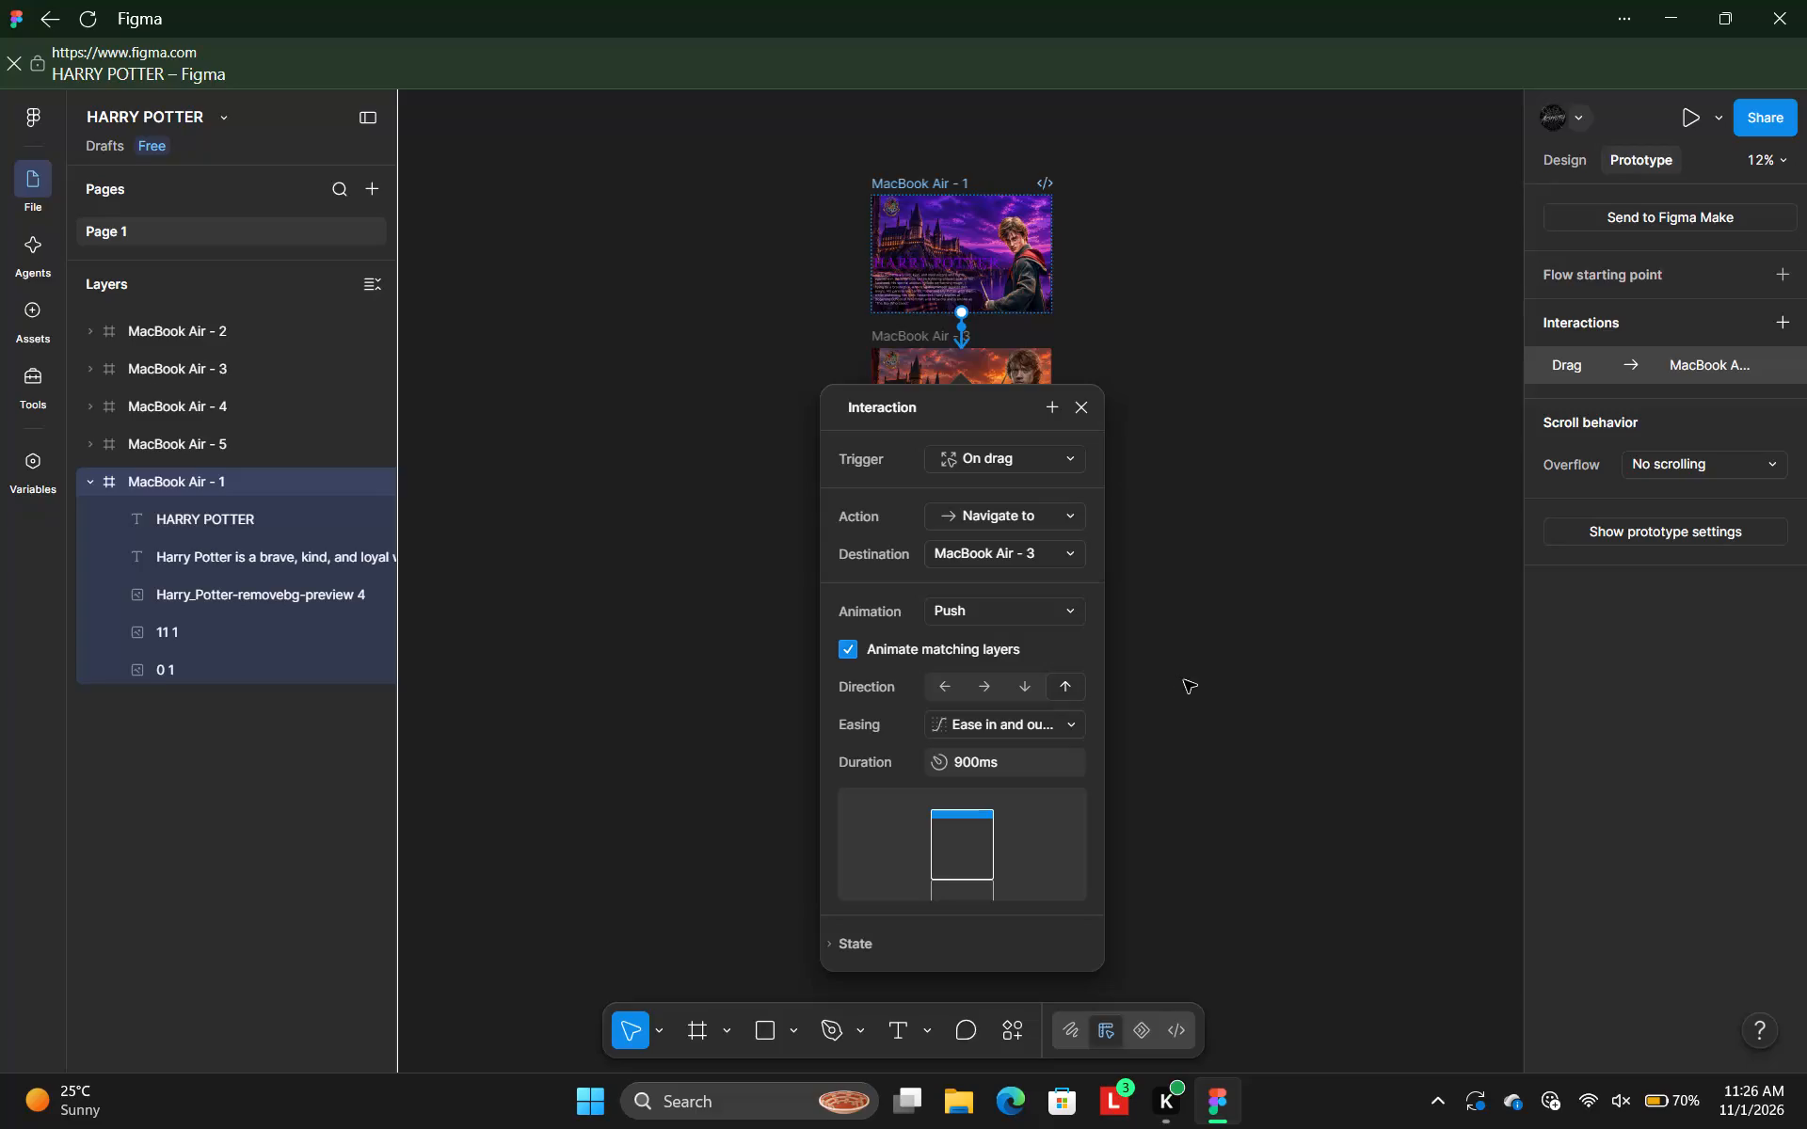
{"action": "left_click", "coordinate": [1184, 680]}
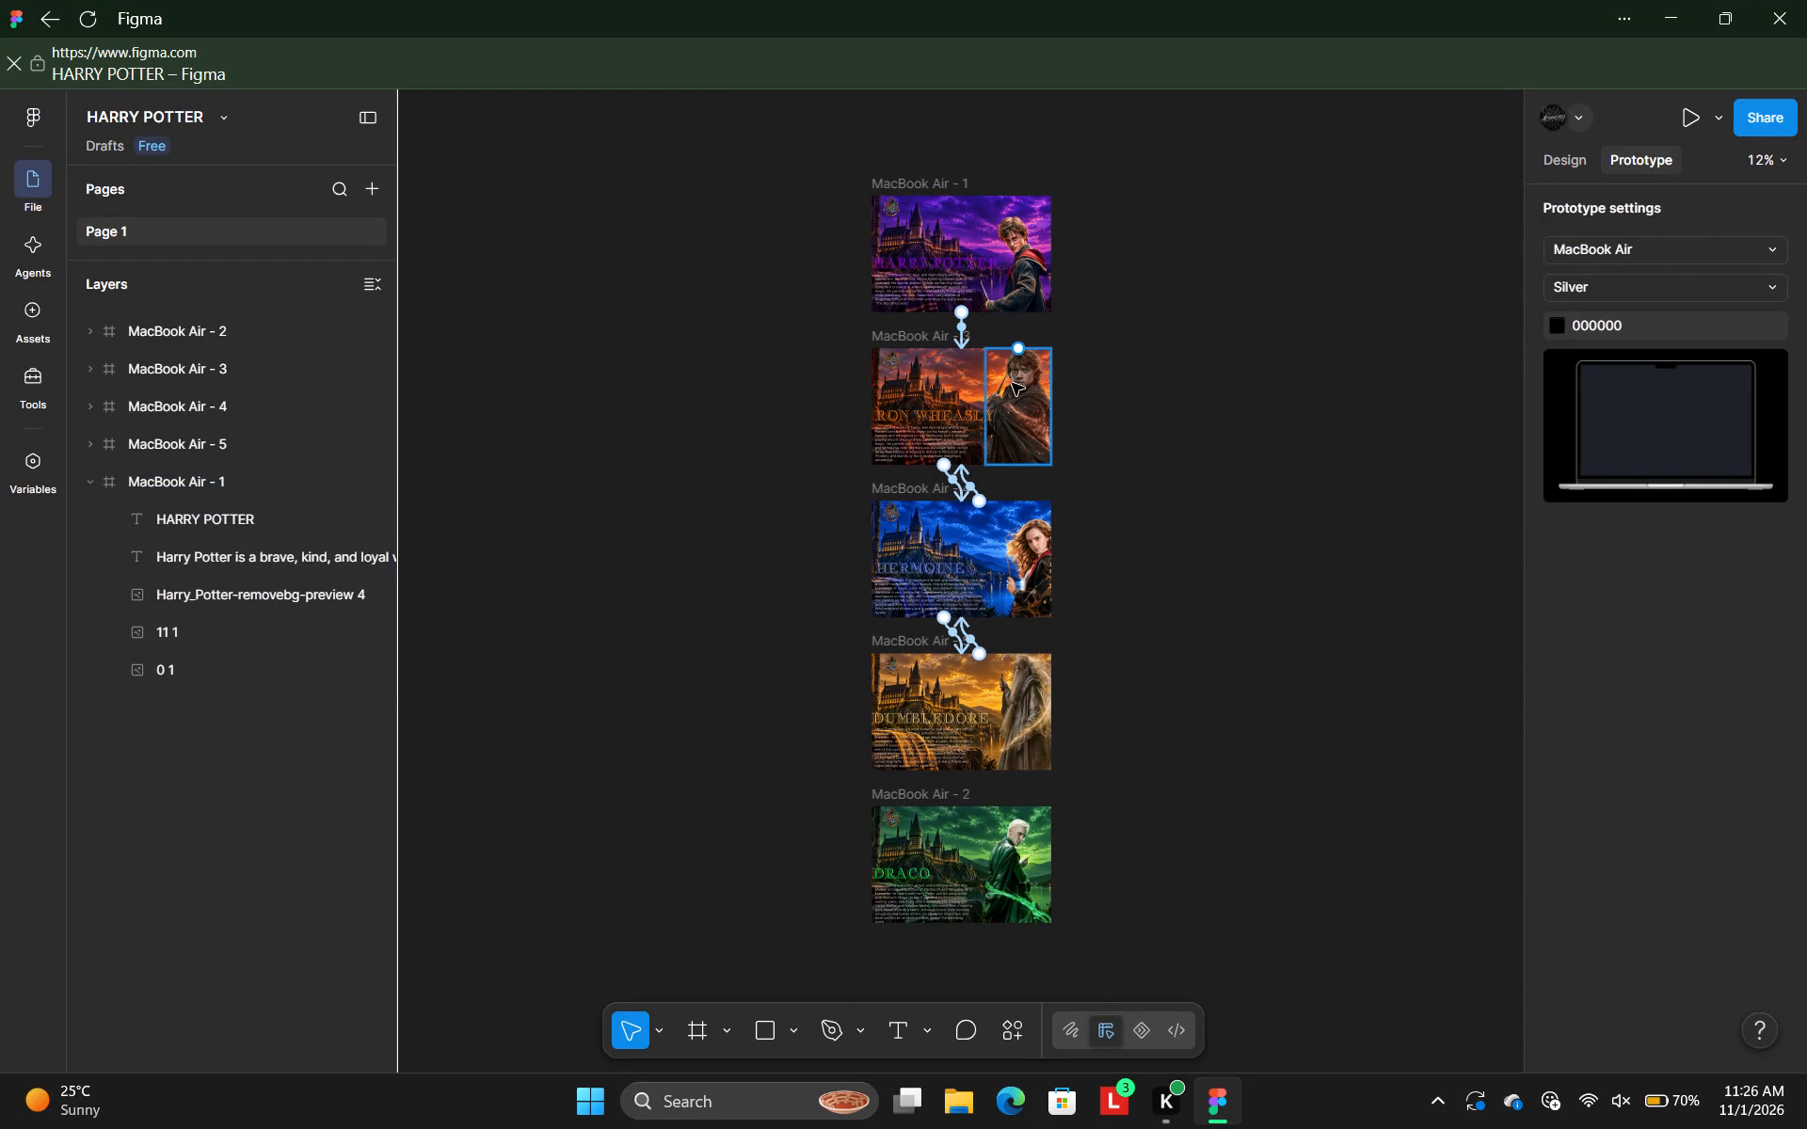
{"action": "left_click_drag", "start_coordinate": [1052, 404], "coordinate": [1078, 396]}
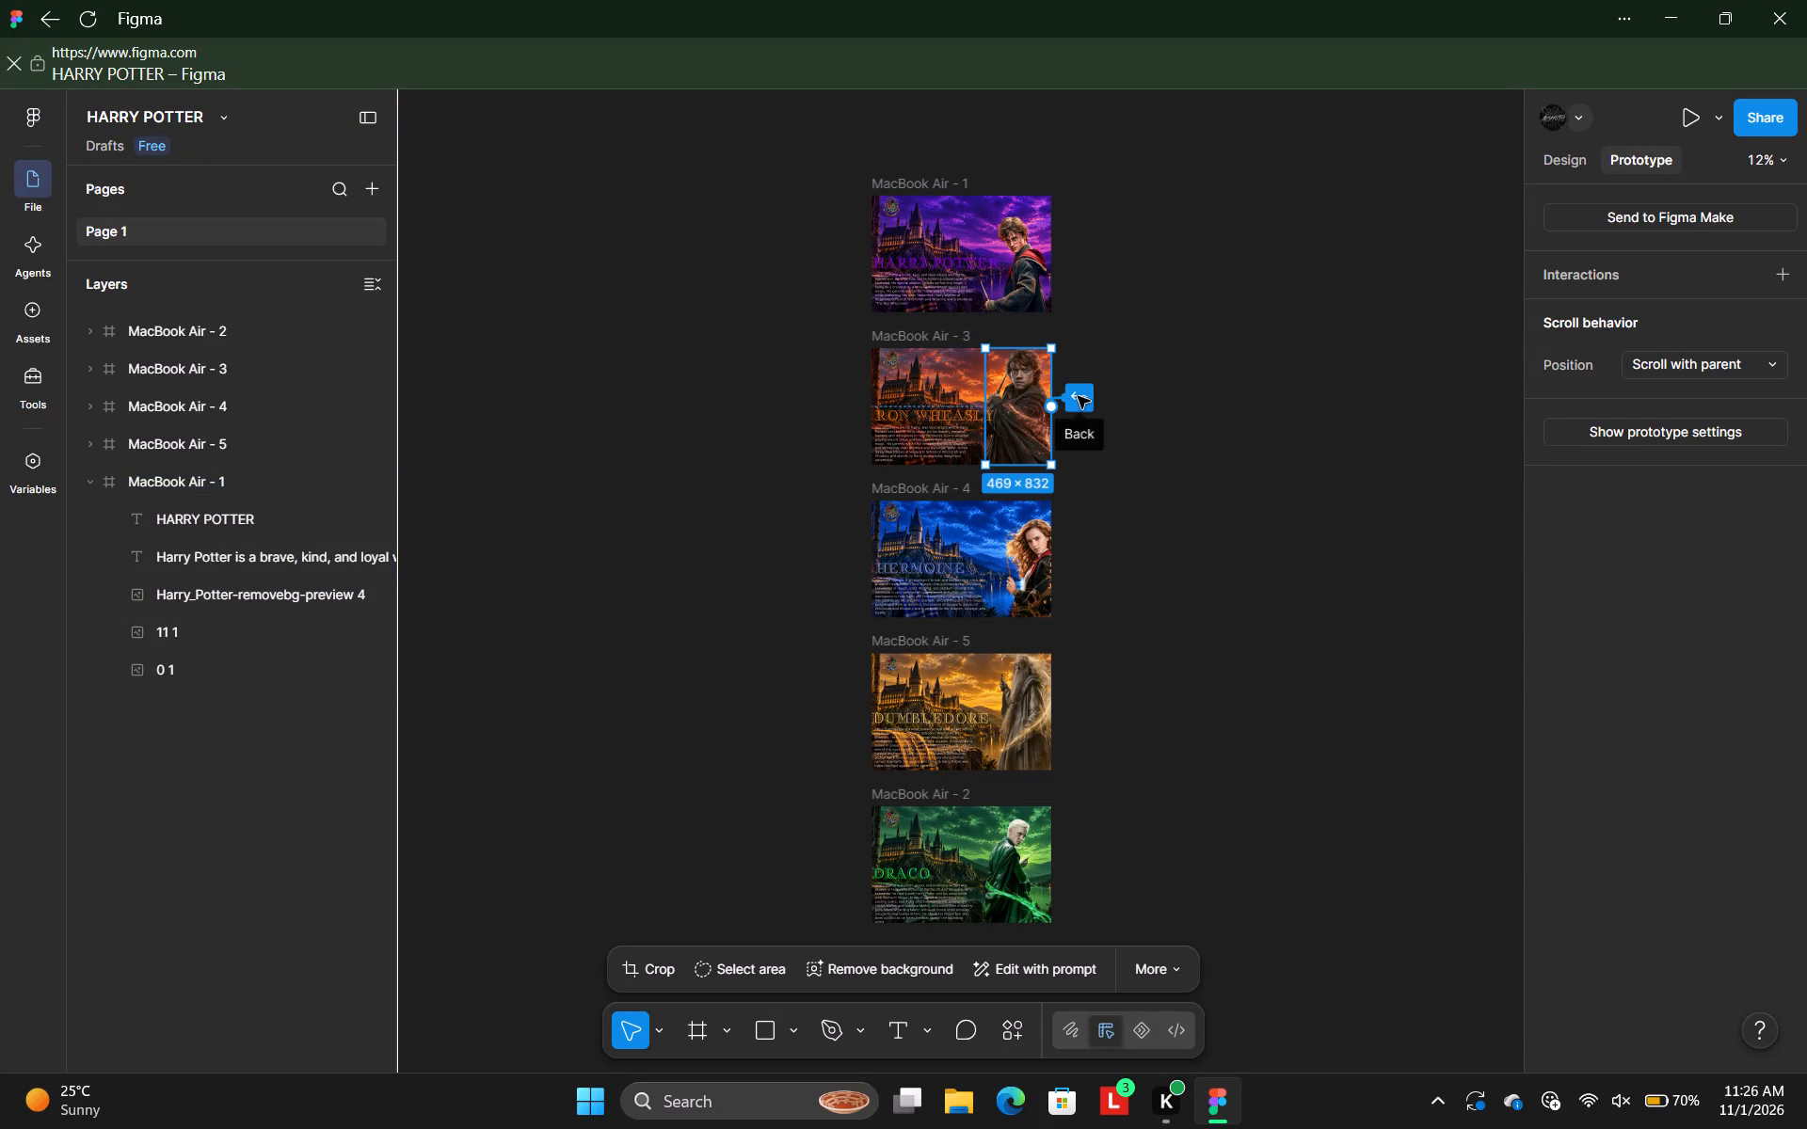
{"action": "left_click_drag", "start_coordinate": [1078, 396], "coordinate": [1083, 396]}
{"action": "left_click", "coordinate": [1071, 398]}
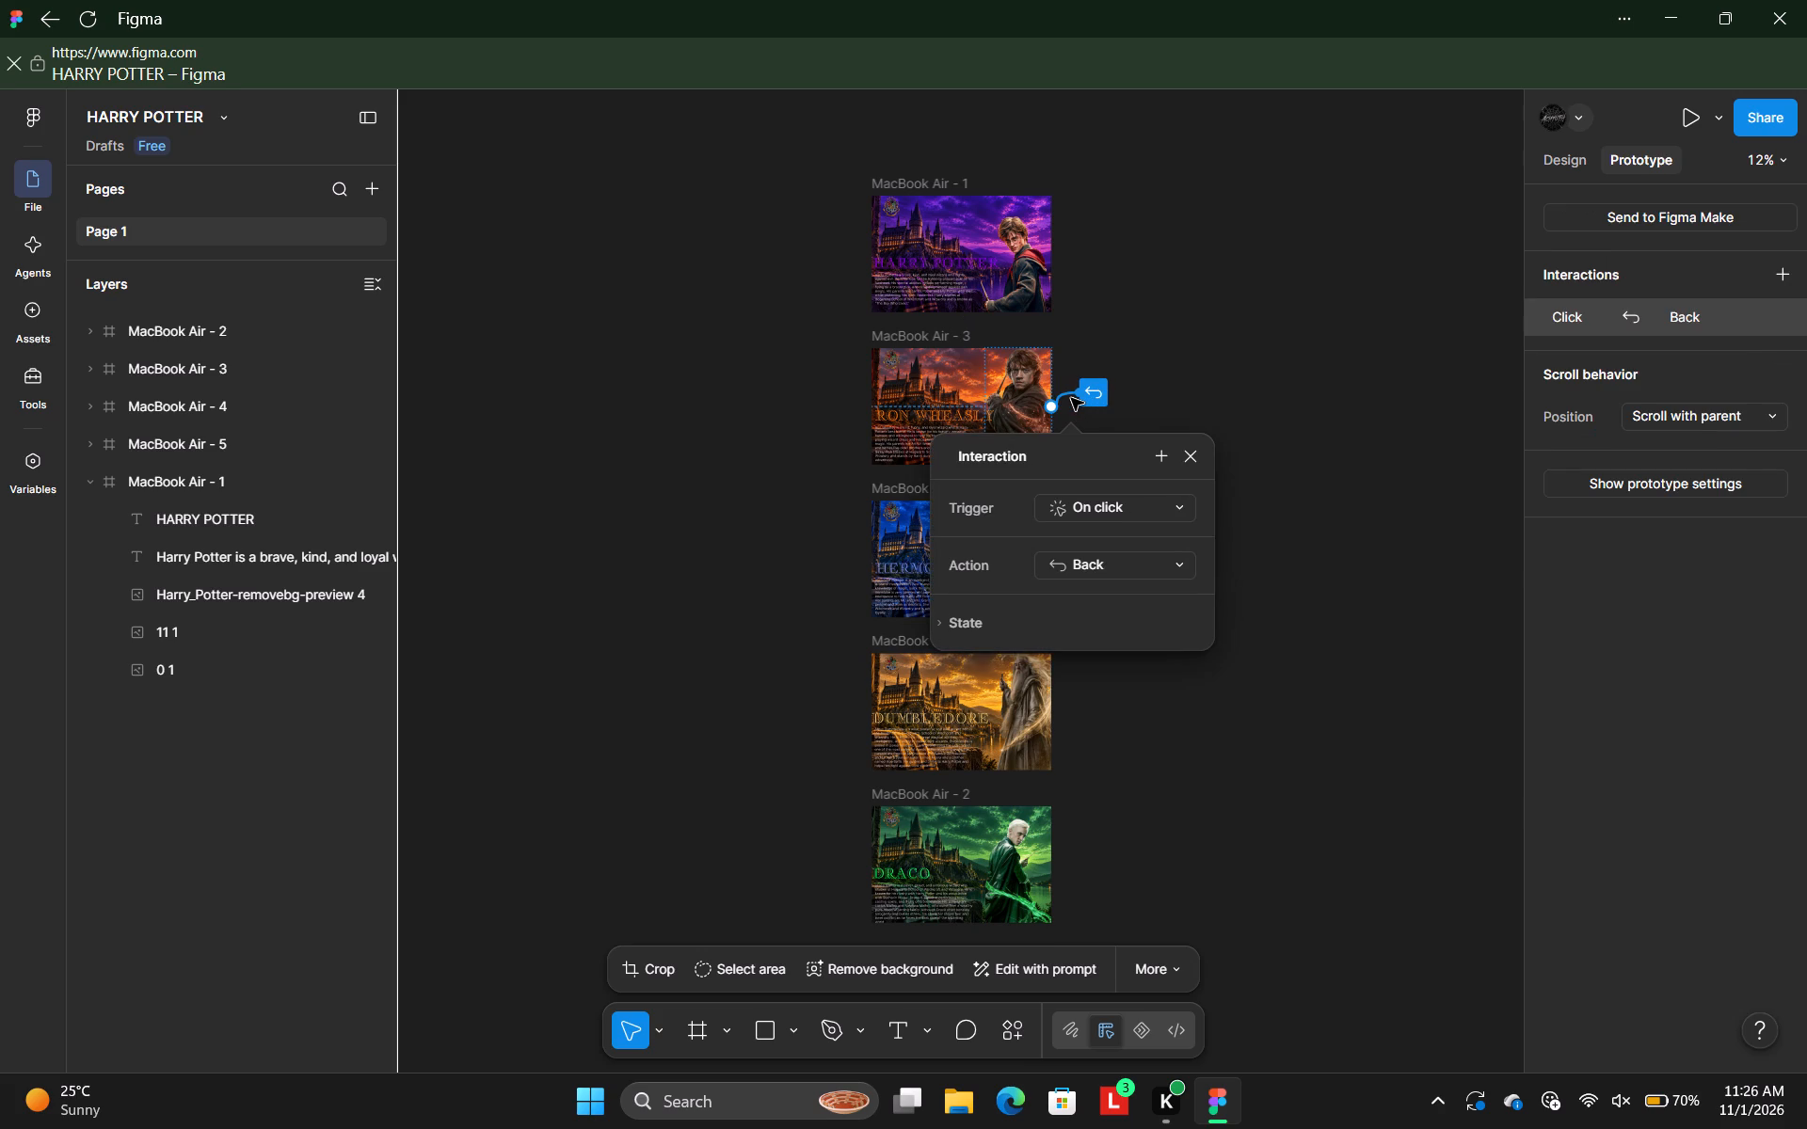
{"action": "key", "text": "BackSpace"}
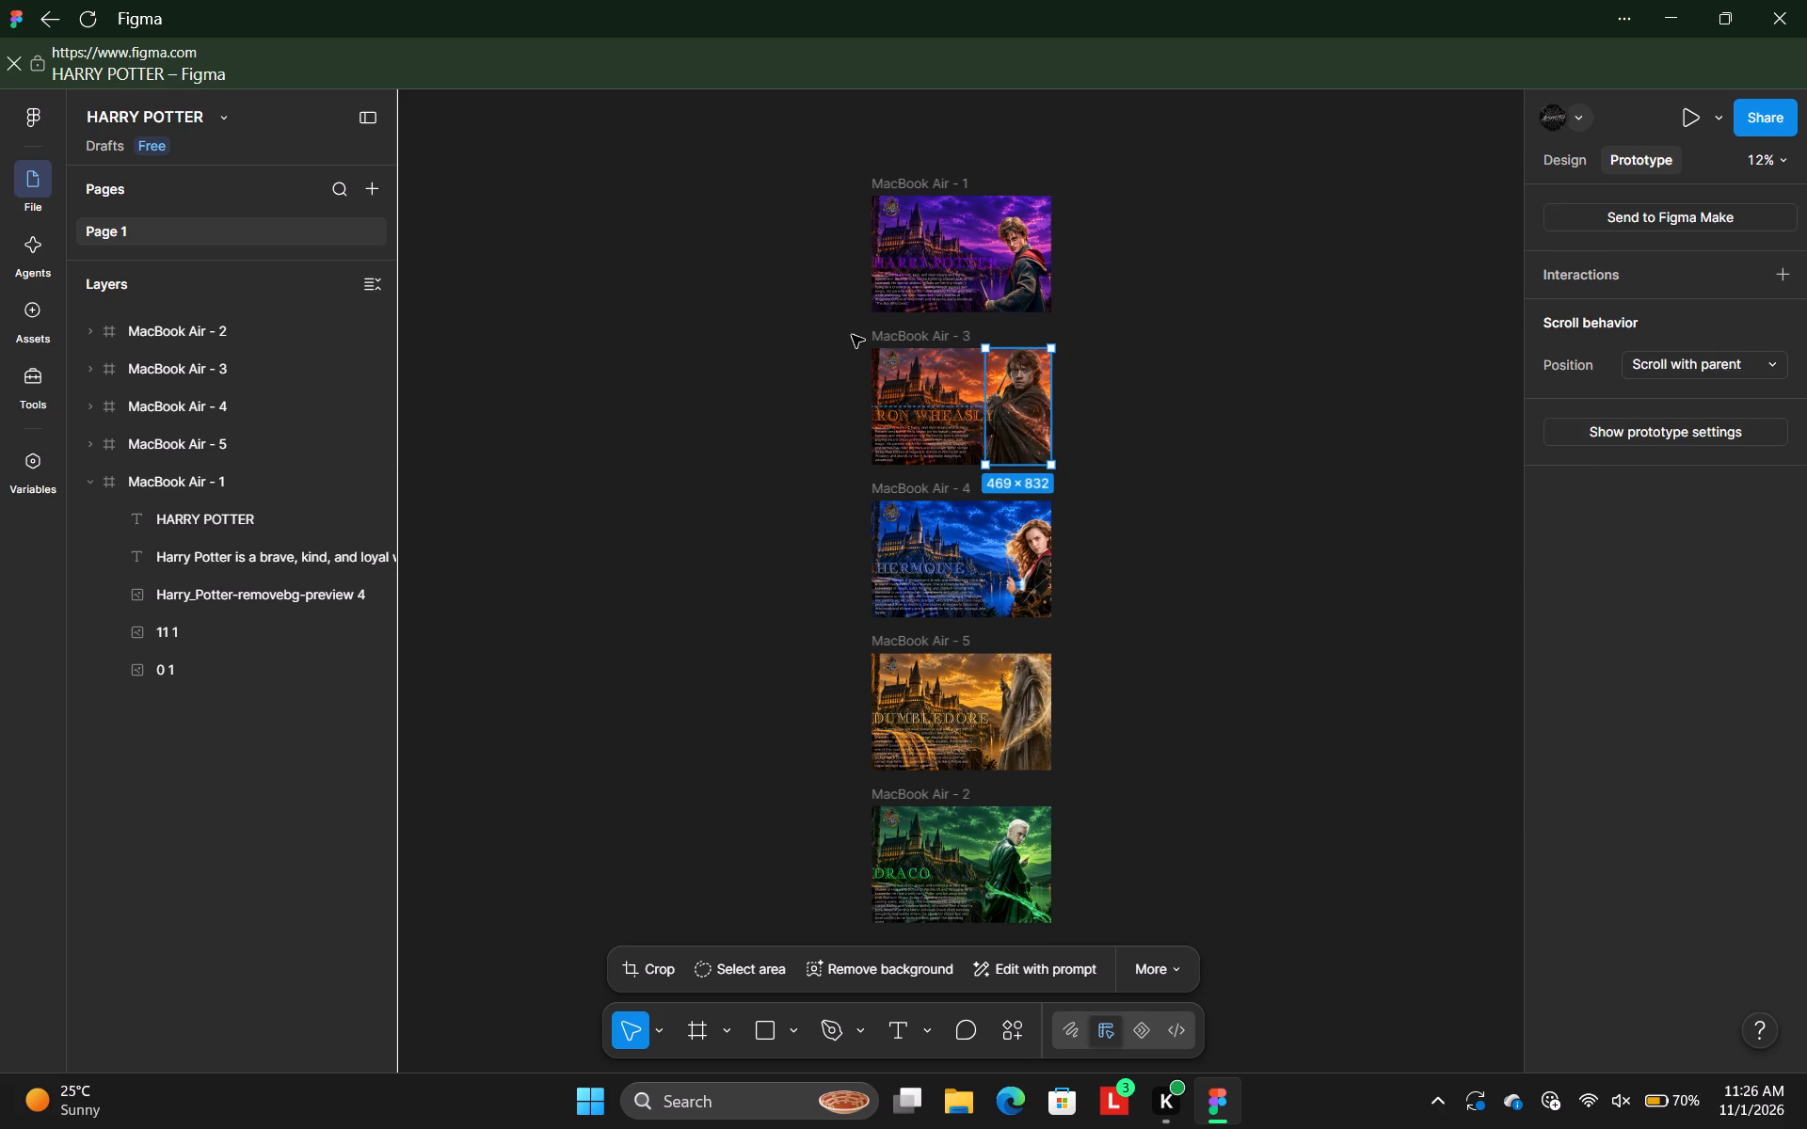
Connect the MacBook Air - 3 frame back to MacBook Air - 1 with a Navigate to interaction triggered On drag, keeping the upward Push animation.
{"action": "left_click", "coordinate": [899, 335]}
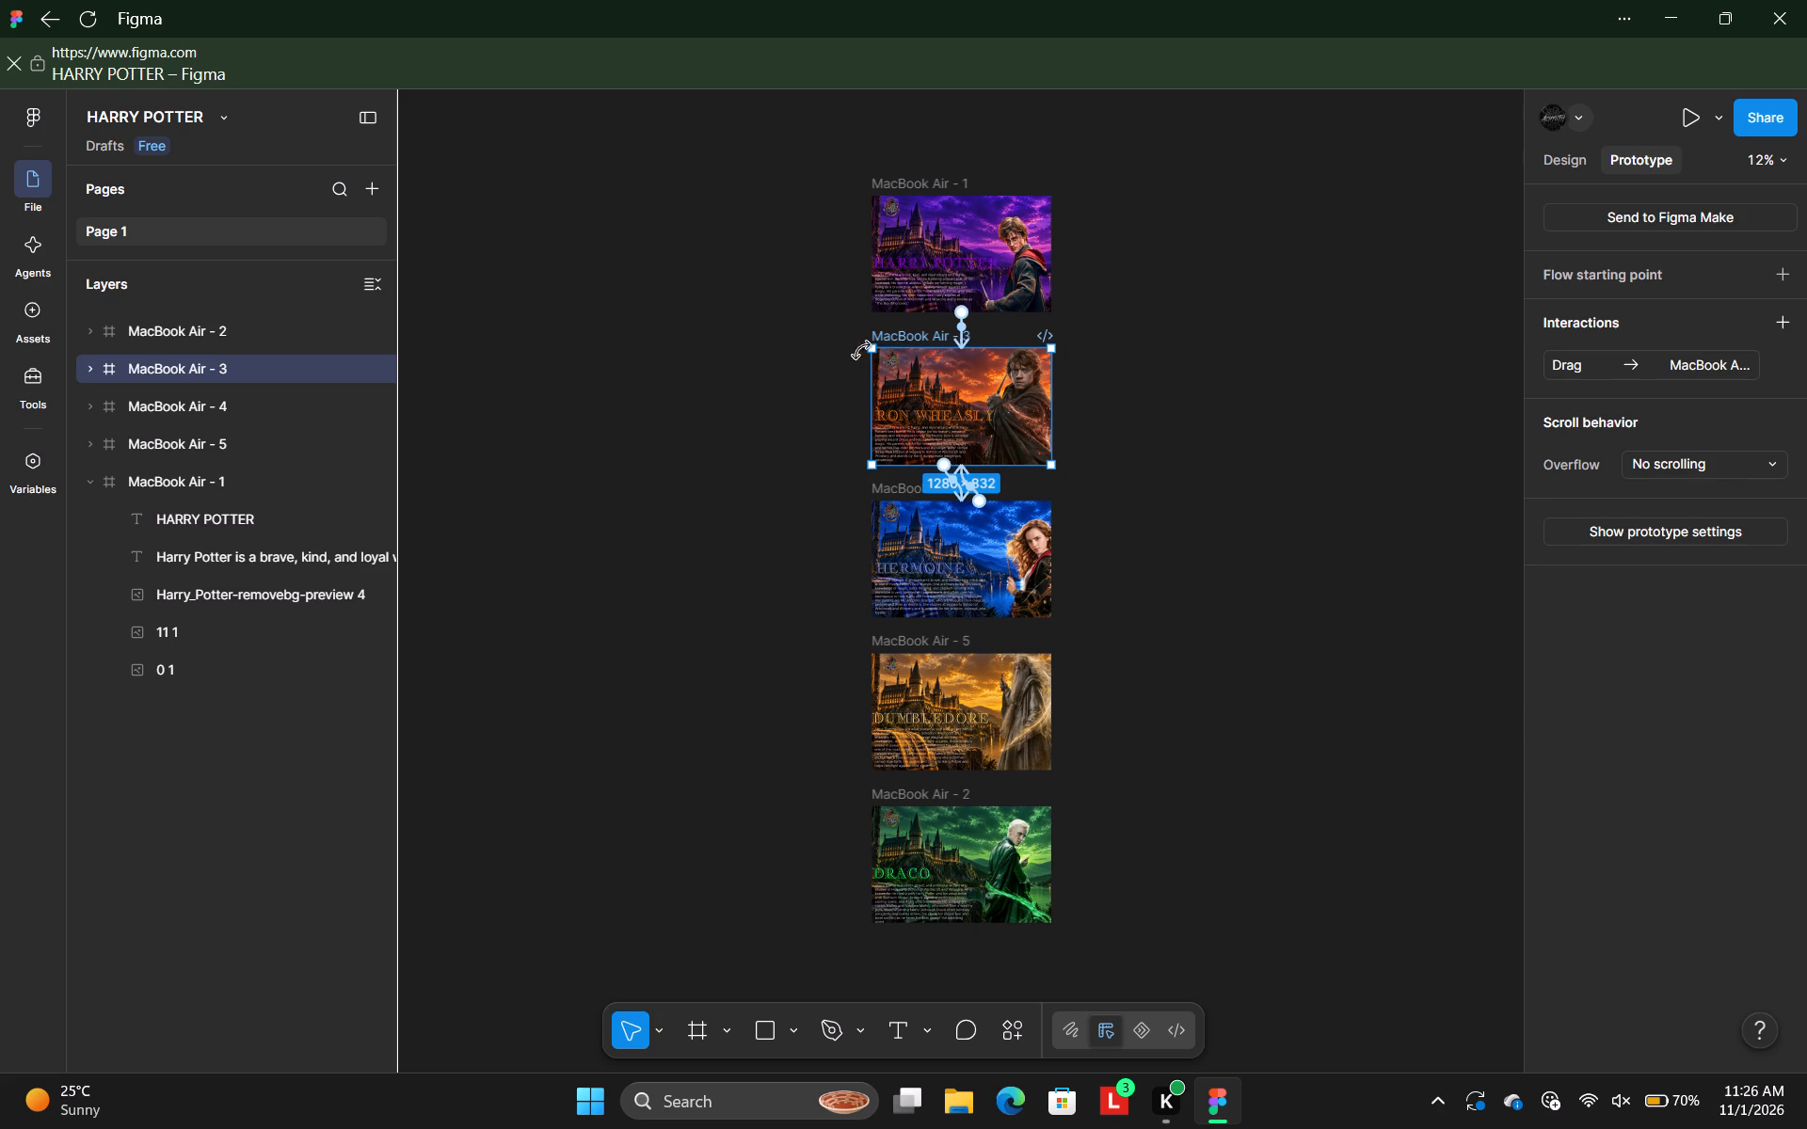
{"action": "left_click", "coordinate": [917, 335]}
{"action": "left_click_drag", "start_coordinate": [1051, 404], "coordinate": [1047, 295]}
{"action": "left_click_drag", "start_coordinate": [1047, 295], "coordinate": [1031, 284]}
{"action": "left_click", "coordinate": [1053, 419]}
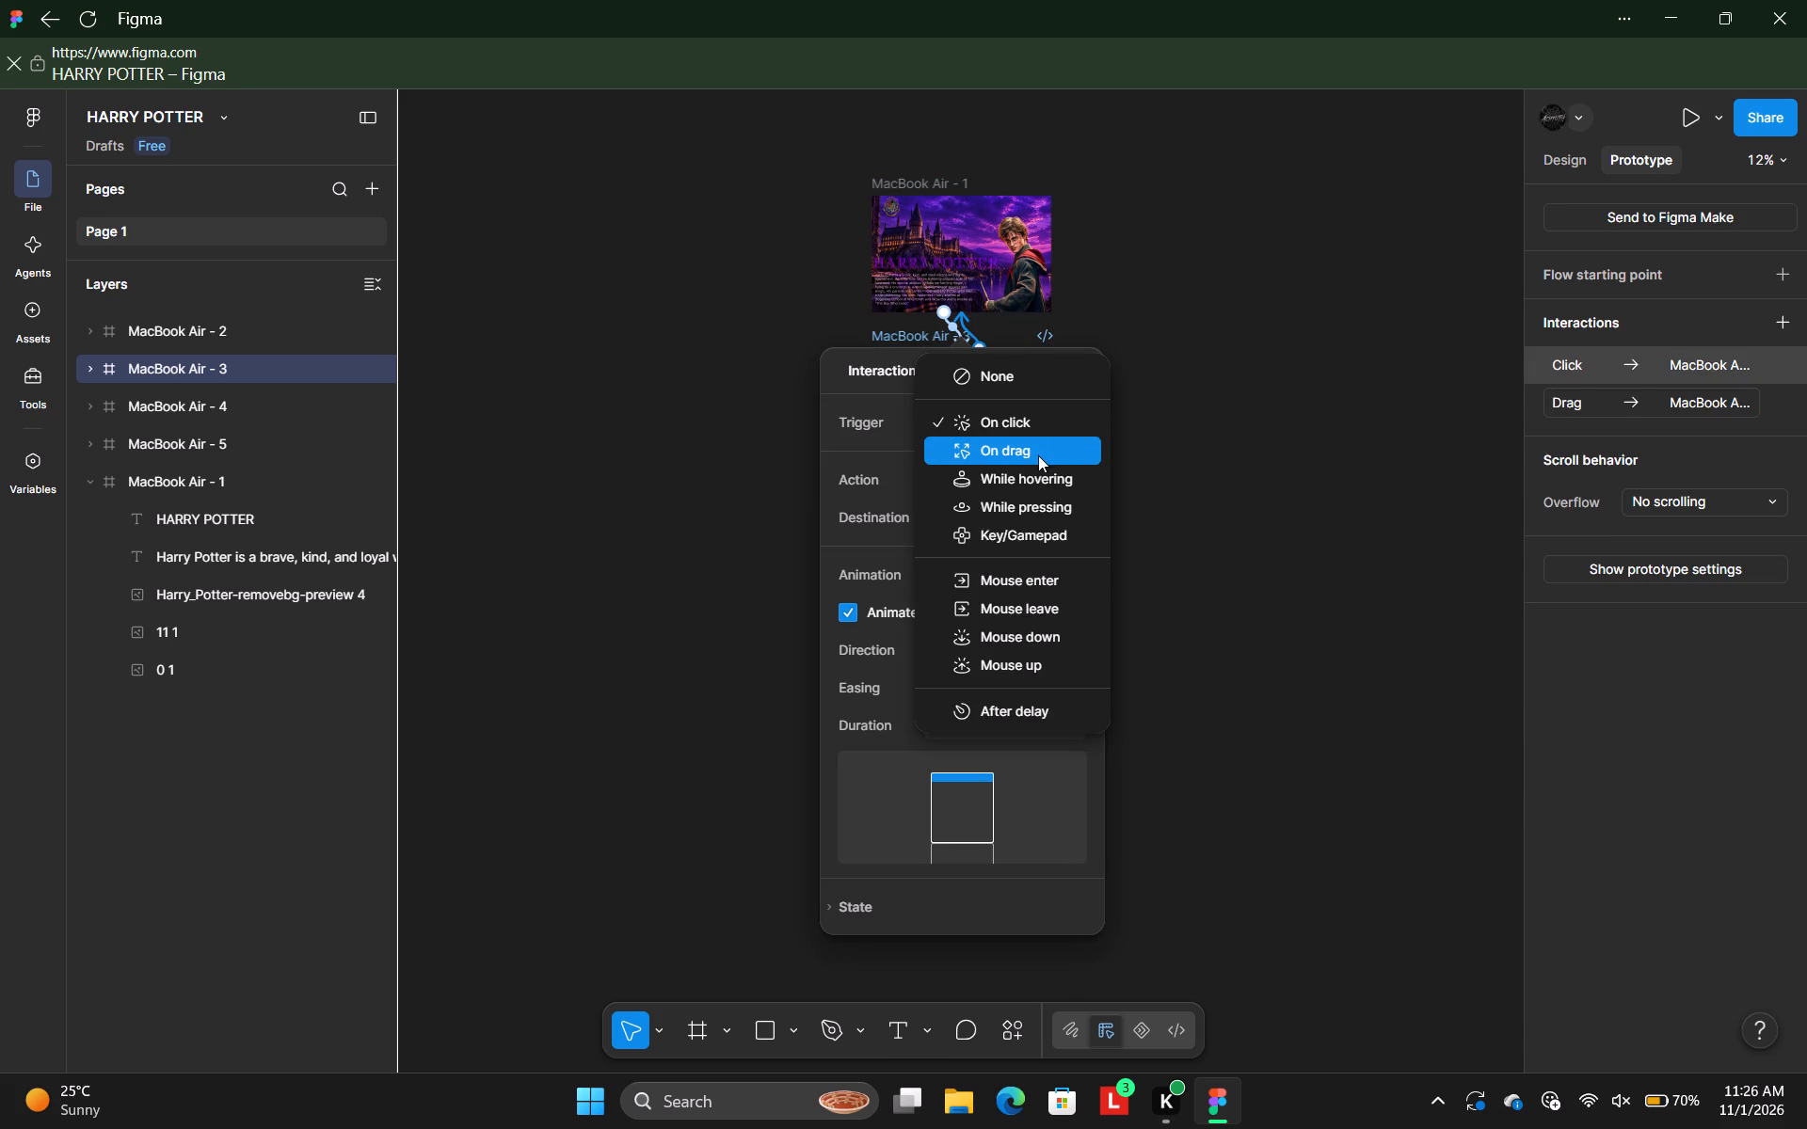
{"action": "left_click", "coordinate": [1038, 455]}
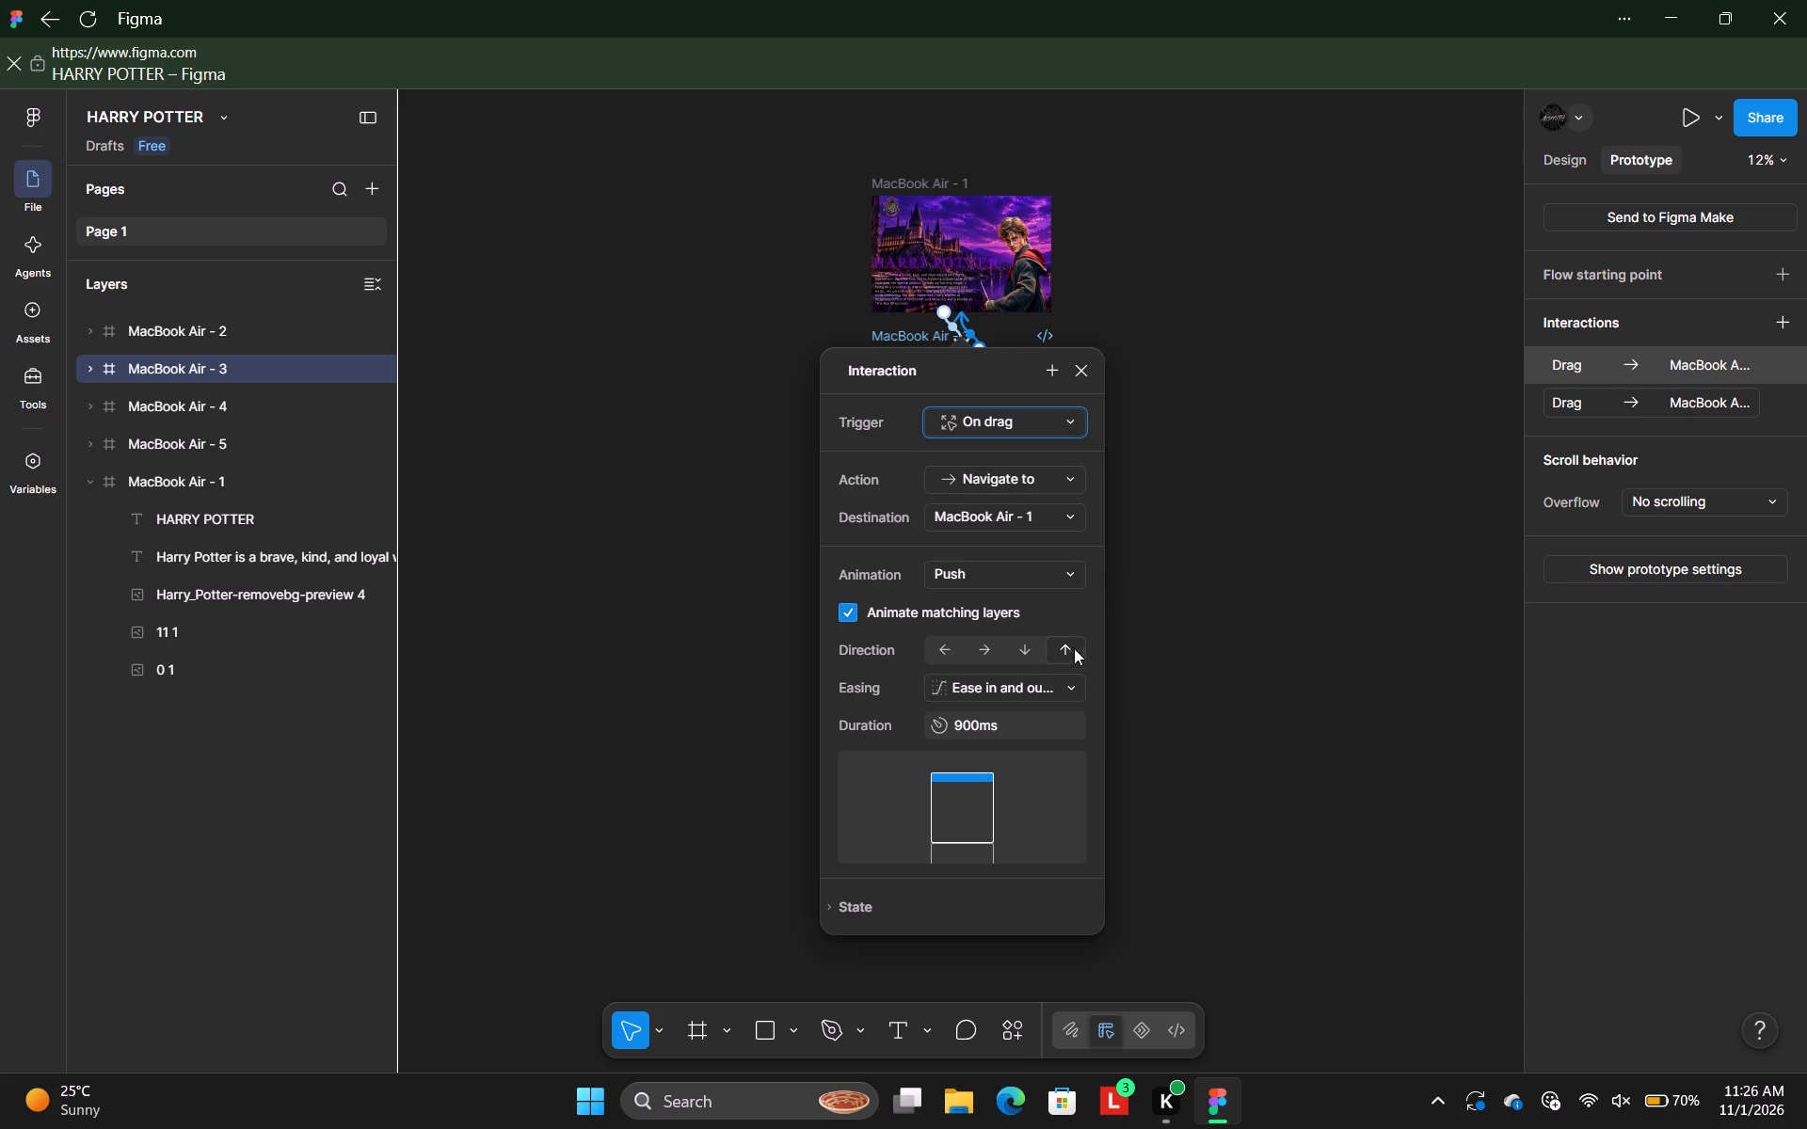
{"action": "left_click", "coordinate": [1098, 684]}
{"action": "left_click", "coordinate": [1081, 376]}
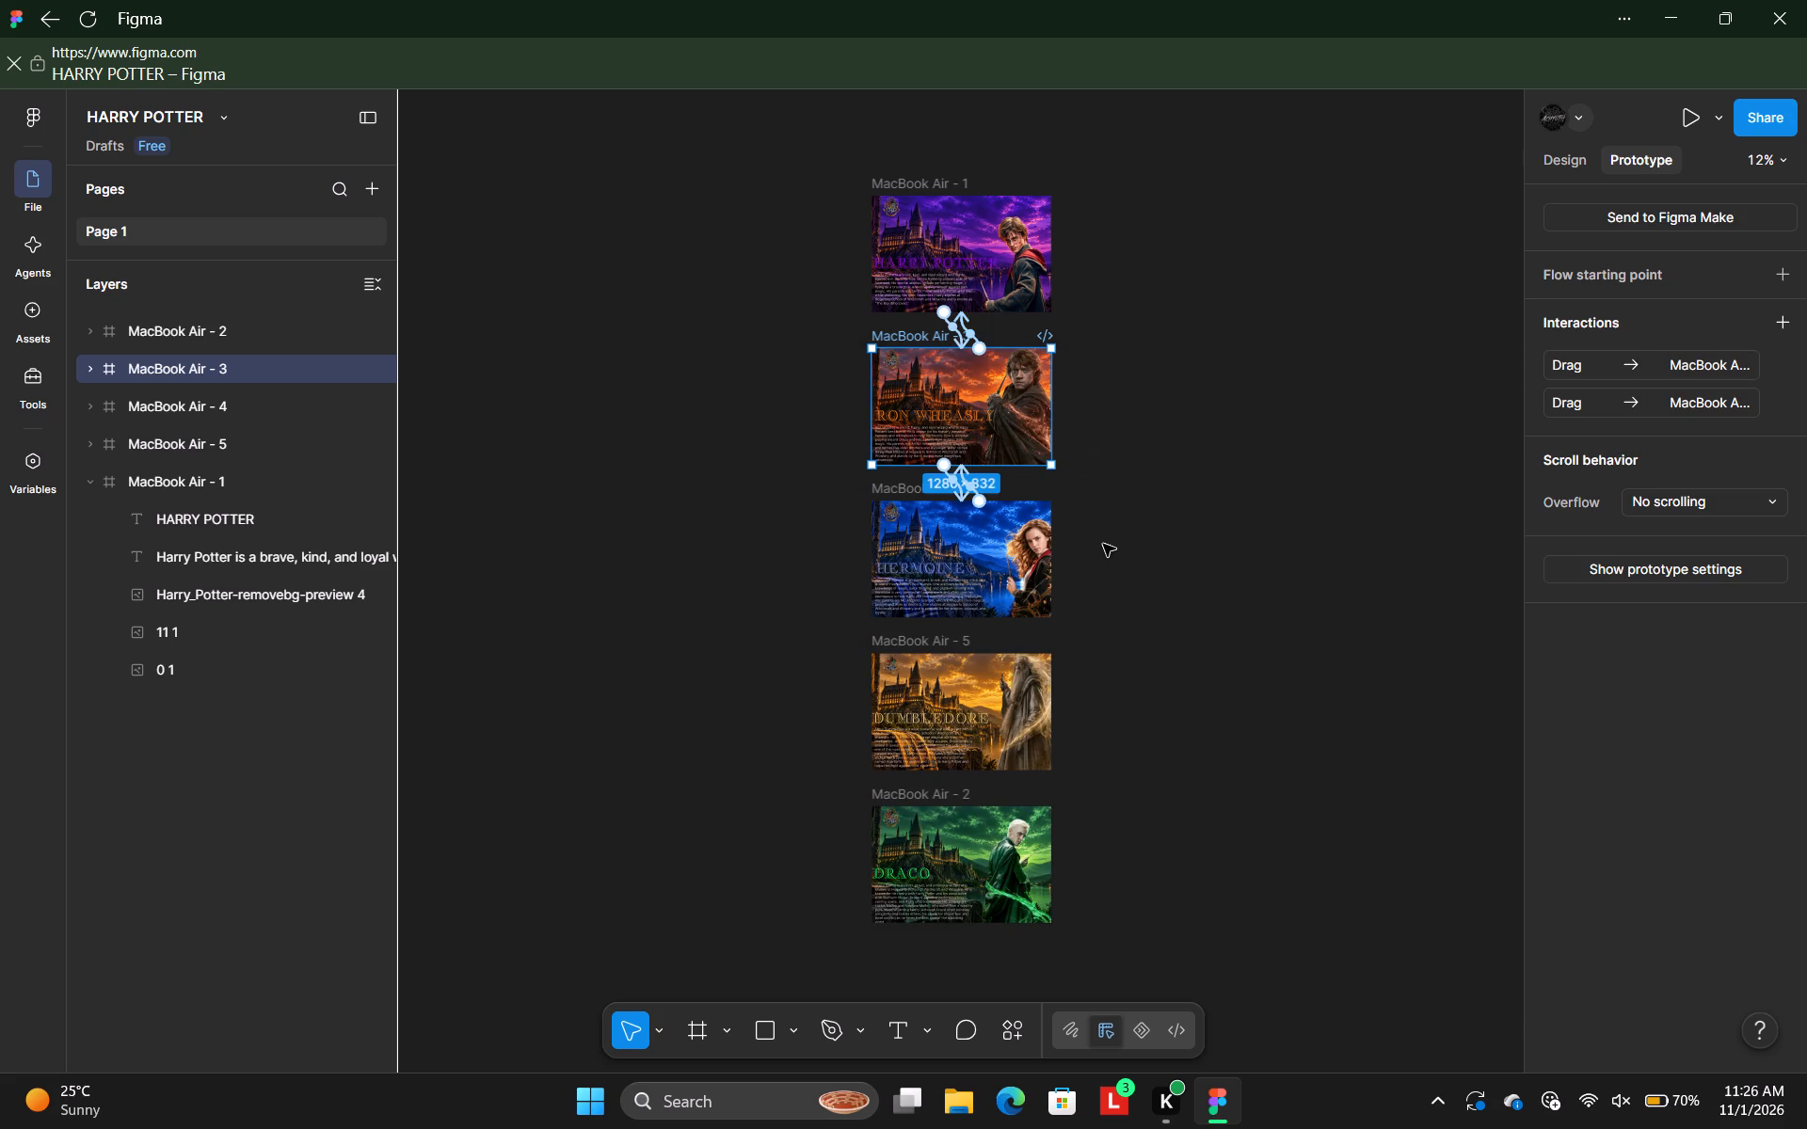
{"action": "left_click", "coordinate": [1103, 544]}
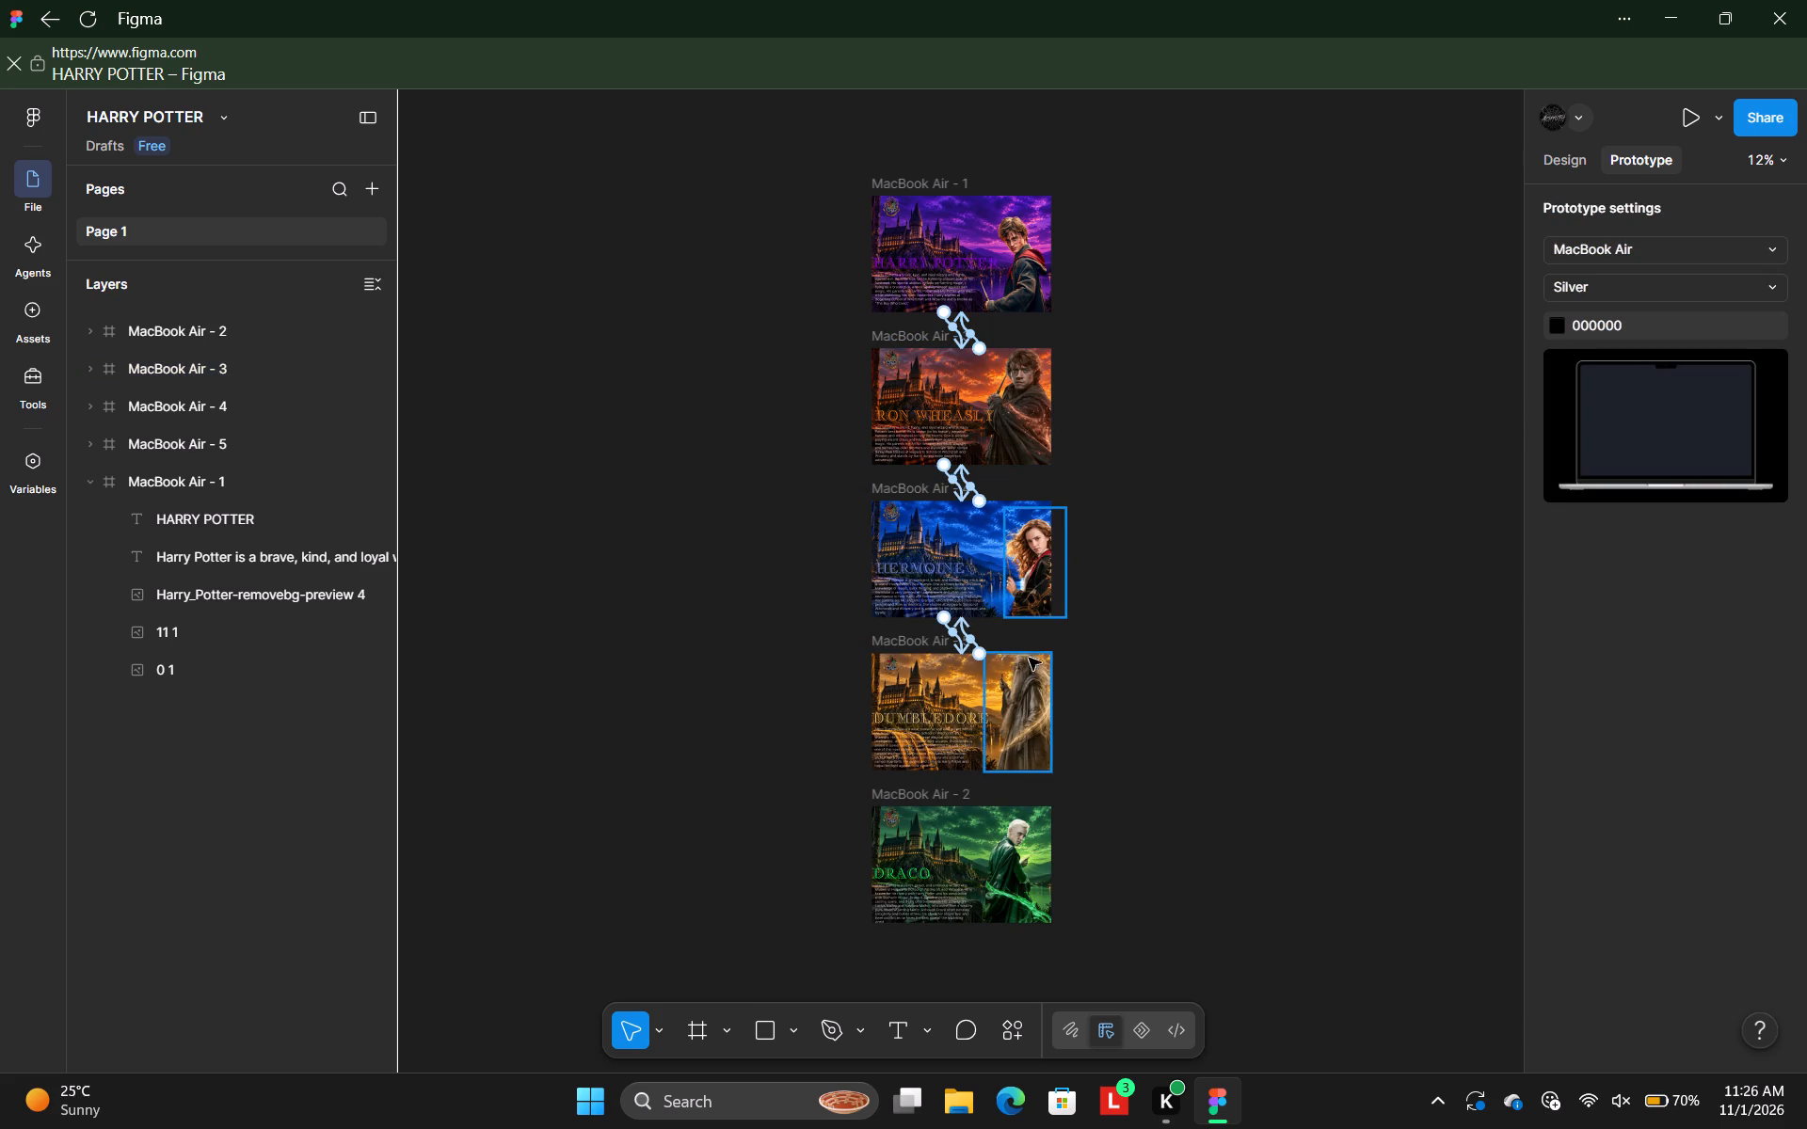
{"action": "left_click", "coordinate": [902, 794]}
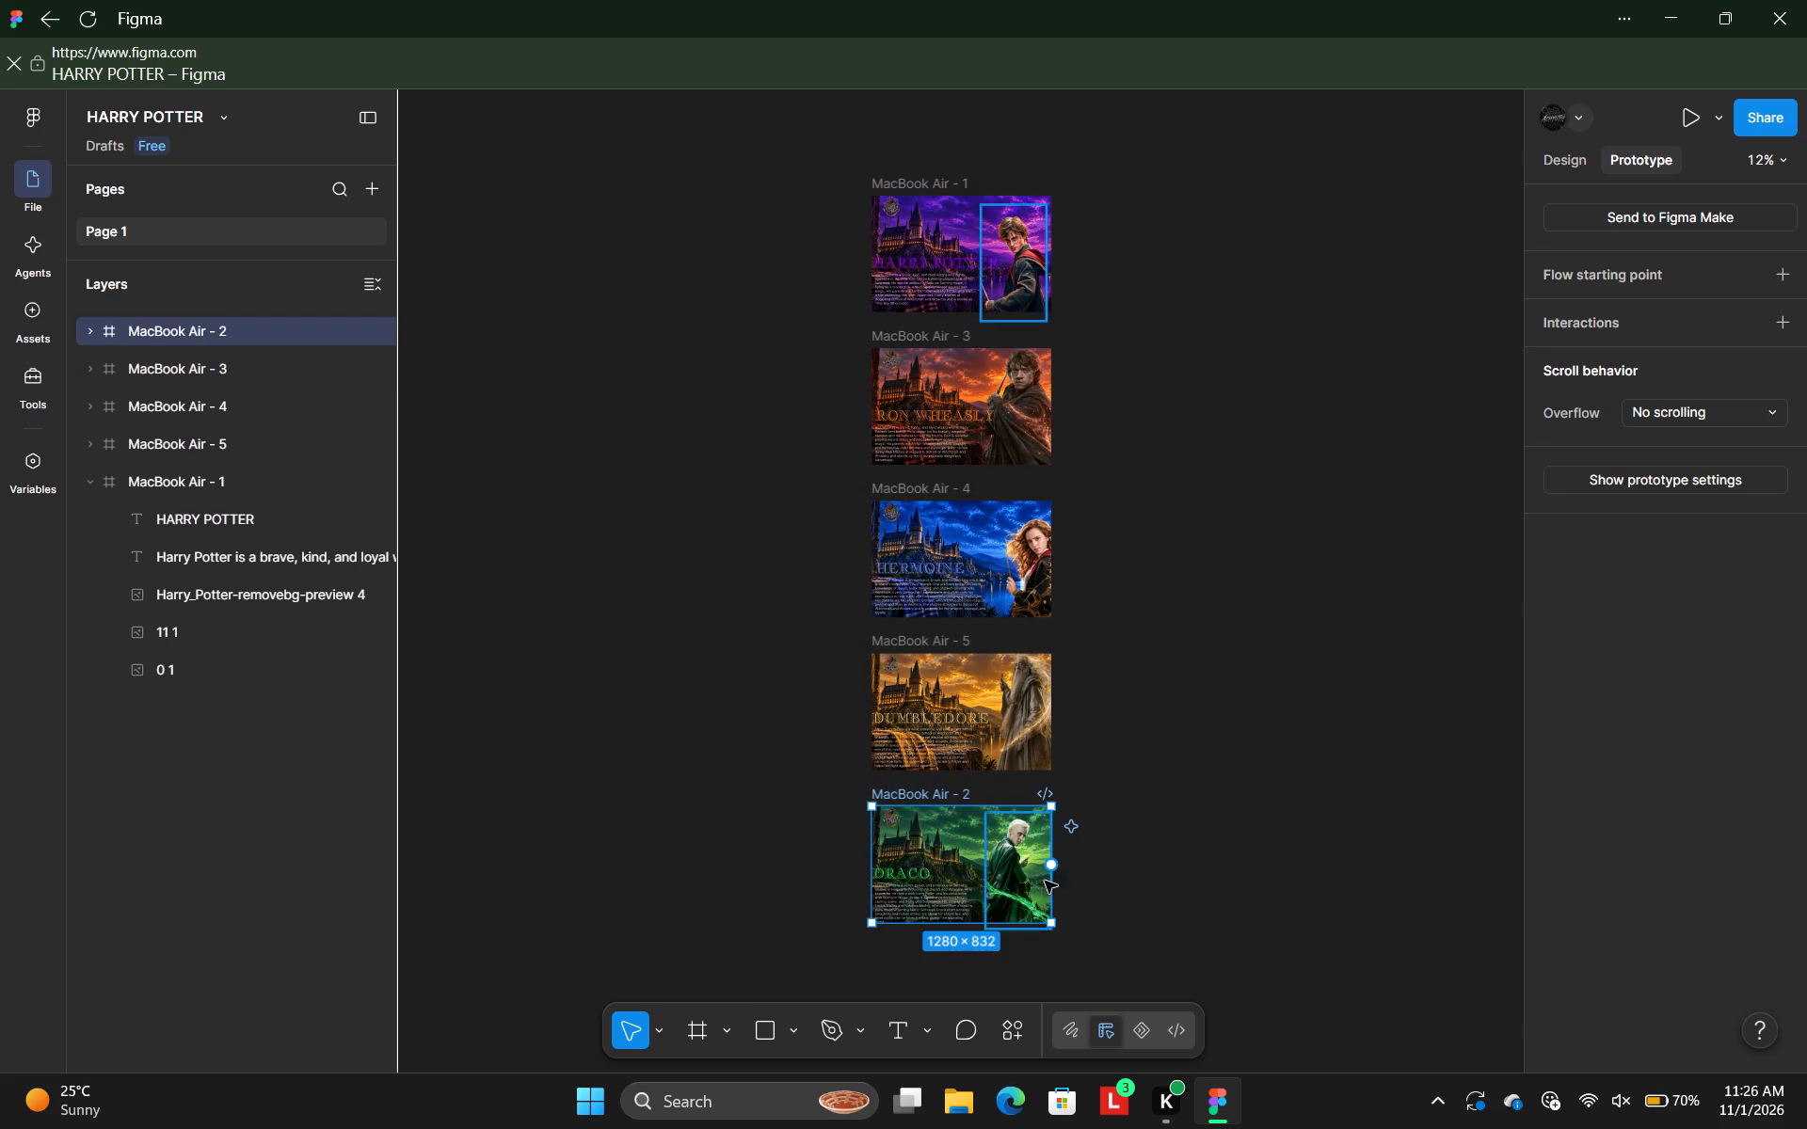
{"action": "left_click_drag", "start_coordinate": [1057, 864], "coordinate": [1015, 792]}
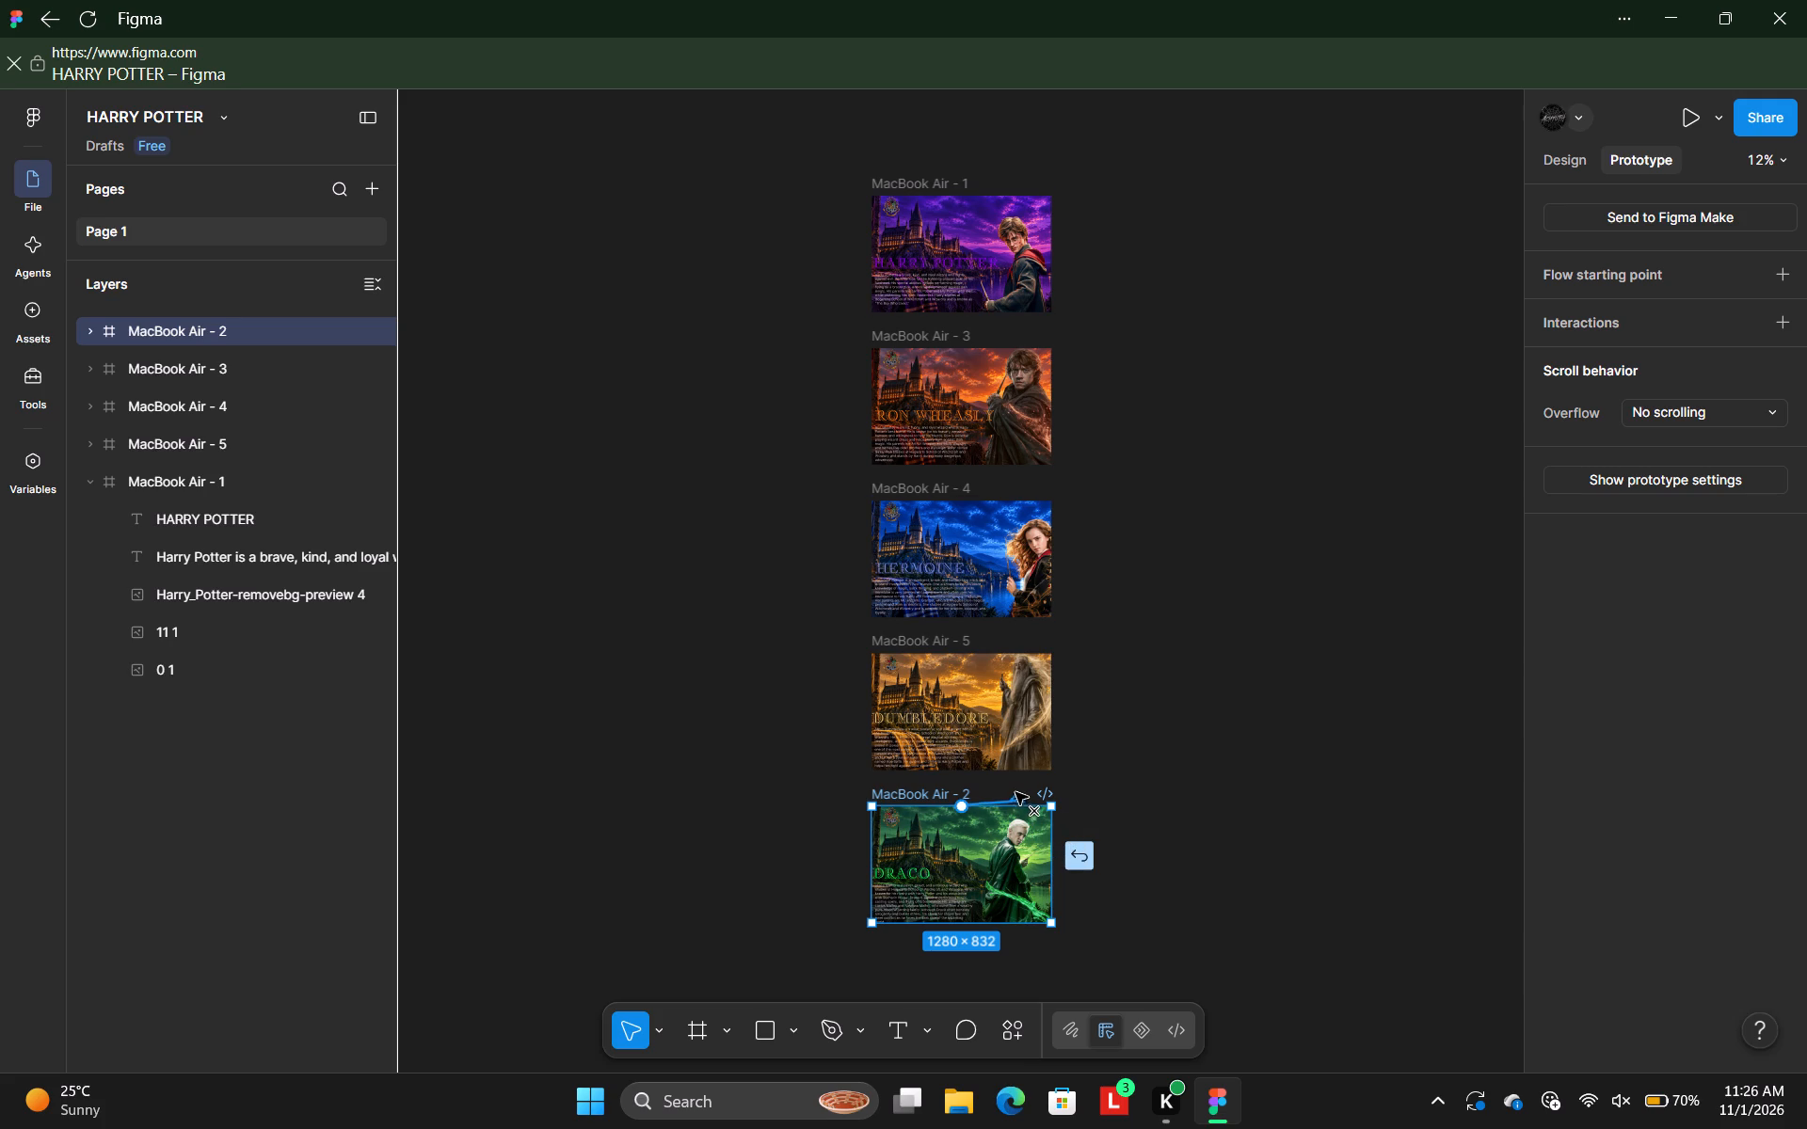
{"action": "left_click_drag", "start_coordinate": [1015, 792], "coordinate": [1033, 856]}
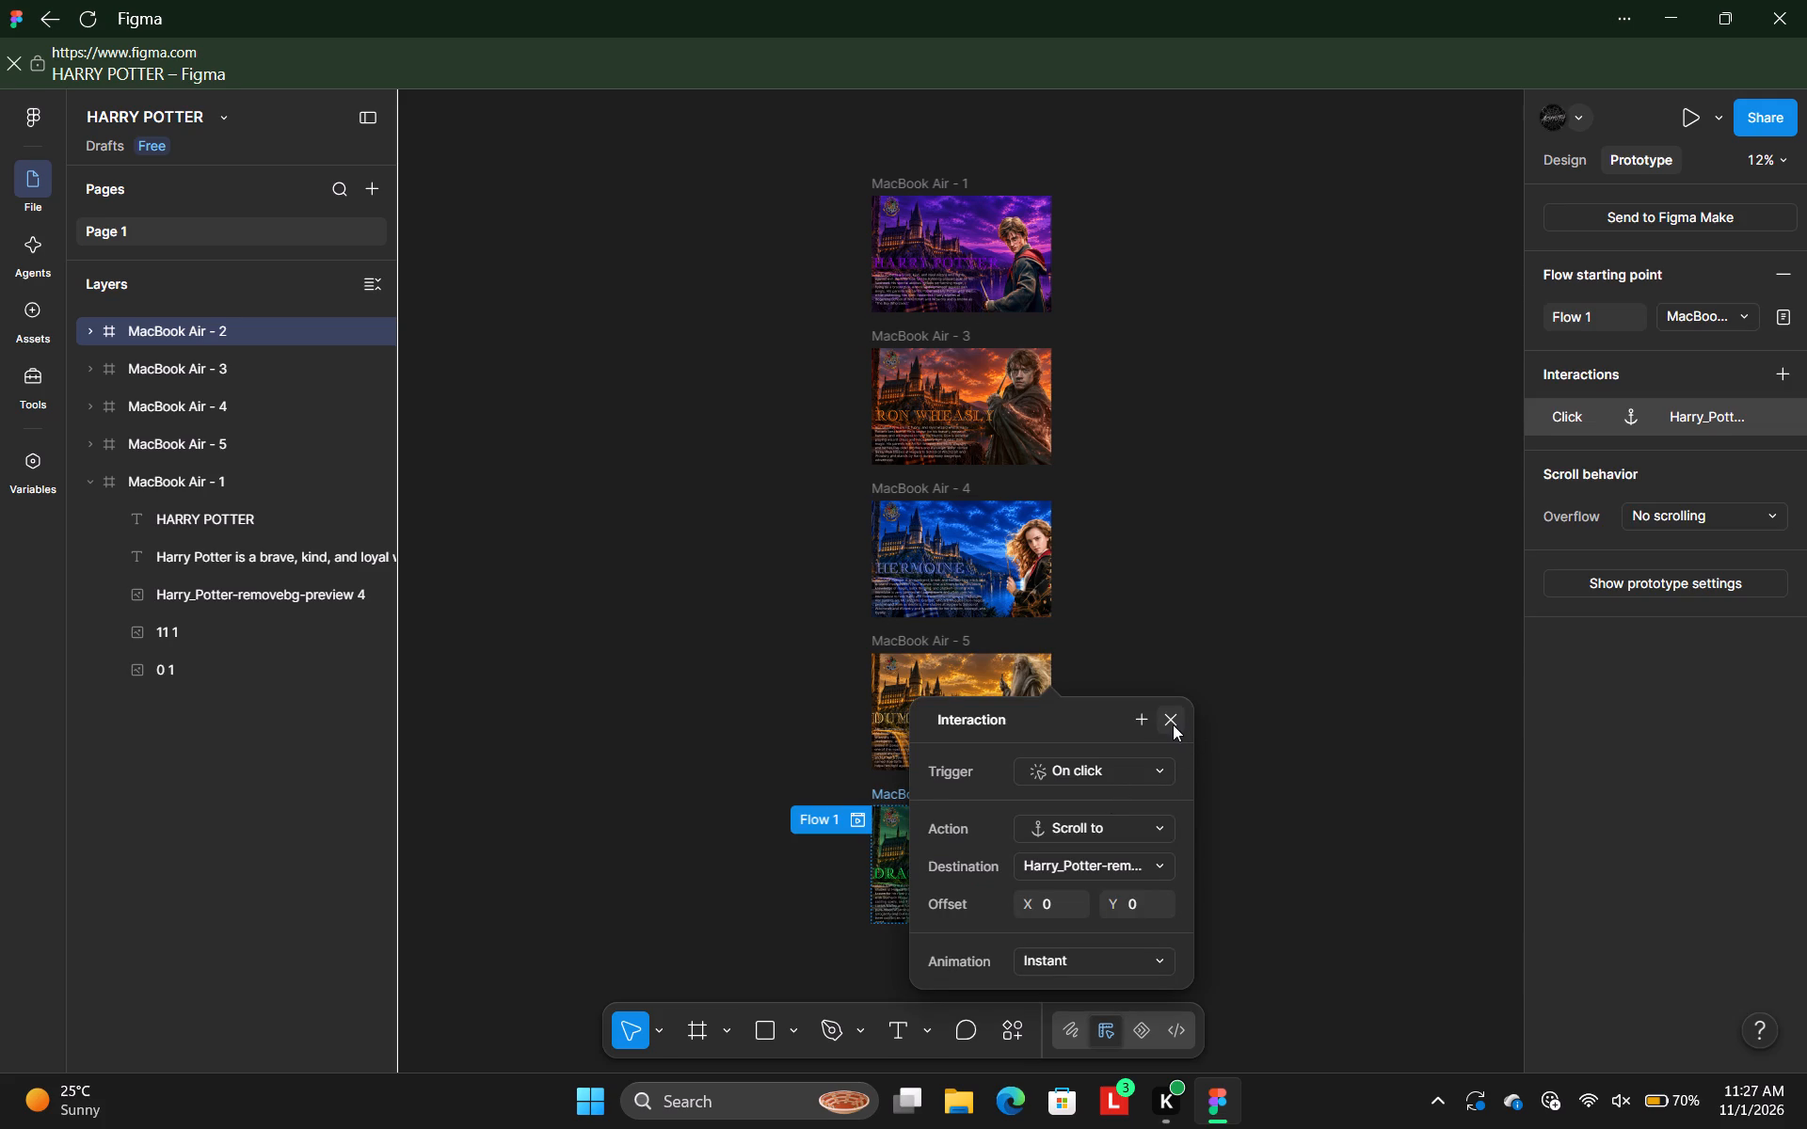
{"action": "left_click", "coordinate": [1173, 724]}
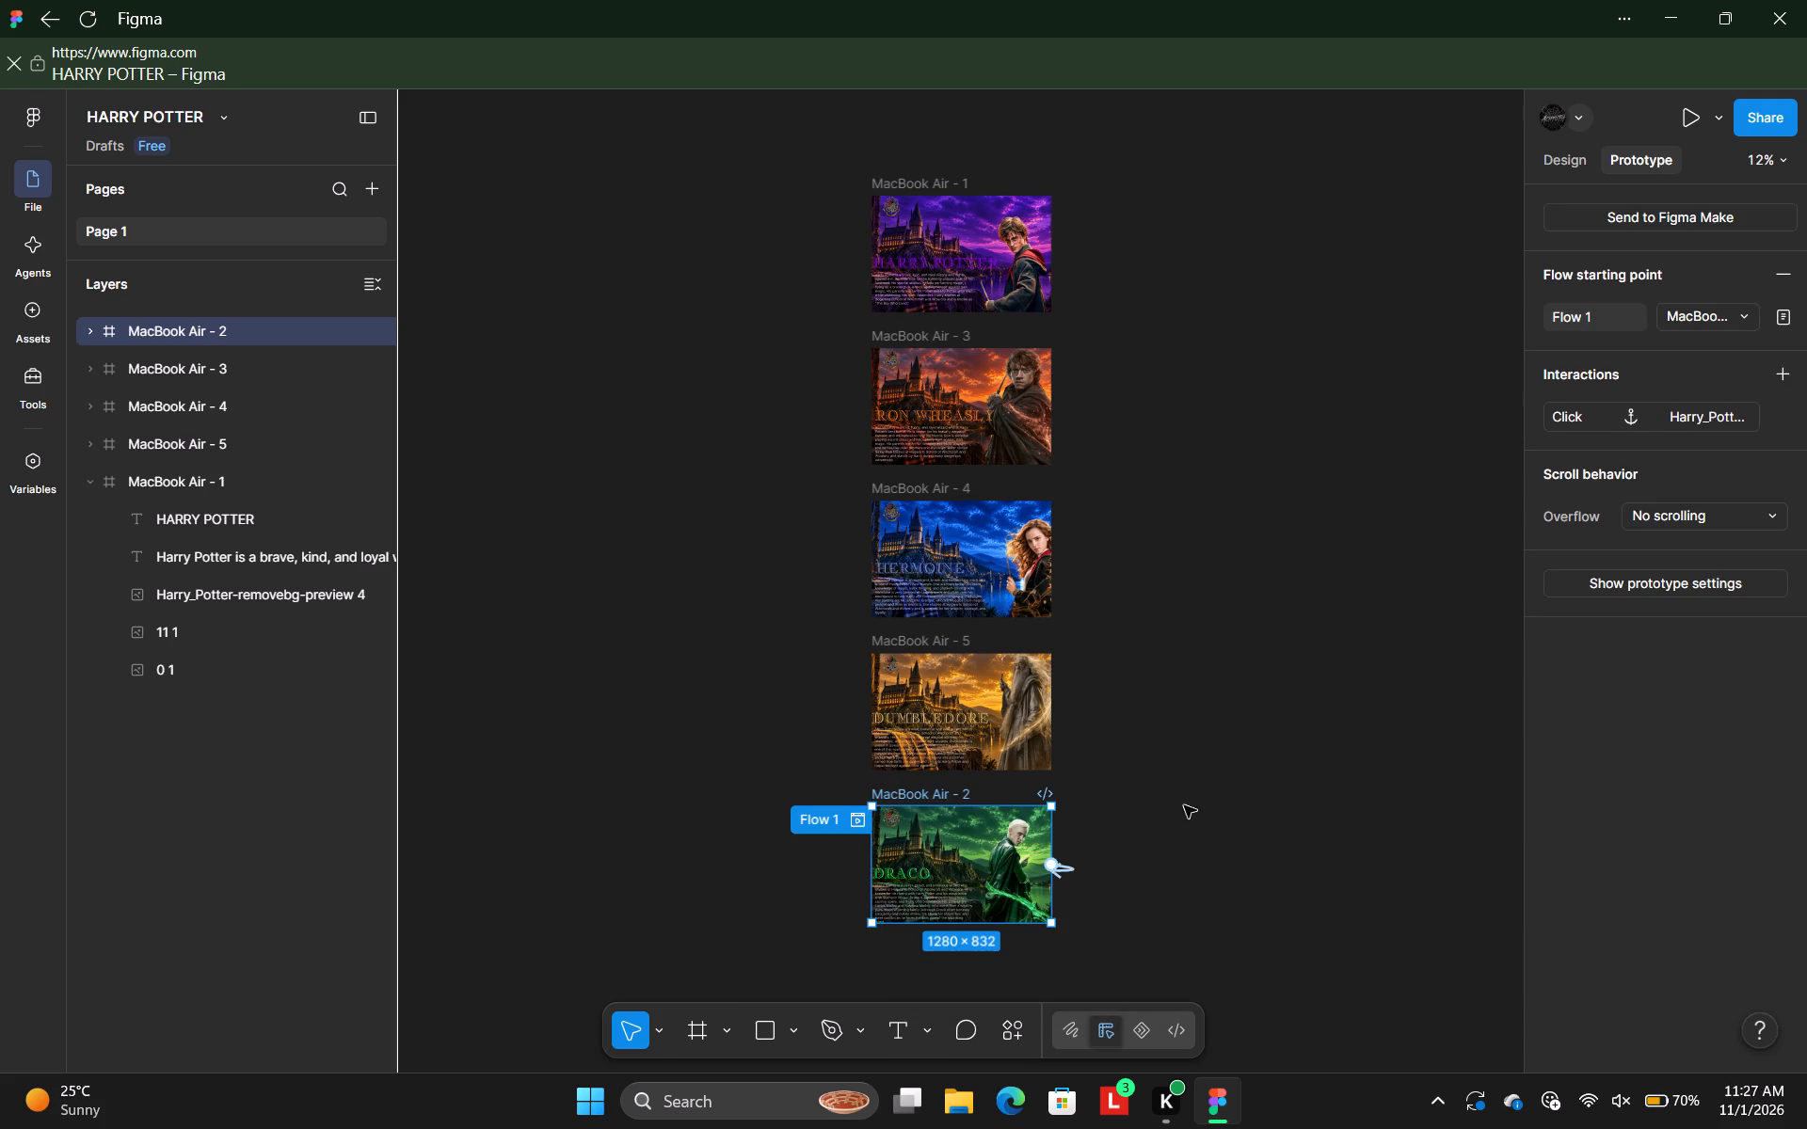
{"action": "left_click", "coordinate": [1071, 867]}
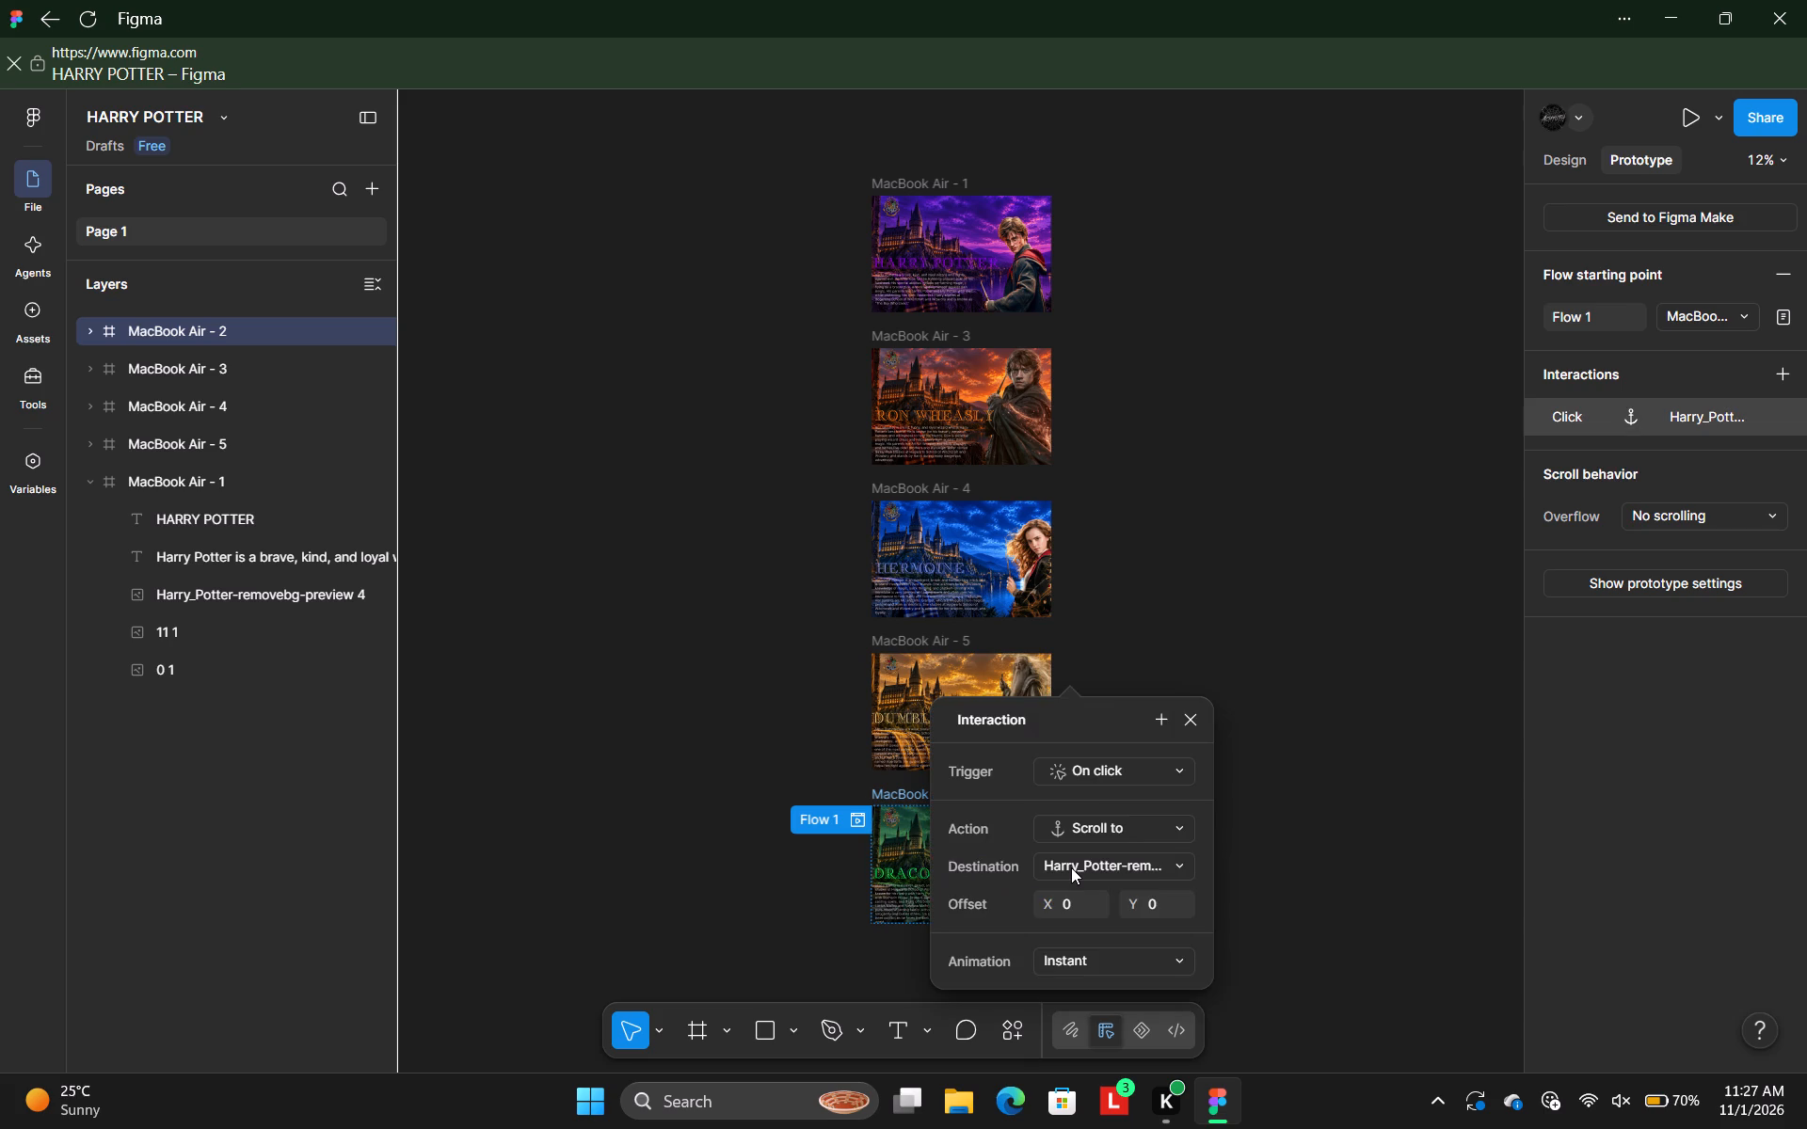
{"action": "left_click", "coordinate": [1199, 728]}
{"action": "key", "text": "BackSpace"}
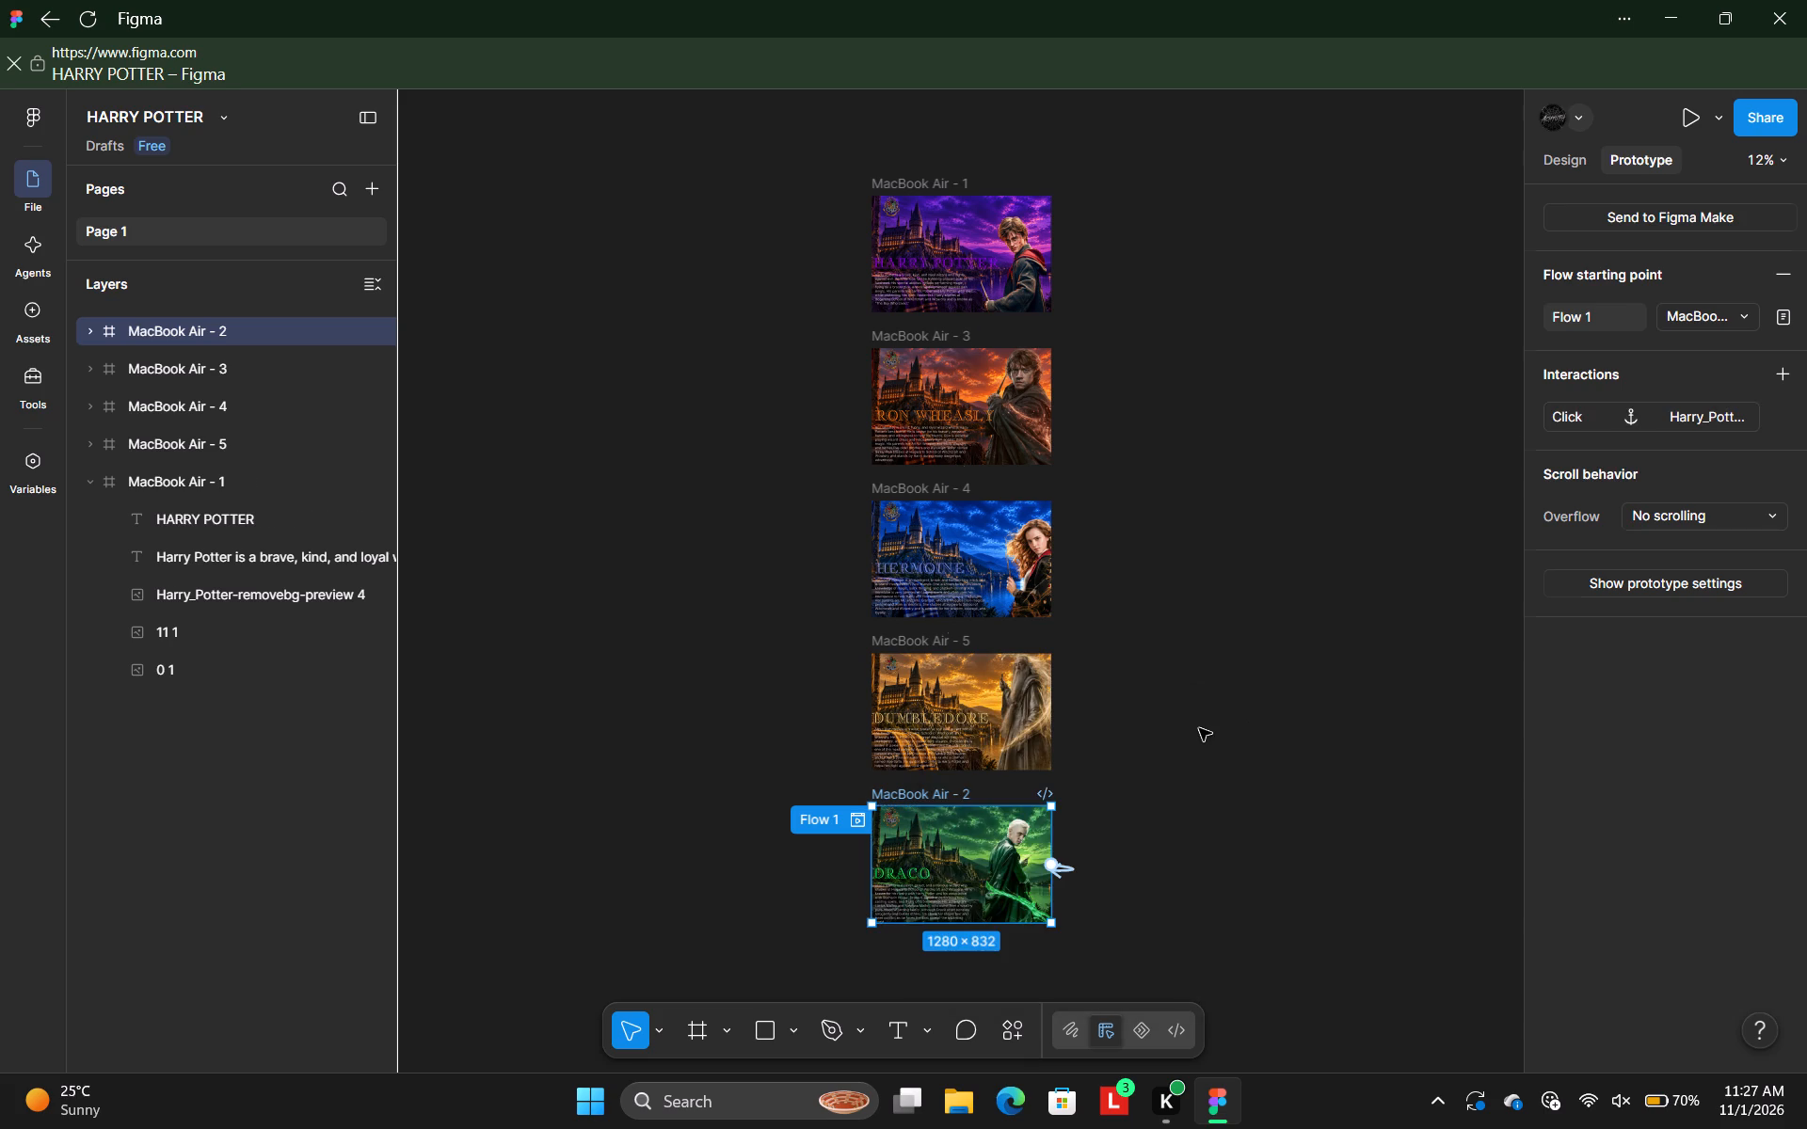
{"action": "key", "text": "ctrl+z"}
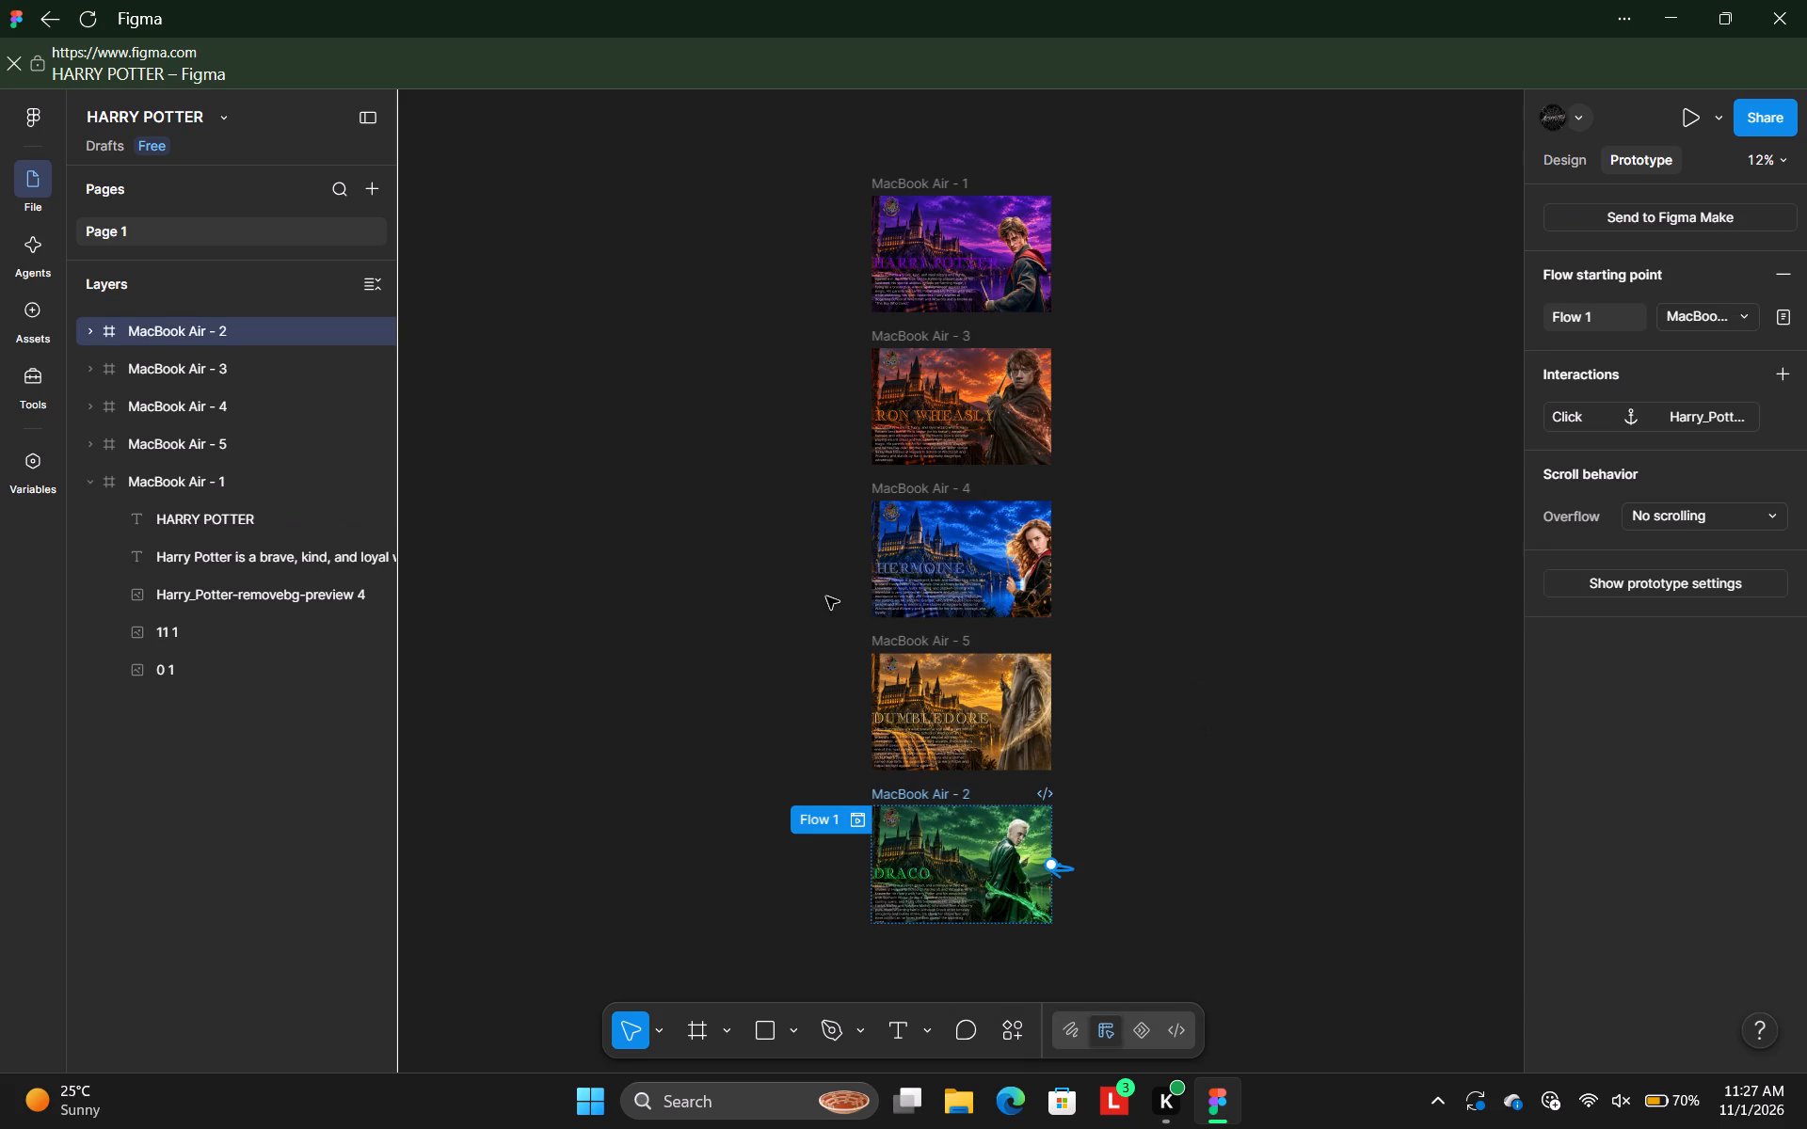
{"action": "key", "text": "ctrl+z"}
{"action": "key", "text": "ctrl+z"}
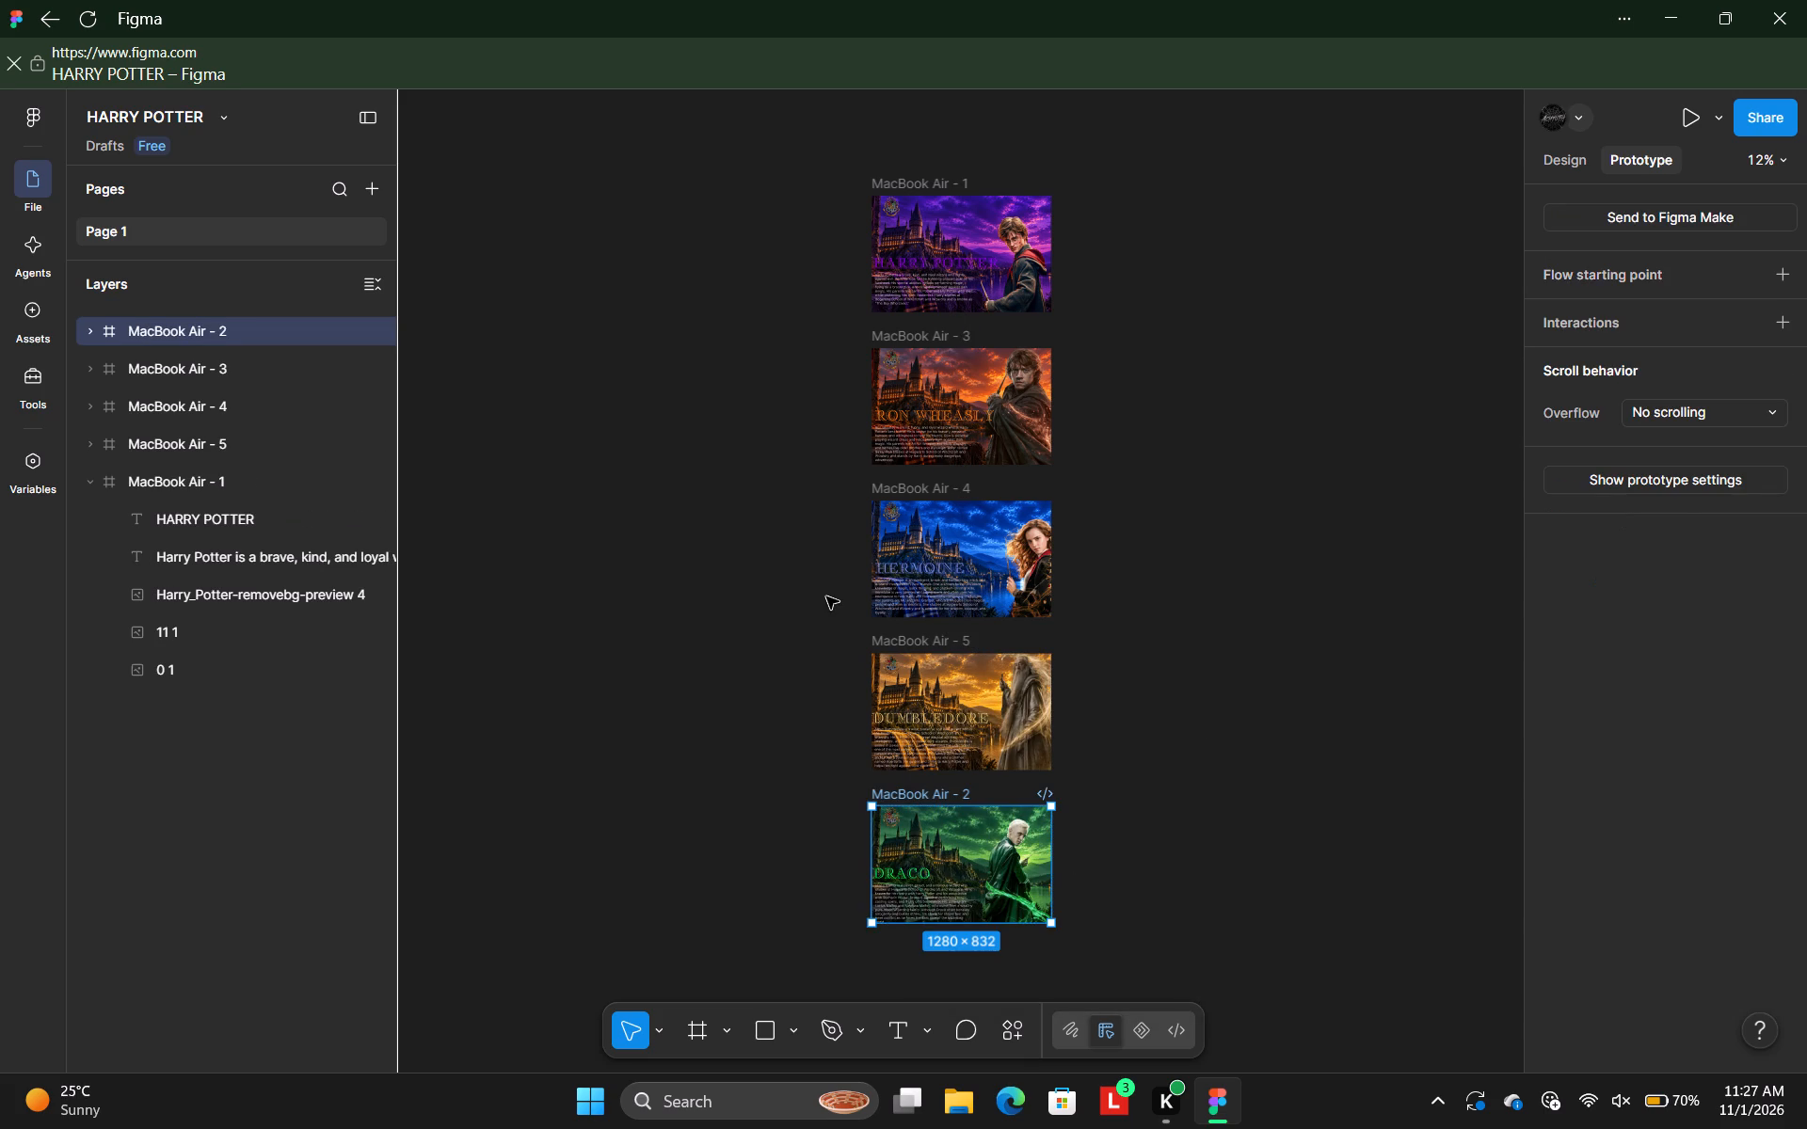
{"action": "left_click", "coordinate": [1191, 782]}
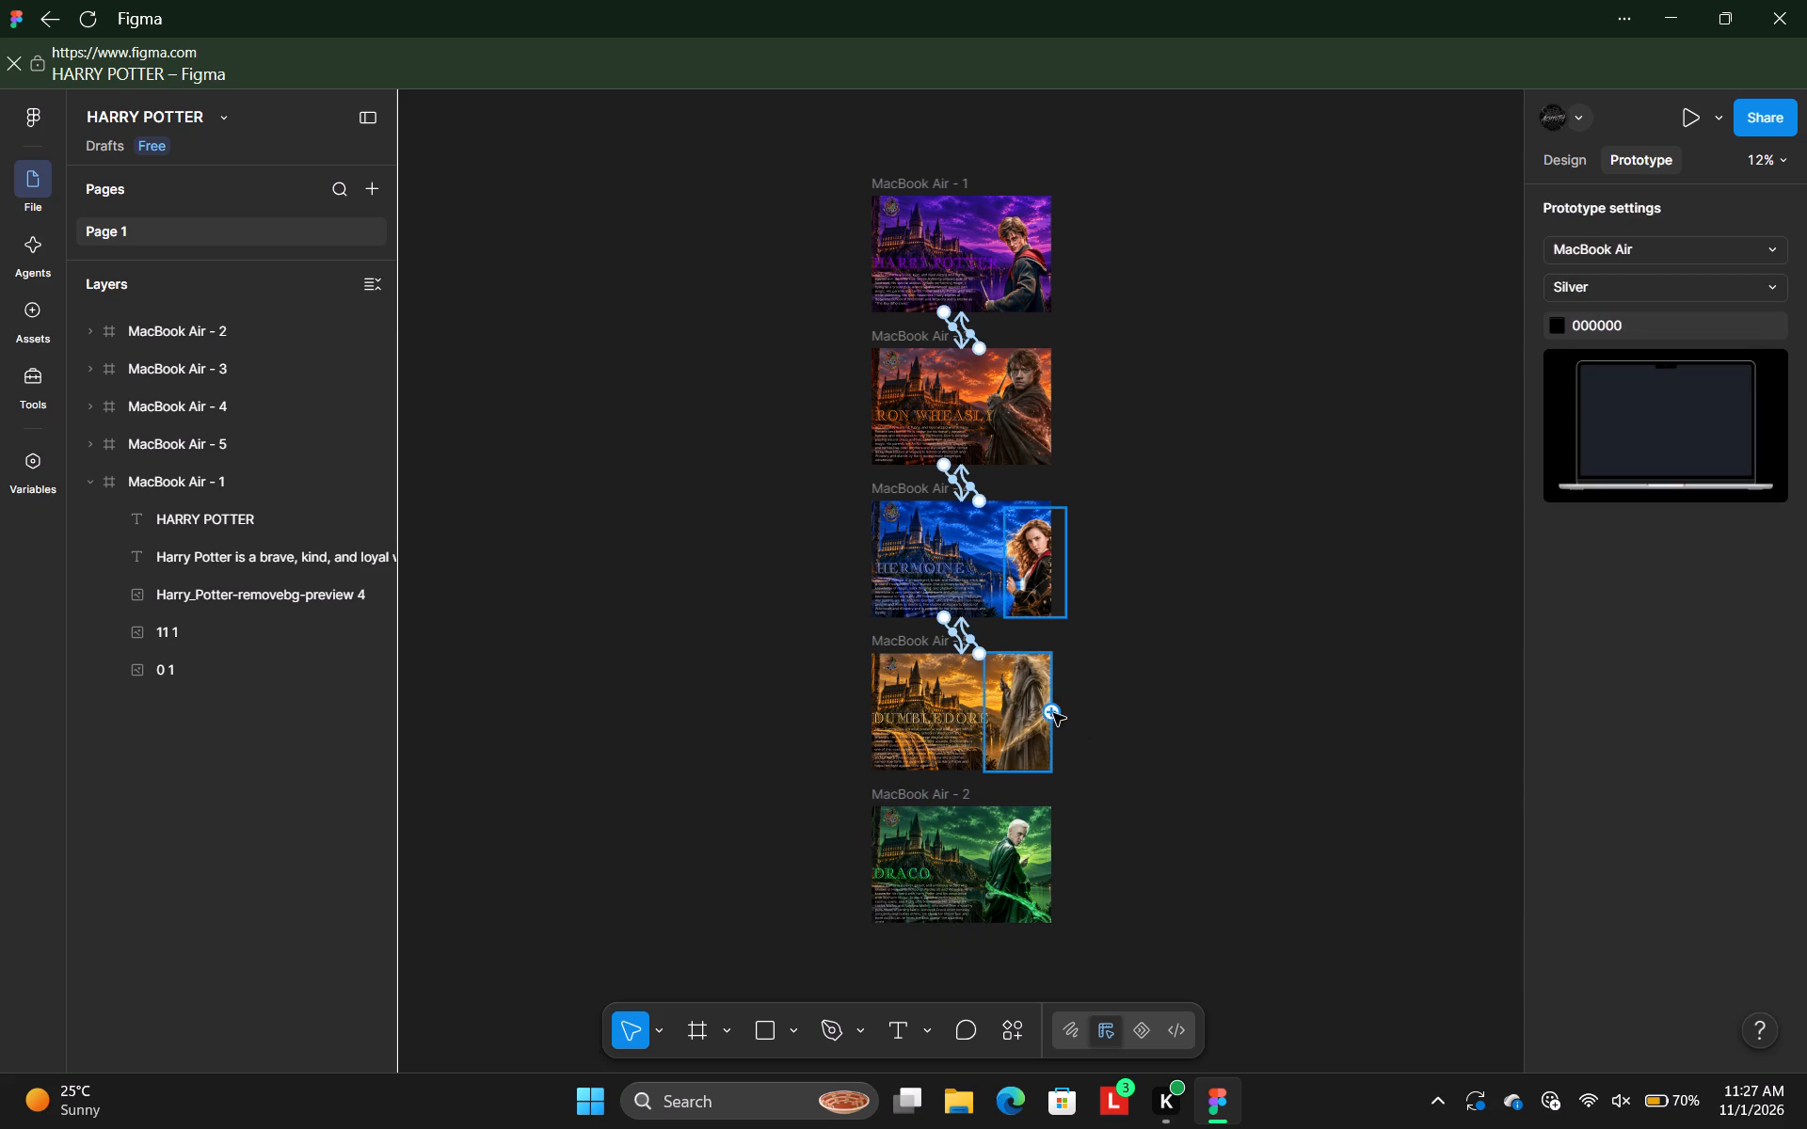
Connect the MacBook Air - 5 frame to MacBook Air - 2 with a Navigate to interaction triggered On drag, keeping the upward Push animation.
{"action": "left_click", "coordinate": [923, 639]}
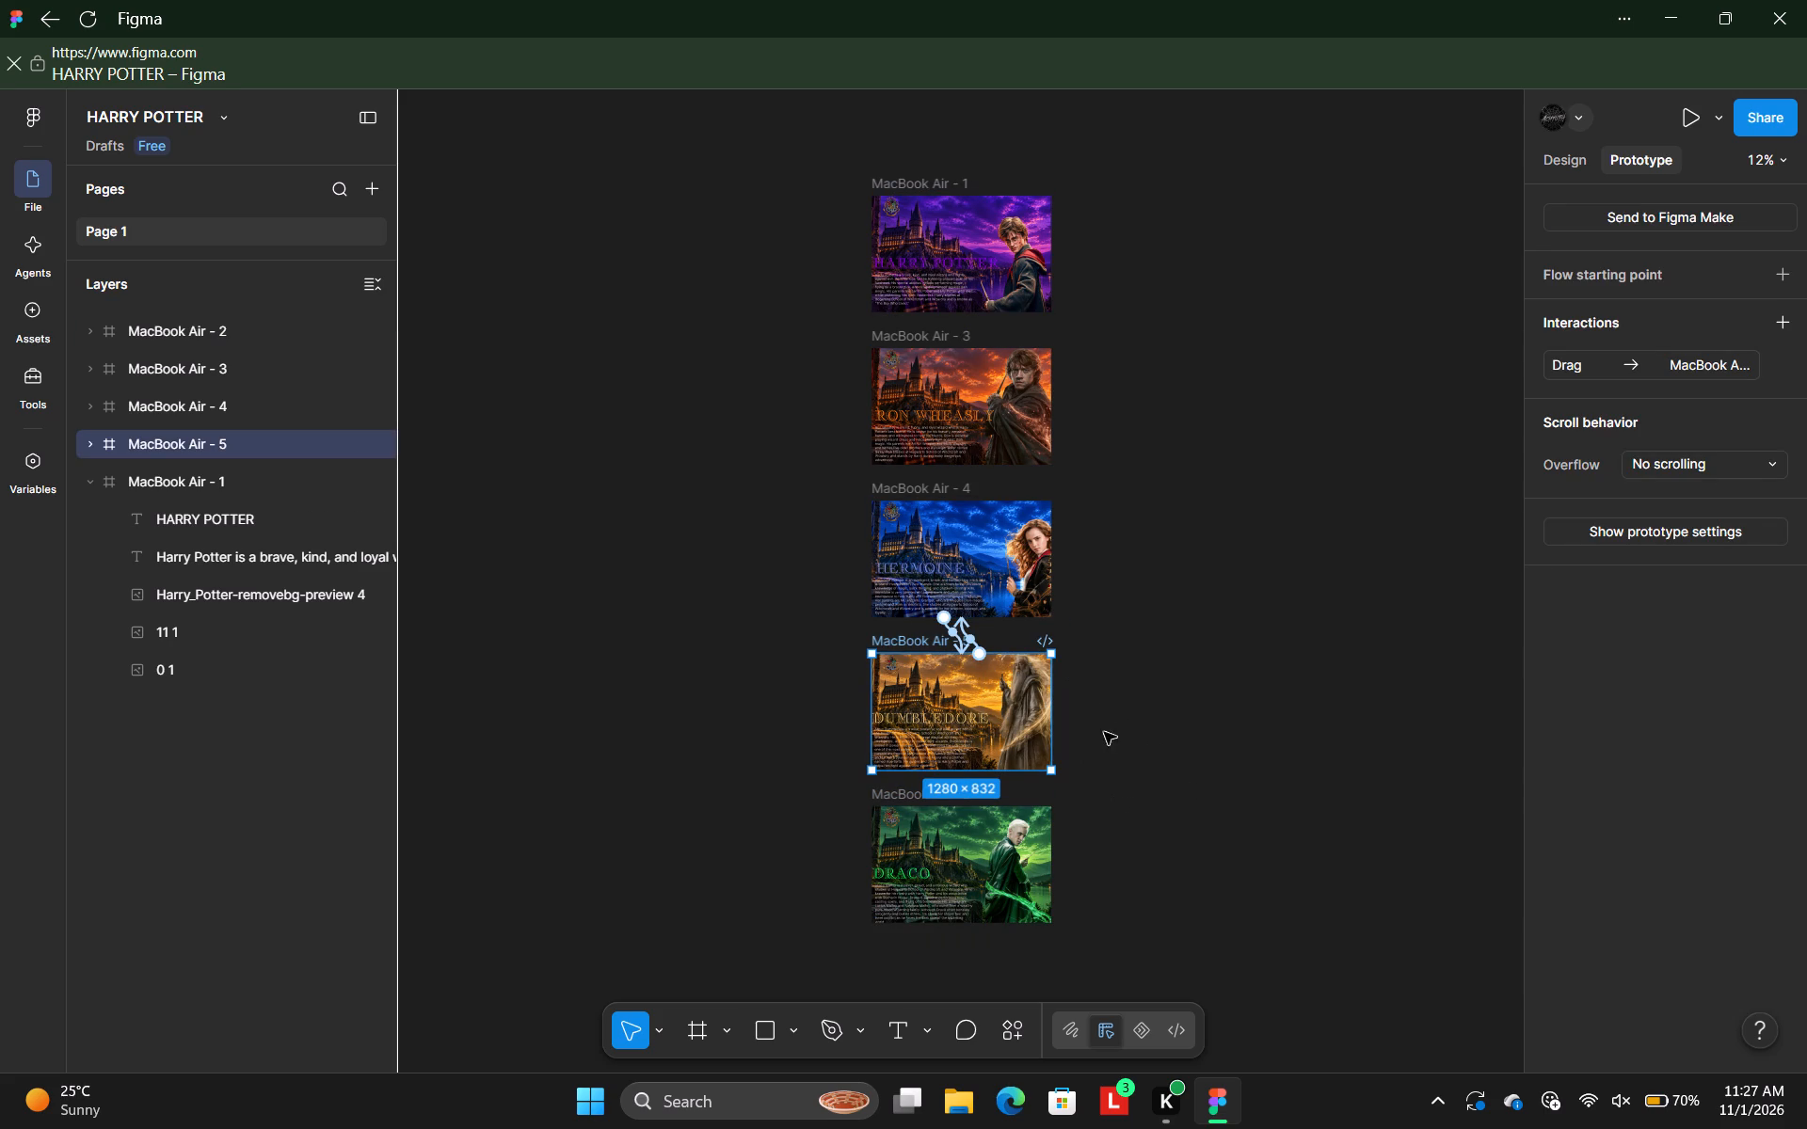
{"action": "left_click_drag", "start_coordinate": [1054, 711], "coordinate": [1084, 769]}
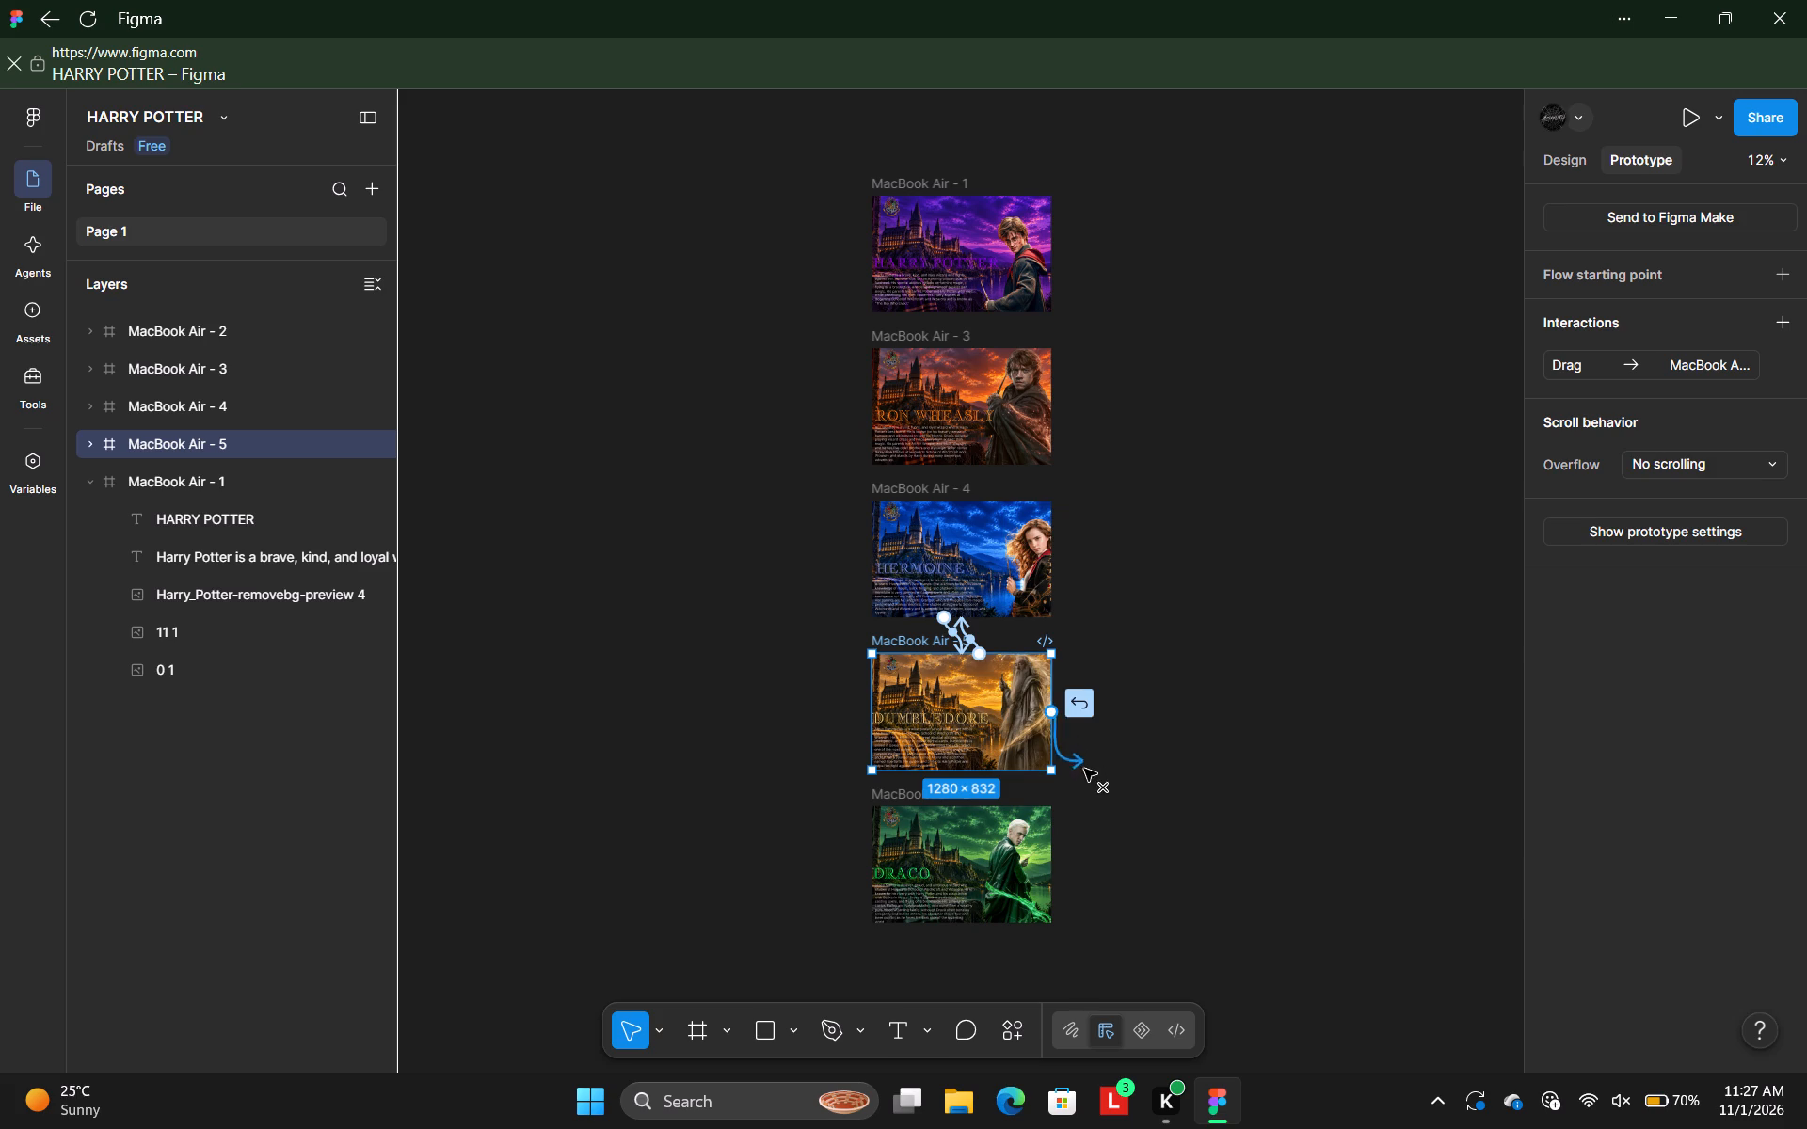
{"action": "left_click_drag", "start_coordinate": [1084, 769], "coordinate": [986, 826]}
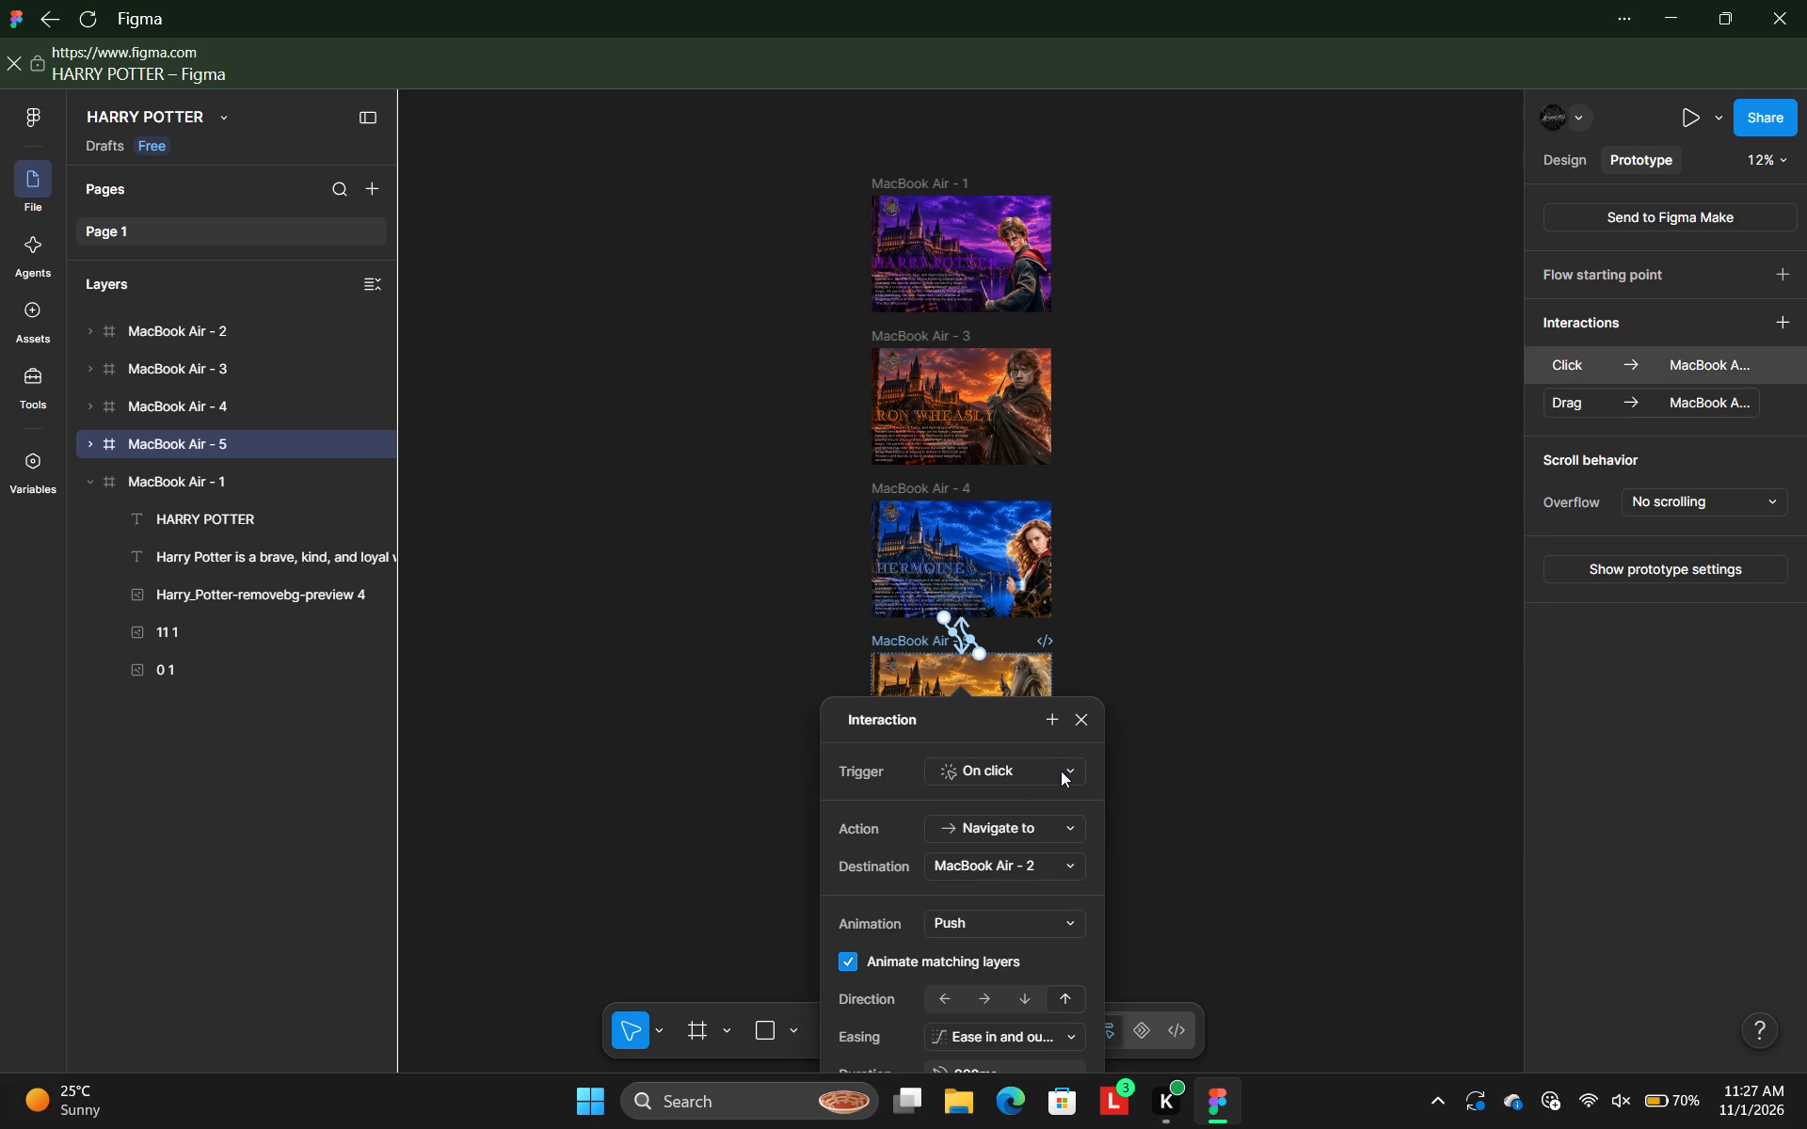
{"action": "left_click", "coordinate": [1061, 771]}
{"action": "left_click", "coordinate": [1027, 790]}
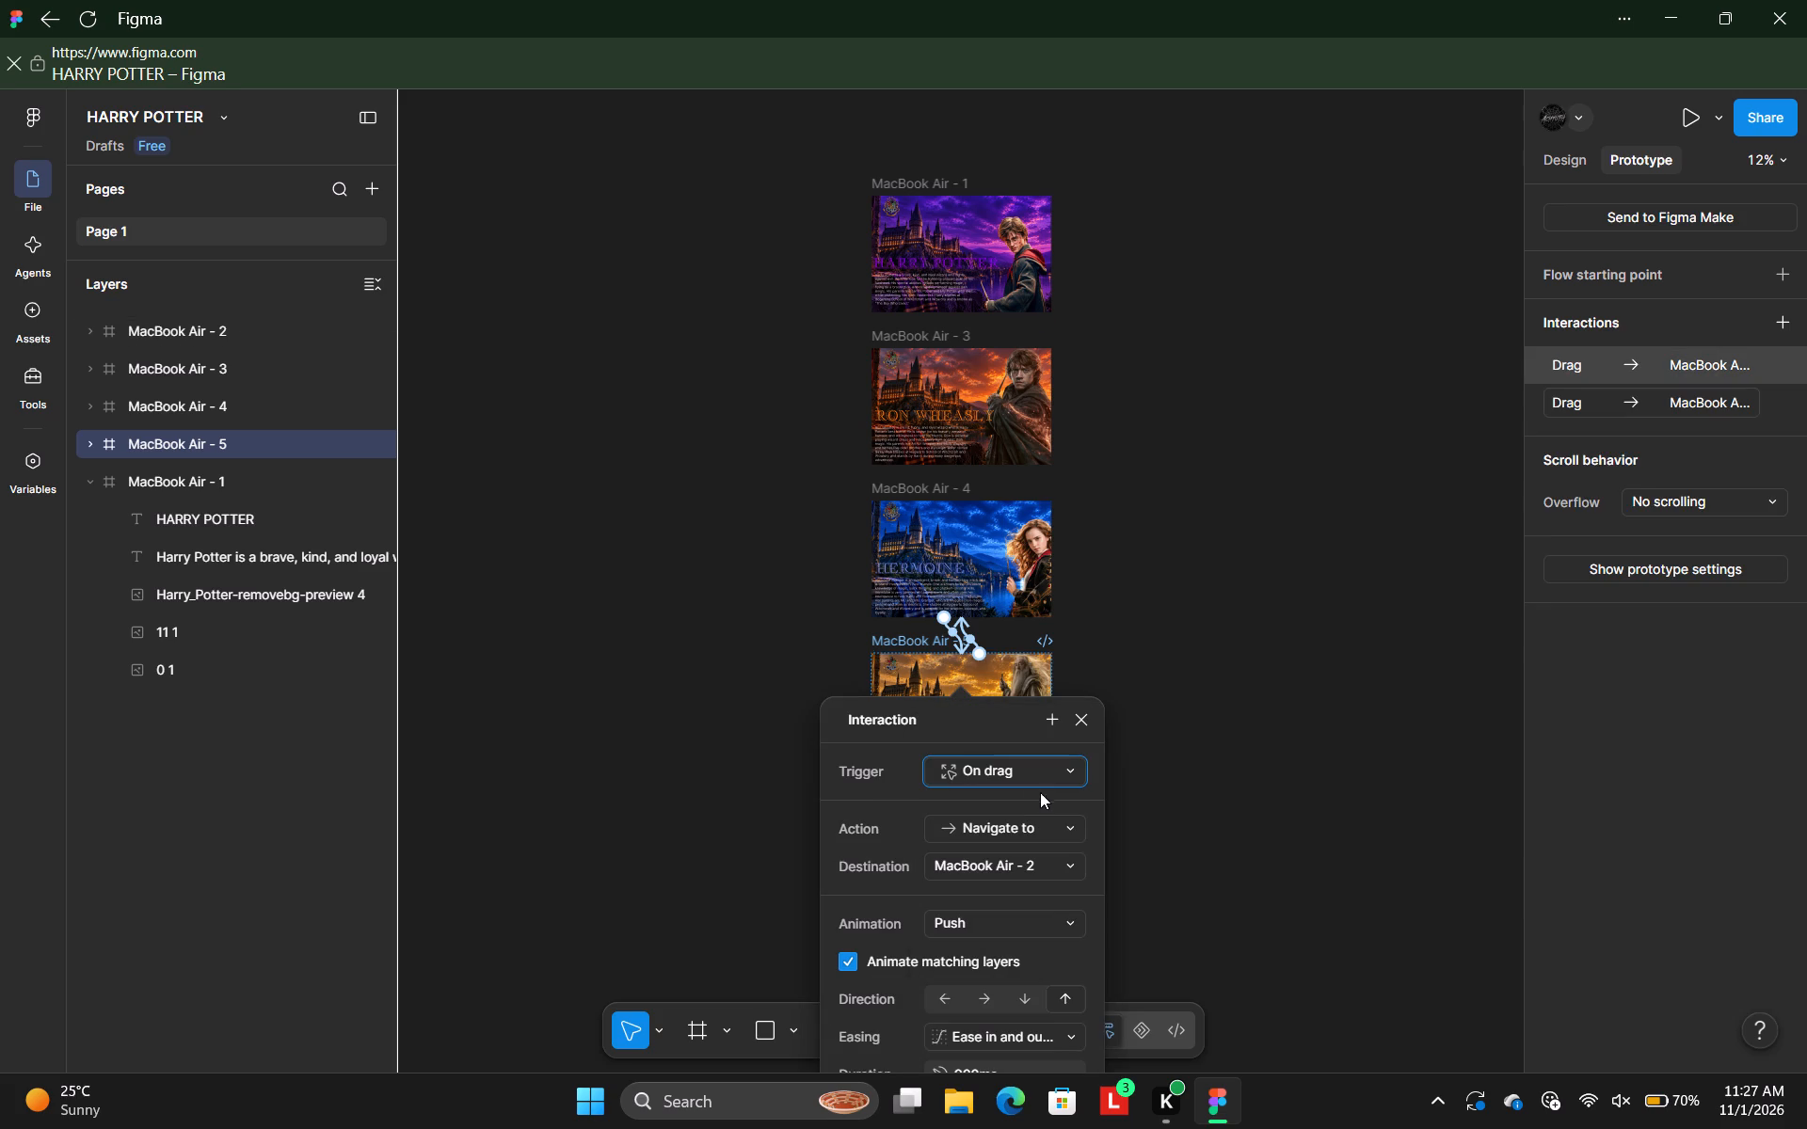
{"action": "left_click", "coordinate": [1125, 867]}
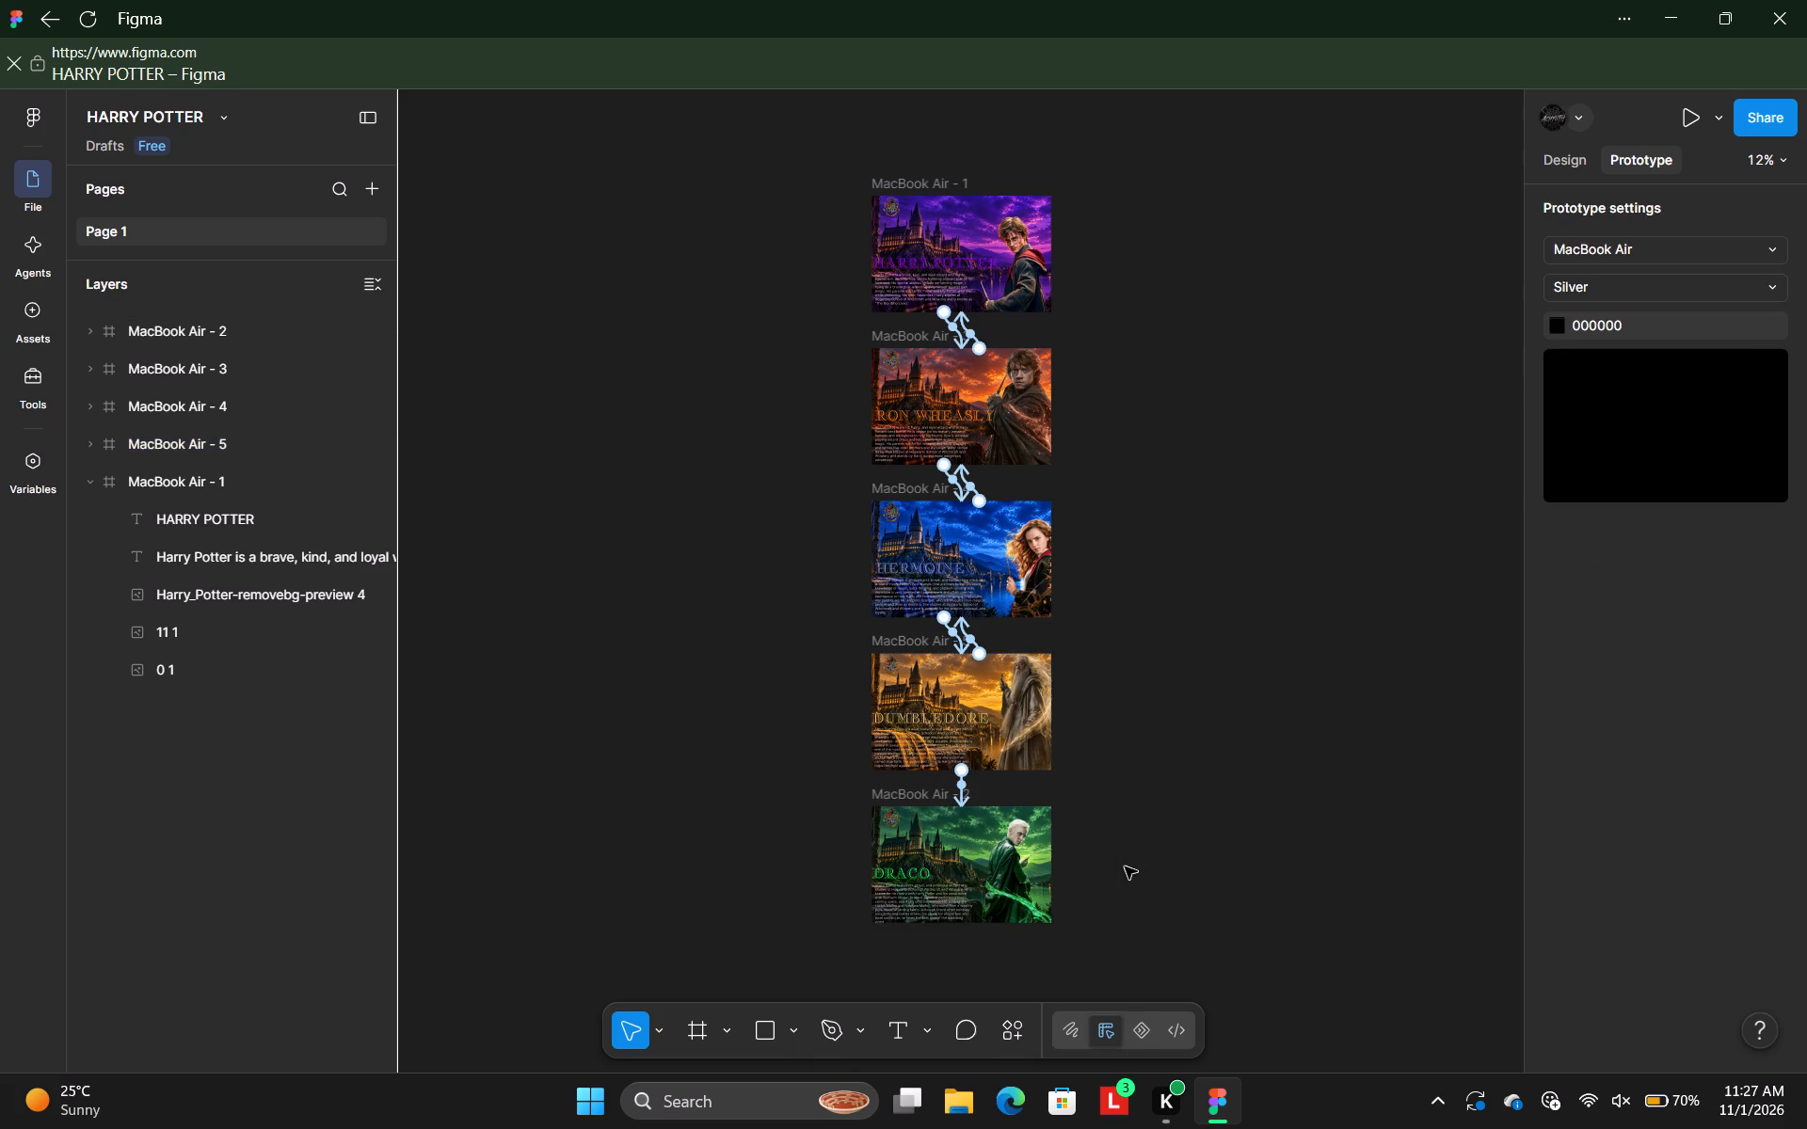
Connect the MacBook Air - 2 frame back to MacBook Air - 5 with a Navigate to interaction triggered On drag, keeping the upward Push animation.
{"action": "left_click", "coordinate": [924, 792]}
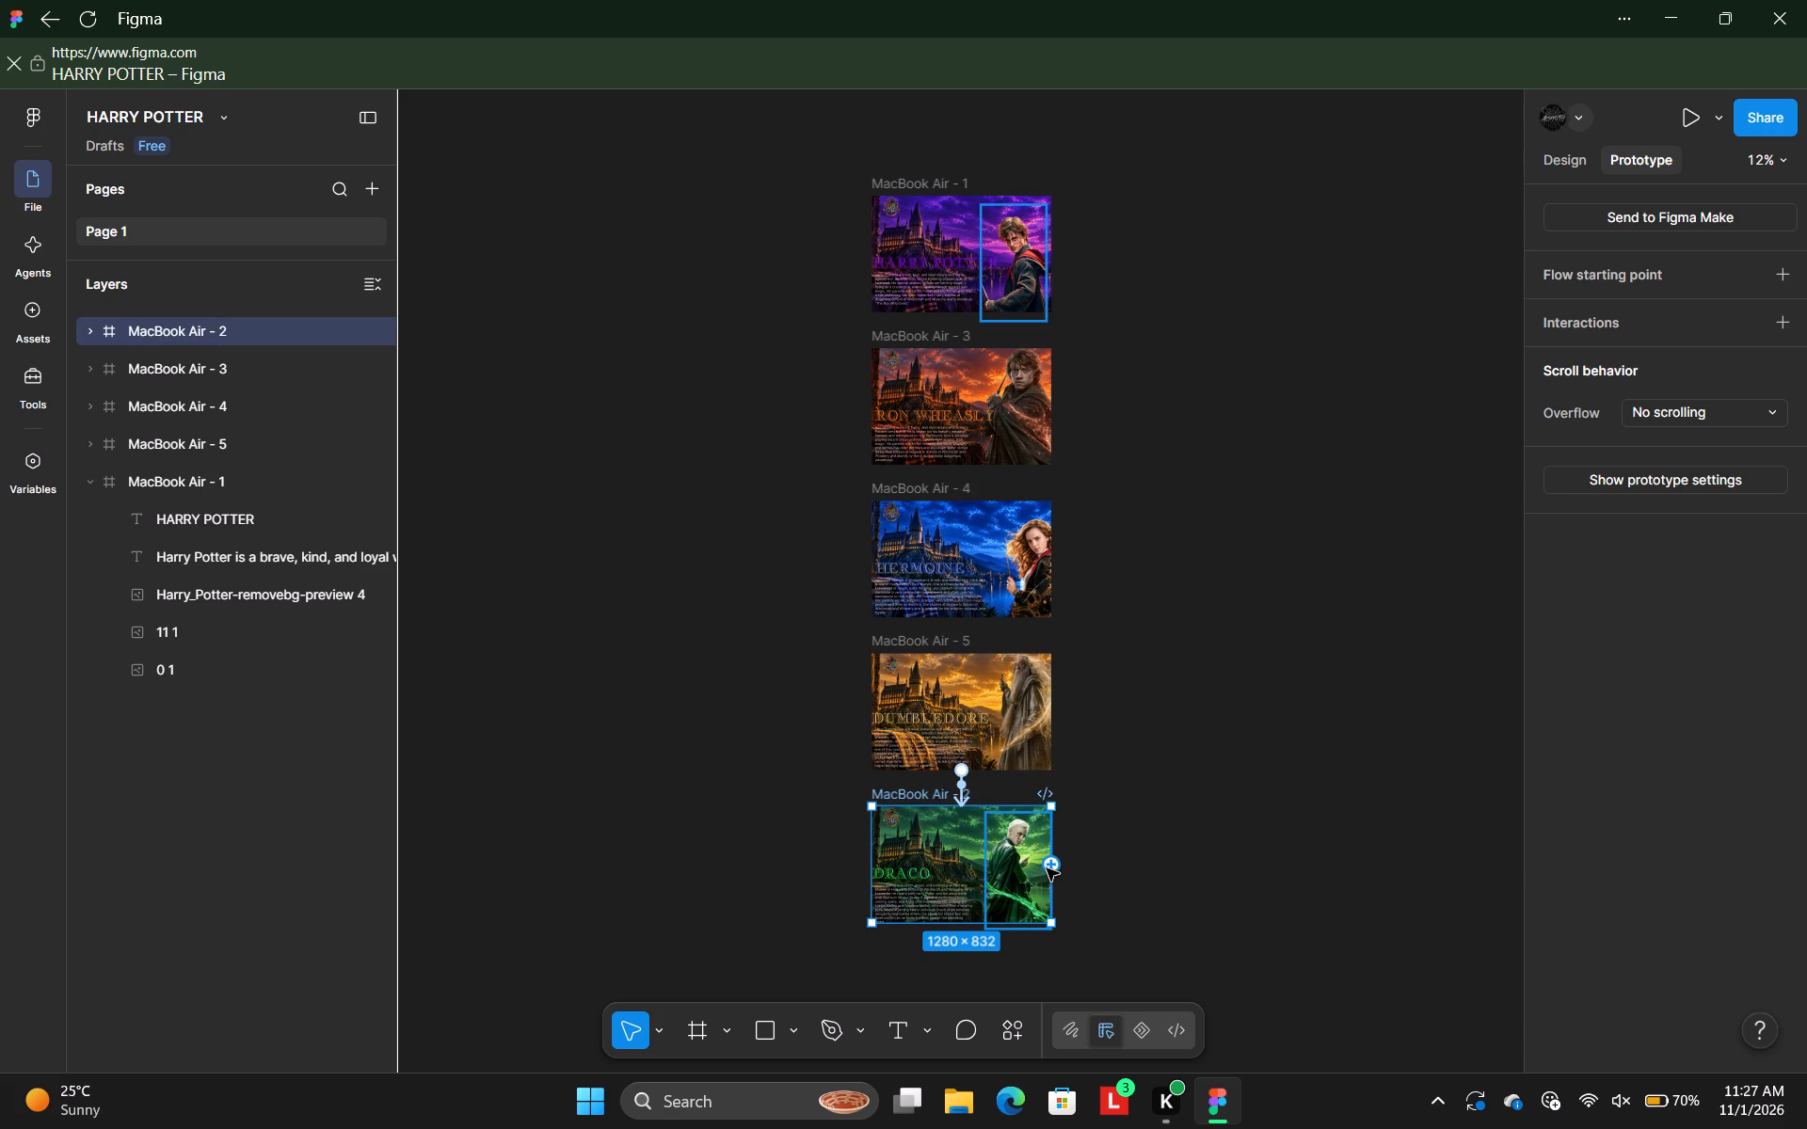
{"action": "left_click_drag", "start_coordinate": [1051, 865], "coordinate": [1053, 817]}
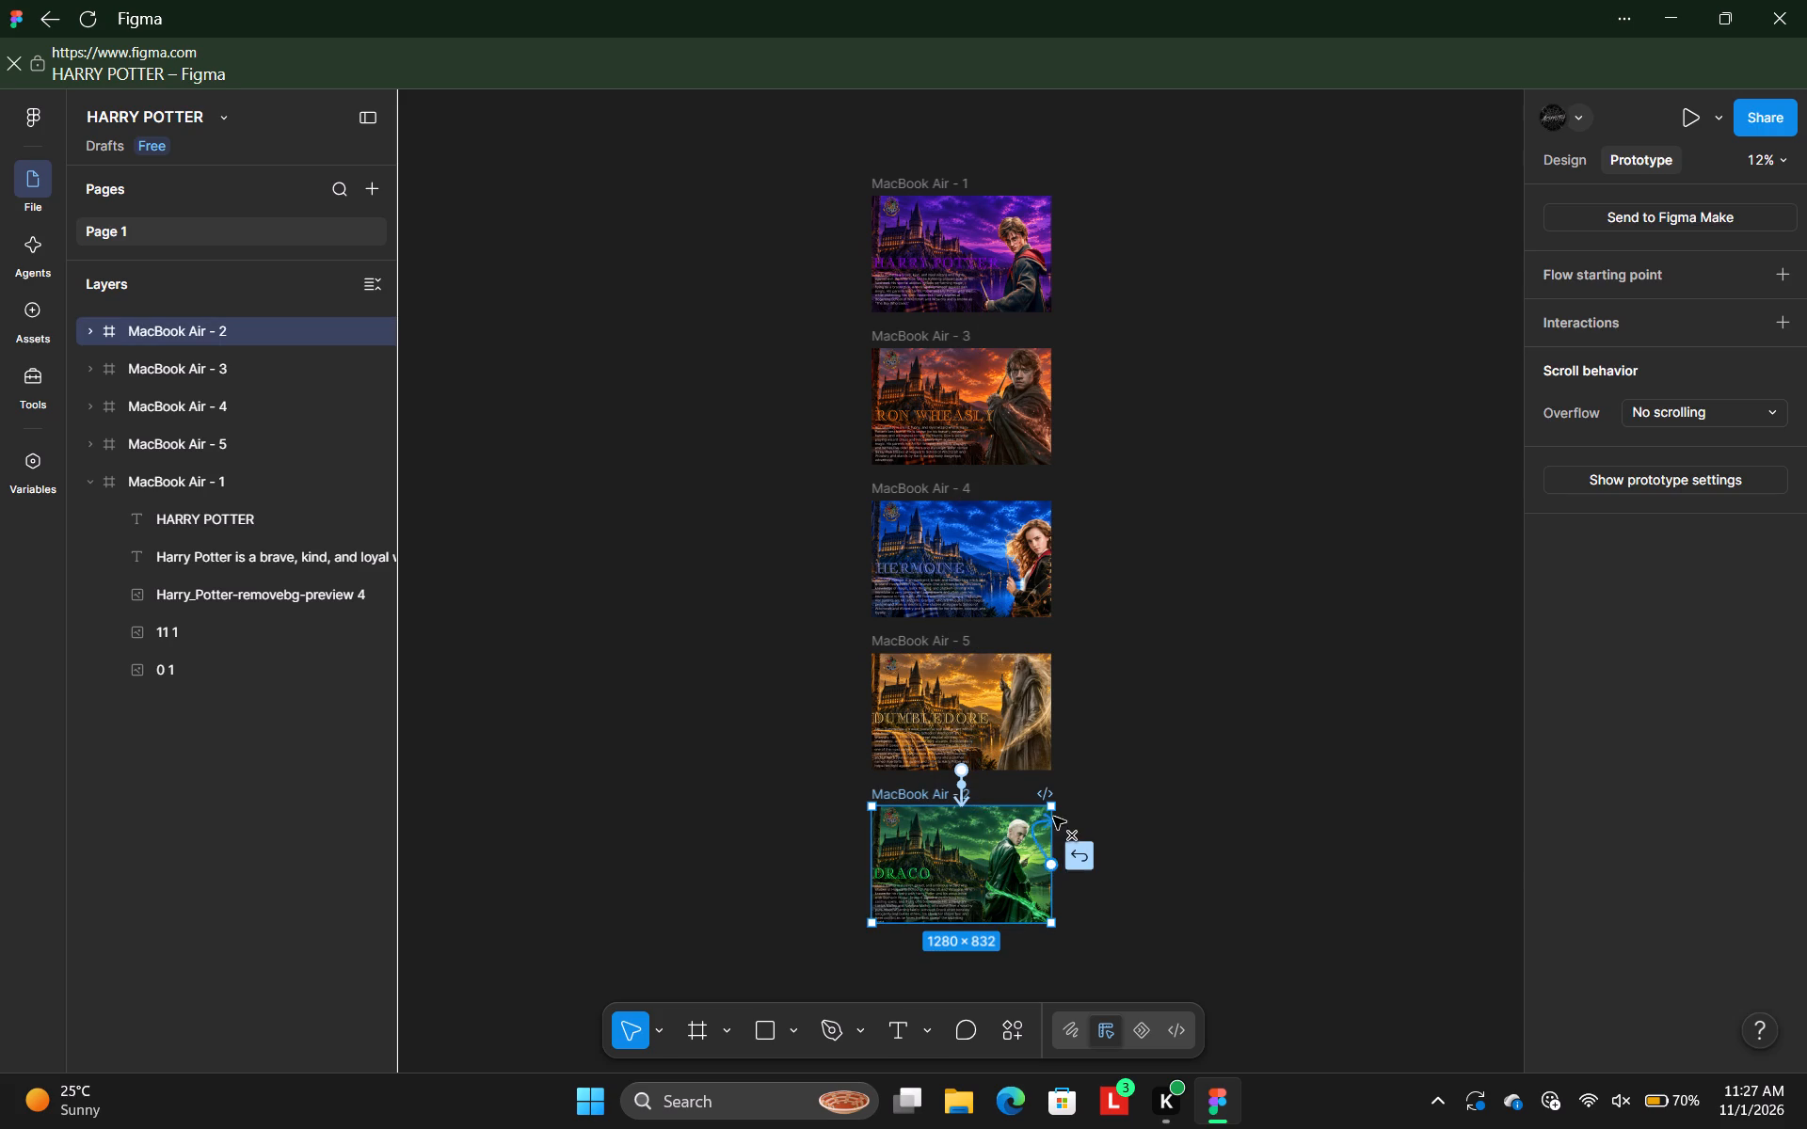
{"action": "left_click_drag", "start_coordinate": [1053, 817], "coordinate": [1003, 760]}
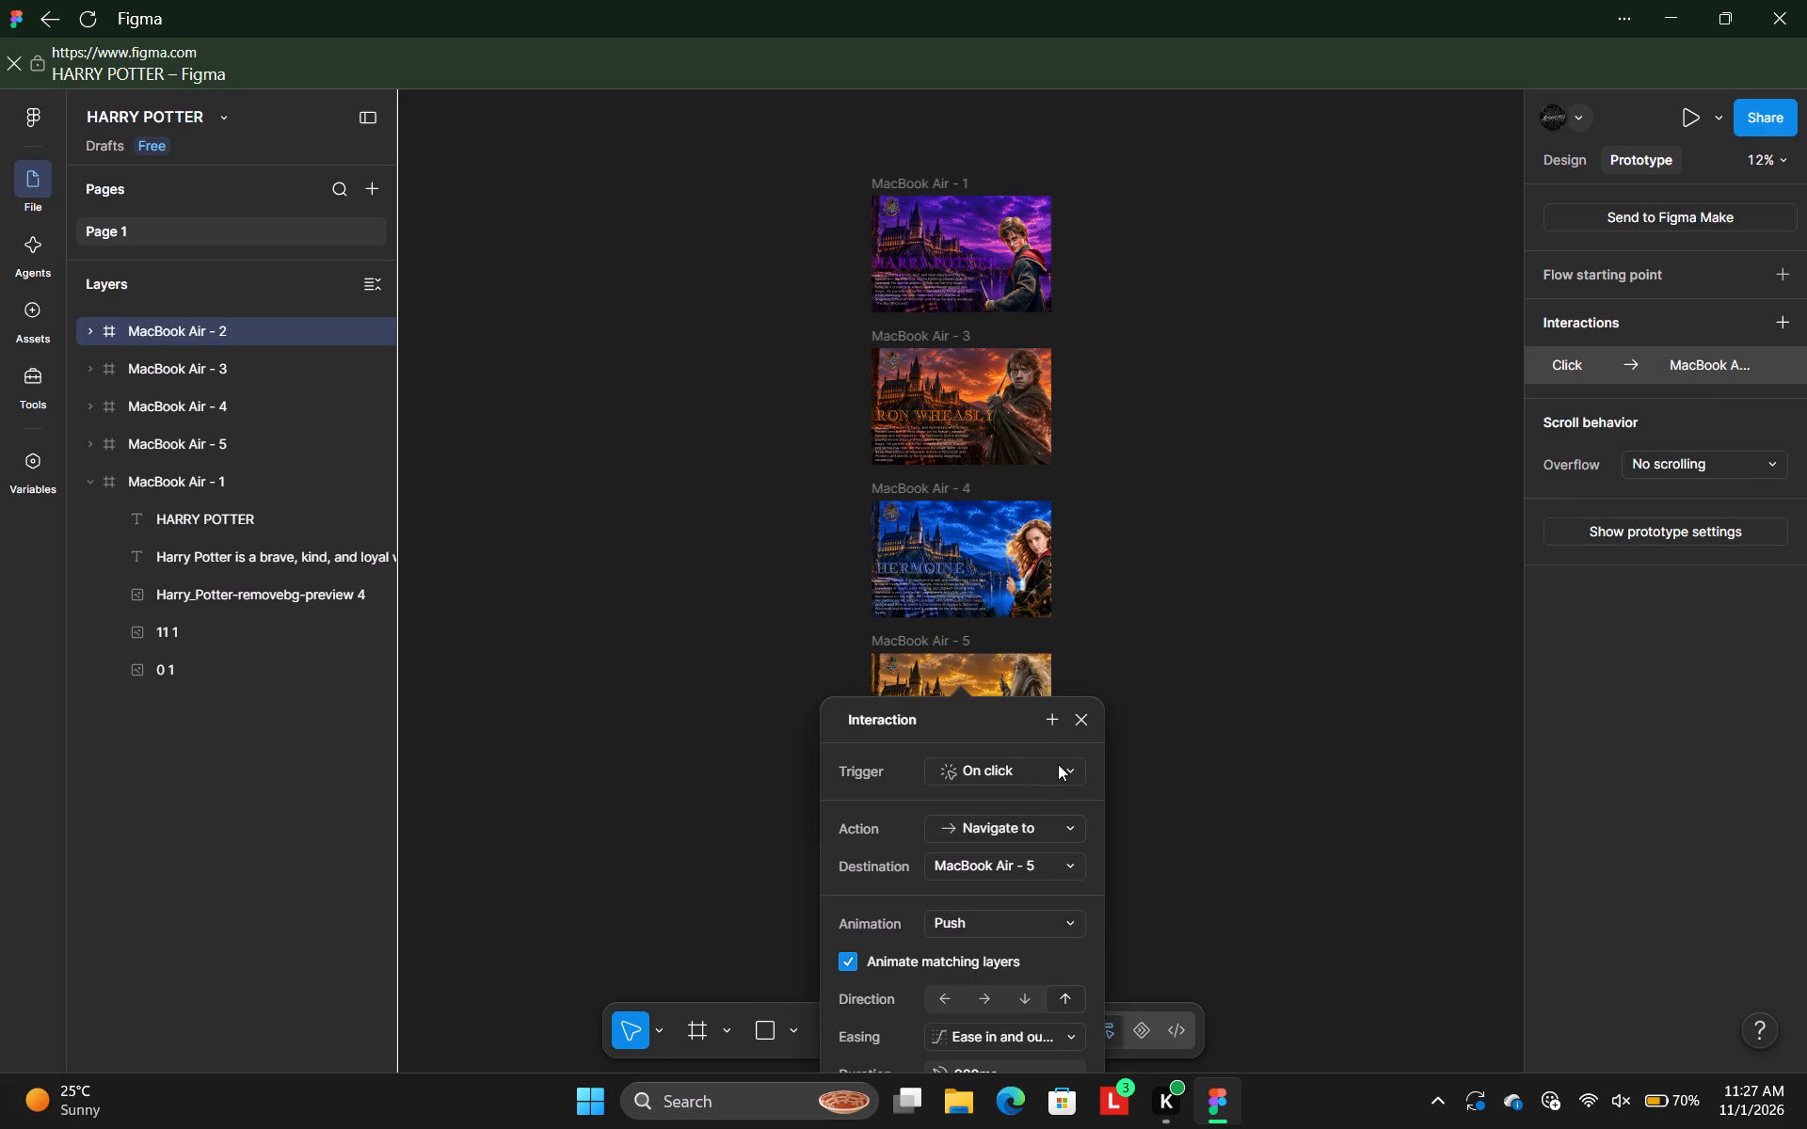
{"action": "left_click", "coordinate": [1058, 764]}
{"action": "left_click", "coordinate": [1029, 786]}
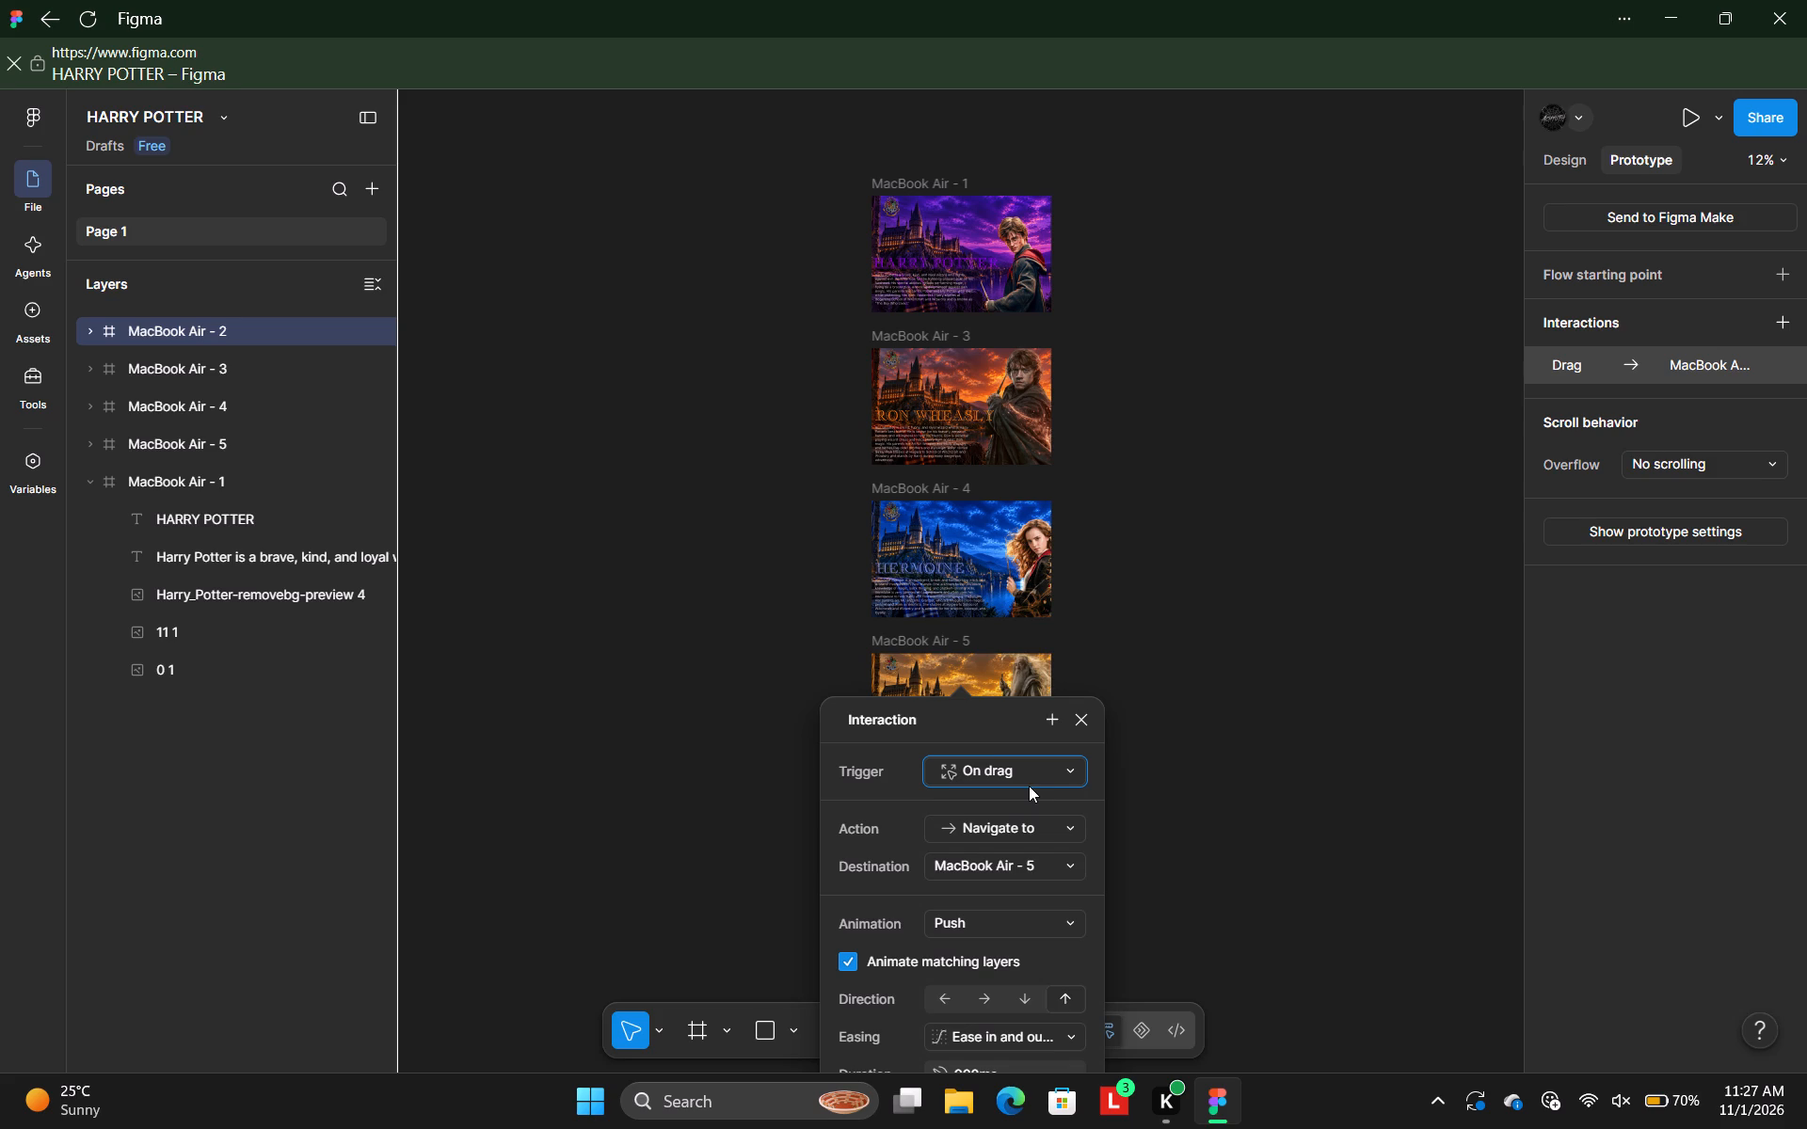
{"action": "left_click", "coordinate": [1141, 740]}
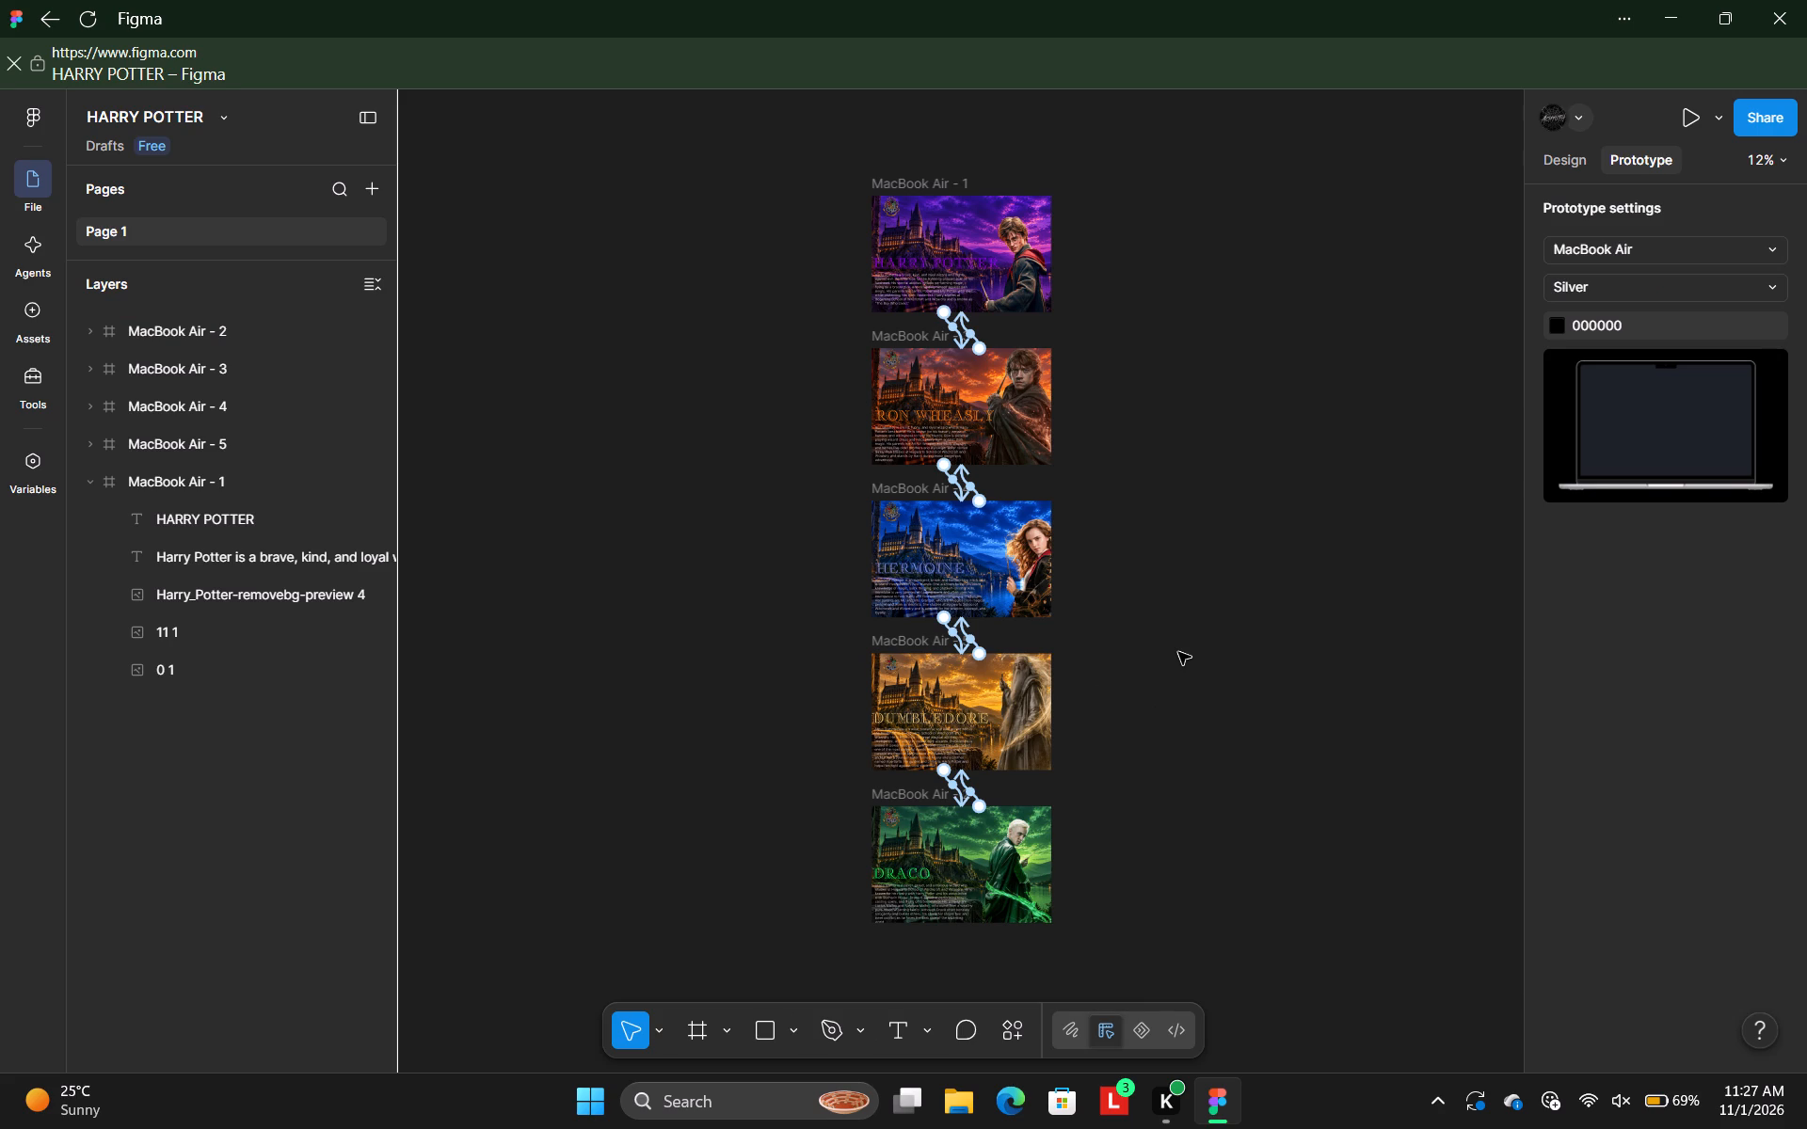
{"action": "left_click", "coordinate": [1281, 540]}
Preview the prototype, paging forward and back through the character frames up to Draco, and return to the design file.
{"action": "left_click", "coordinate": [1685, 120]}
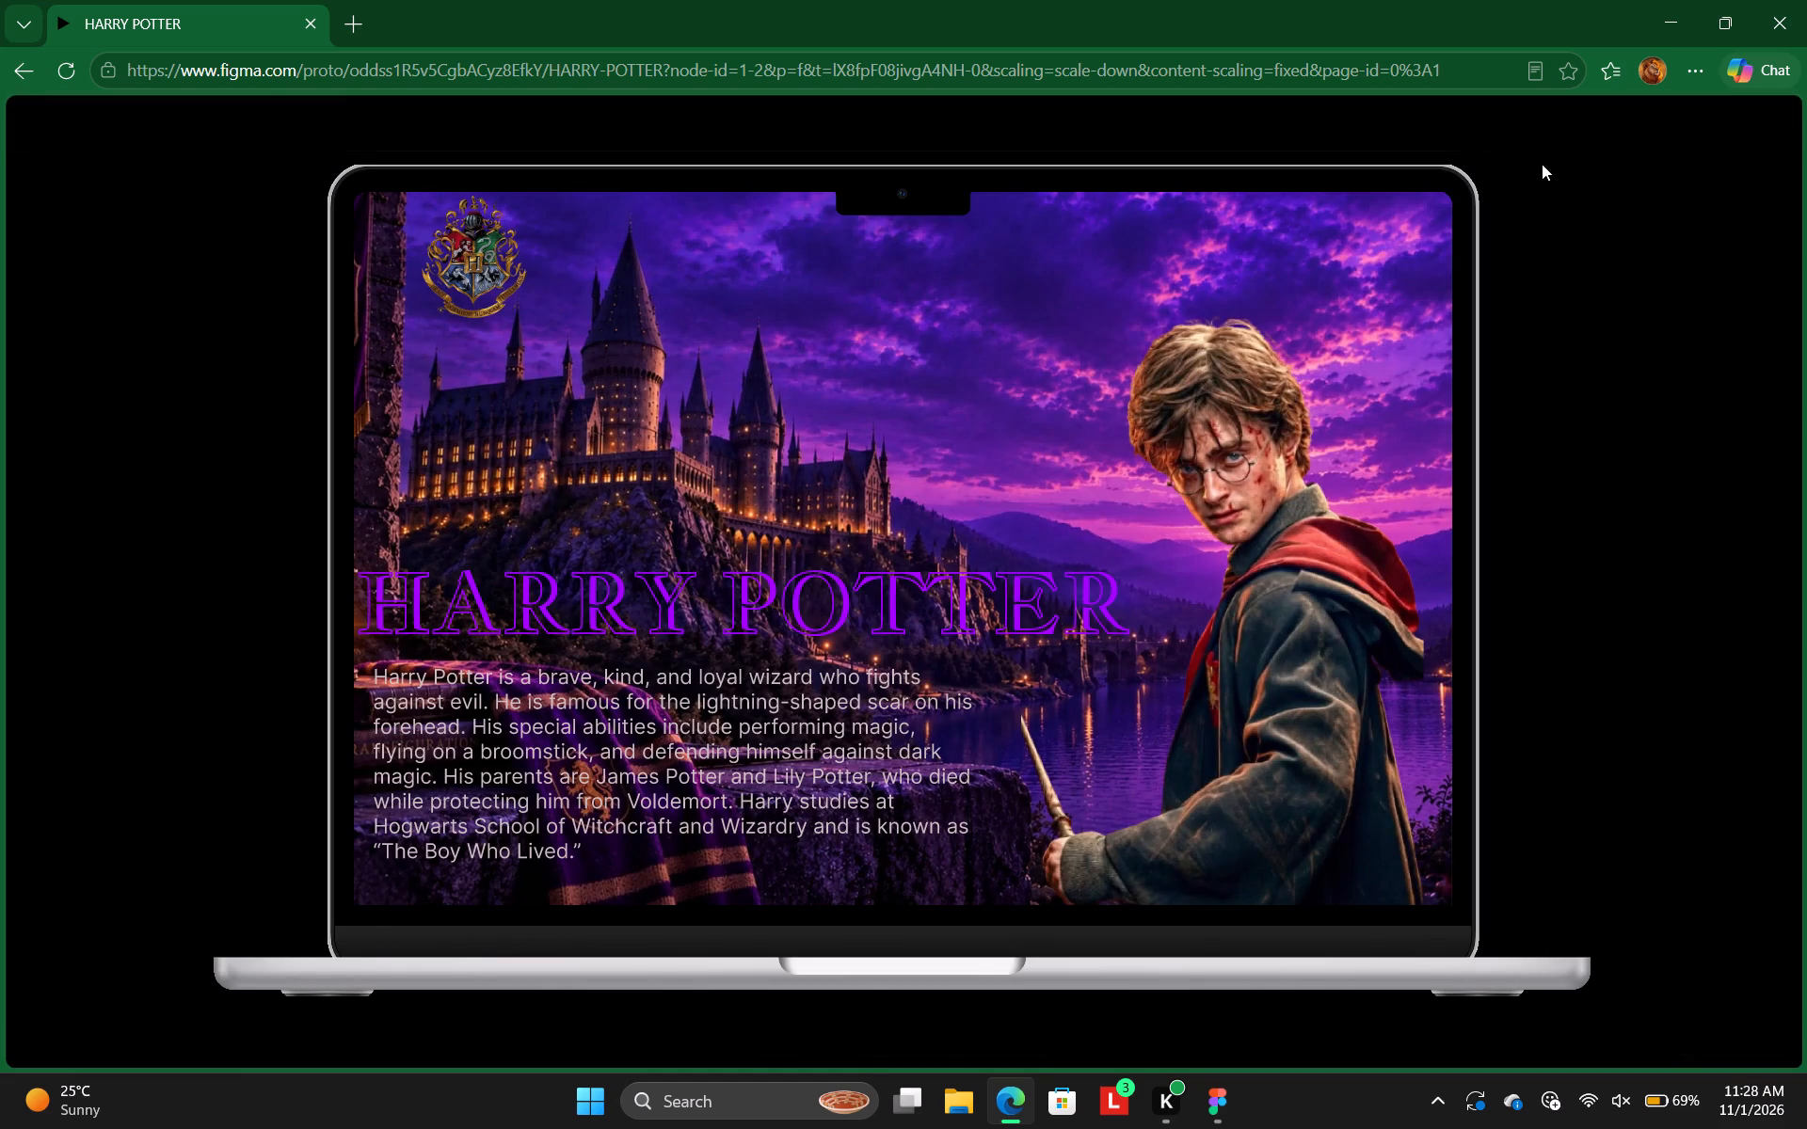
{"action": "key", "text": "Right"}
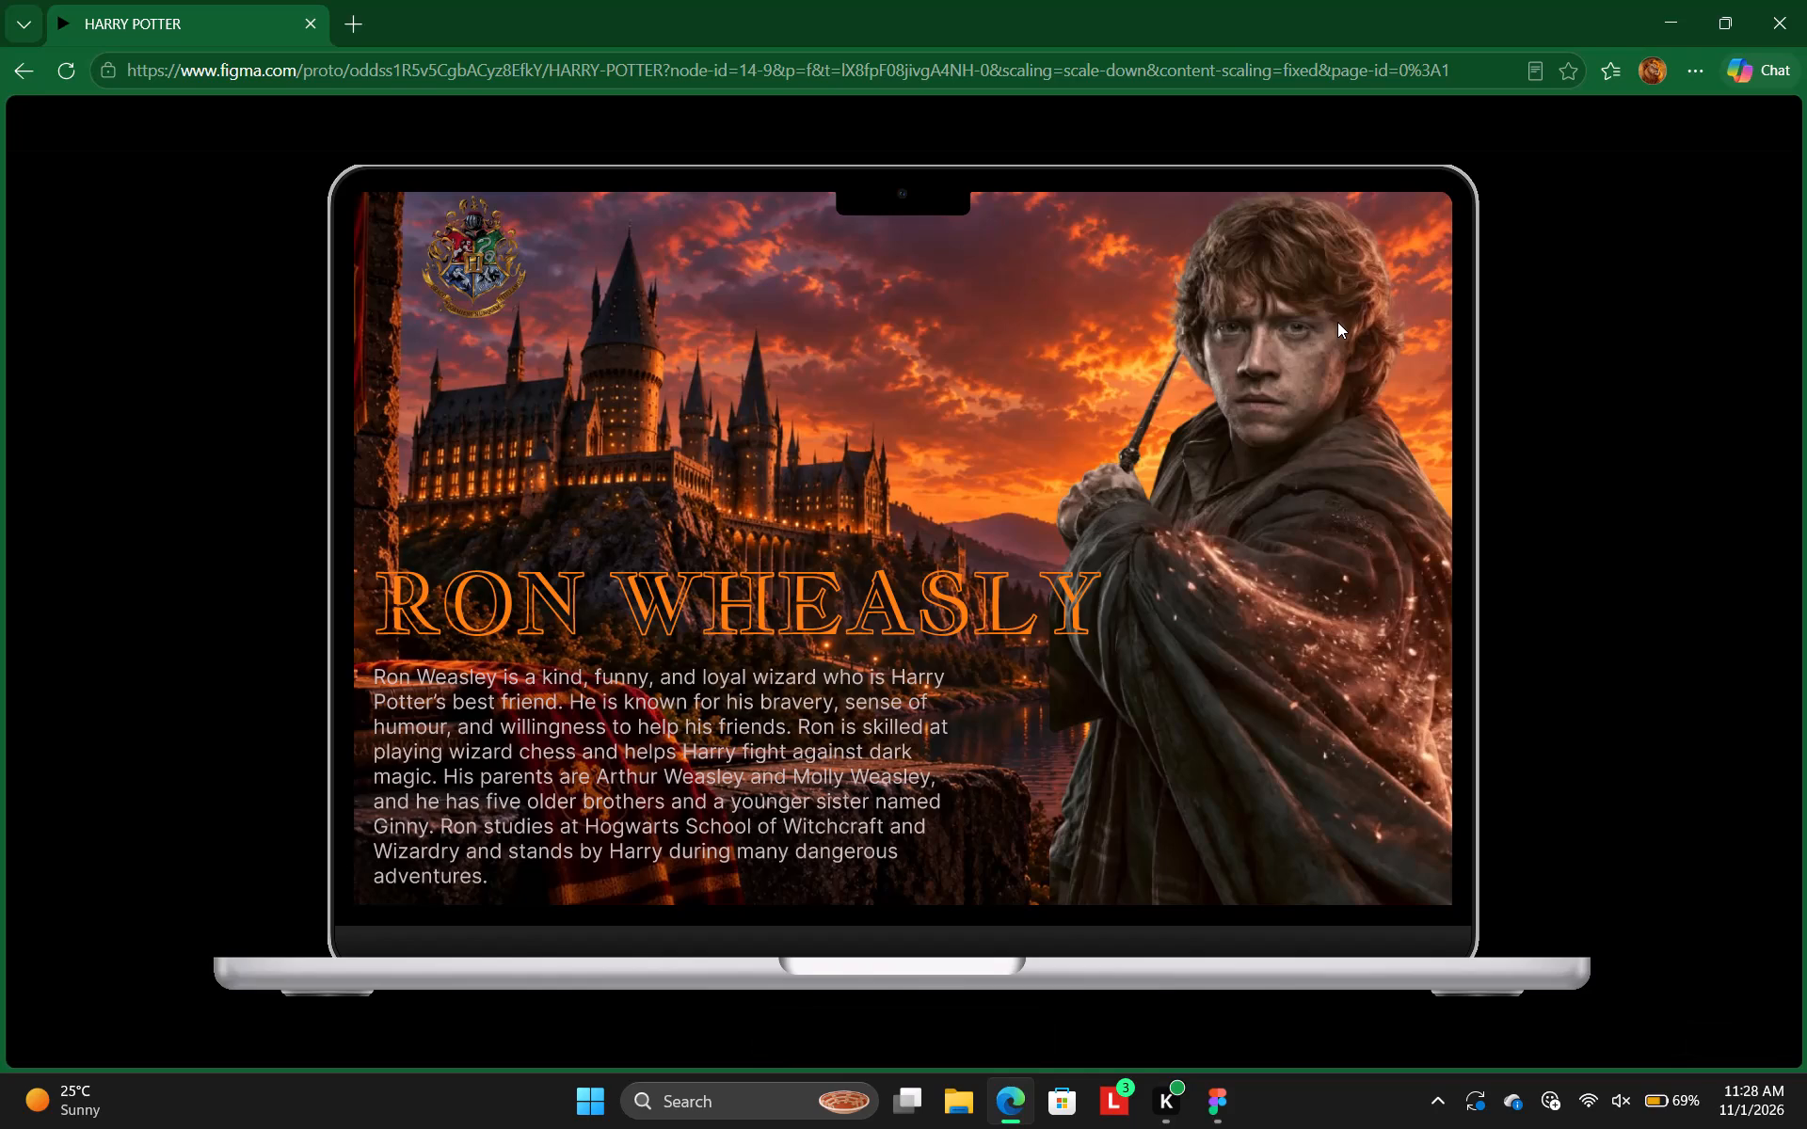
{"action": "key", "text": "Right"}
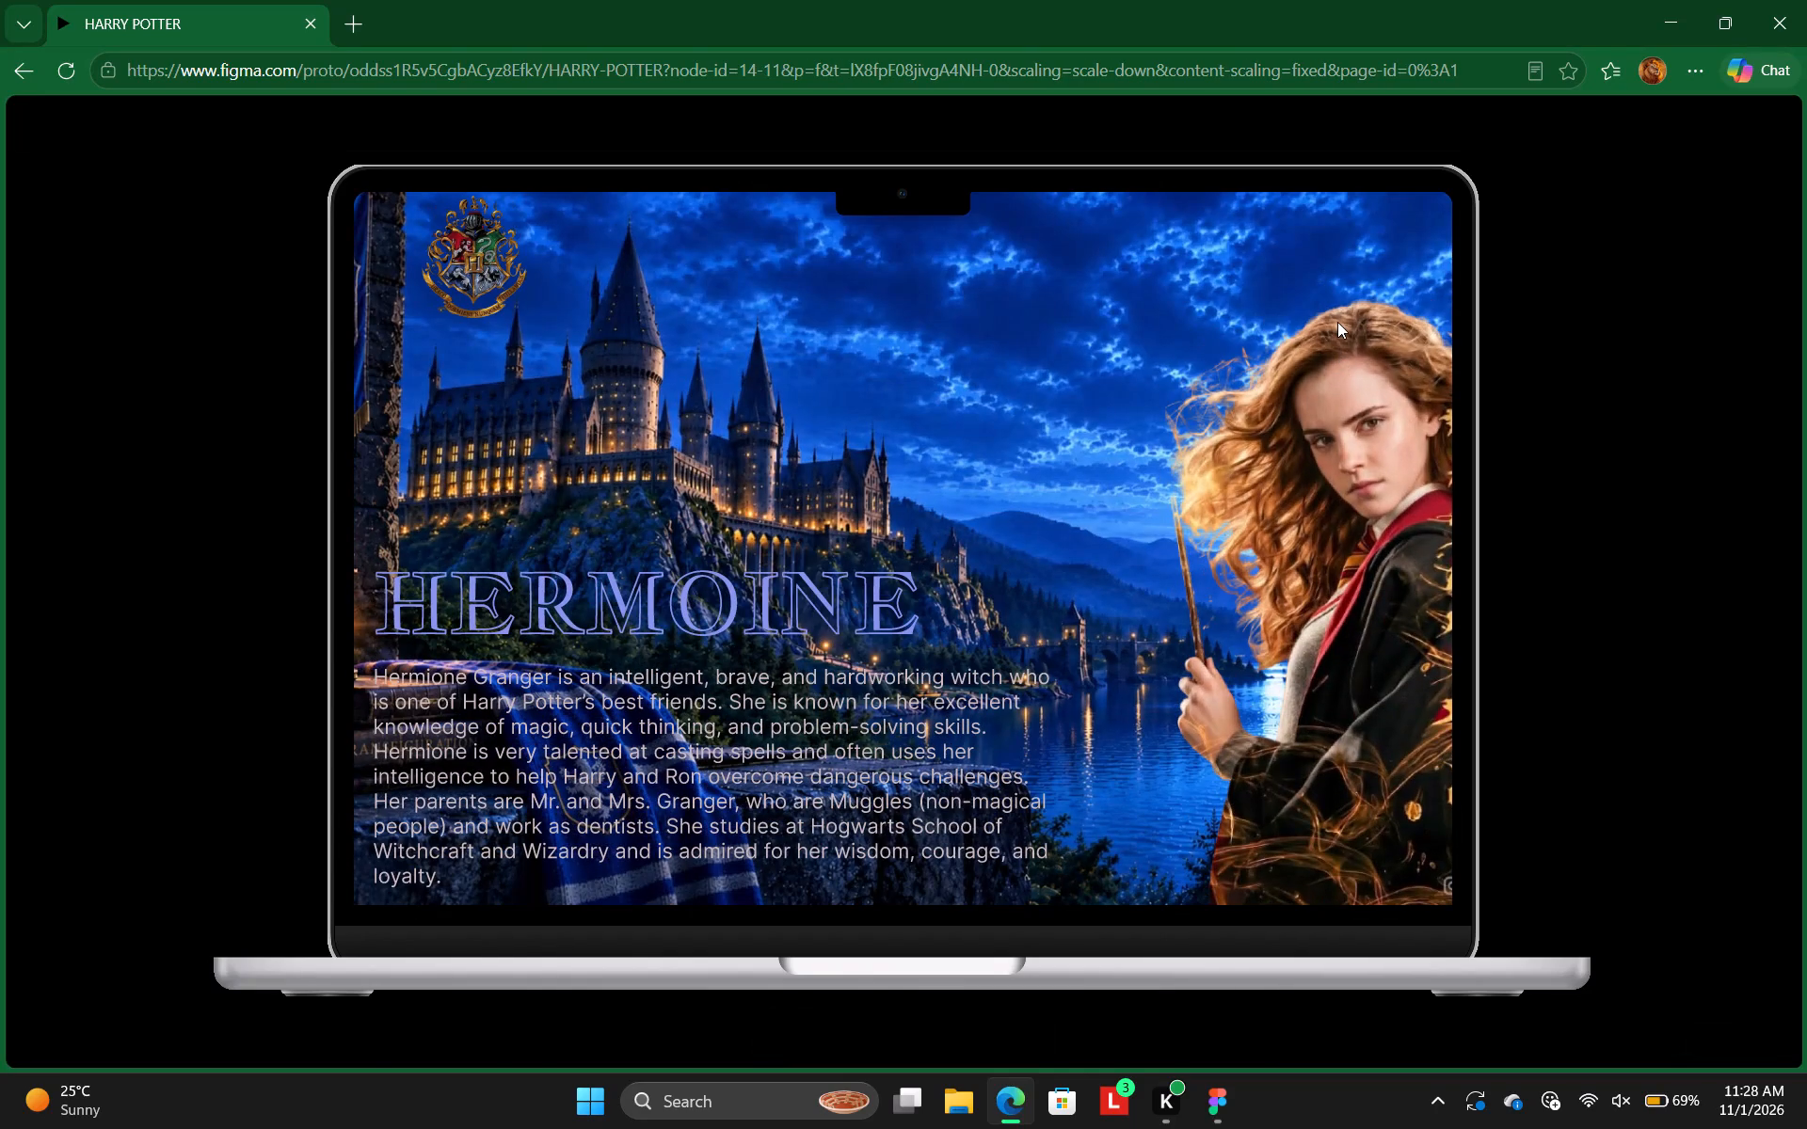
{"action": "key", "text": "Left"}
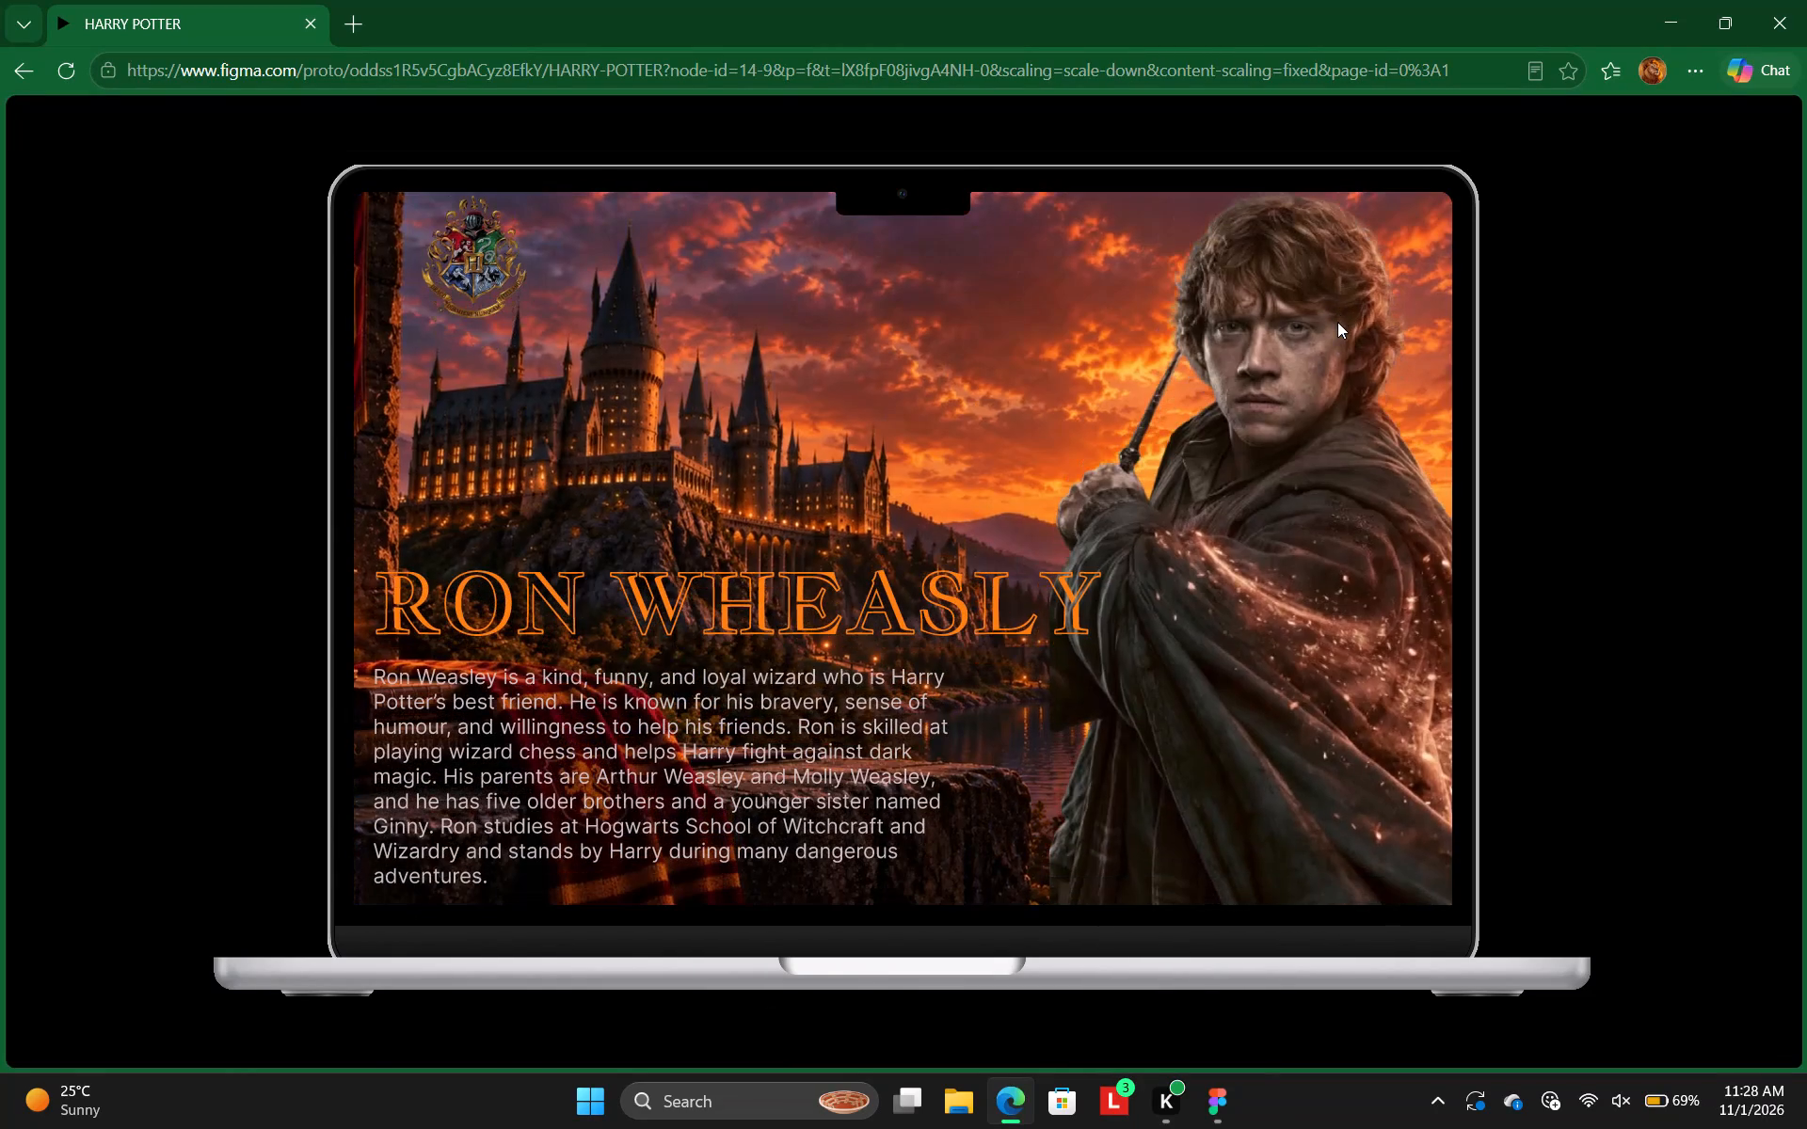
{"action": "key", "text": "Left"}
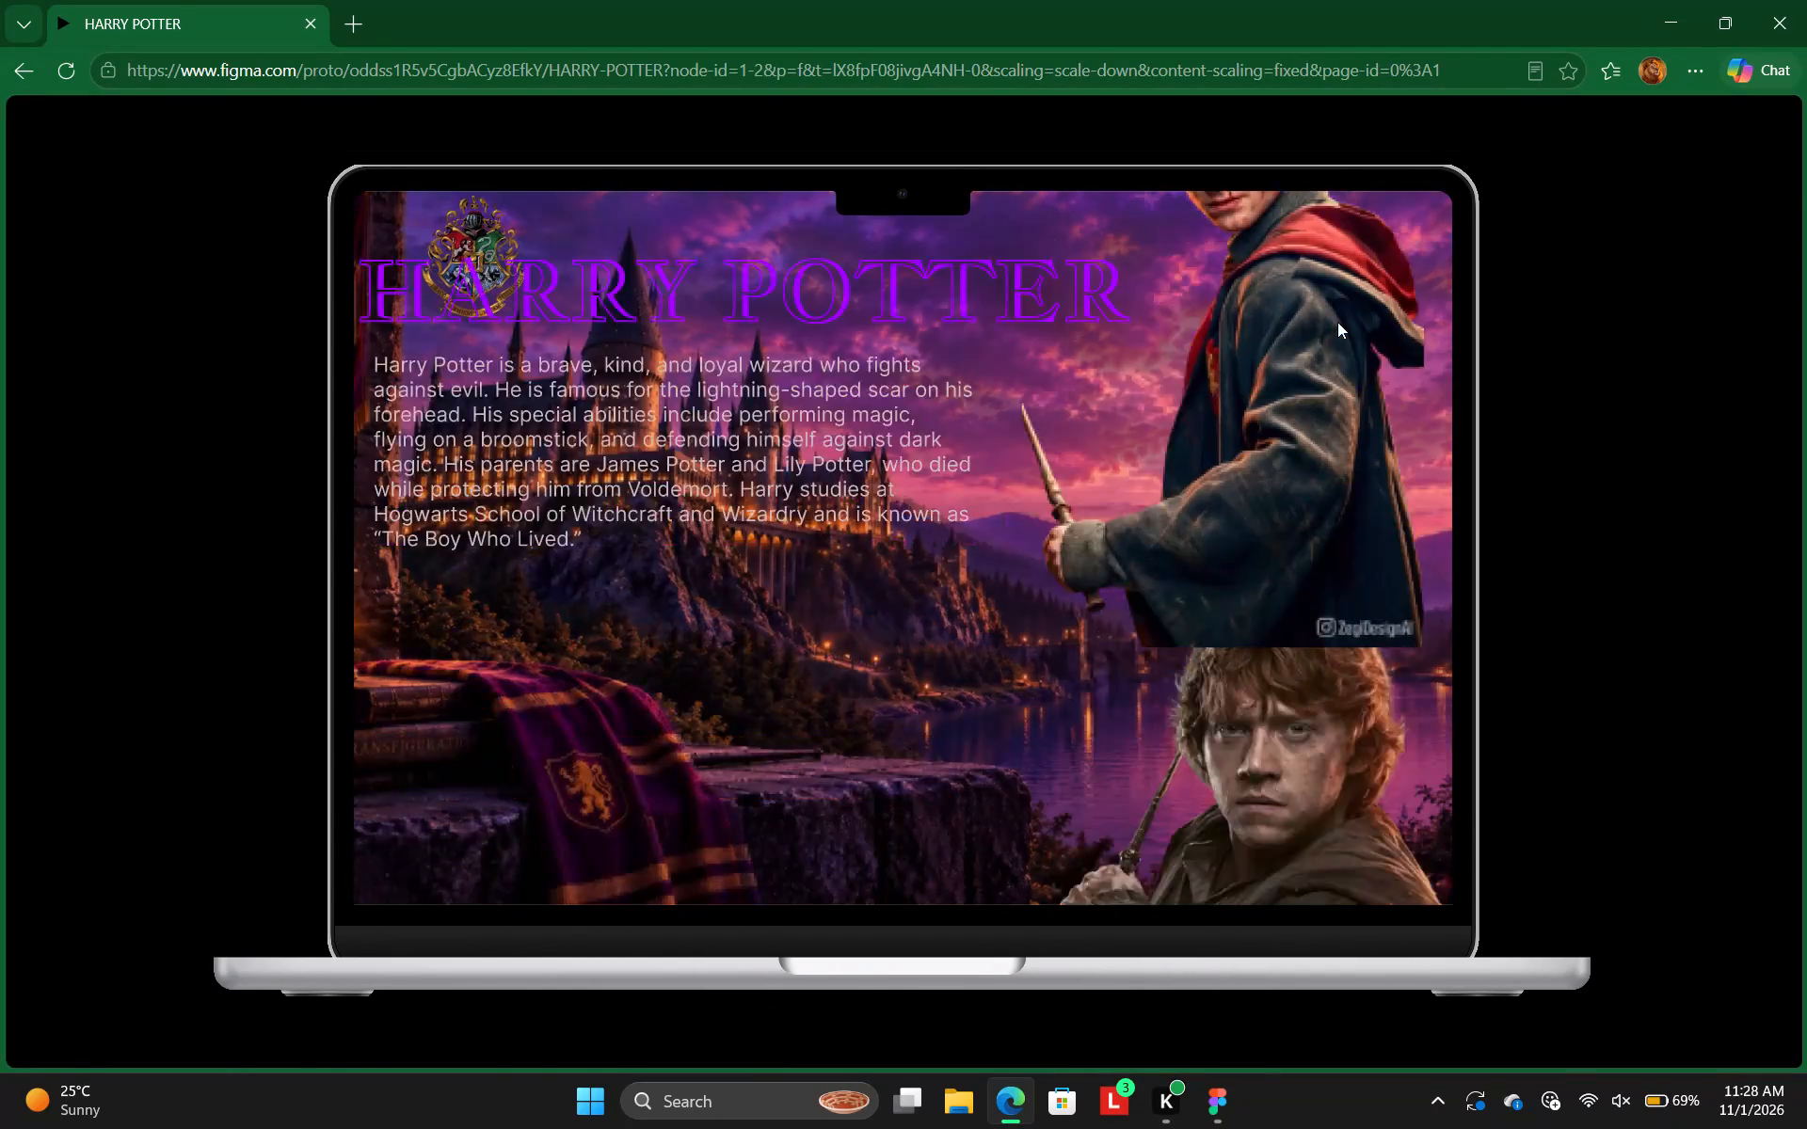
{"action": "key", "text": "Right"}
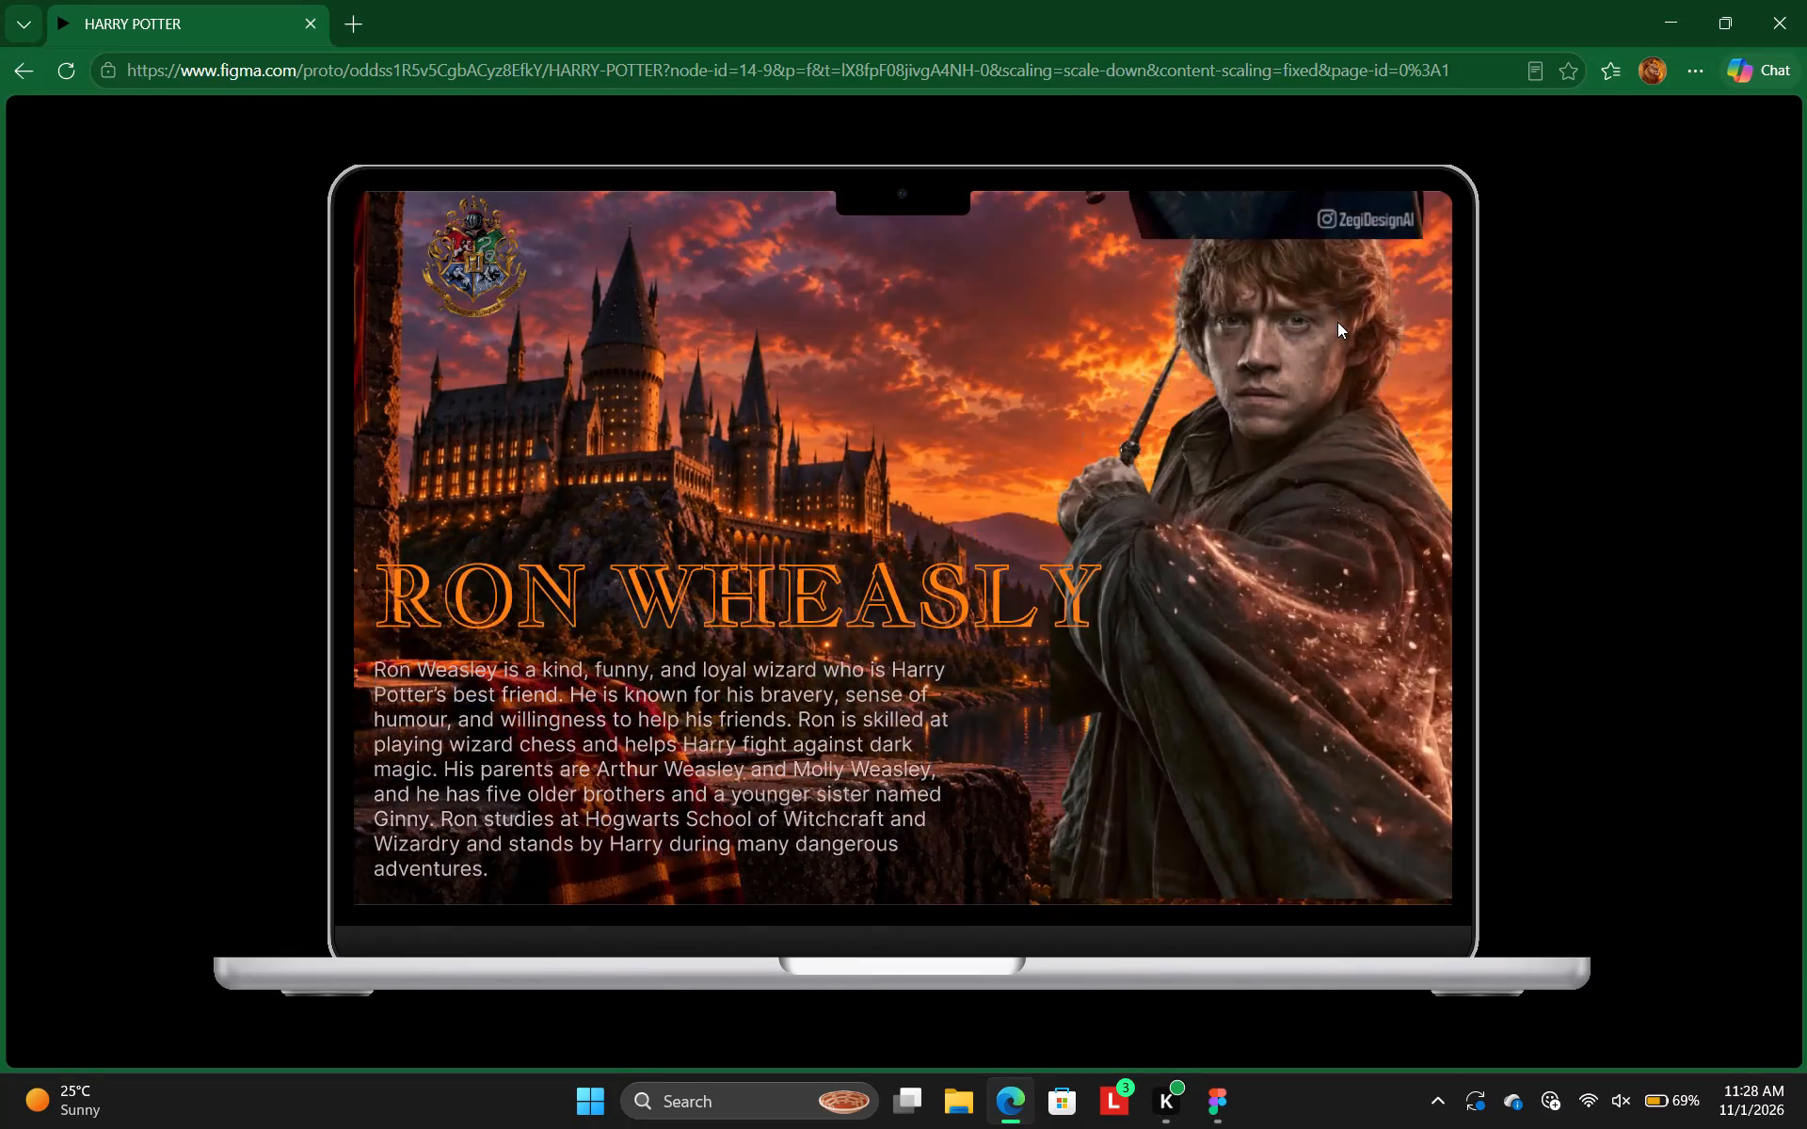
{"action": "key", "text": "Right"}
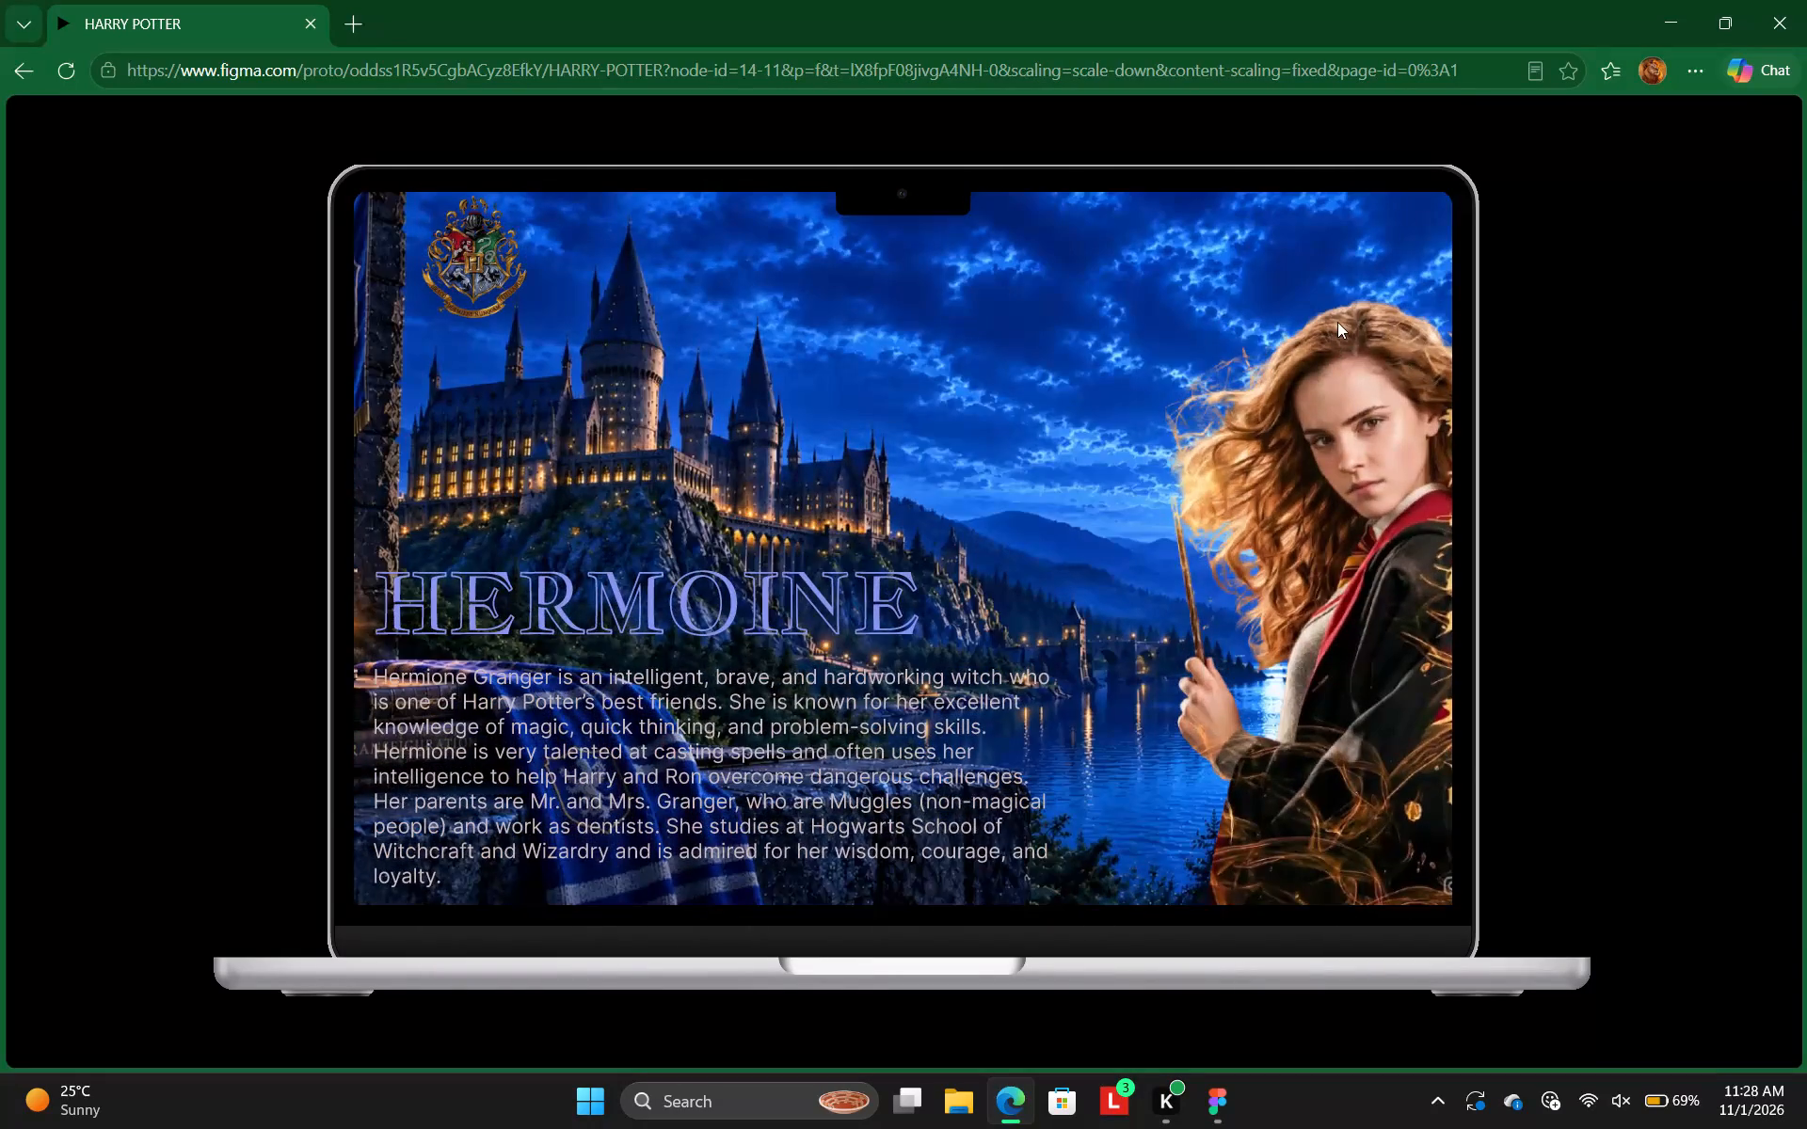
{"action": "key", "text": "Right"}
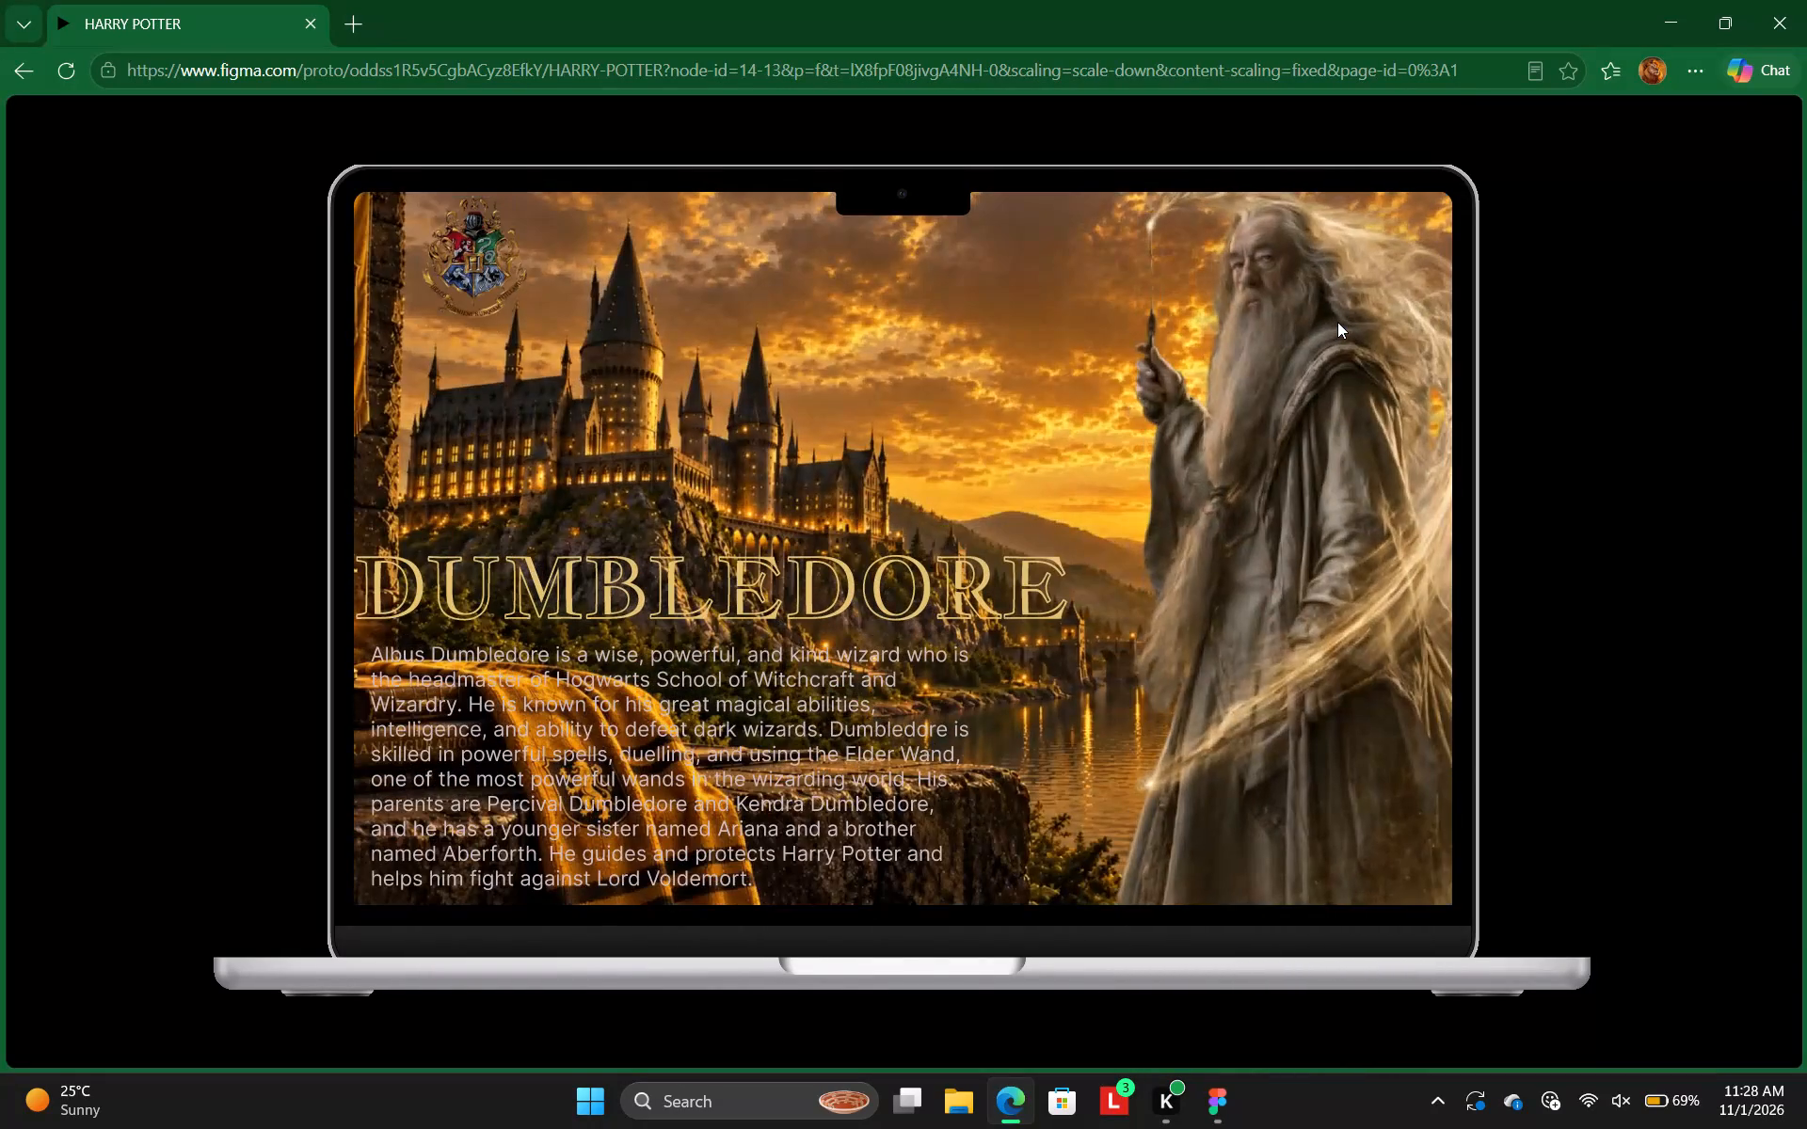
{"action": "key", "text": "Right"}
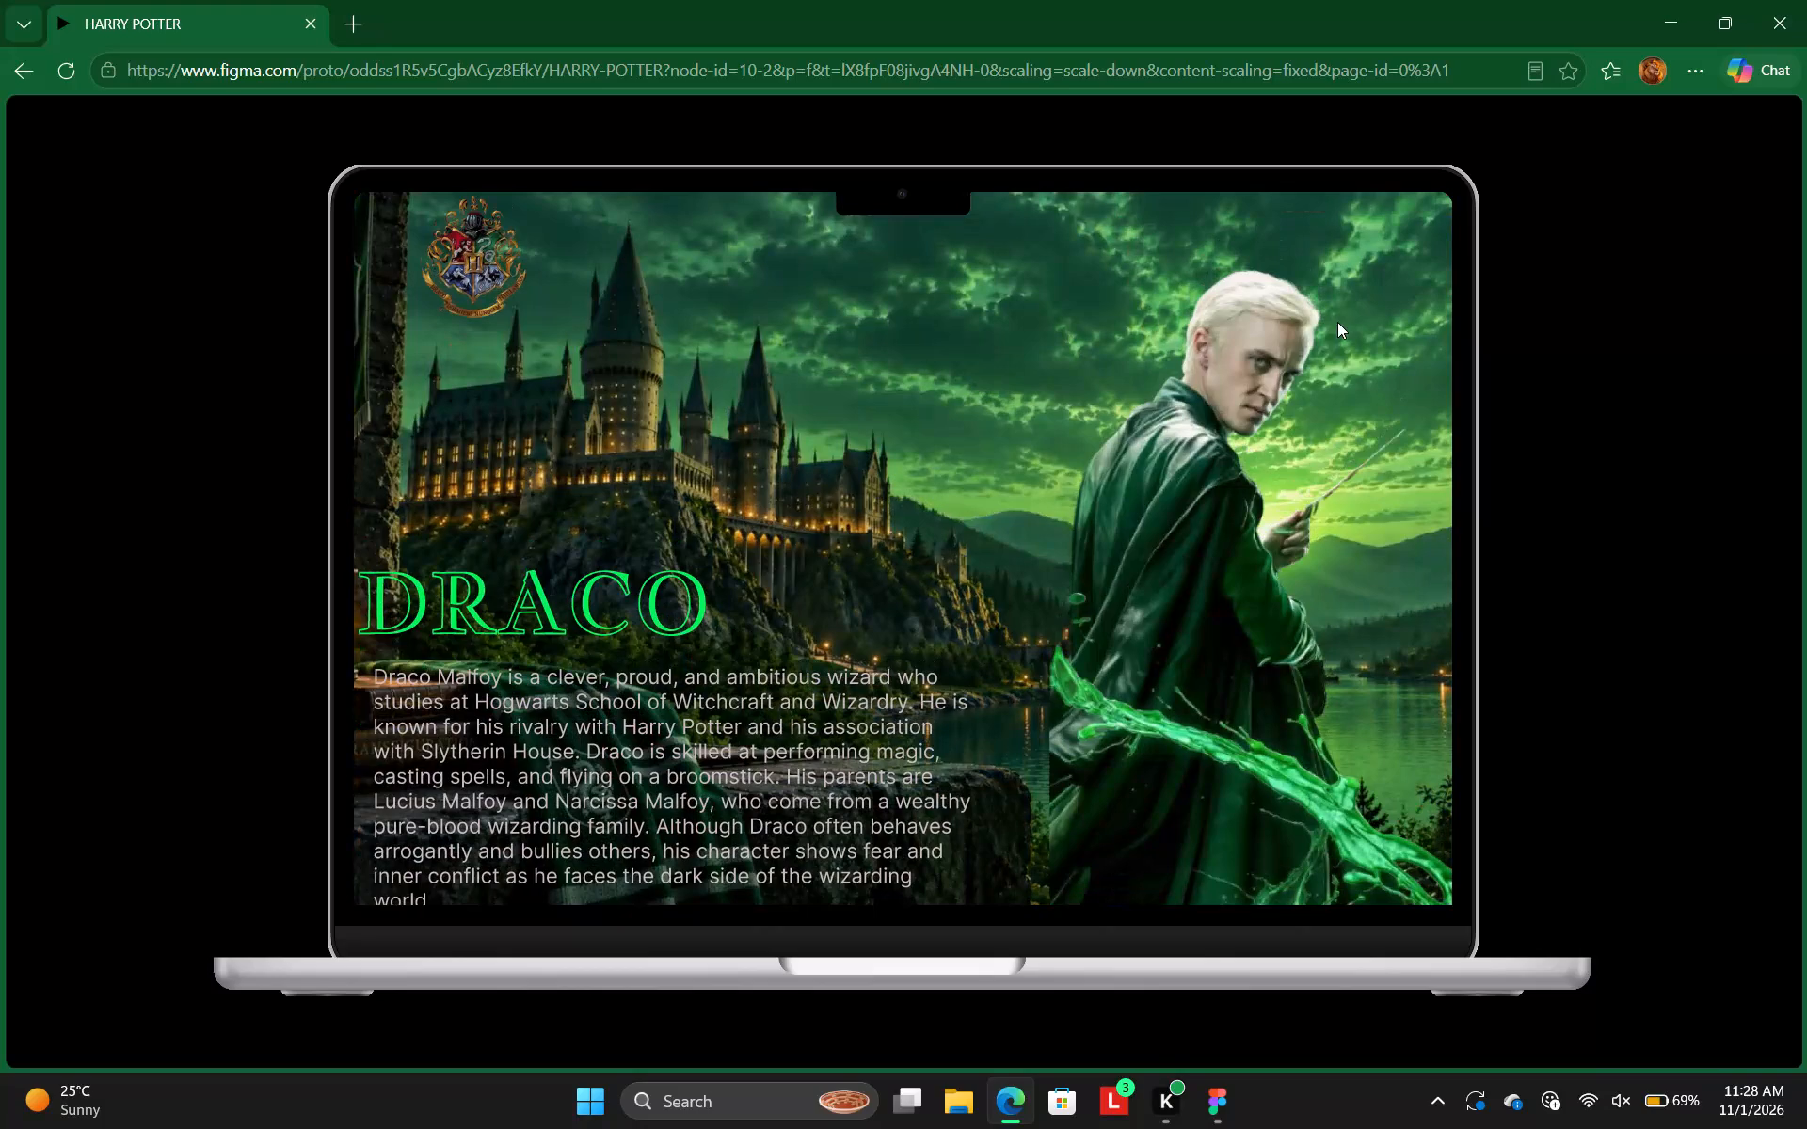
{"action": "key", "text": "Right"}
{"action": "key", "text": "Down"}
{"action": "key", "text": "Right"}
{"action": "key", "text": "Right"}
{"action": "key", "text": "Right"}
{"action": "key", "text": "Right"}
{"action": "key", "text": "Right"}
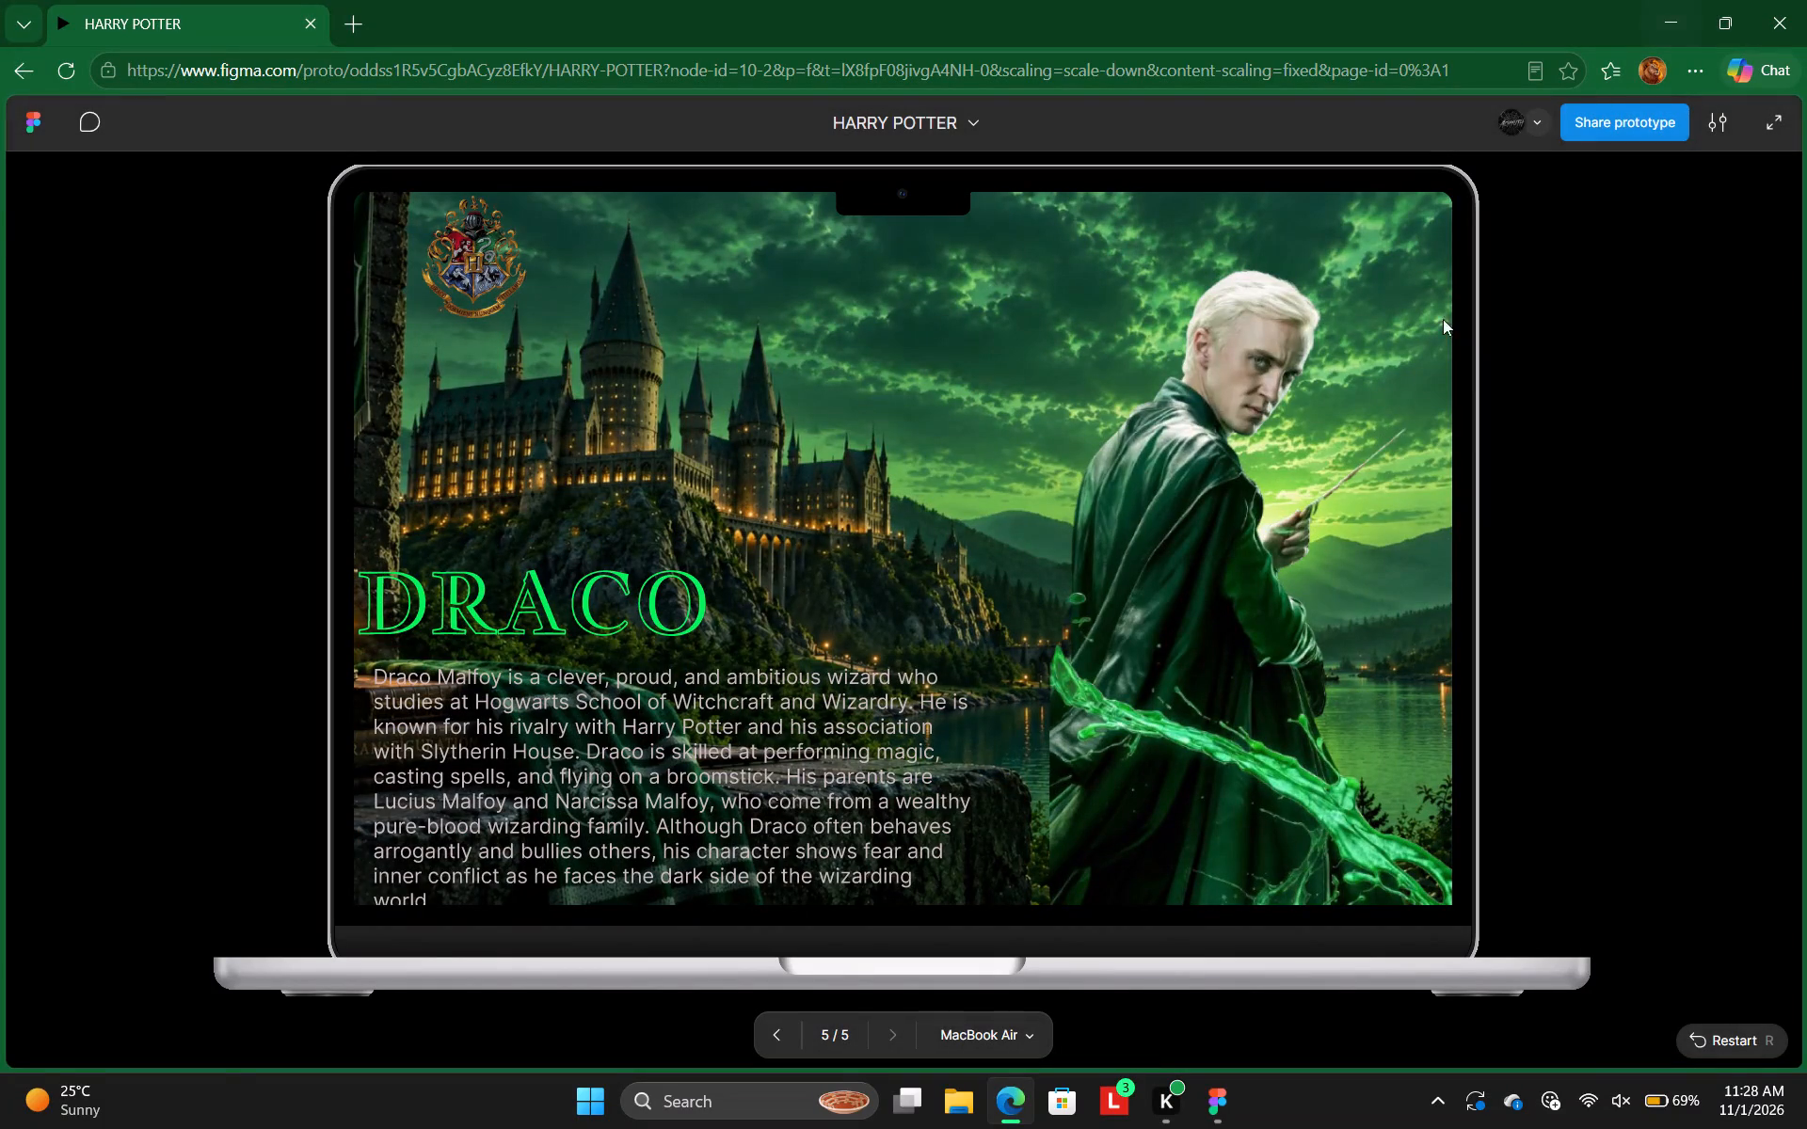
{"action": "double_click", "coordinate": [1345, 508]}
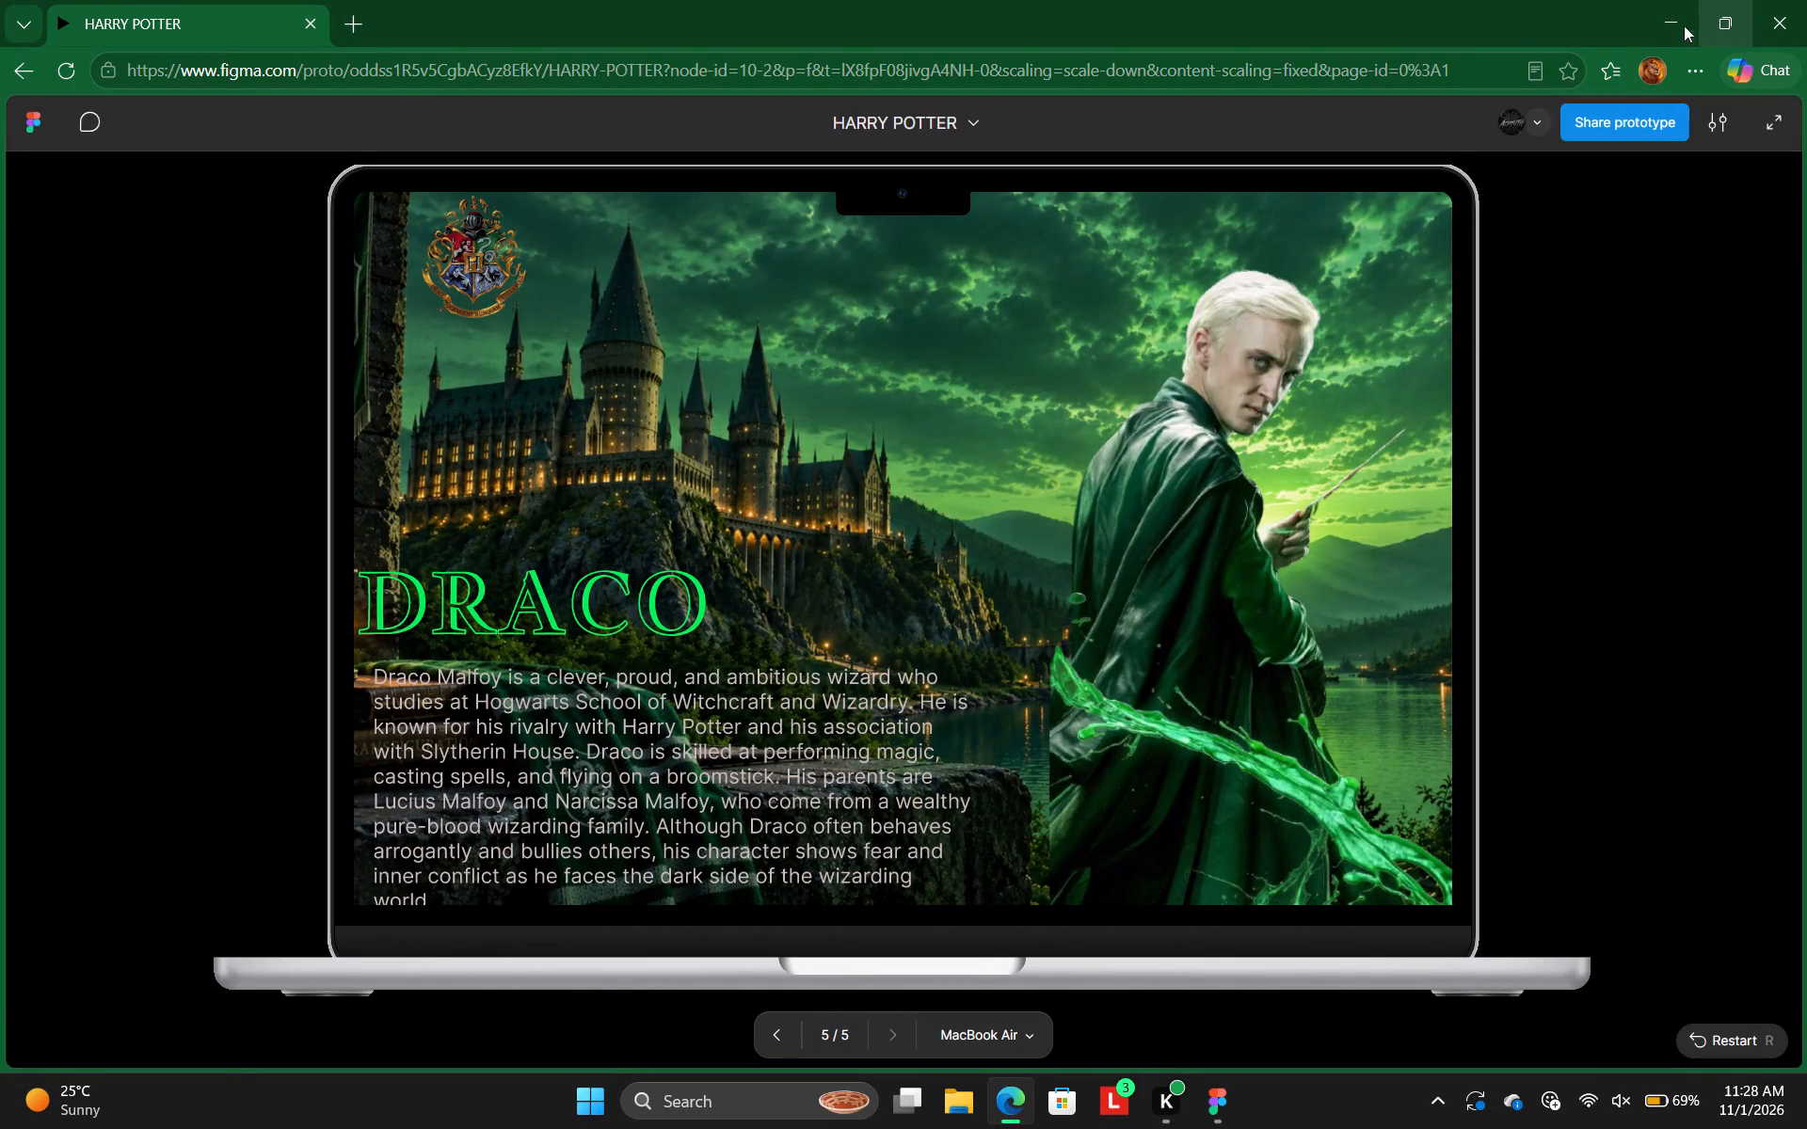
{"action": "left_click", "coordinate": [1683, 25]}
Duplicate the Draco frame (MacBook Air - 2) in design mode and place the copy directly below it at X -53, Y 5142.
{"action": "scroll", "coordinate": [1227, 766], "scroll_direction": "down", "scroll_amount": 1}
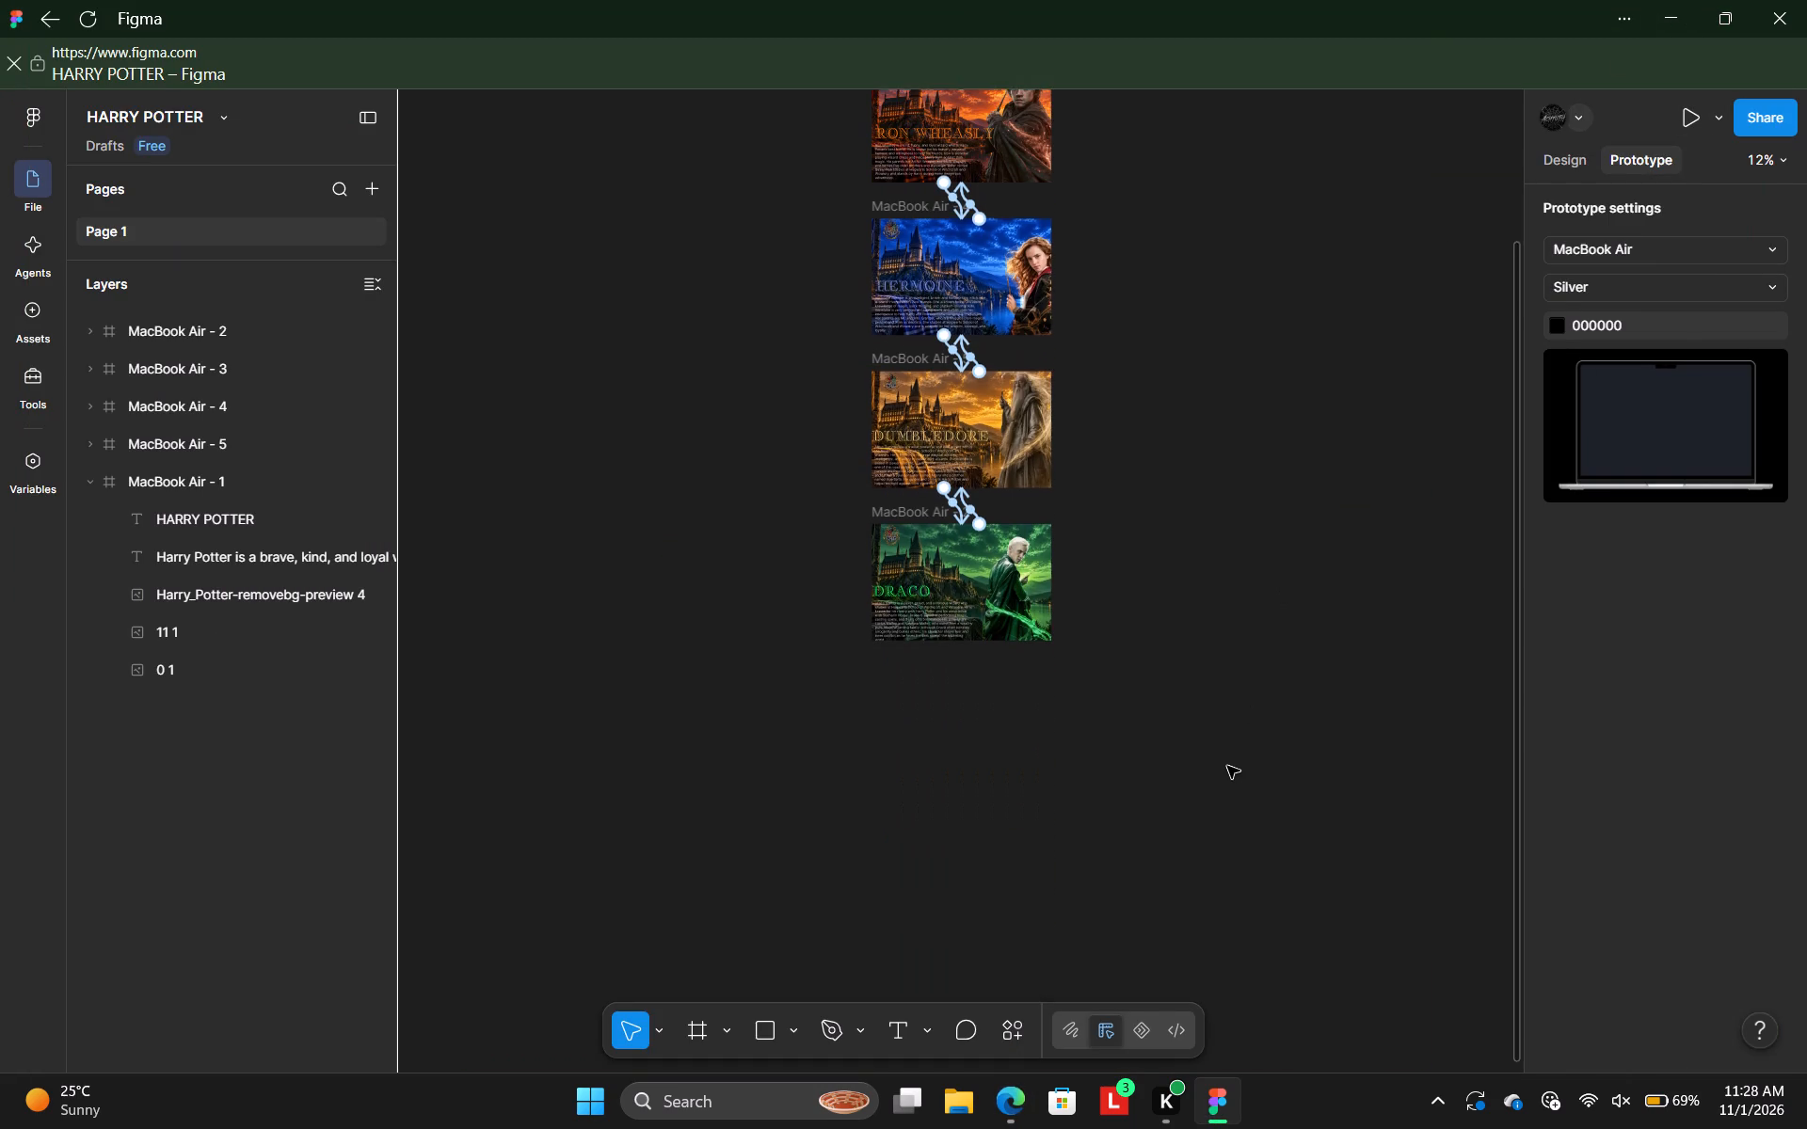
{"action": "scroll", "coordinate": [1227, 766], "scroll_direction": "down", "scroll_amount": 1}
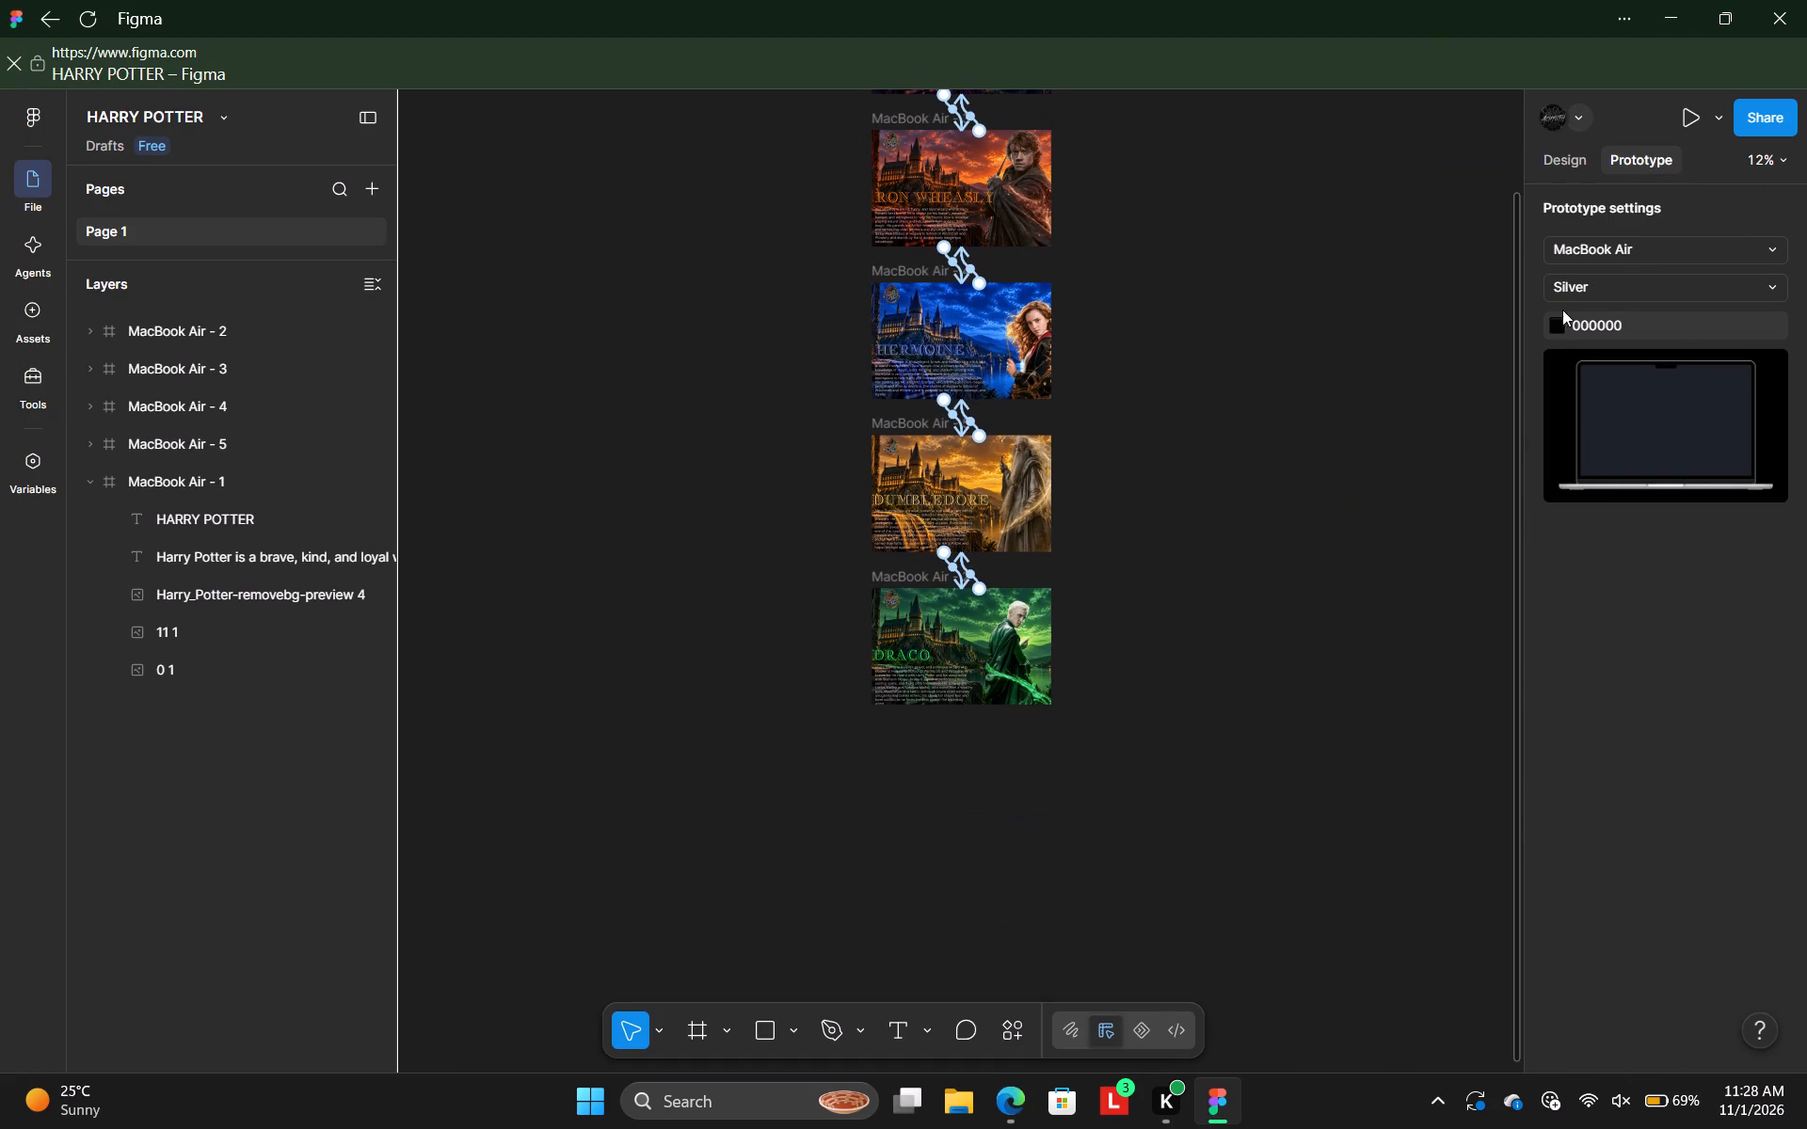
{"action": "left_click", "coordinate": [1566, 149]}
{"action": "scroll", "coordinate": [1293, 405], "scroll_direction": "down", "scroll_amount": 3}
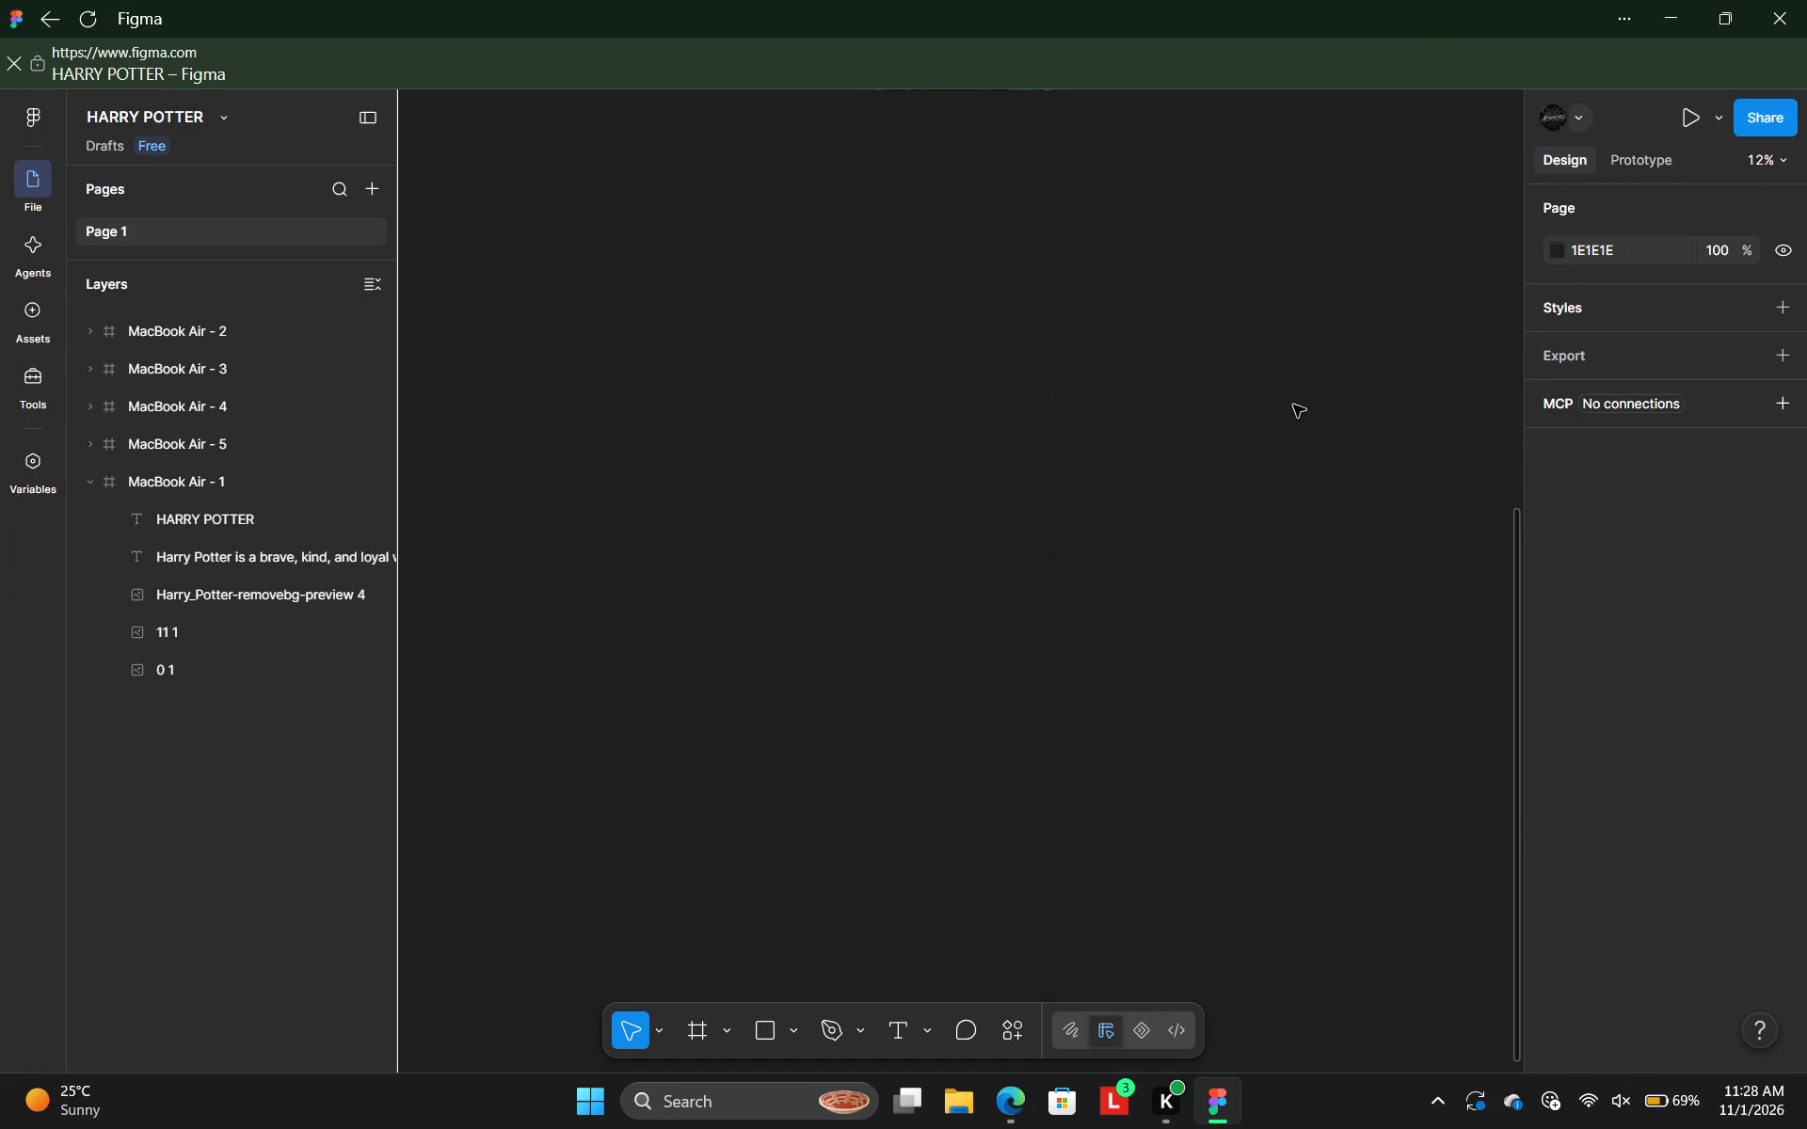
{"action": "scroll", "coordinate": [1293, 405], "scroll_direction": "up", "scroll_amount": 8}
{"action": "scroll", "coordinate": [1293, 405], "scroll_direction": "down", "scroll_amount": 6}
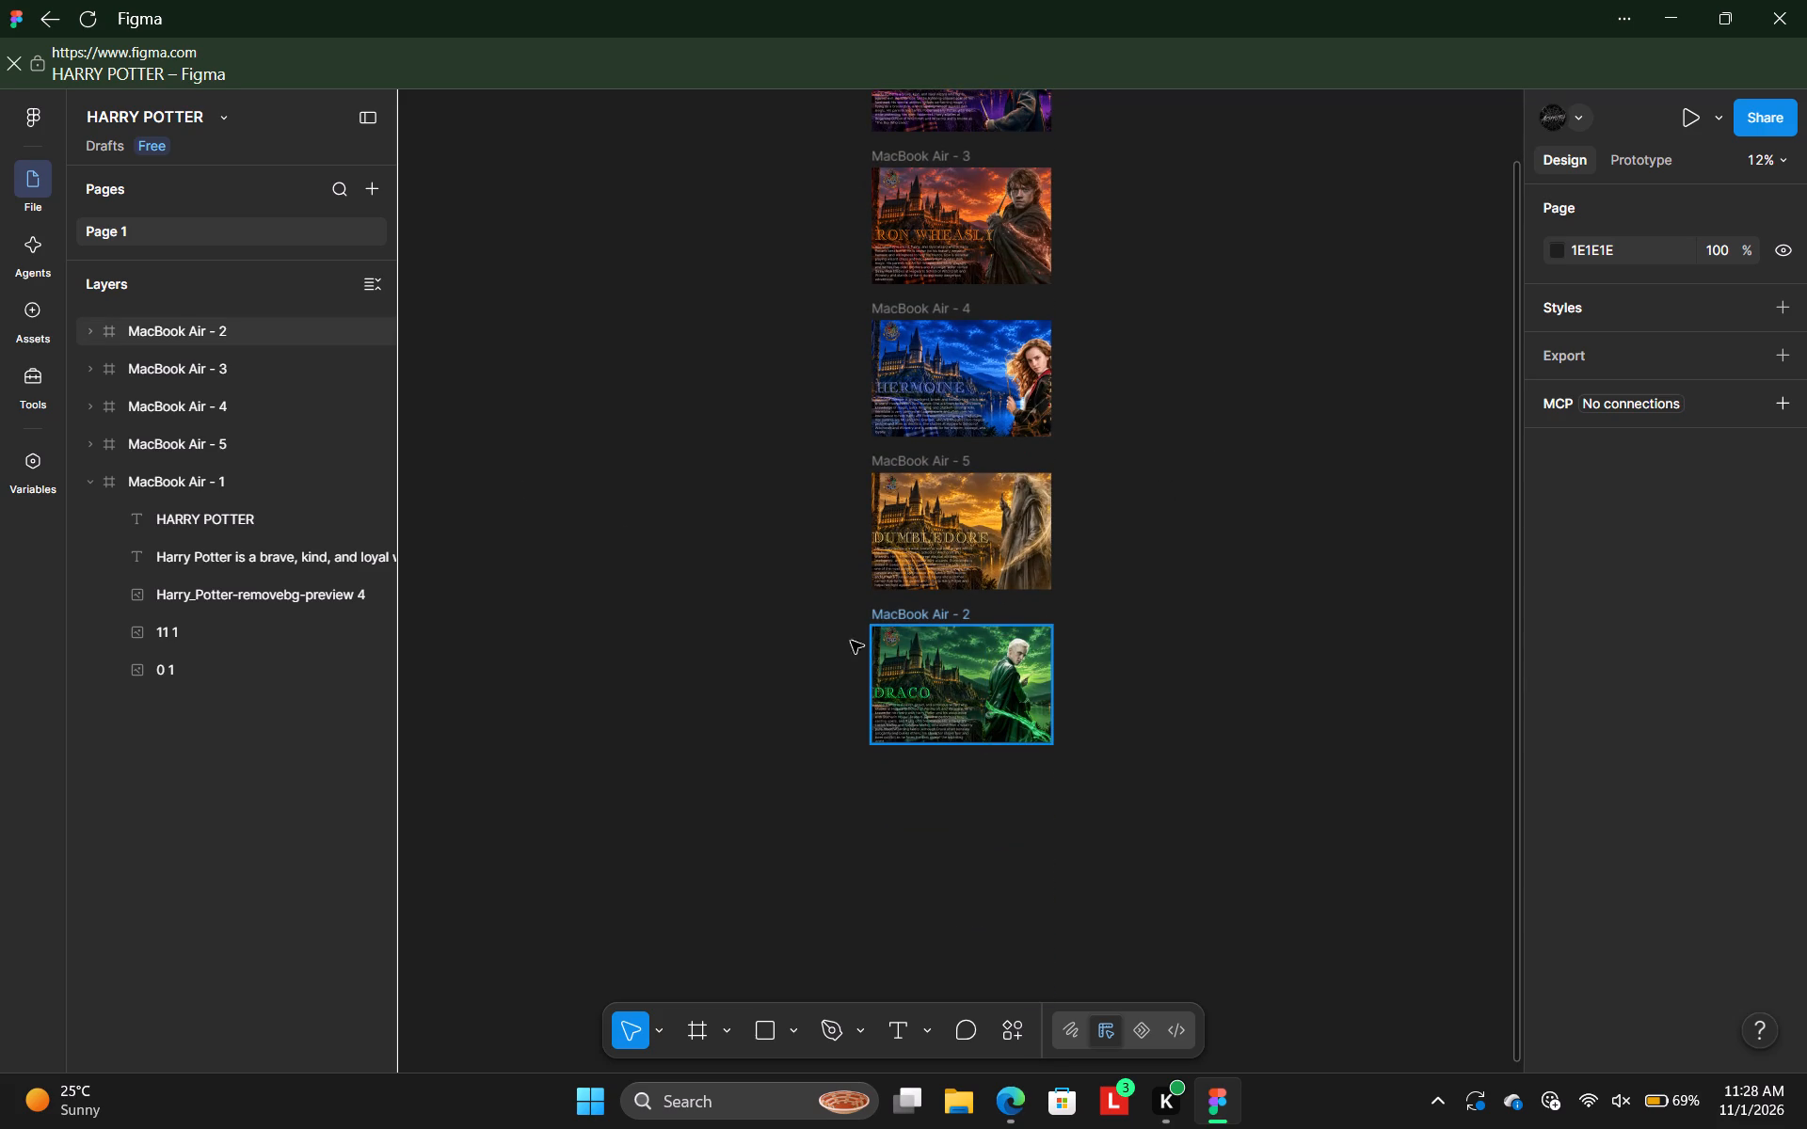
{"action": "left_click", "coordinate": [89, 480]}
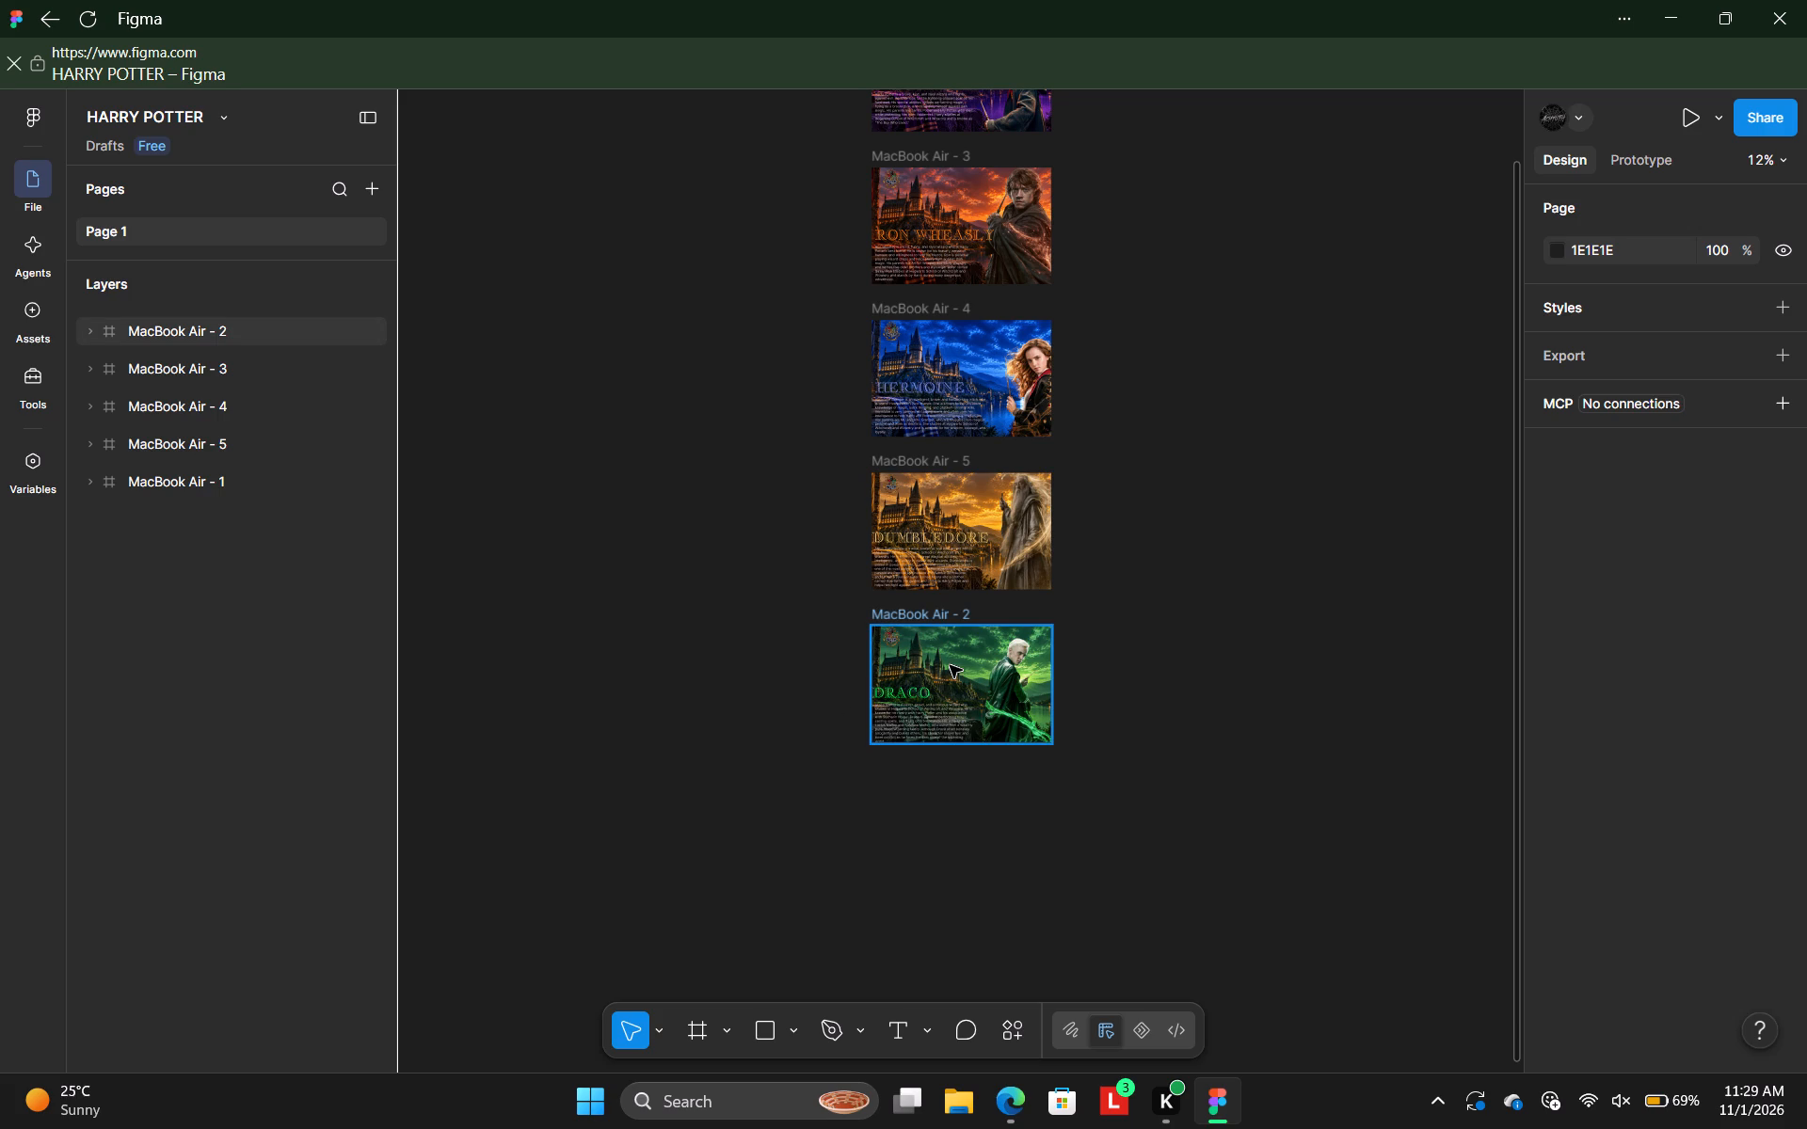
{"action": "left_click", "coordinate": [929, 617]}
{"action": "left_click_drag", "start_coordinate": [947, 652], "coordinate": [941, 697], "text": "alt"}
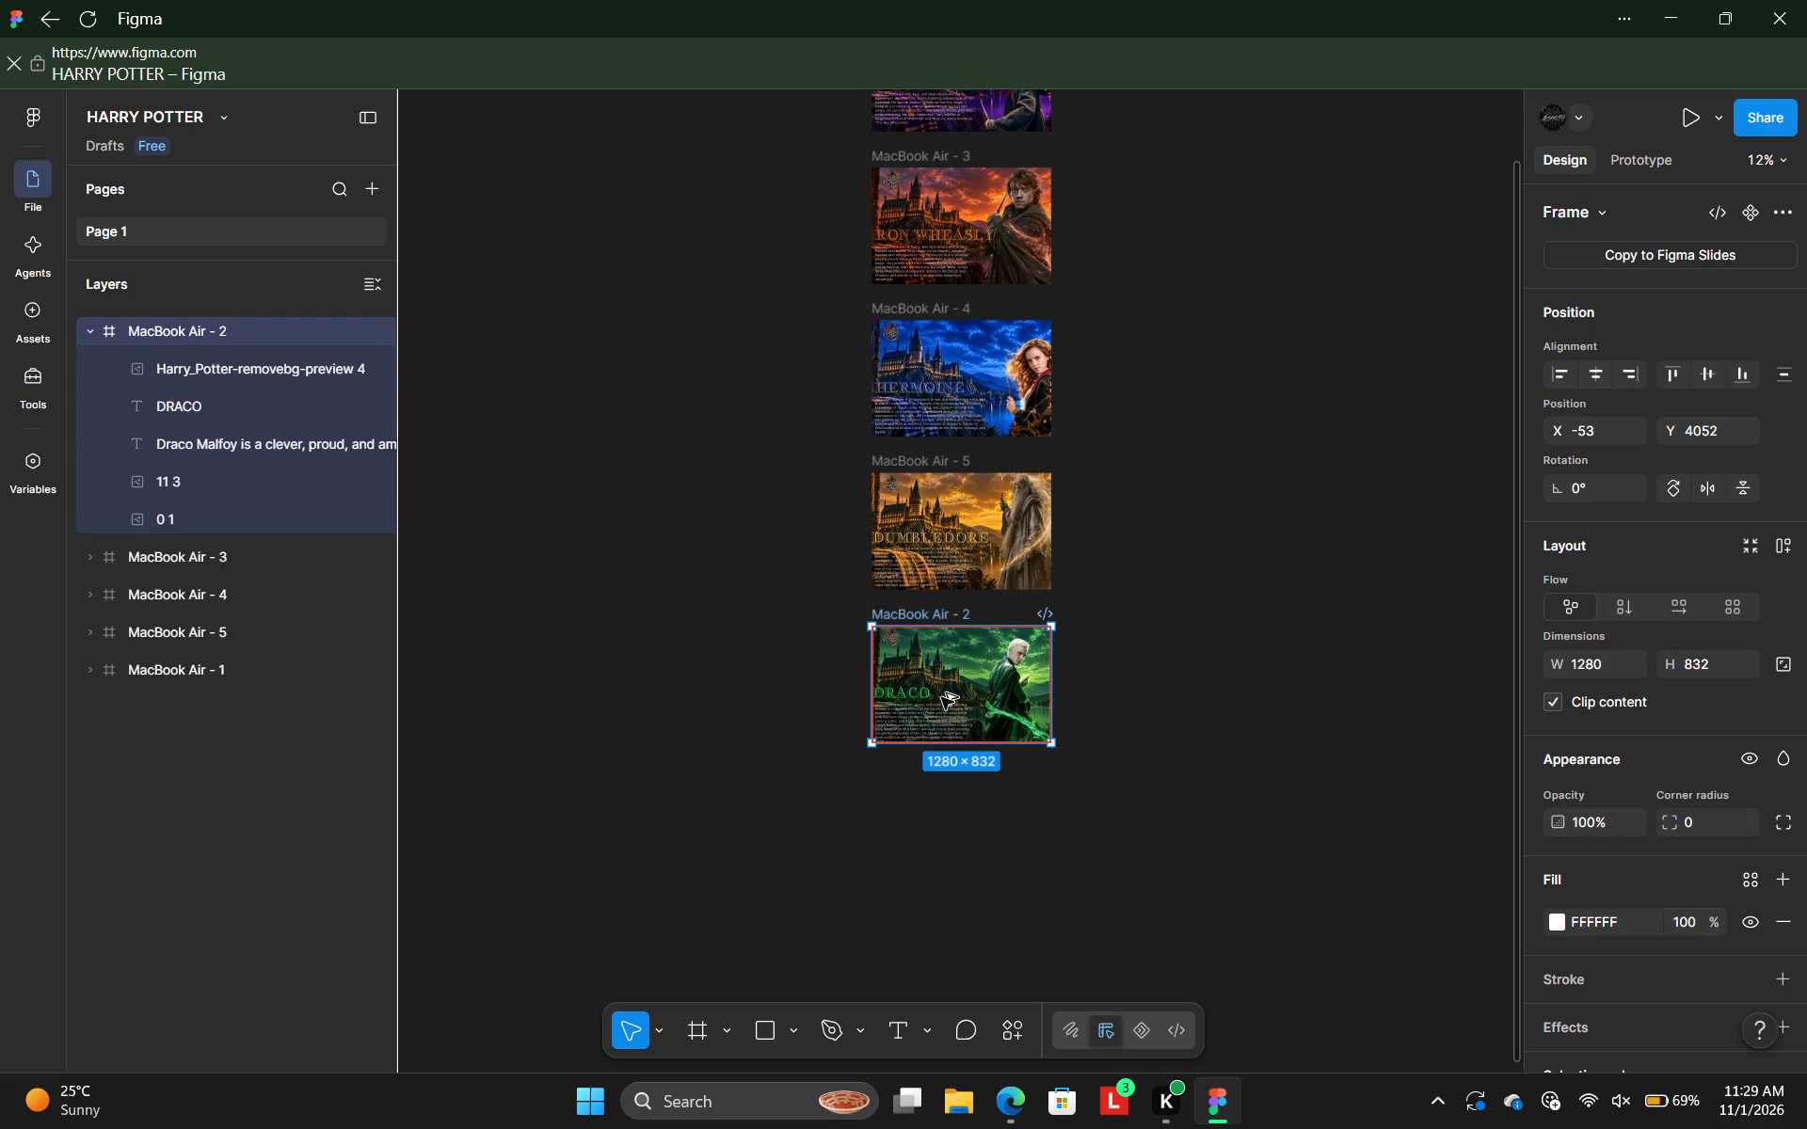
{"action": "left_click_drag", "start_coordinate": [941, 697], "coordinate": [945, 808], "text": "alt"}
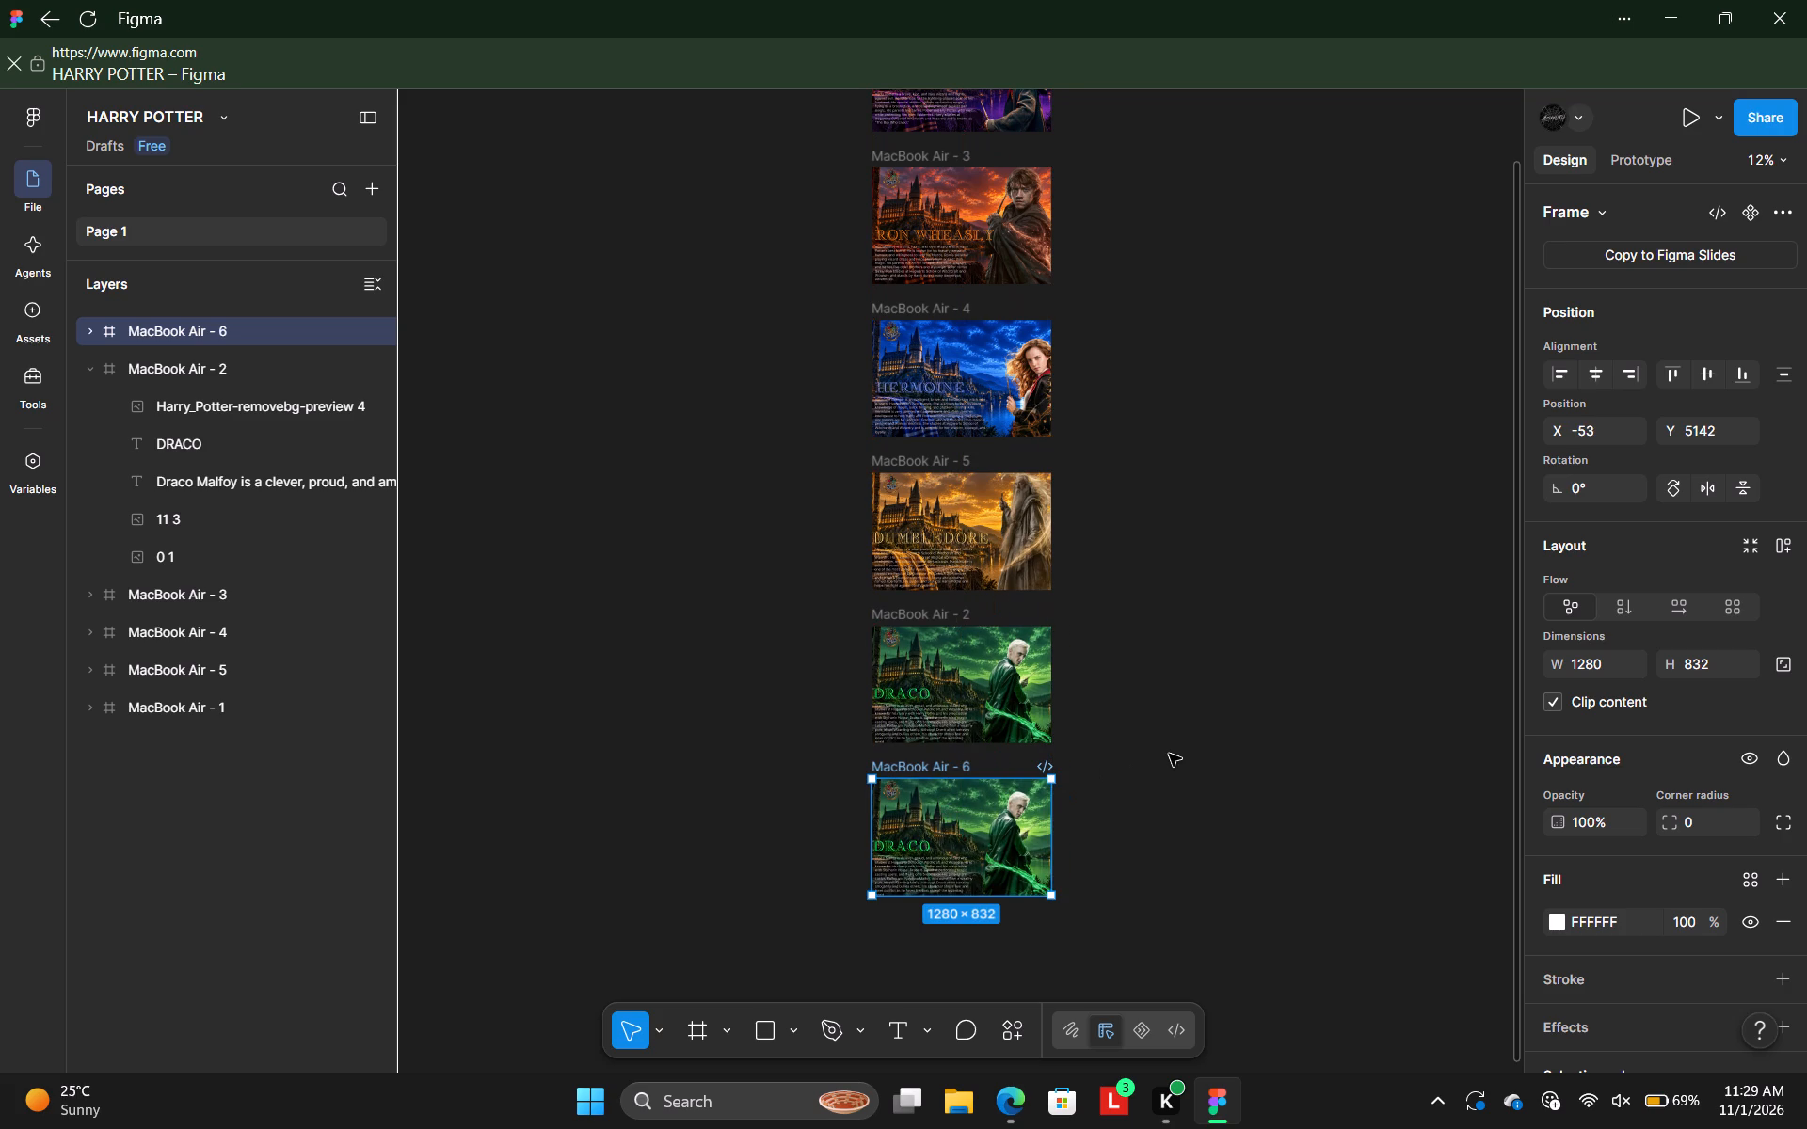
{"action": "left_click", "coordinate": [1169, 754]}
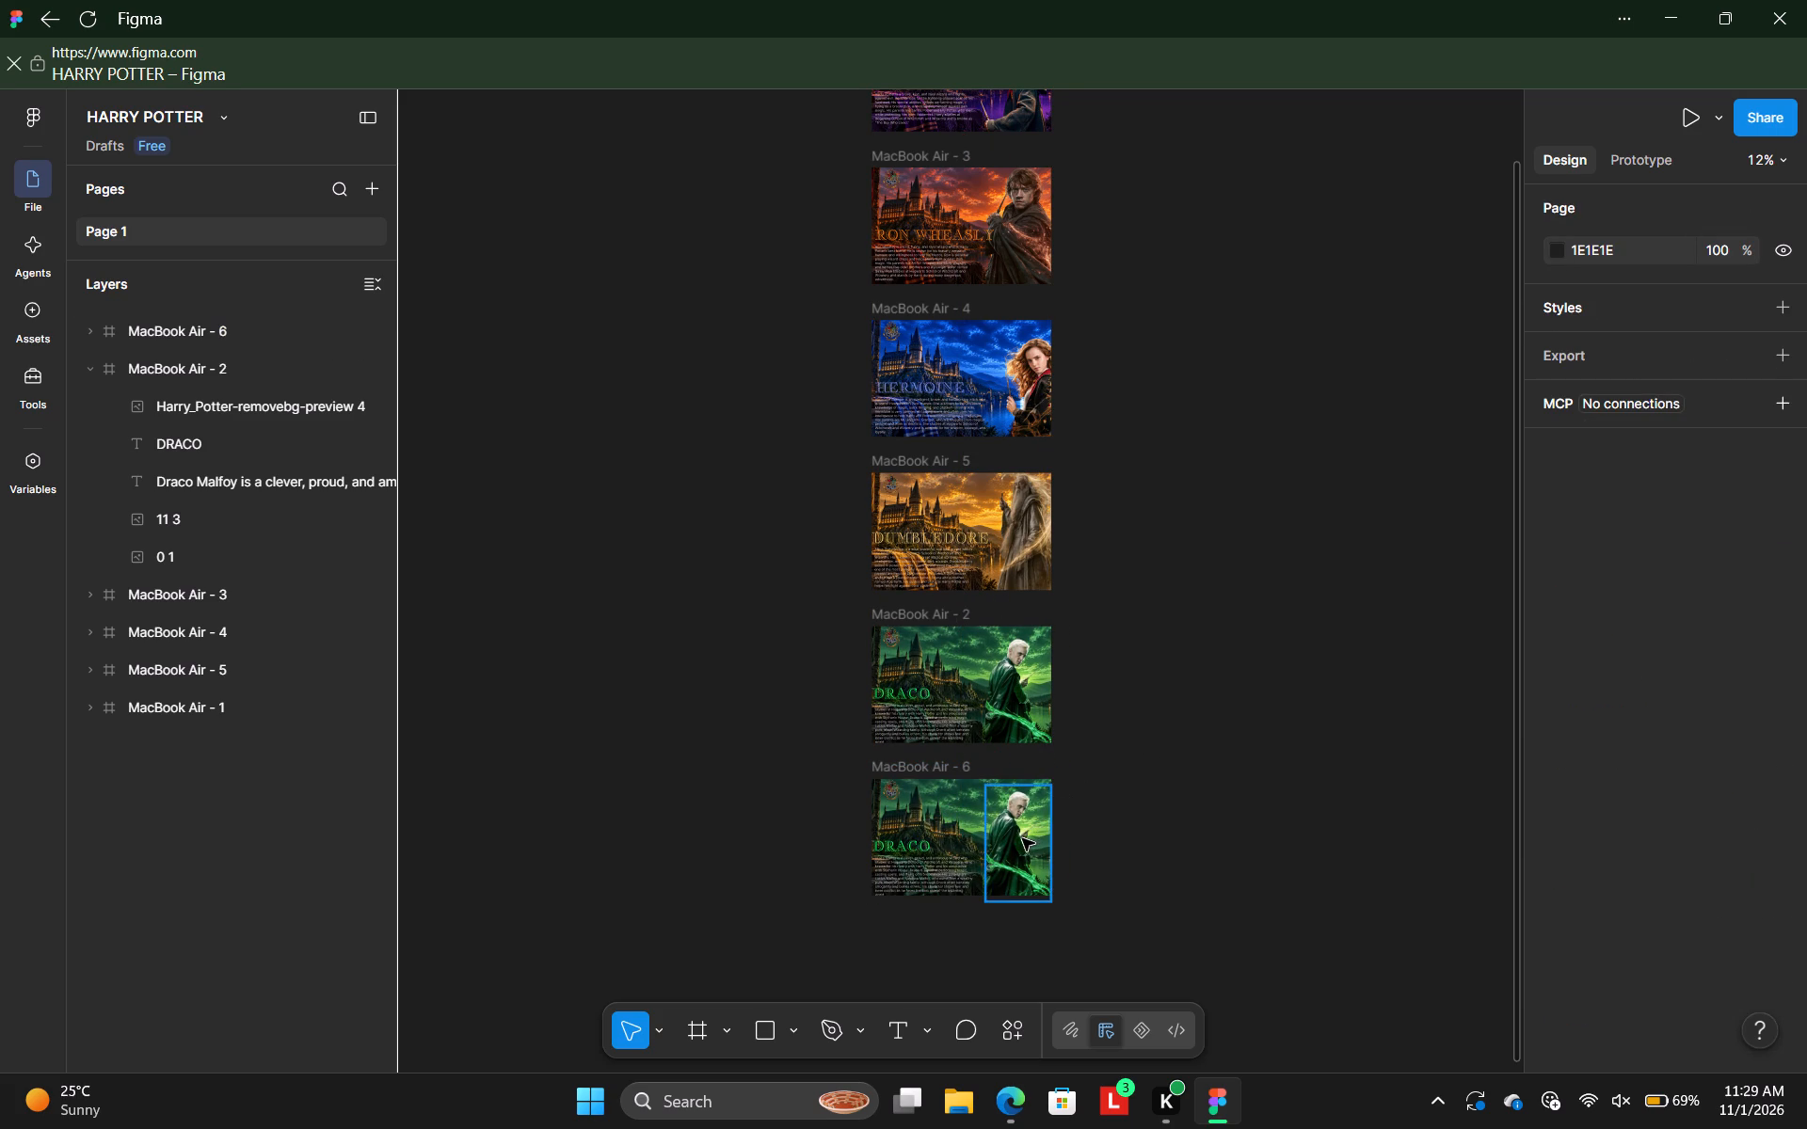
Replace the character image in the bottom Draco copy with Harry_Potter__1_-removebg-preview from the design items folder in Documents.
{"action": "left_click", "coordinate": [1022, 838]}
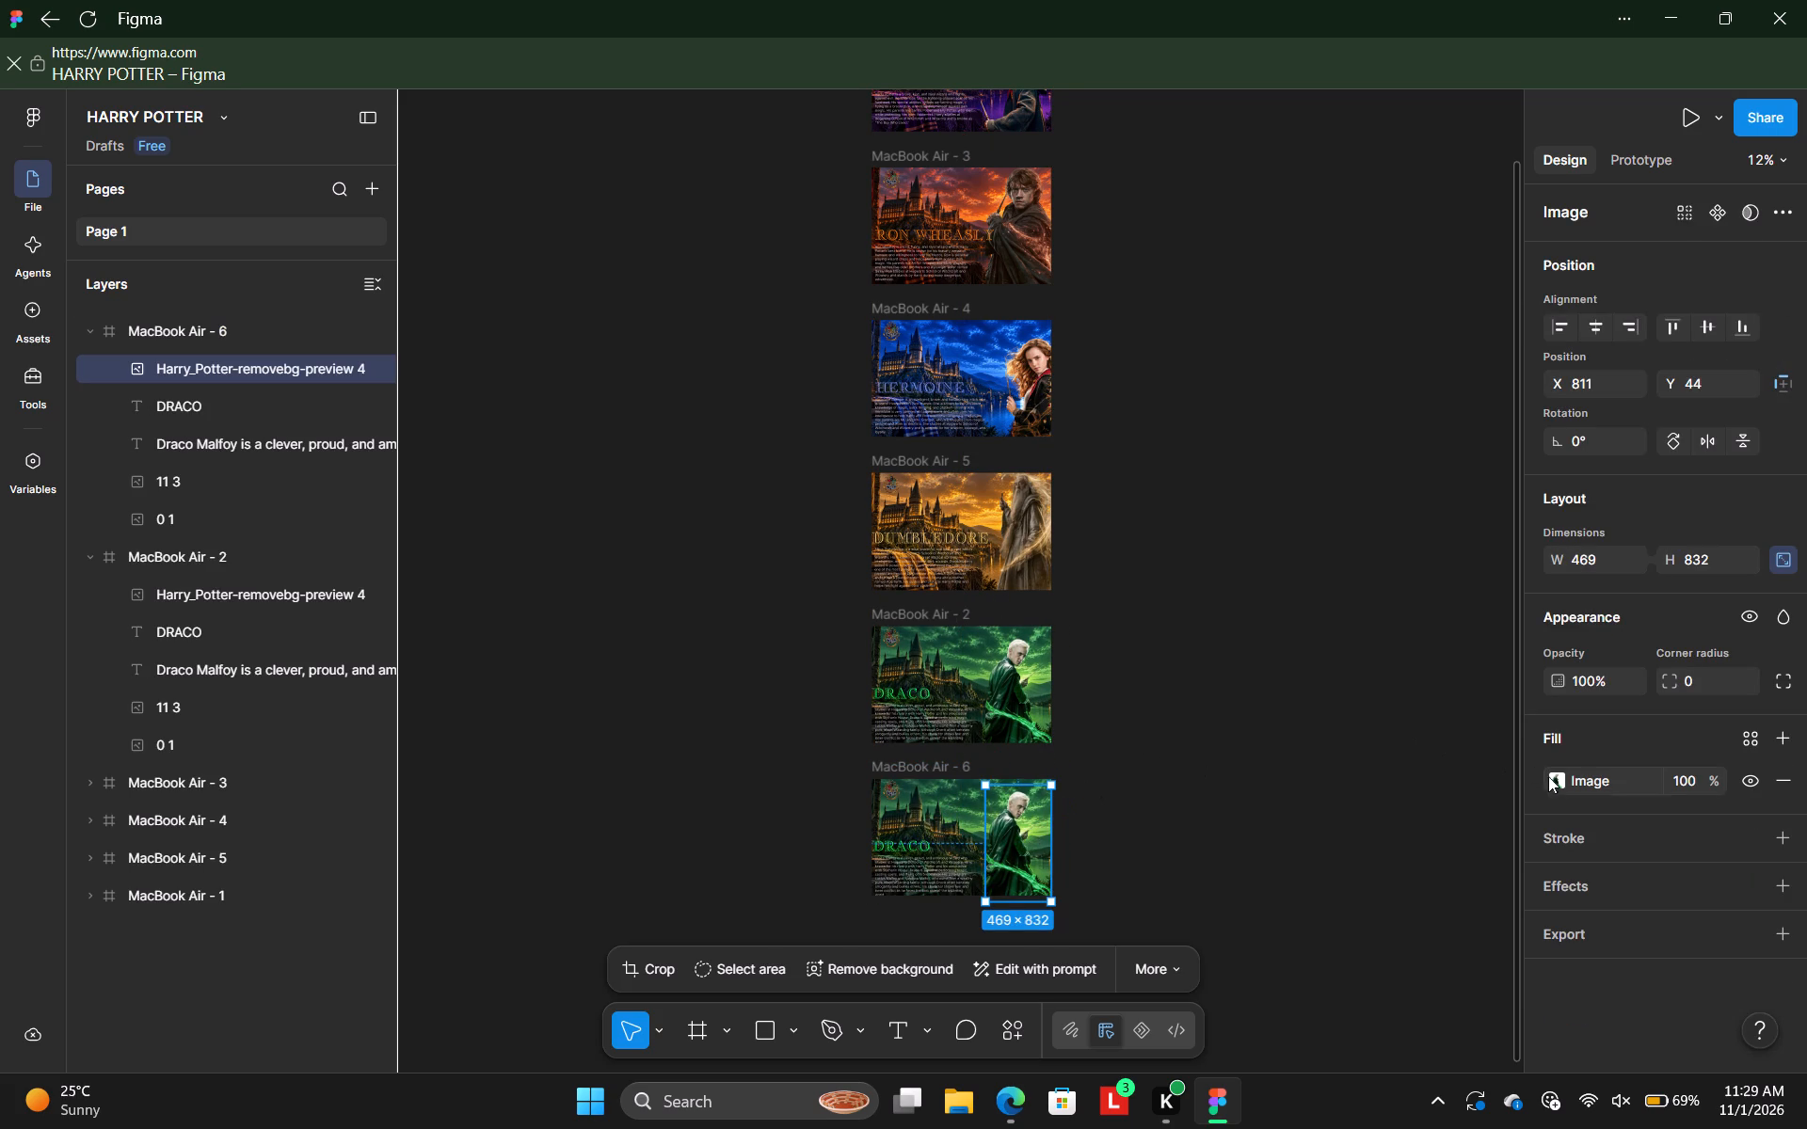
{"action": "left_click", "coordinate": [1554, 783]}
{"action": "left_click", "coordinate": [1372, 623]}
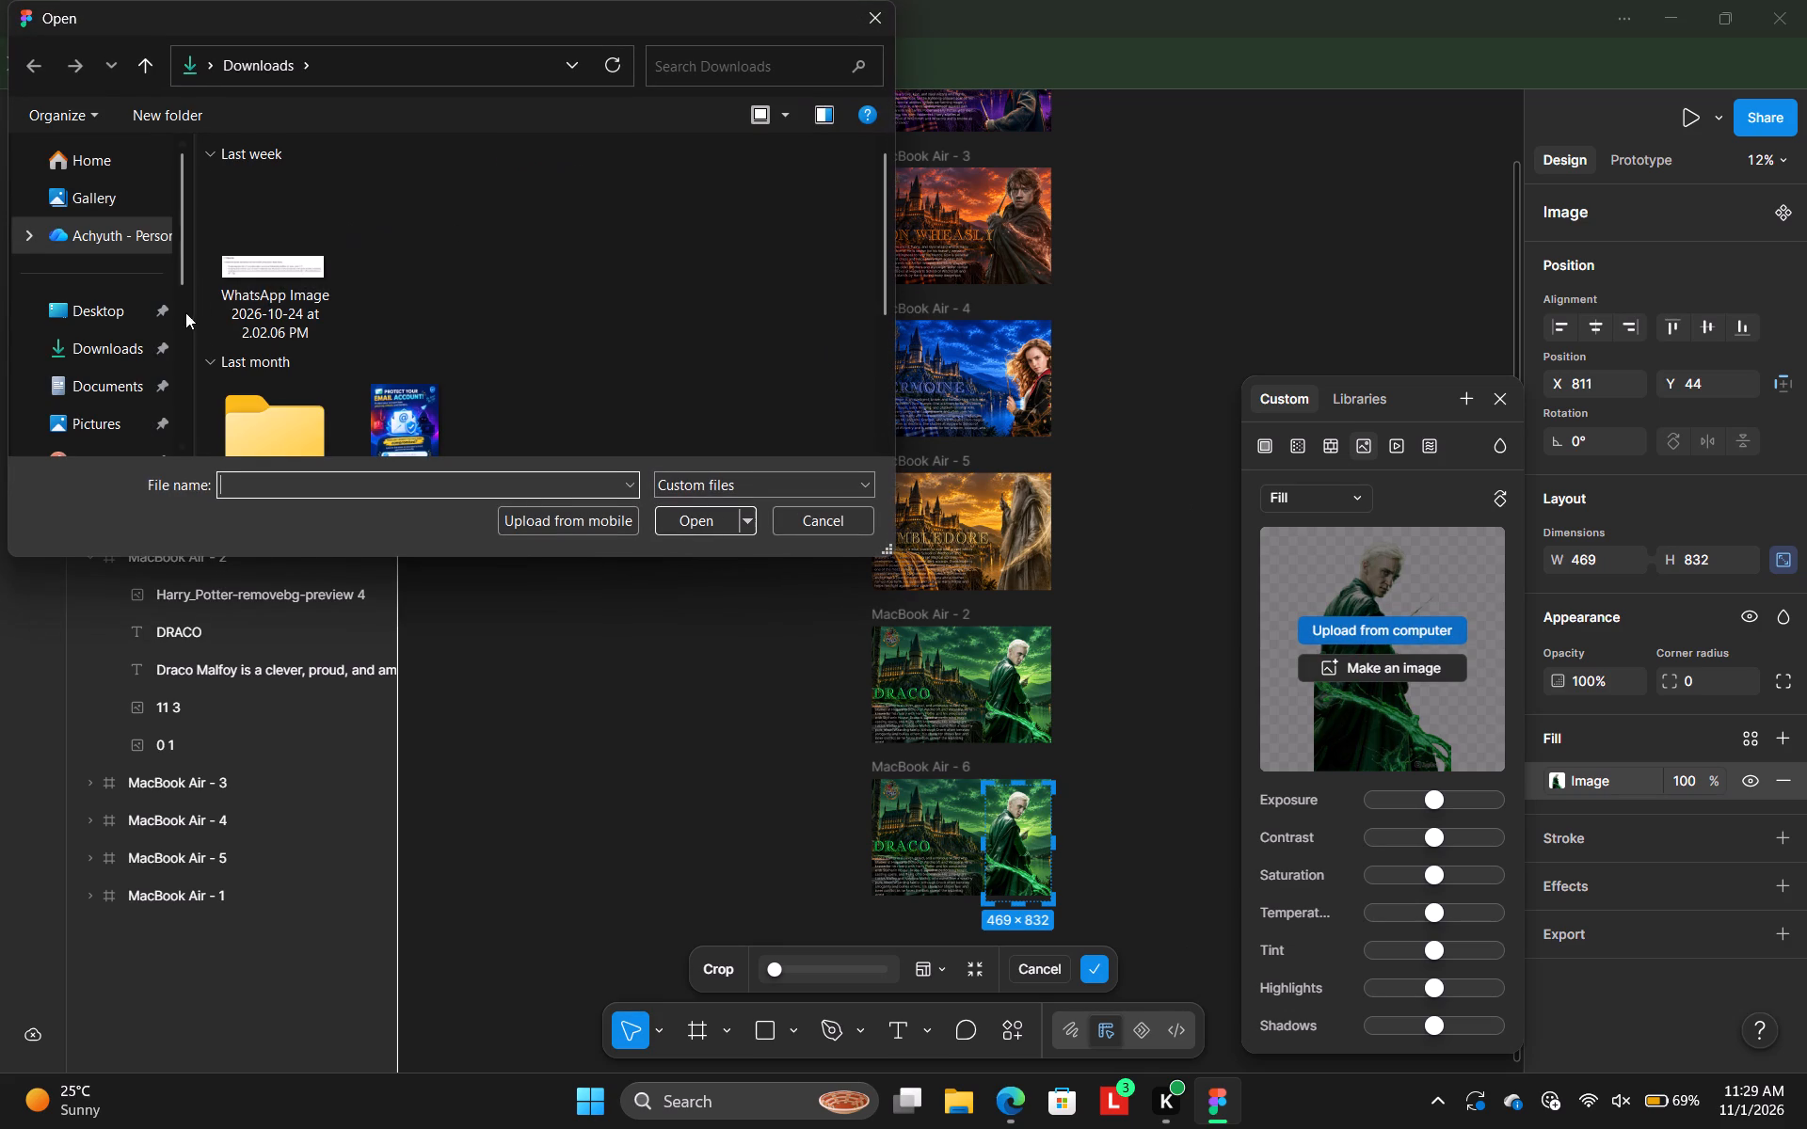
{"action": "left_click", "coordinate": [146, 350]}
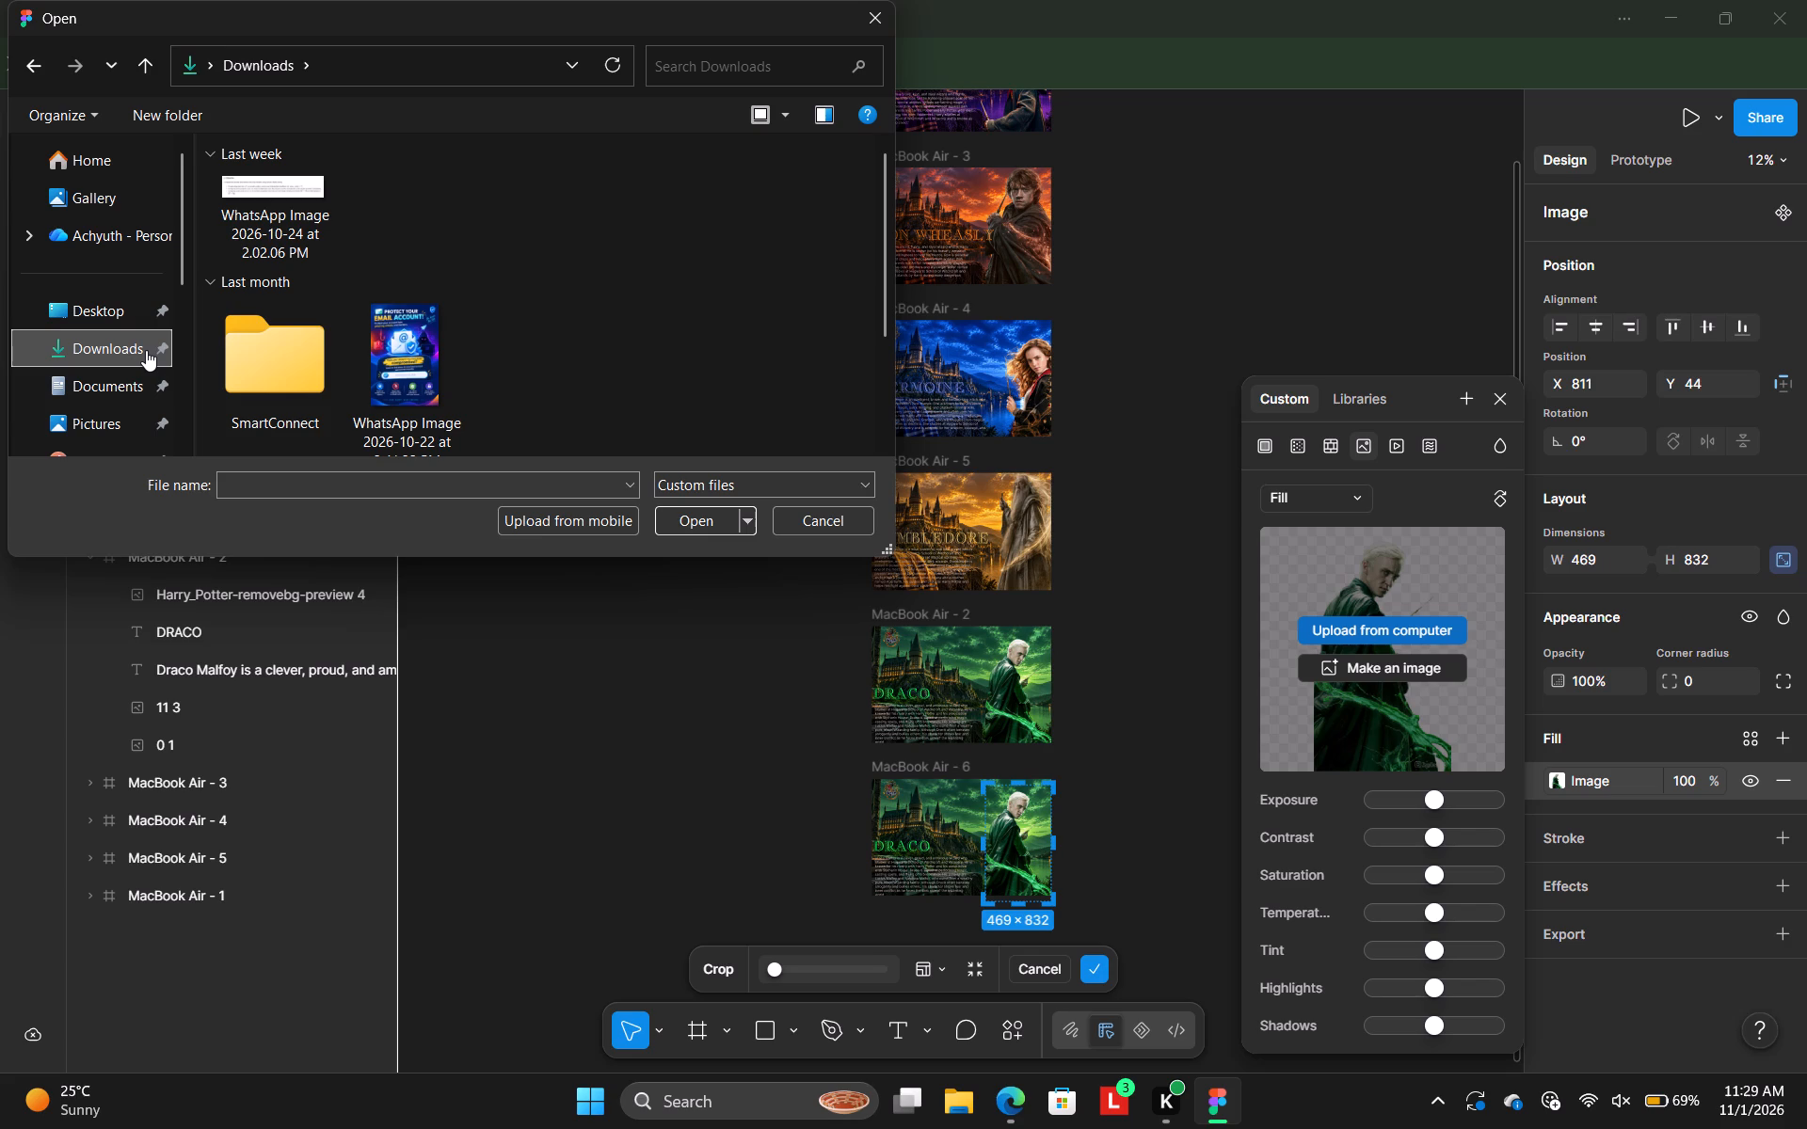
{"action": "left_click", "coordinate": [121, 369]}
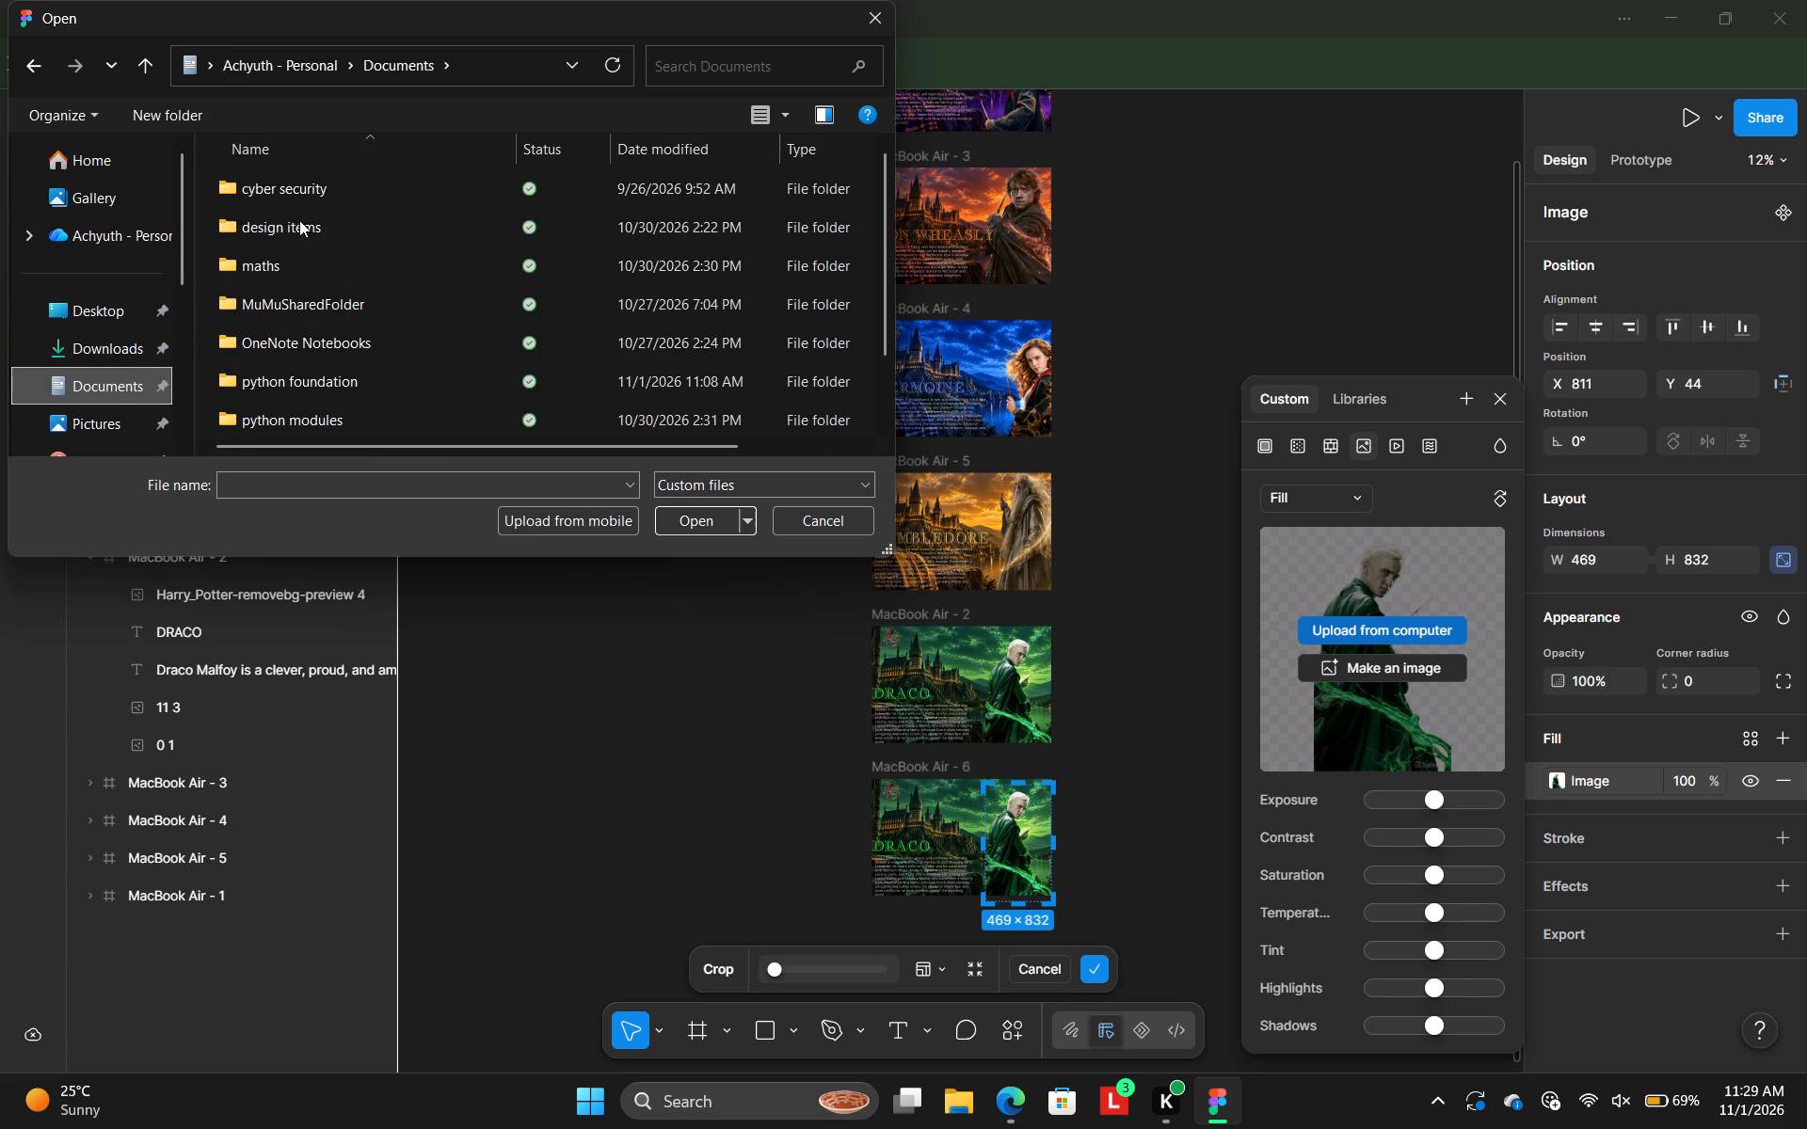
{"action": "double_click", "coordinate": [291, 222]}
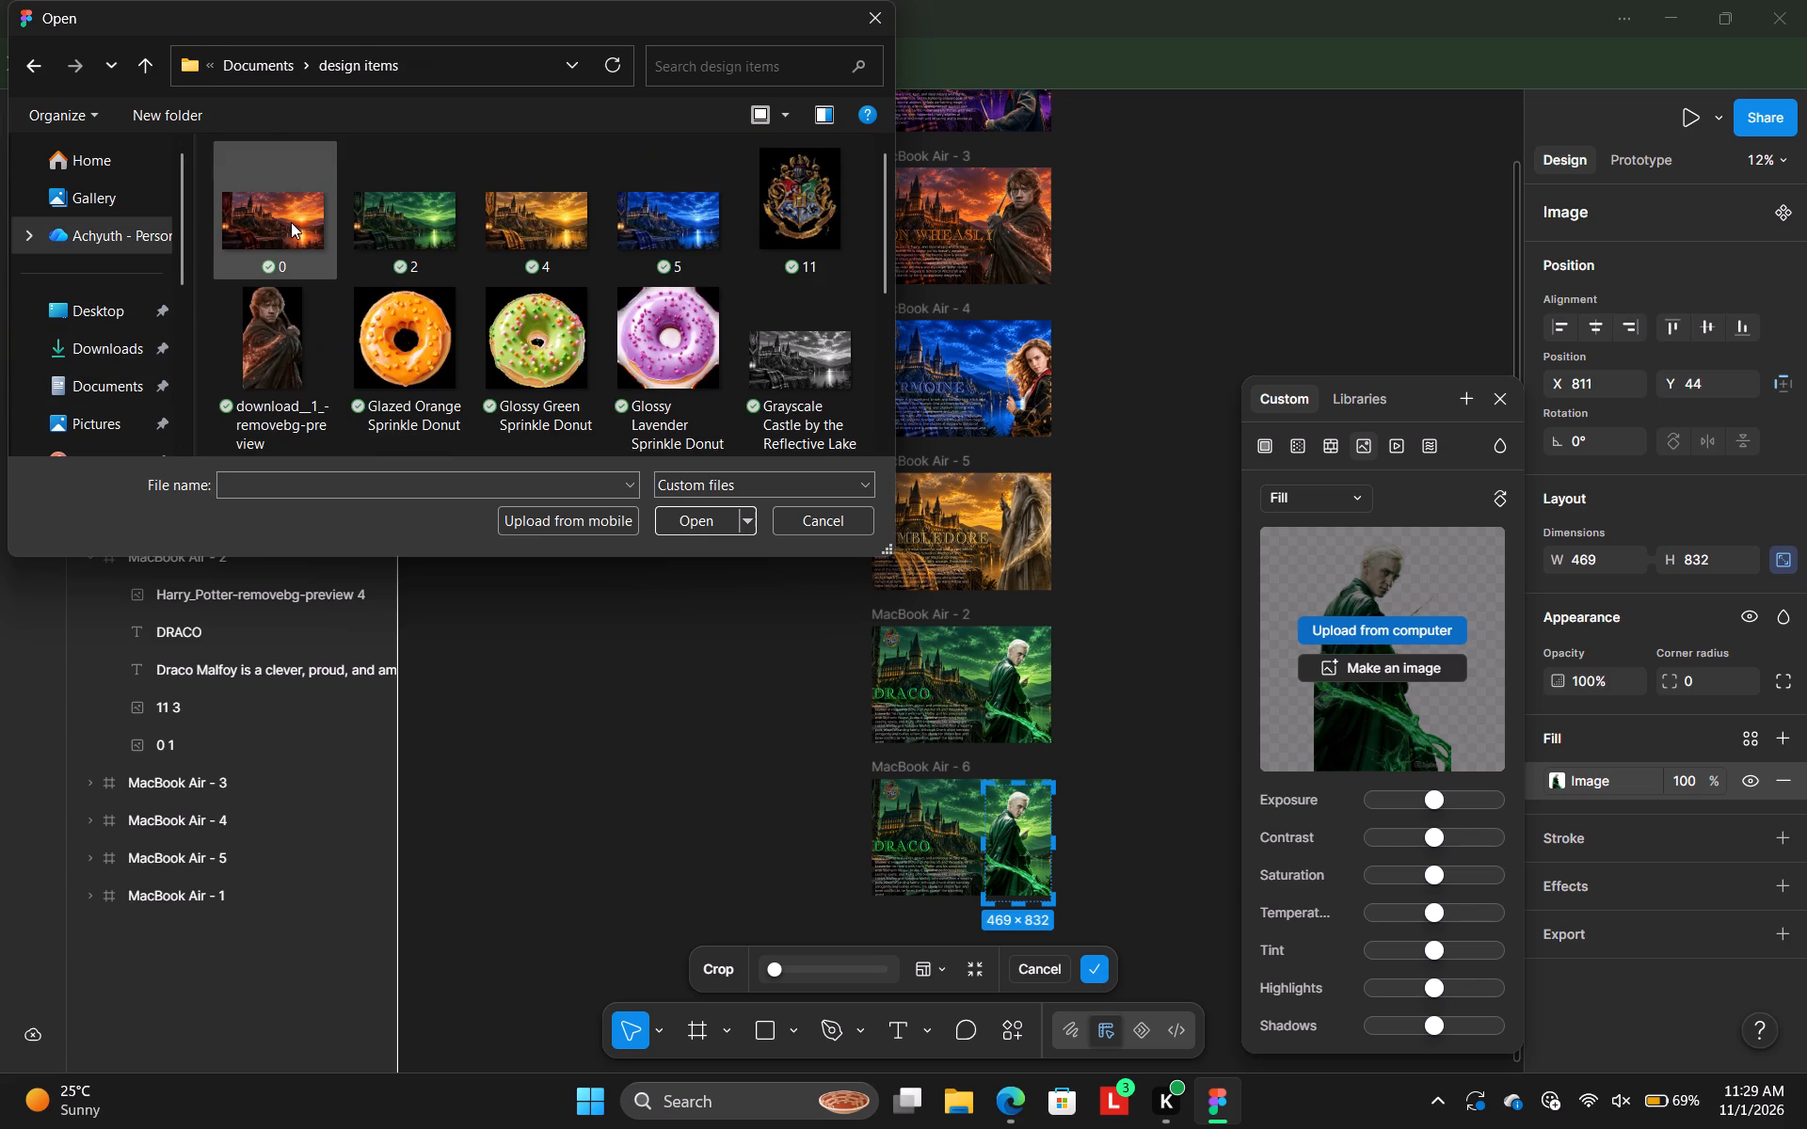
{"action": "scroll", "coordinate": [653, 289], "scroll_direction": "down", "scroll_amount": 1}
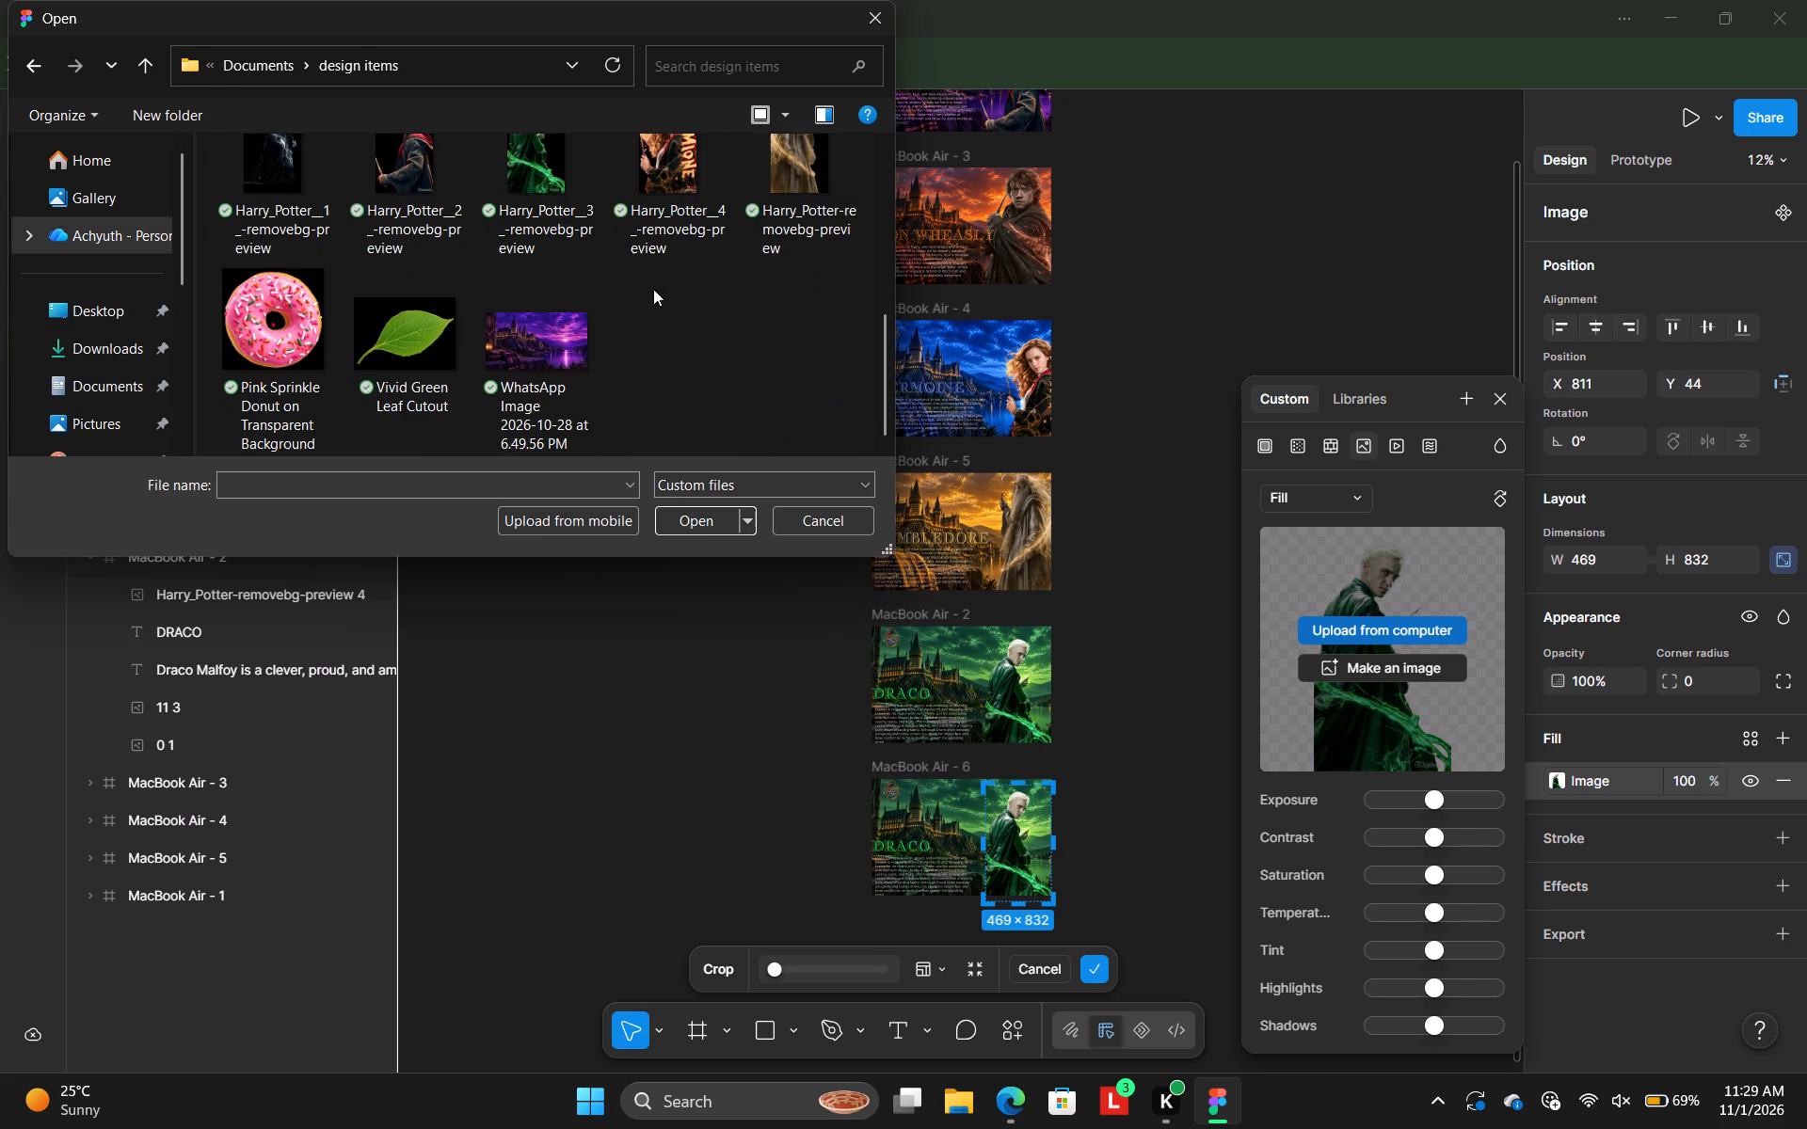
{"action": "scroll", "coordinate": [653, 289], "scroll_direction": "down", "scroll_amount": 1}
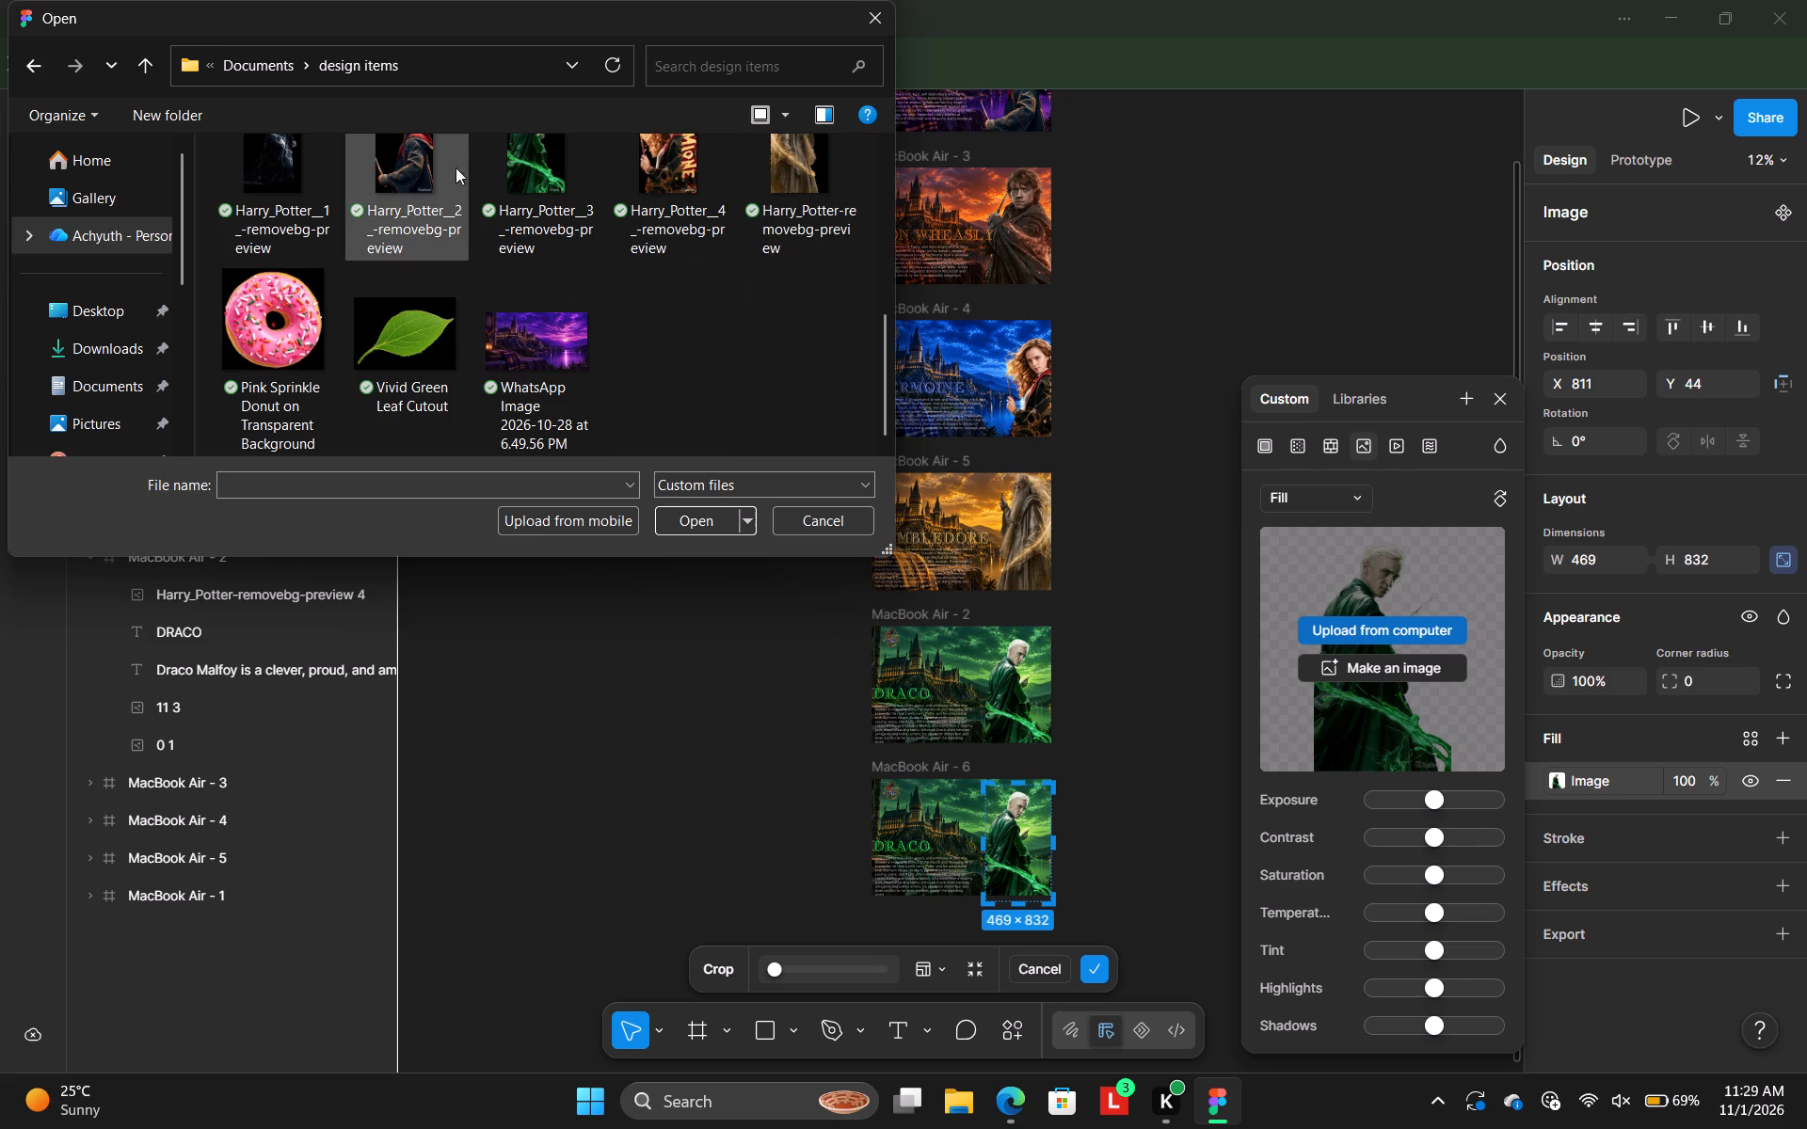
{"action": "left_click", "coordinate": [312, 196]}
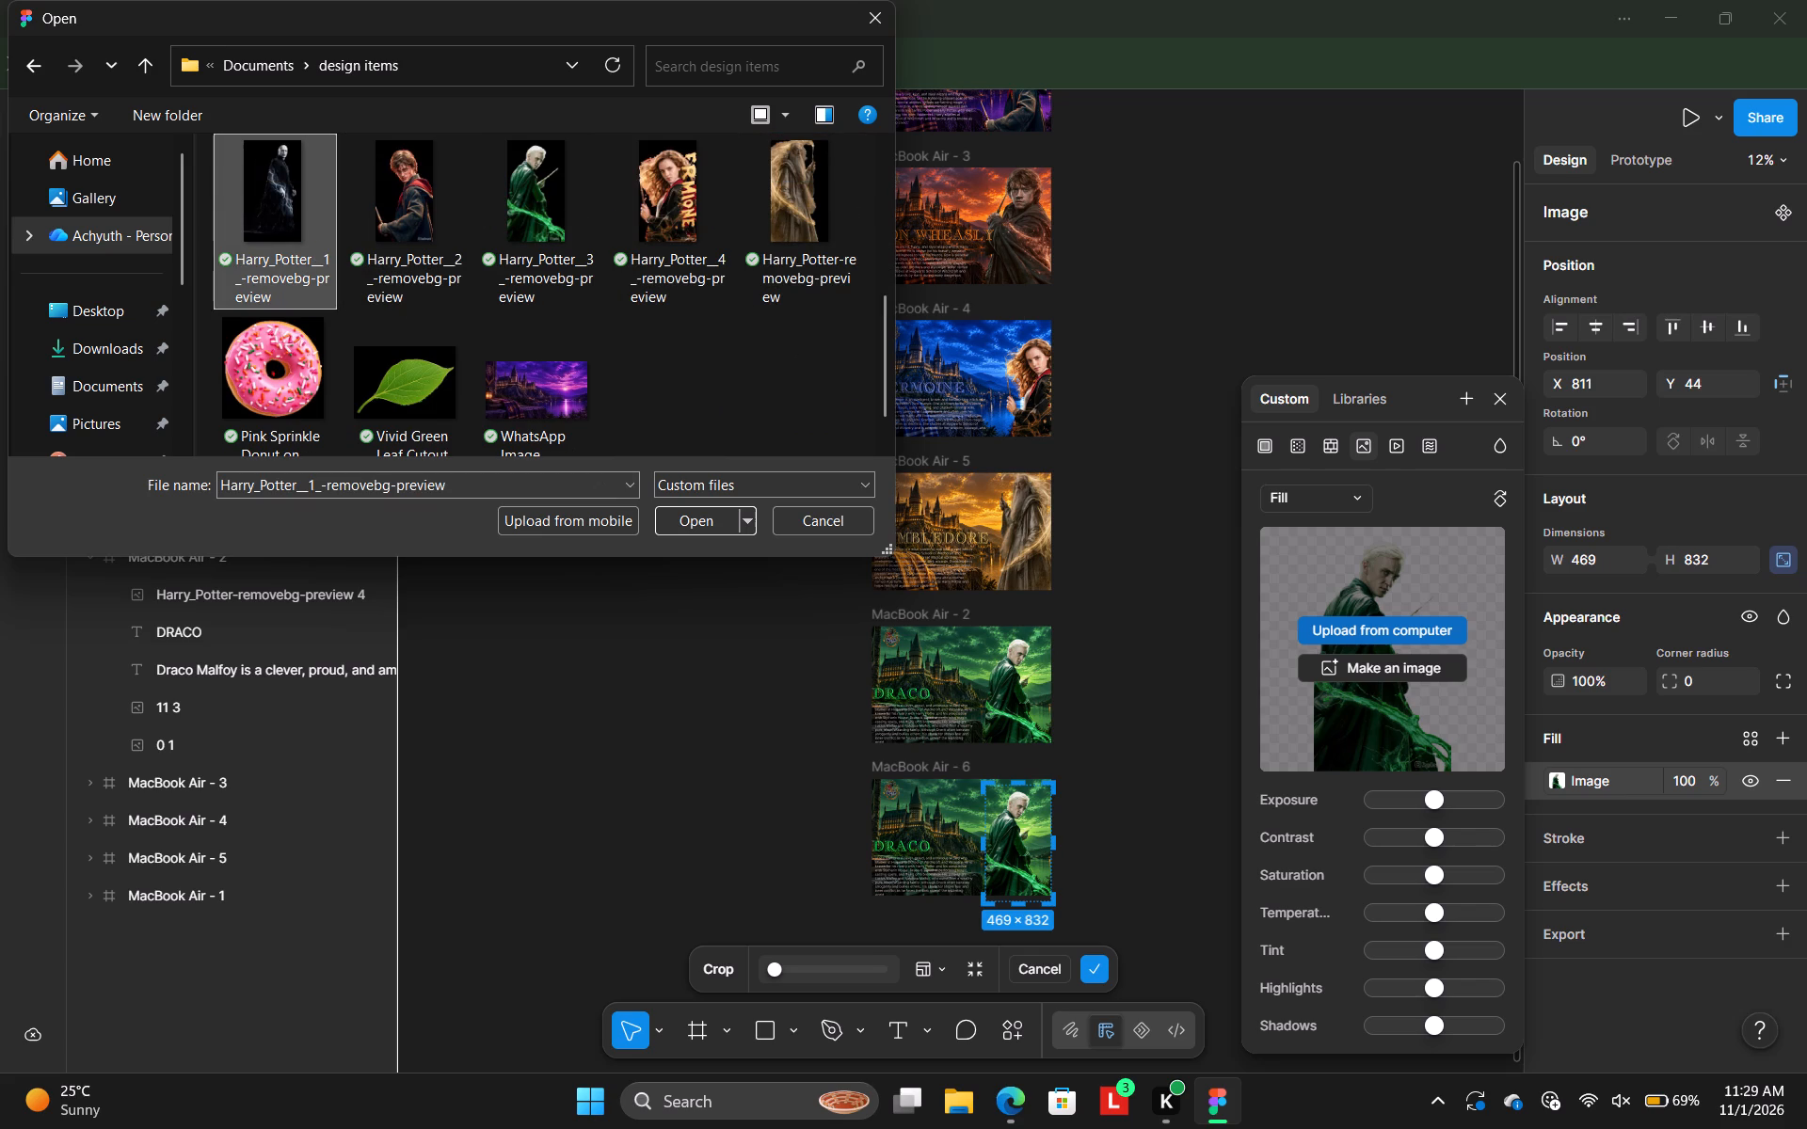
{"action": "left_click", "coordinate": [680, 507]}
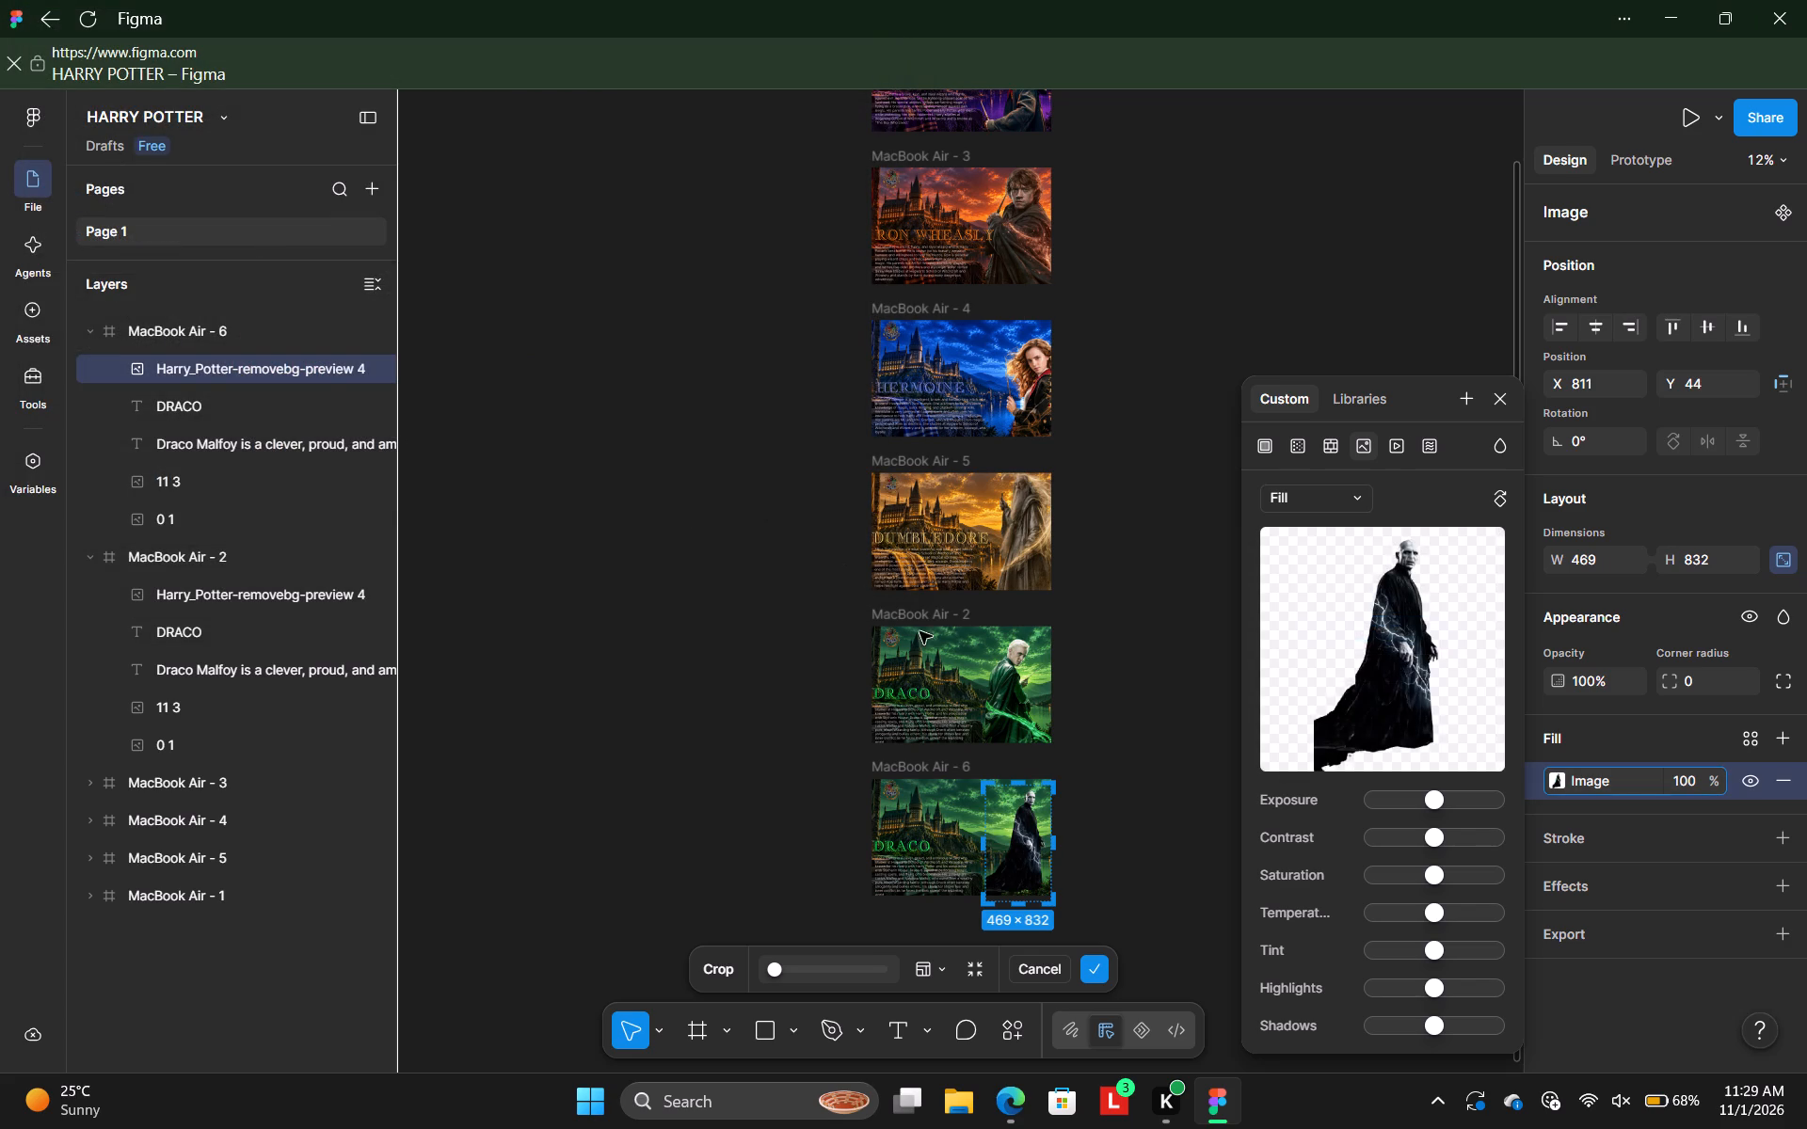
{"action": "left_click", "coordinate": [1168, 690]}
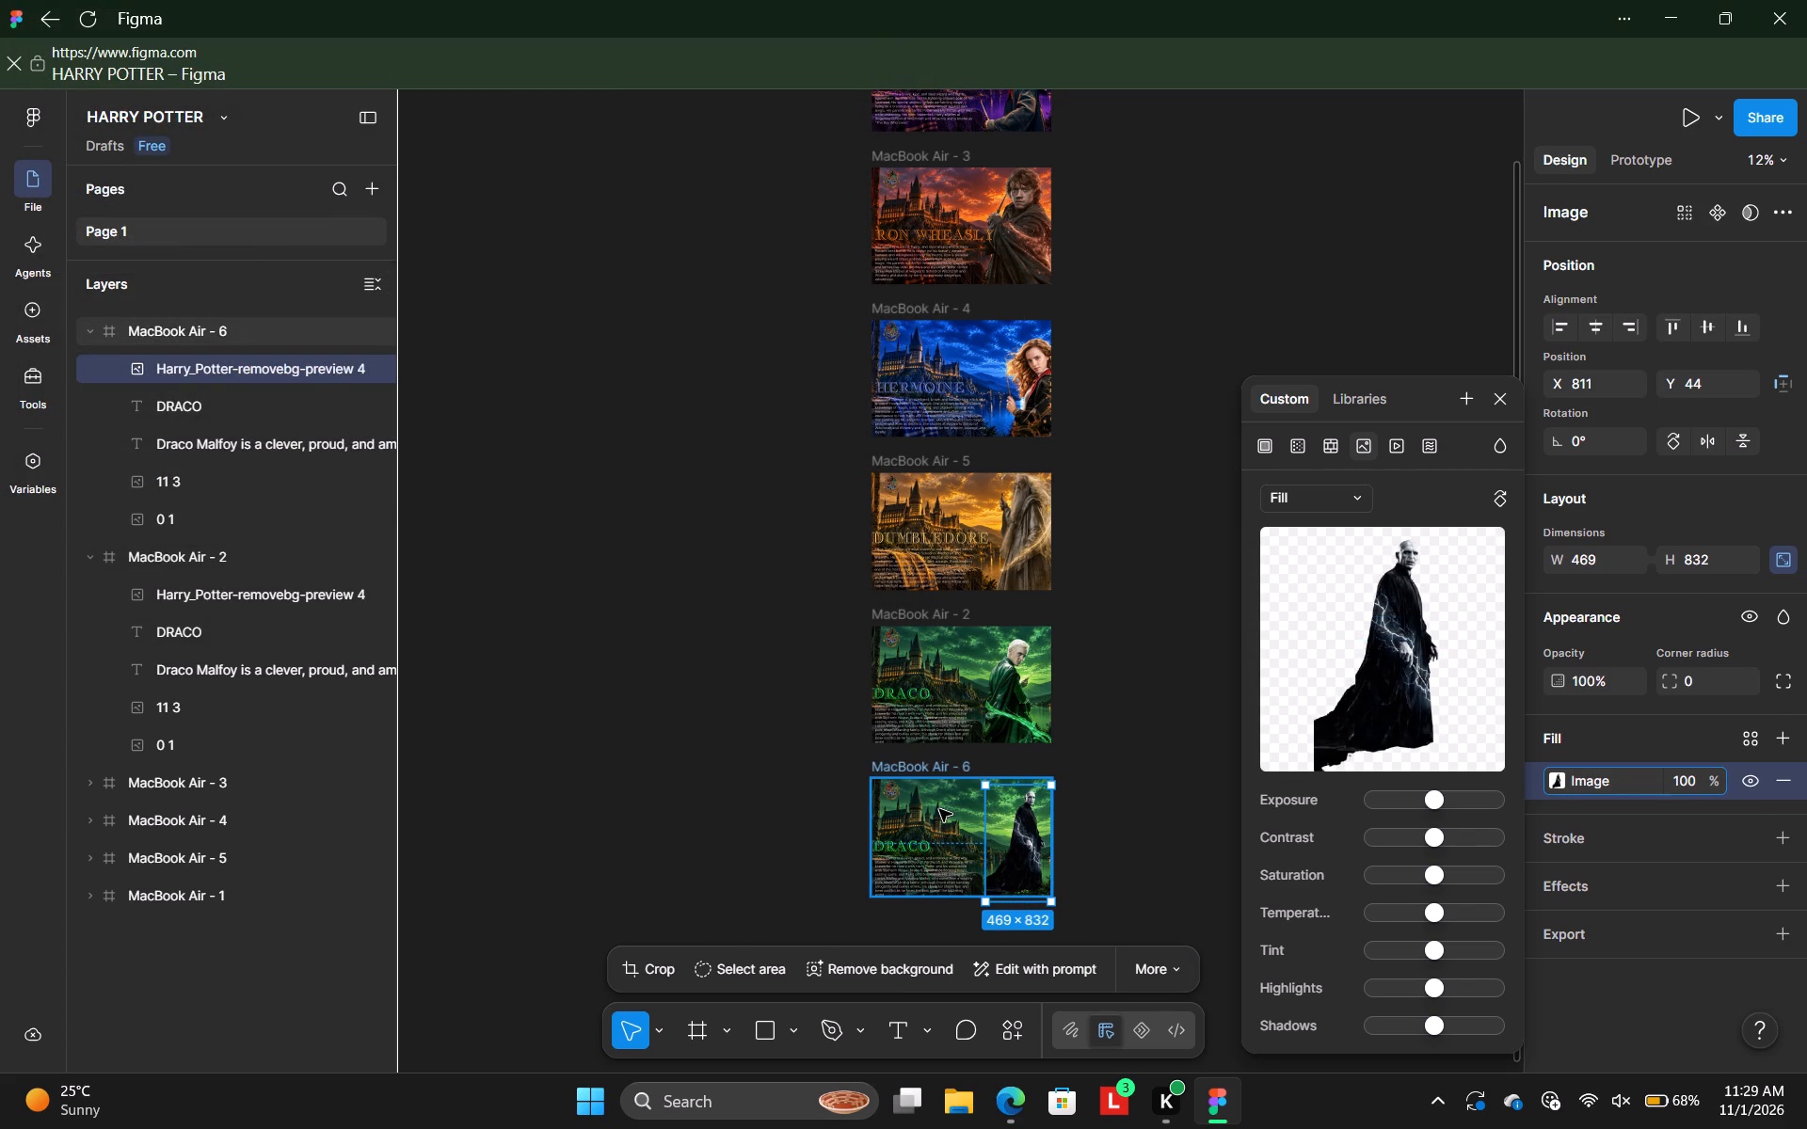
Replace the background image of the bottom frame, MacBook Air - 6, with Grayscale Castle by the Reflective Lake from the design items folder.
{"action": "left_click", "coordinate": [939, 809]}
{"action": "left_click", "coordinate": [939, 809]}
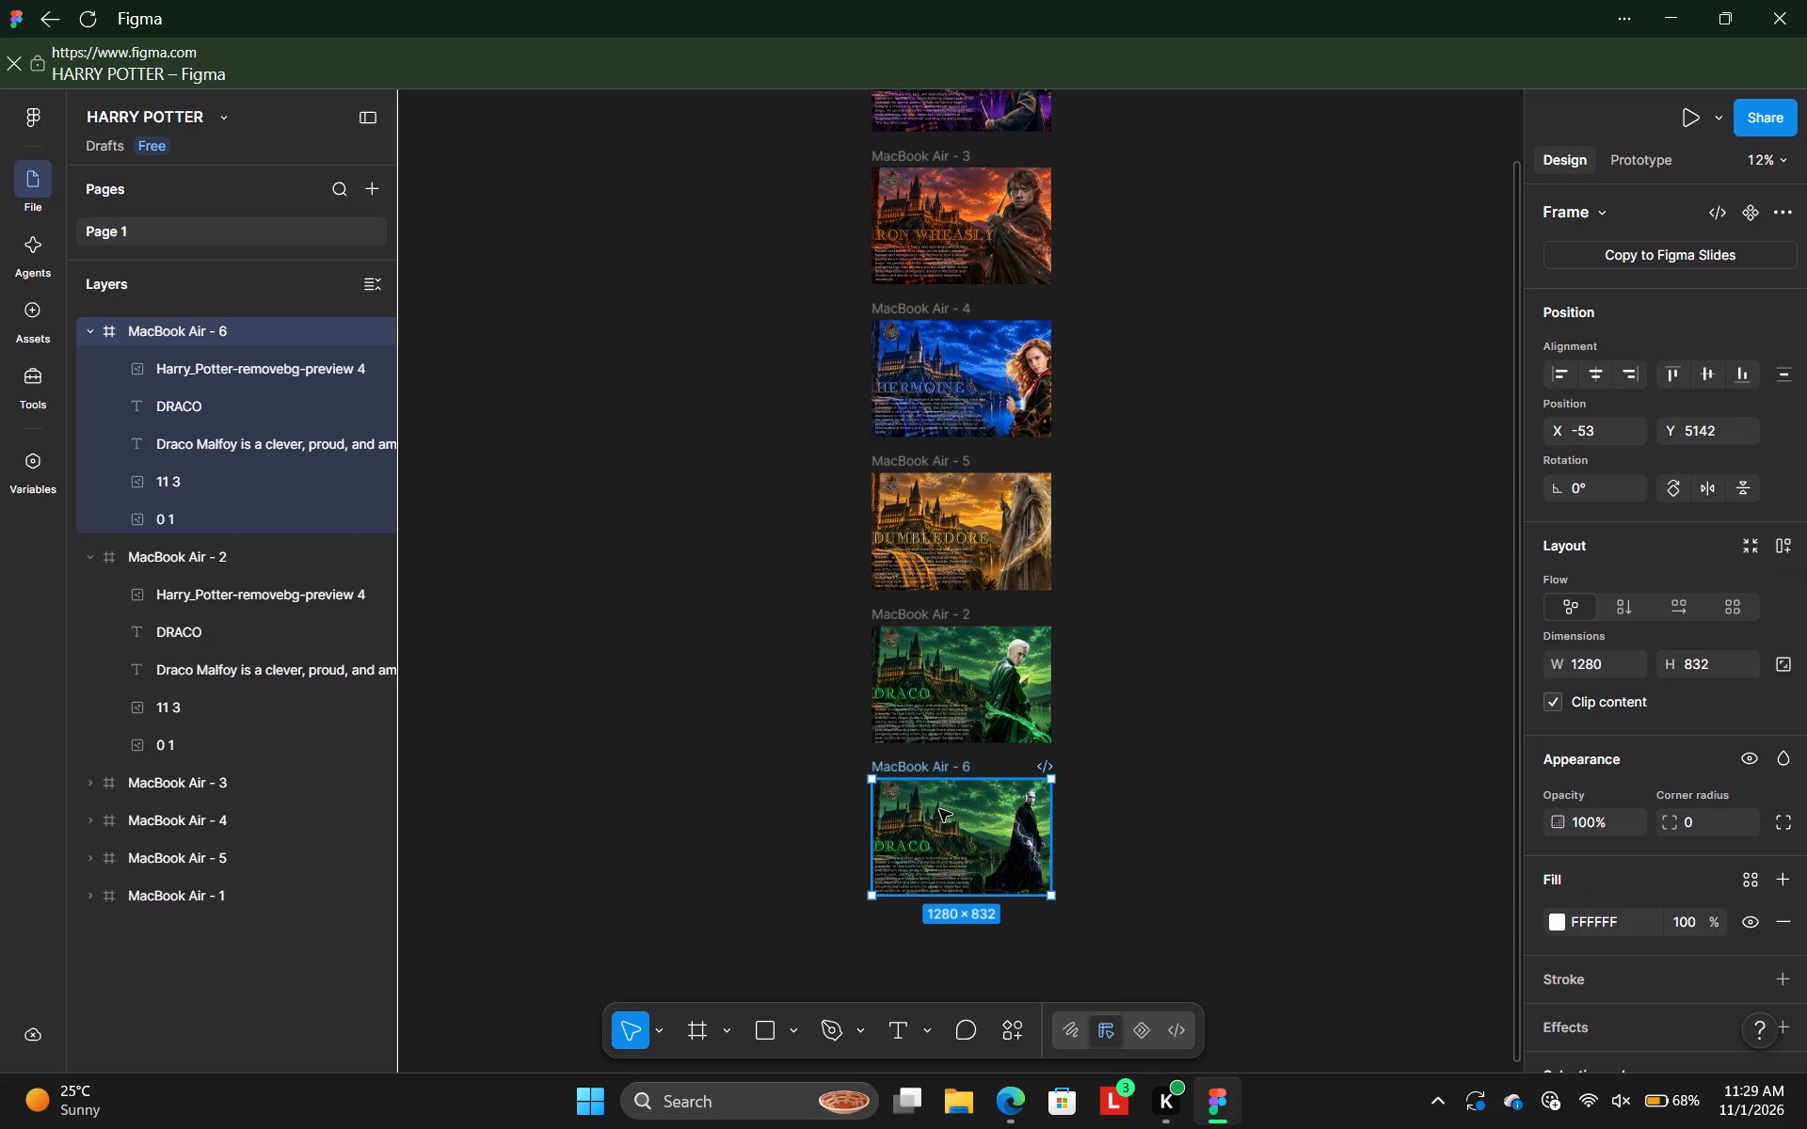
{"action": "left_click", "coordinate": [1561, 778]}
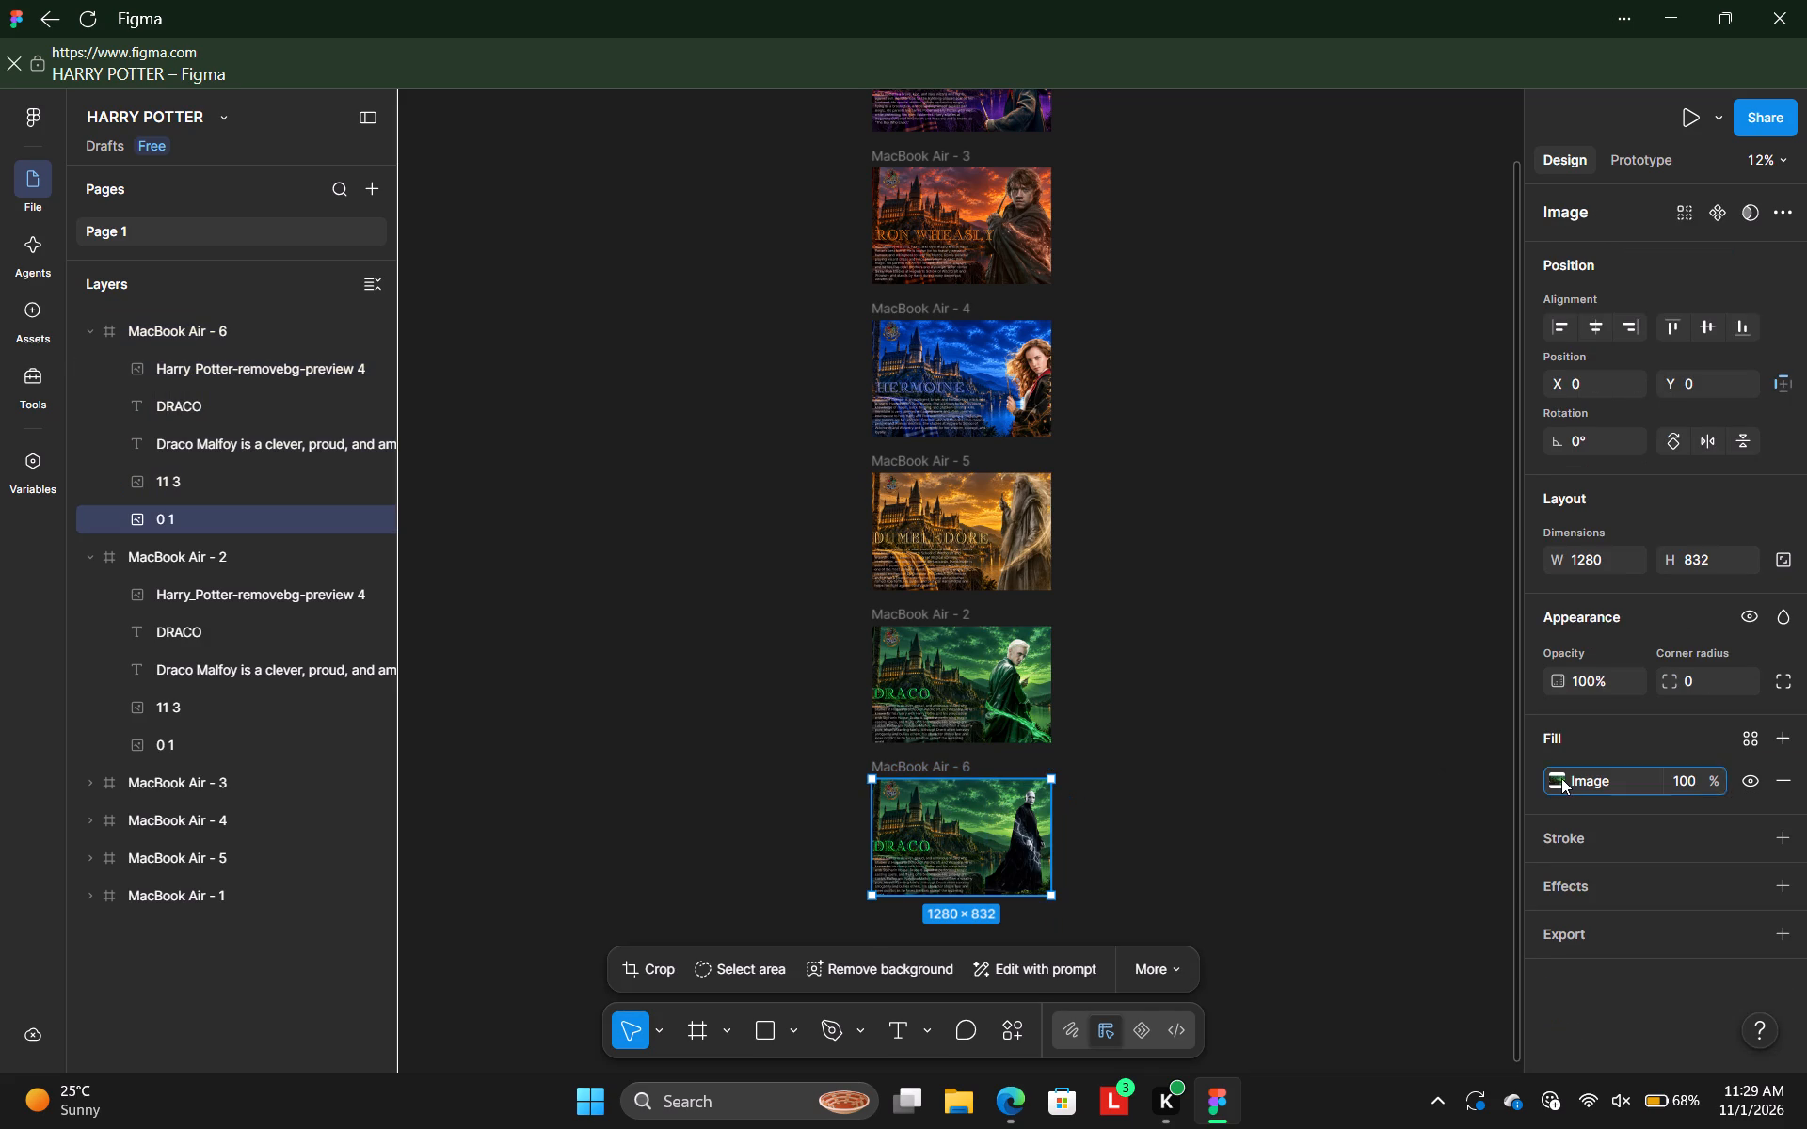
{"action": "left_click", "coordinate": [1389, 642]}
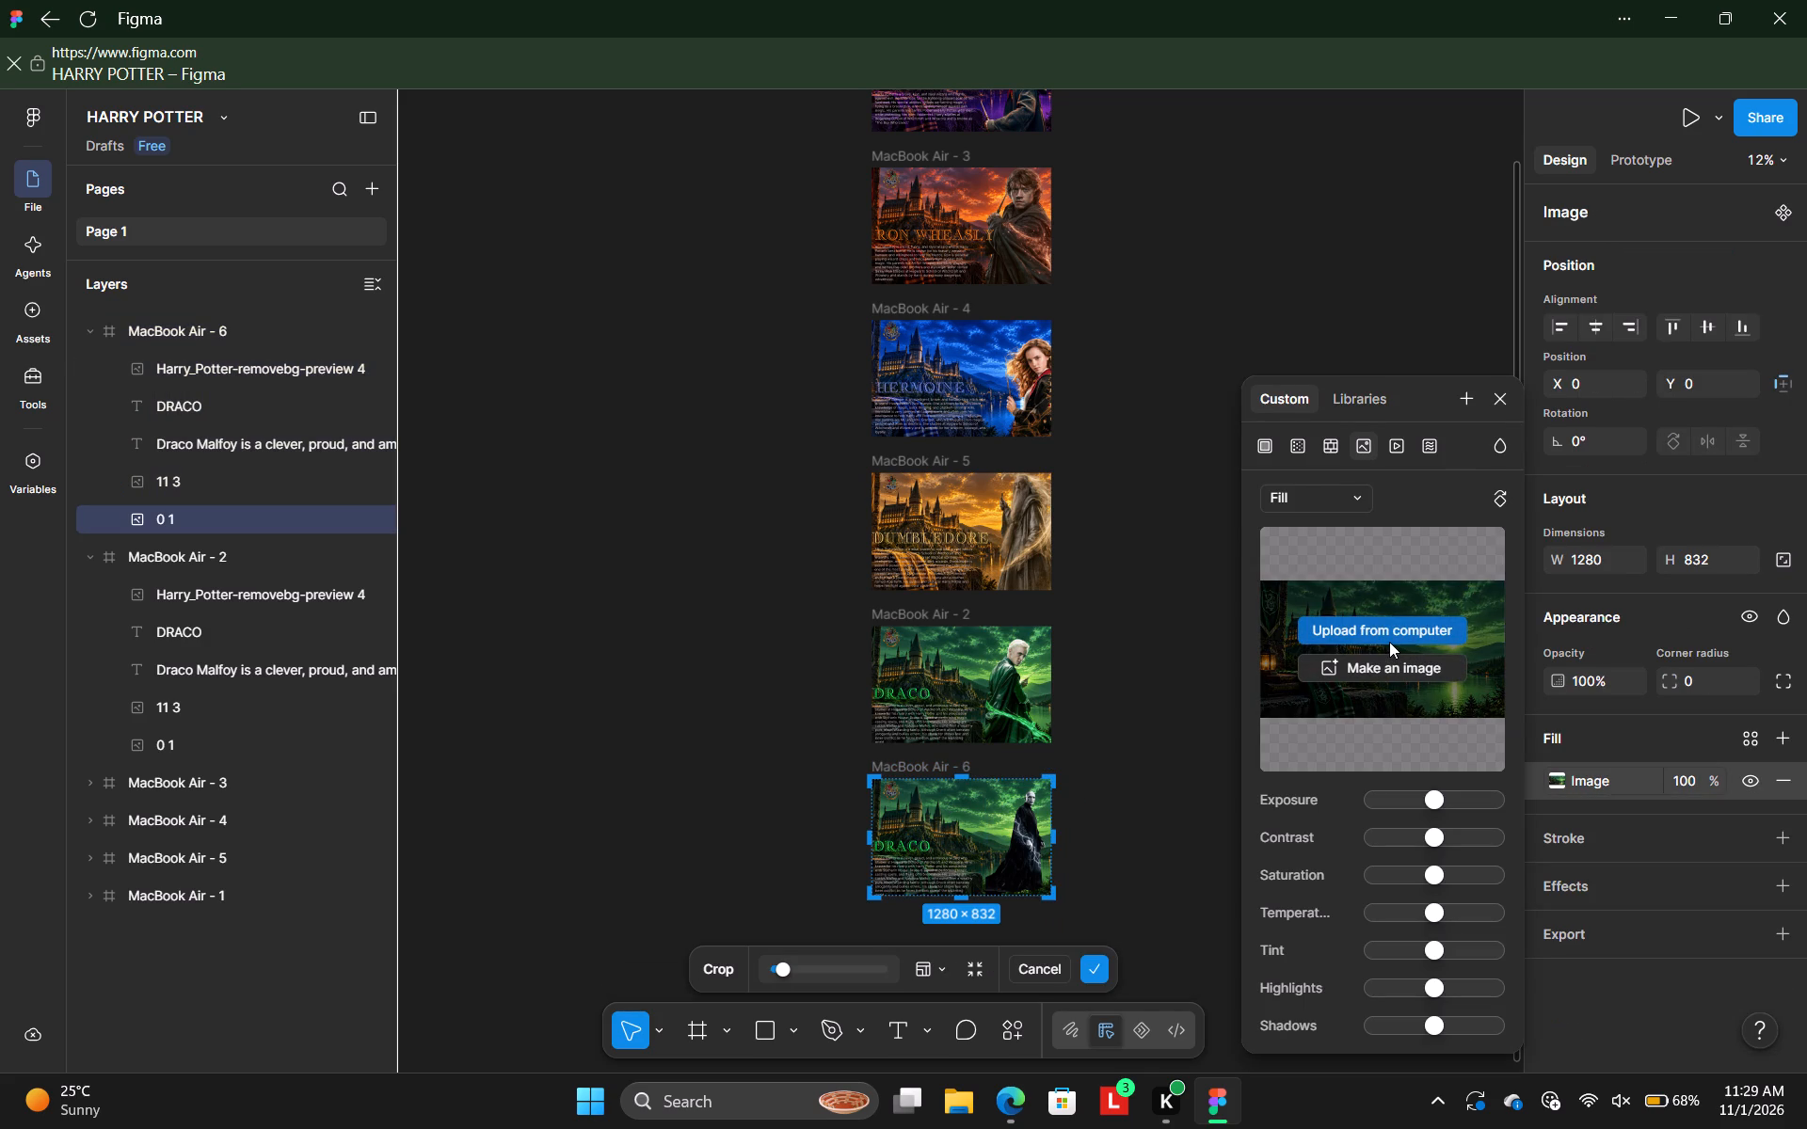
{"action": "left_click", "coordinate": [786, 309]}
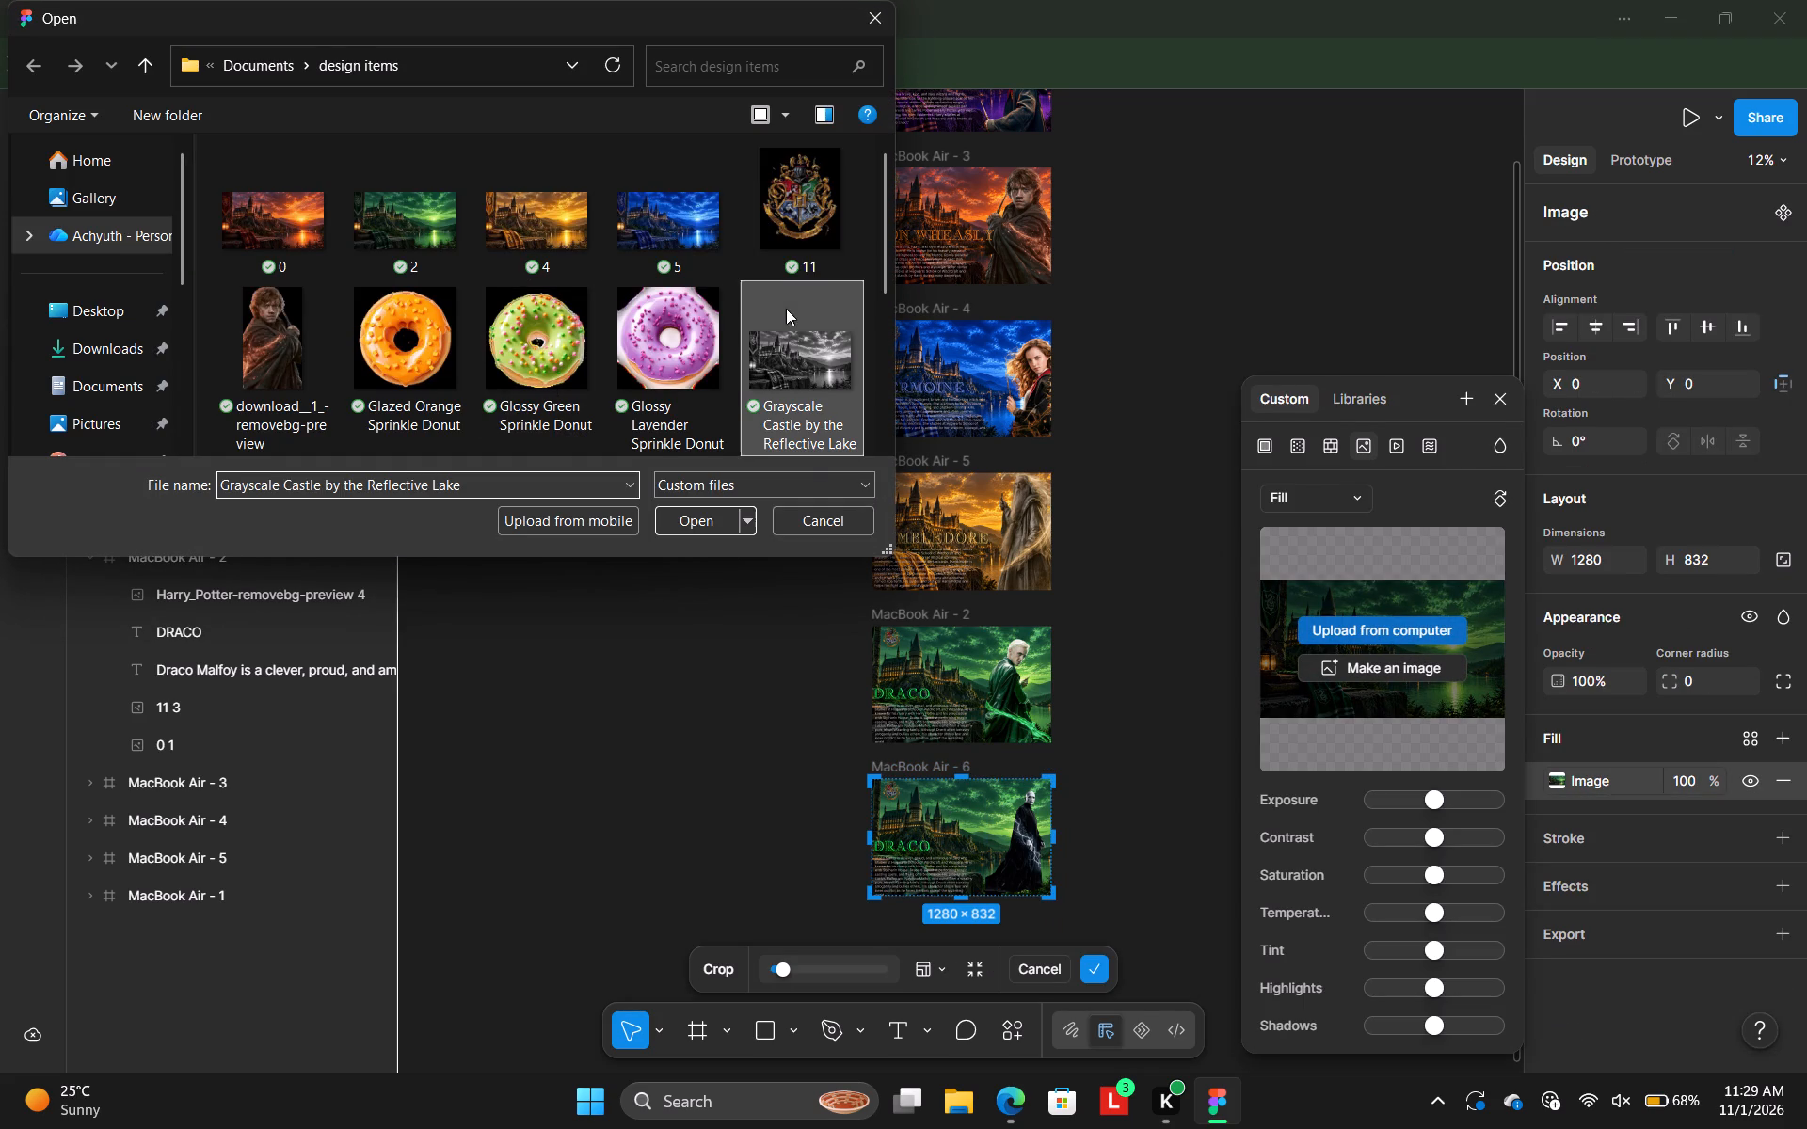
{"action": "left_click", "coordinate": [705, 511]}
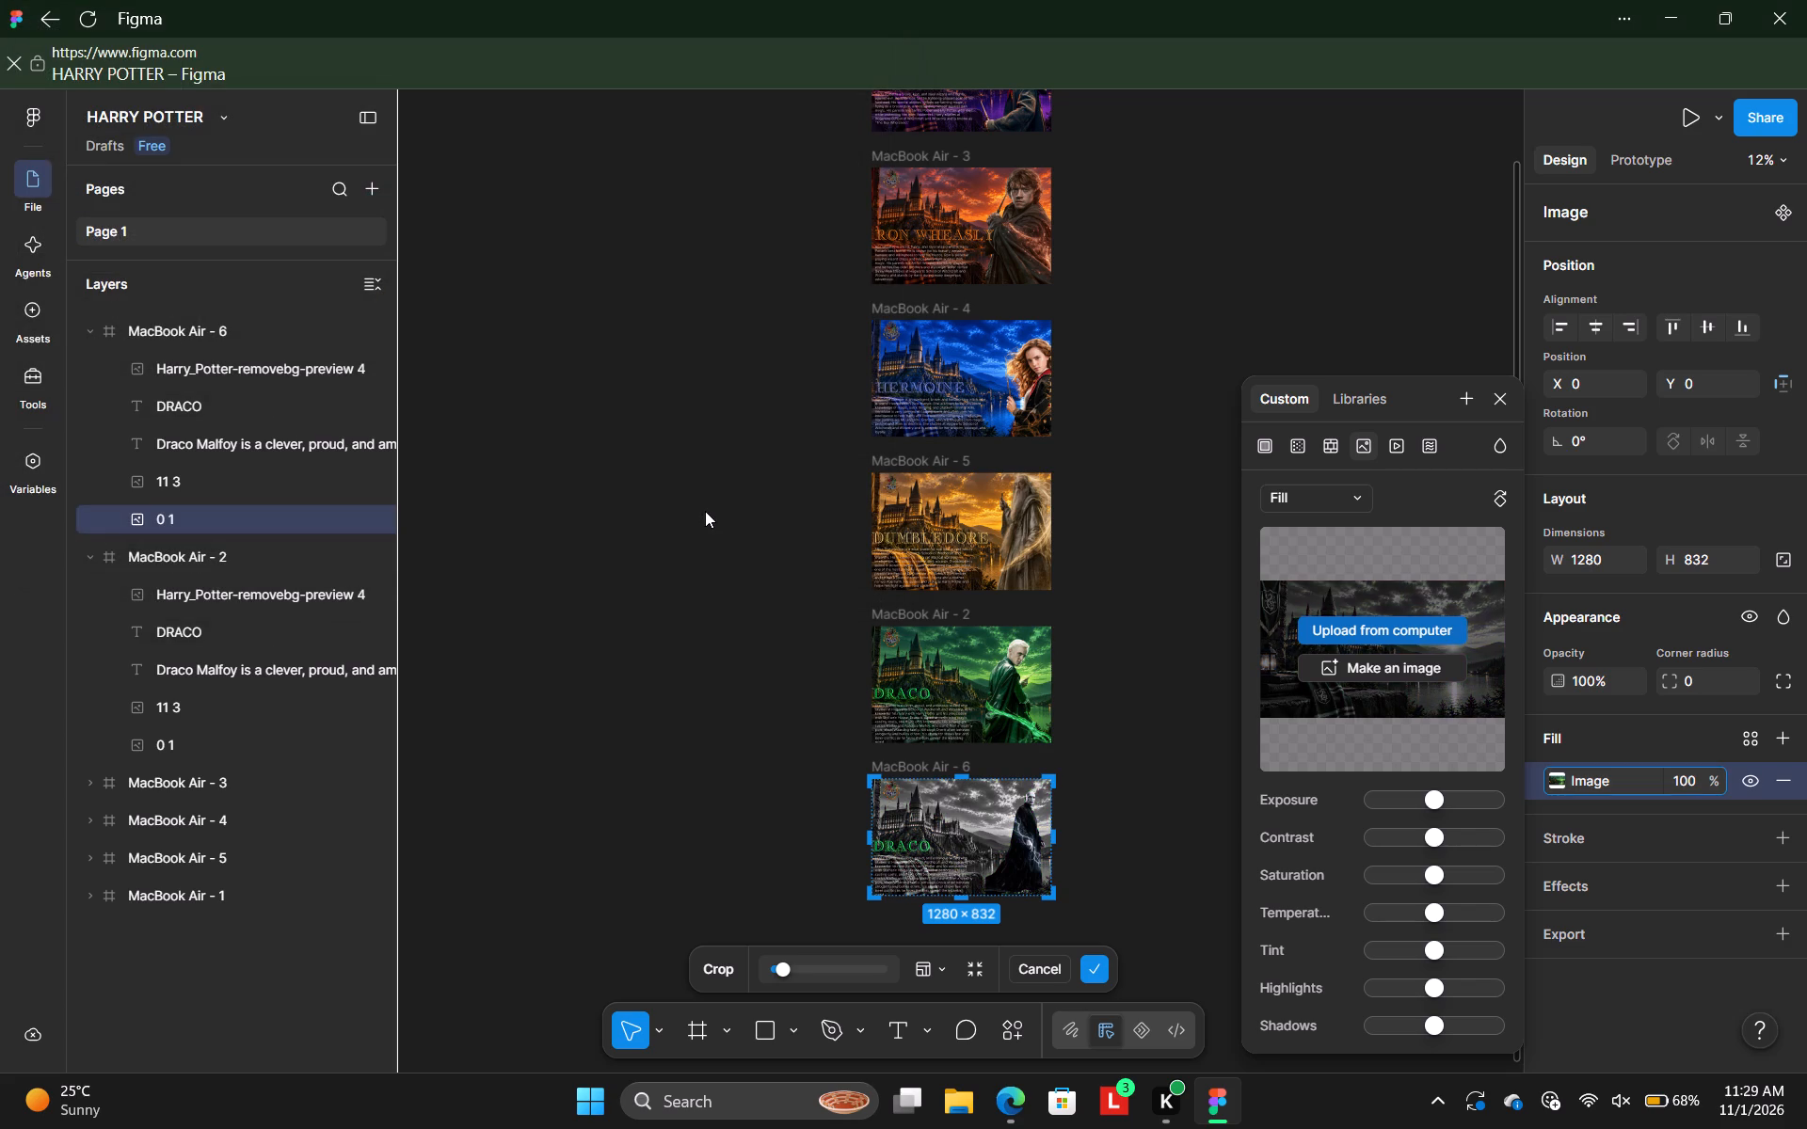
{"action": "left_click", "coordinate": [697, 659]}
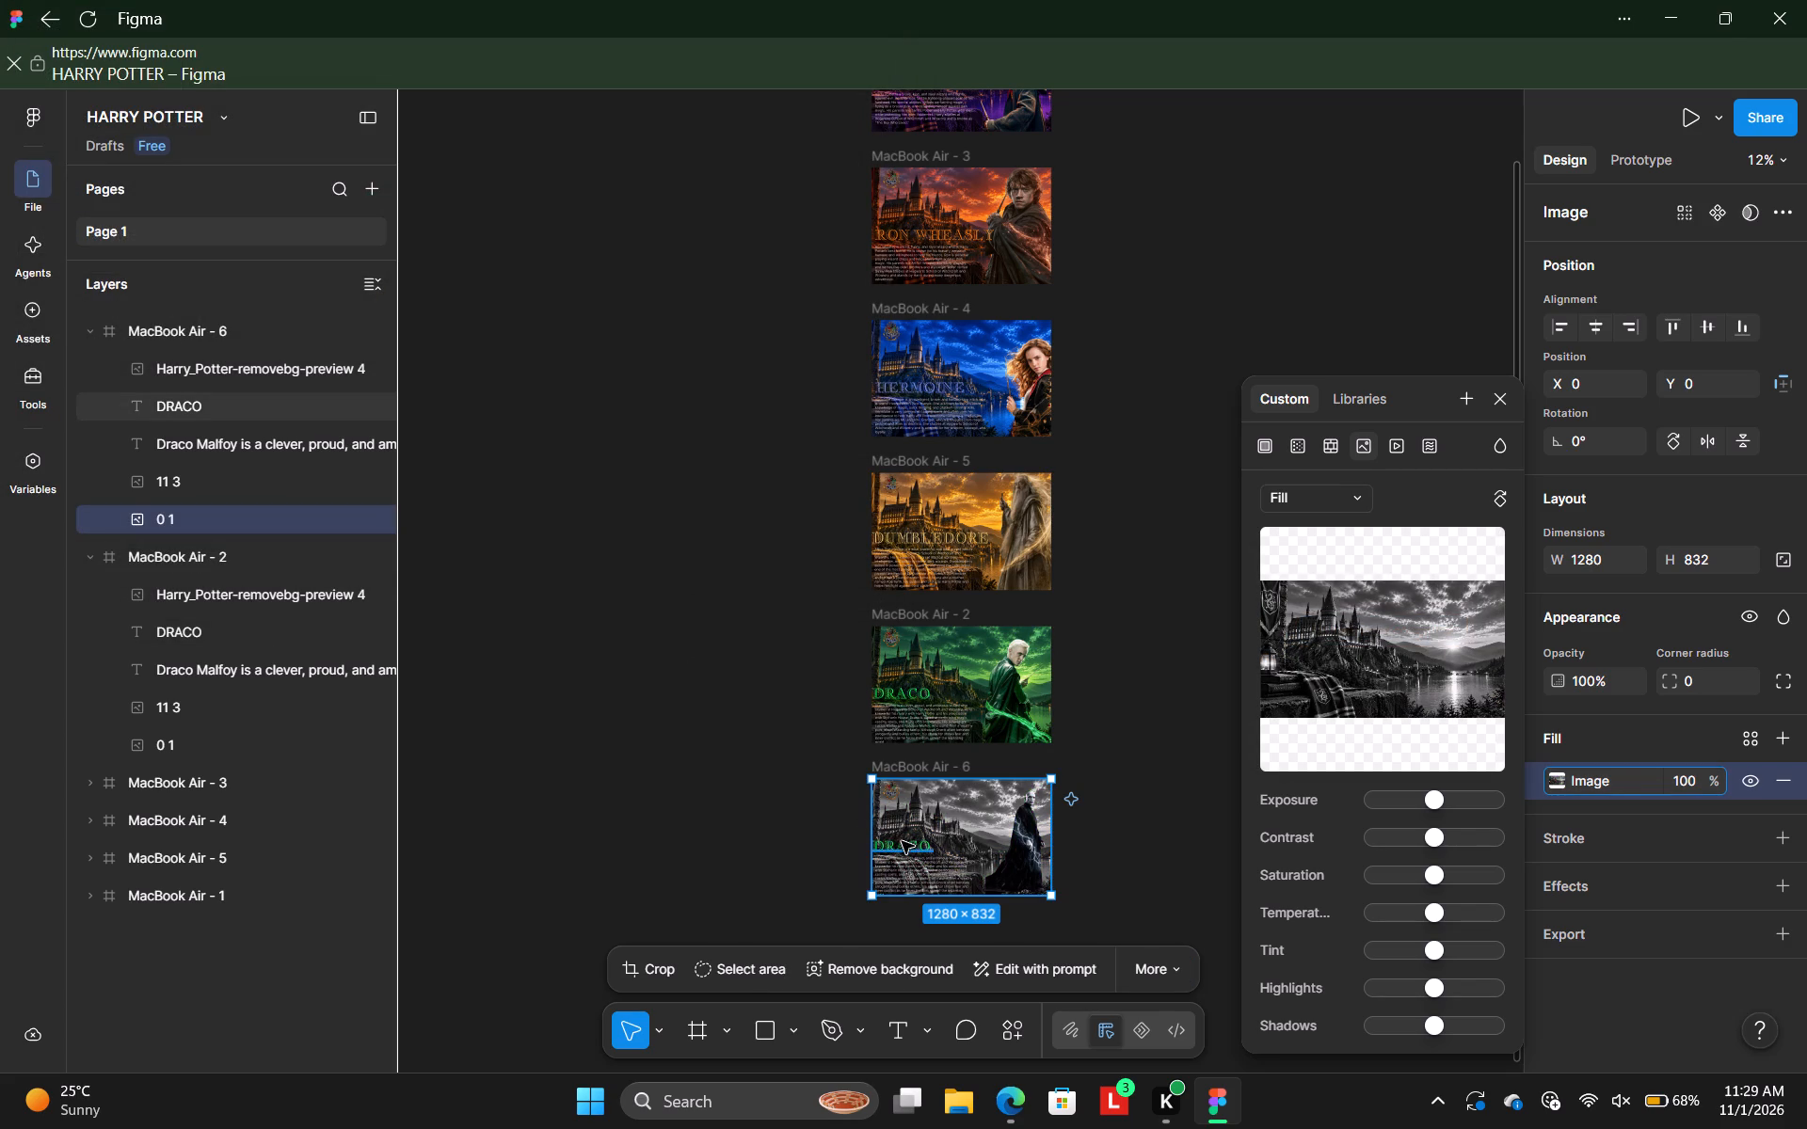
Clear the DRACO title text in the MacBook Air - 6 frame, keeping the text layer open for editing.
{"action": "left_click", "coordinate": [903, 842]}
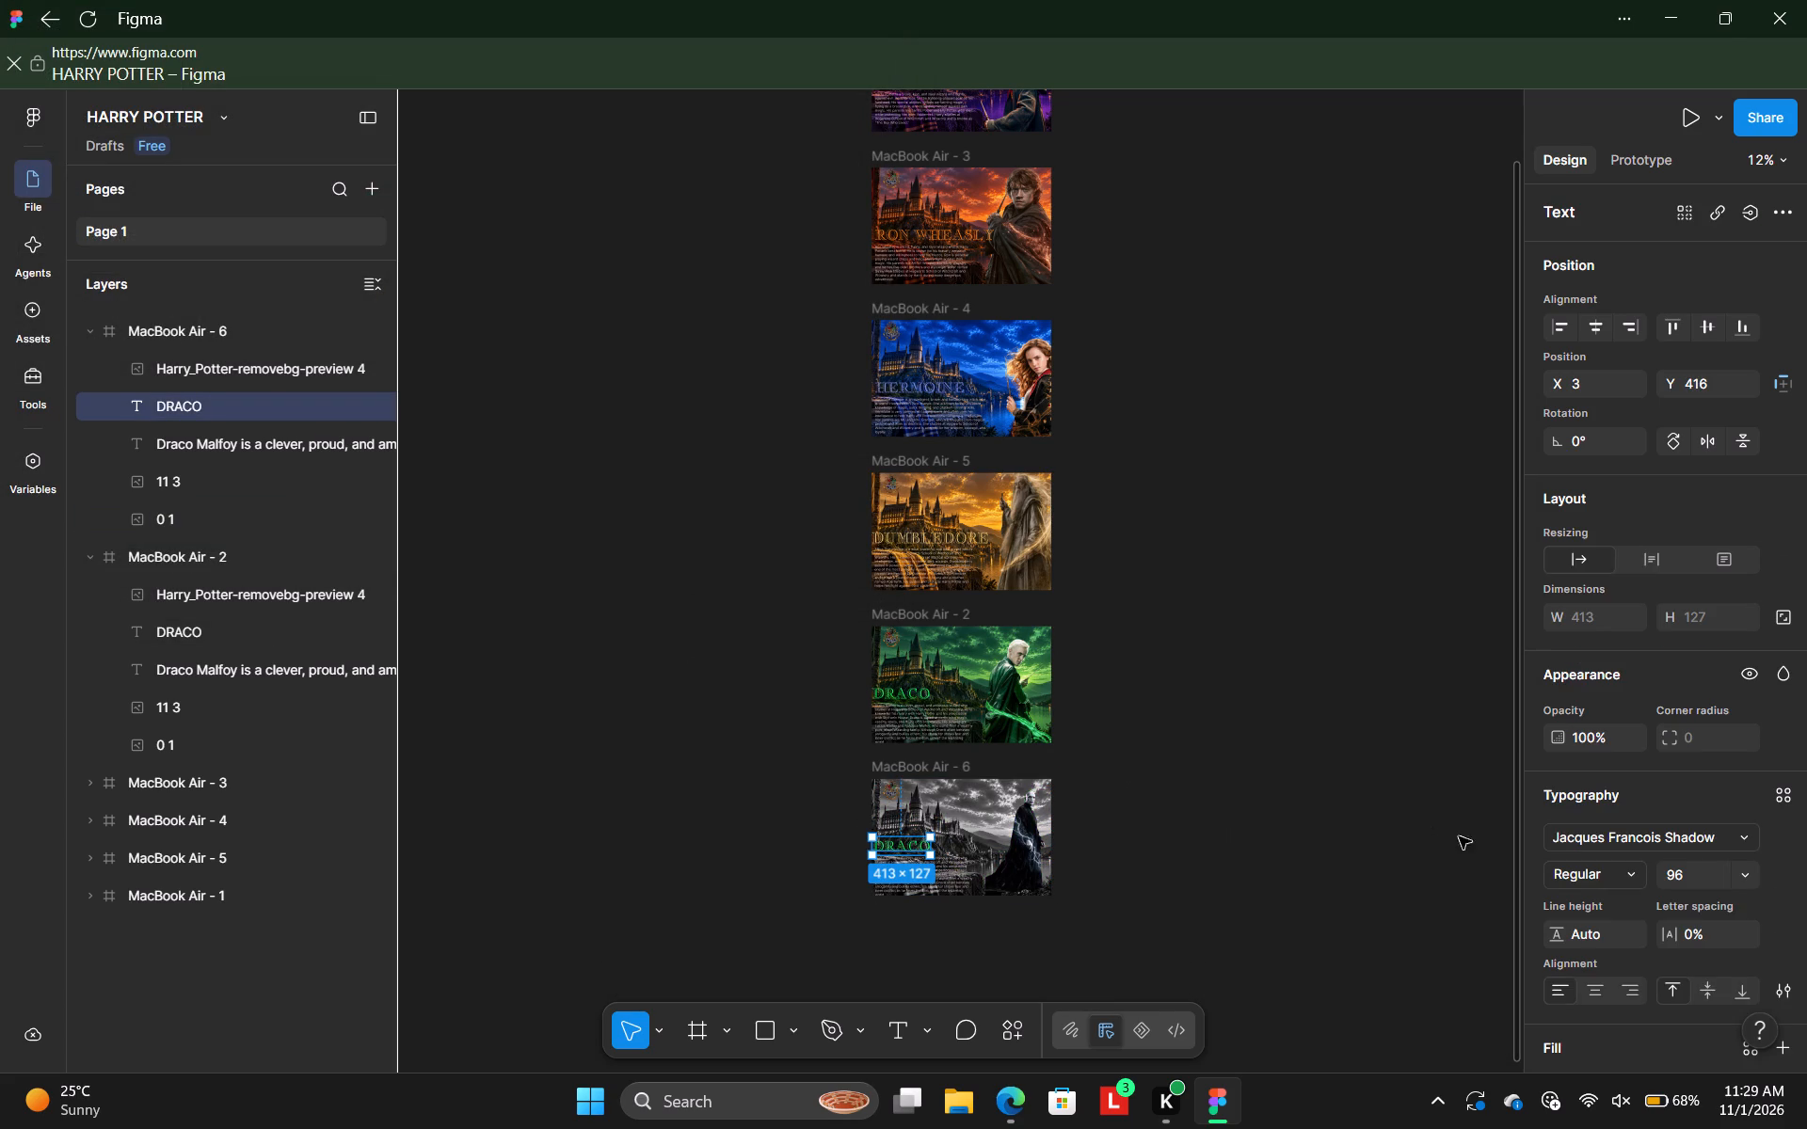
{"action": "left_click", "coordinate": [903, 1028]}
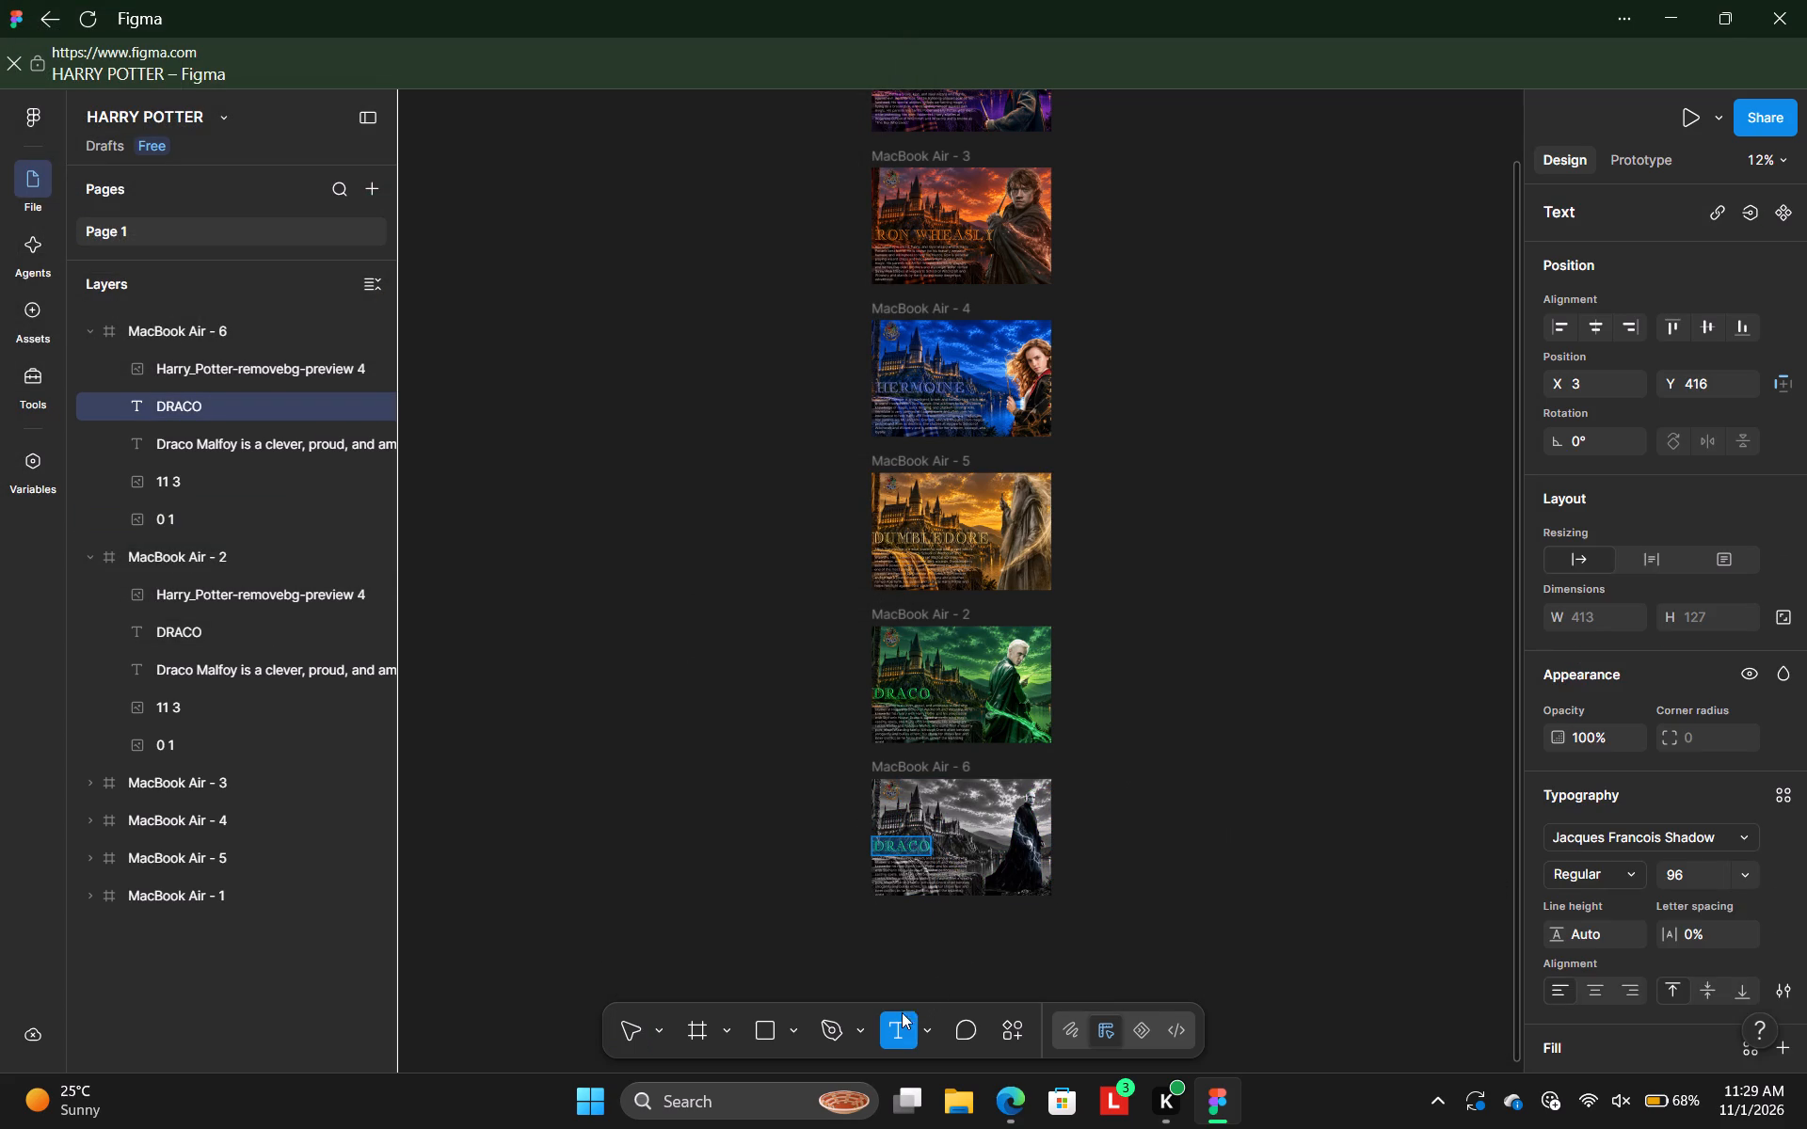
{"action": "left_click", "coordinate": [928, 847]}
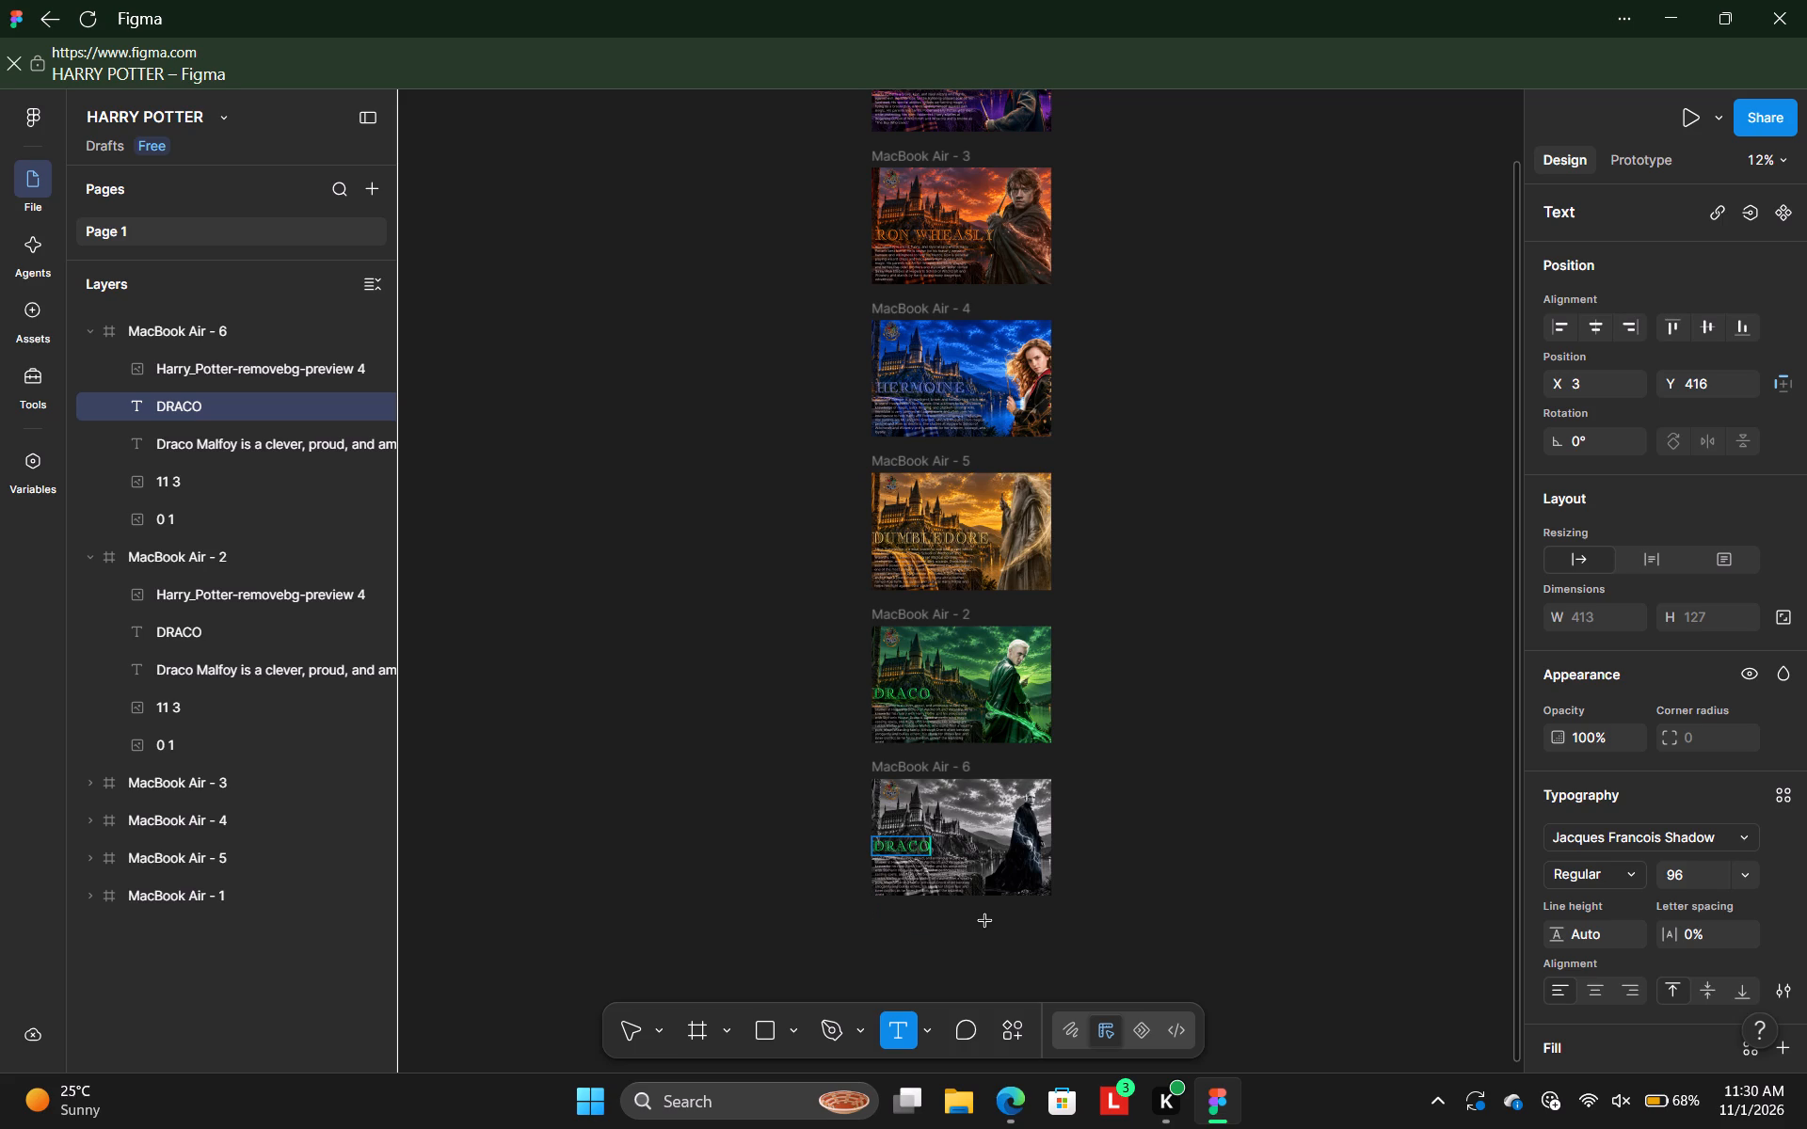
{"action": "key", "text": "BackSpace"}
{"action": "key", "text": "BackSpace"}
{"action": "key", "text": "BackSpace"}
{"action": "key", "text": "BackSpace"}
{"action": "key", "text": "BackSpace"}
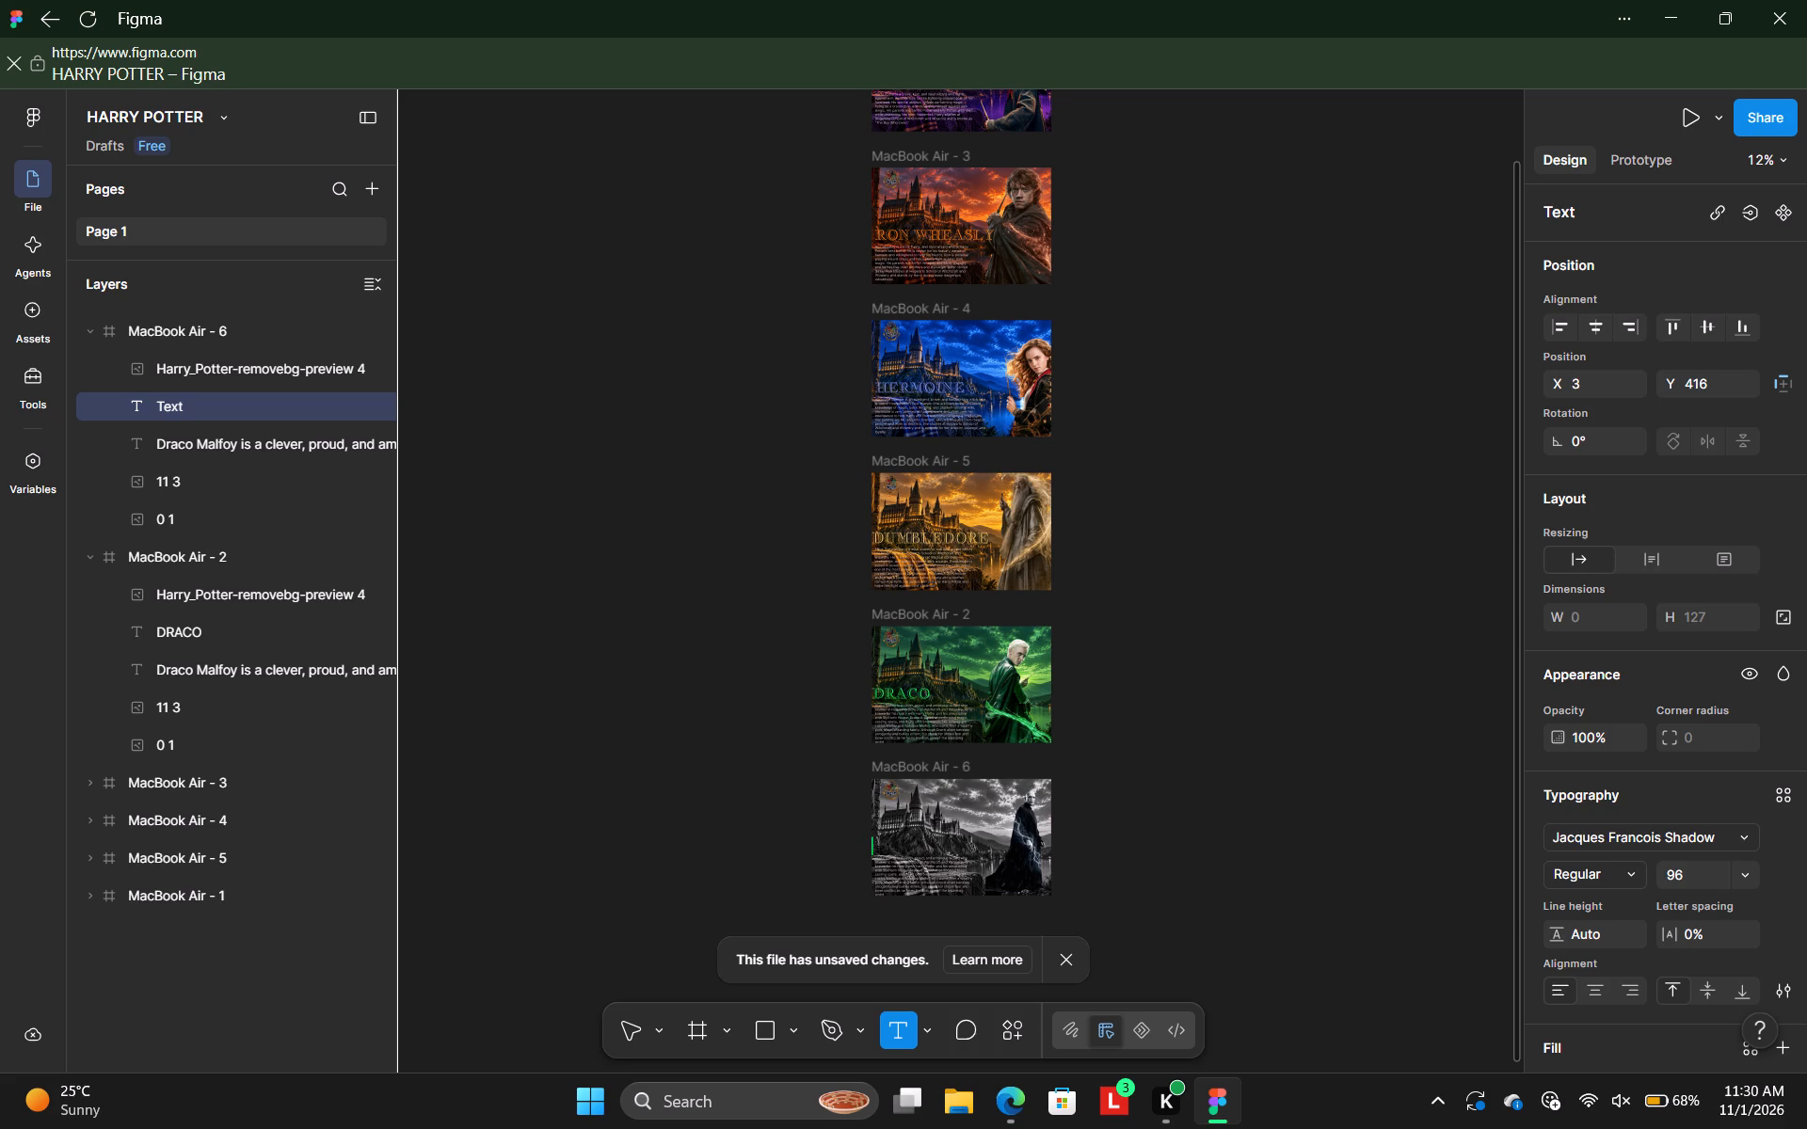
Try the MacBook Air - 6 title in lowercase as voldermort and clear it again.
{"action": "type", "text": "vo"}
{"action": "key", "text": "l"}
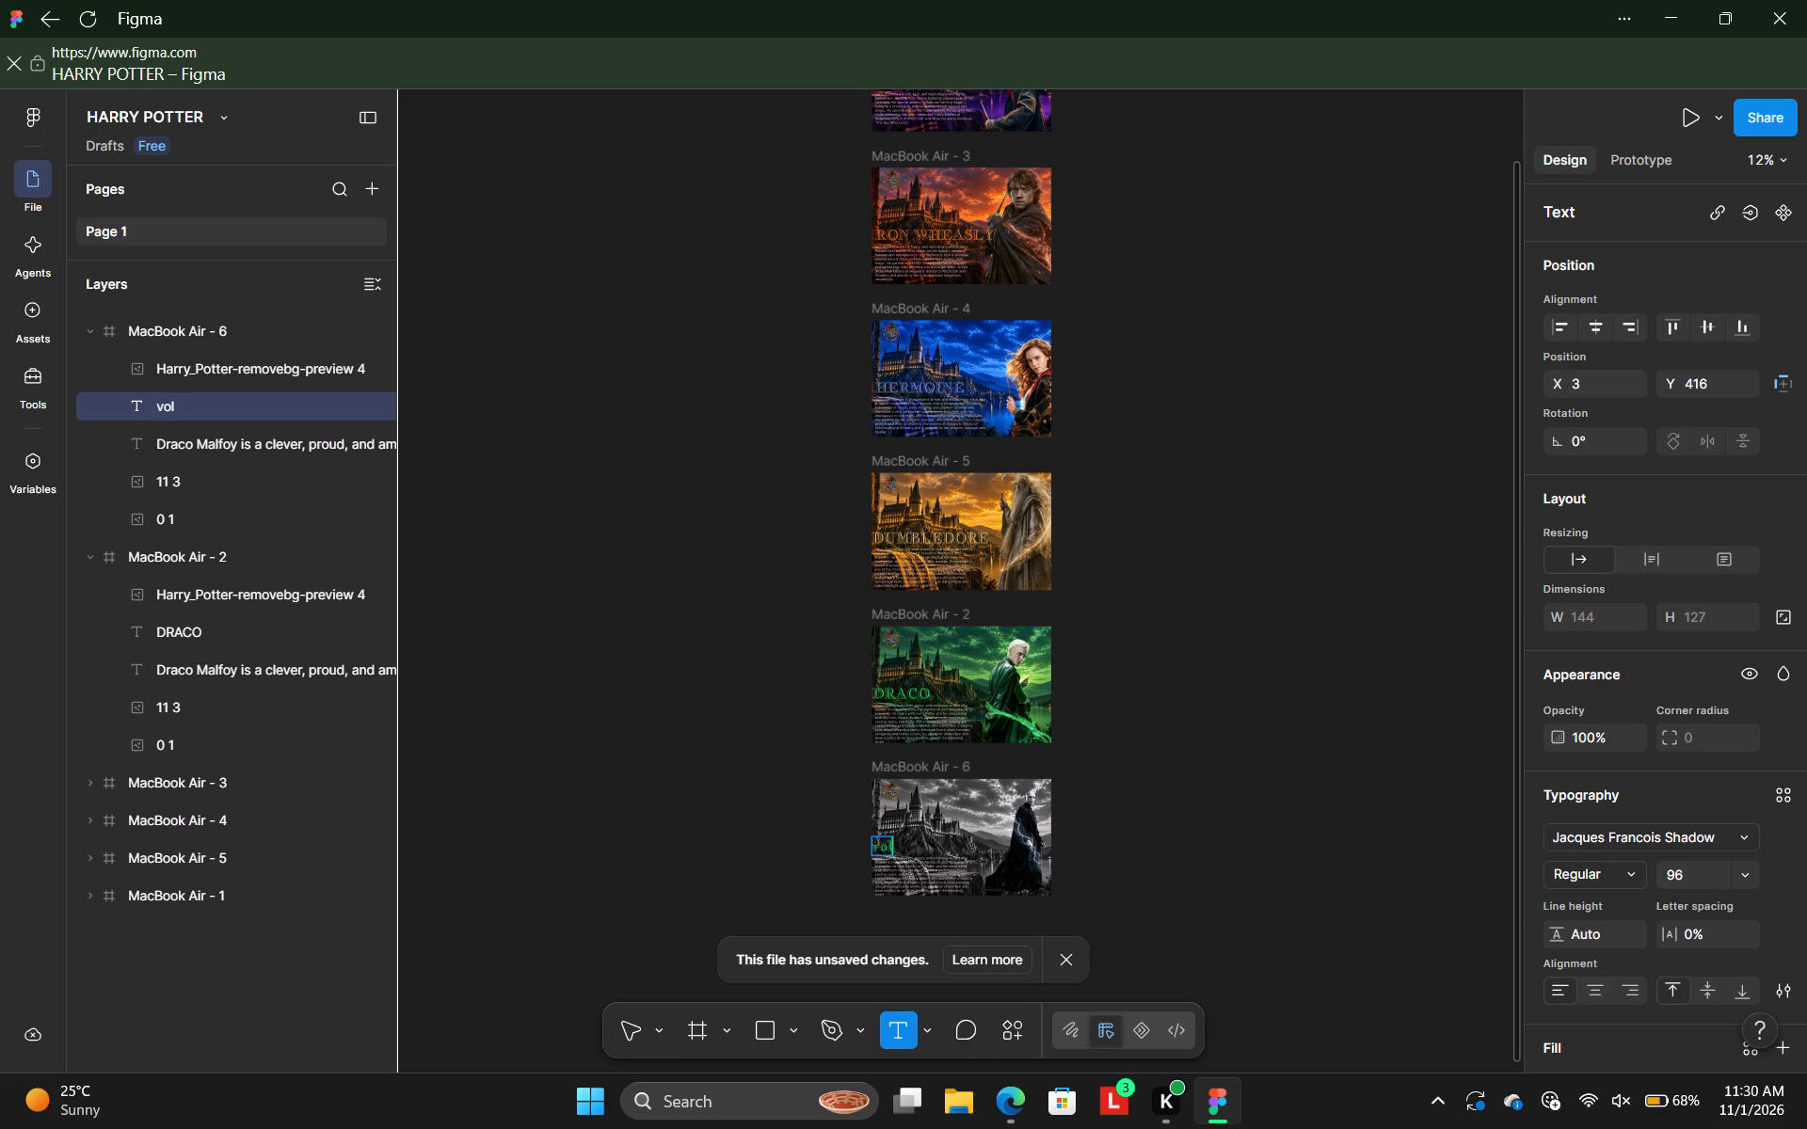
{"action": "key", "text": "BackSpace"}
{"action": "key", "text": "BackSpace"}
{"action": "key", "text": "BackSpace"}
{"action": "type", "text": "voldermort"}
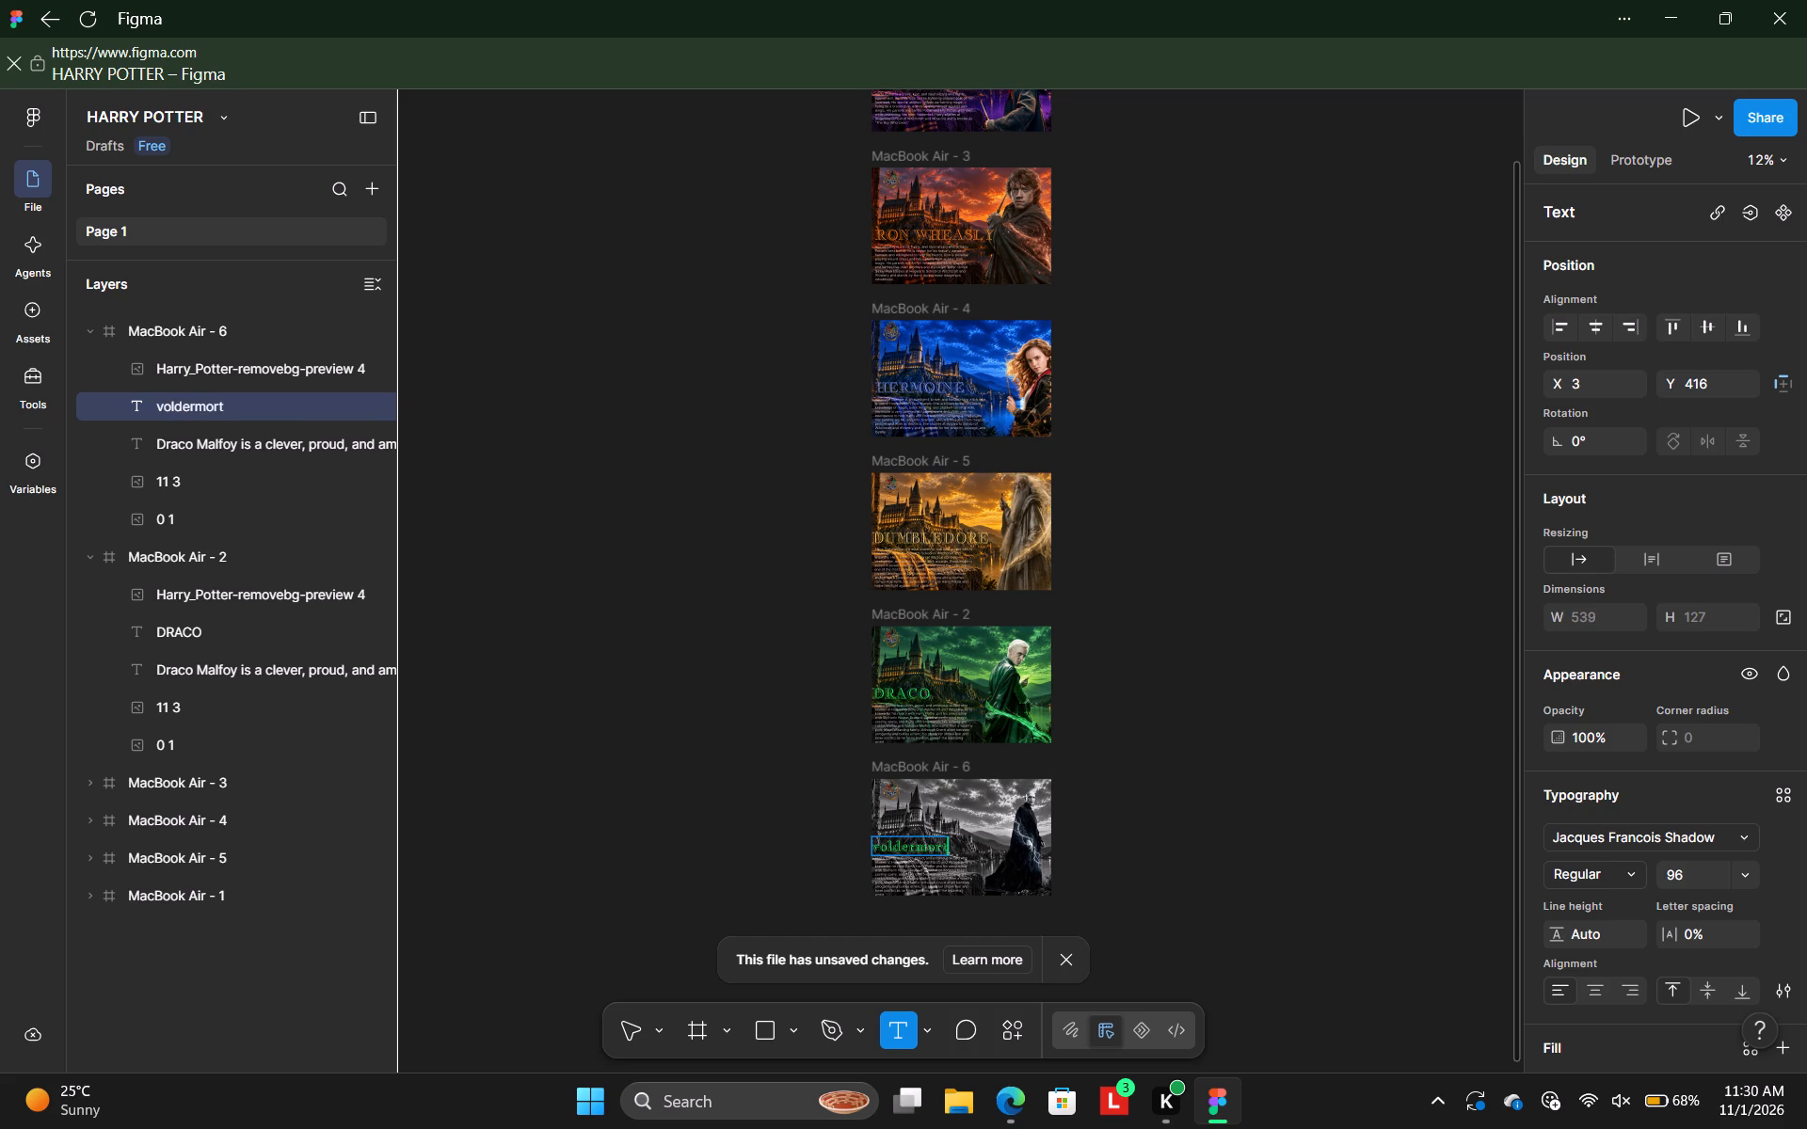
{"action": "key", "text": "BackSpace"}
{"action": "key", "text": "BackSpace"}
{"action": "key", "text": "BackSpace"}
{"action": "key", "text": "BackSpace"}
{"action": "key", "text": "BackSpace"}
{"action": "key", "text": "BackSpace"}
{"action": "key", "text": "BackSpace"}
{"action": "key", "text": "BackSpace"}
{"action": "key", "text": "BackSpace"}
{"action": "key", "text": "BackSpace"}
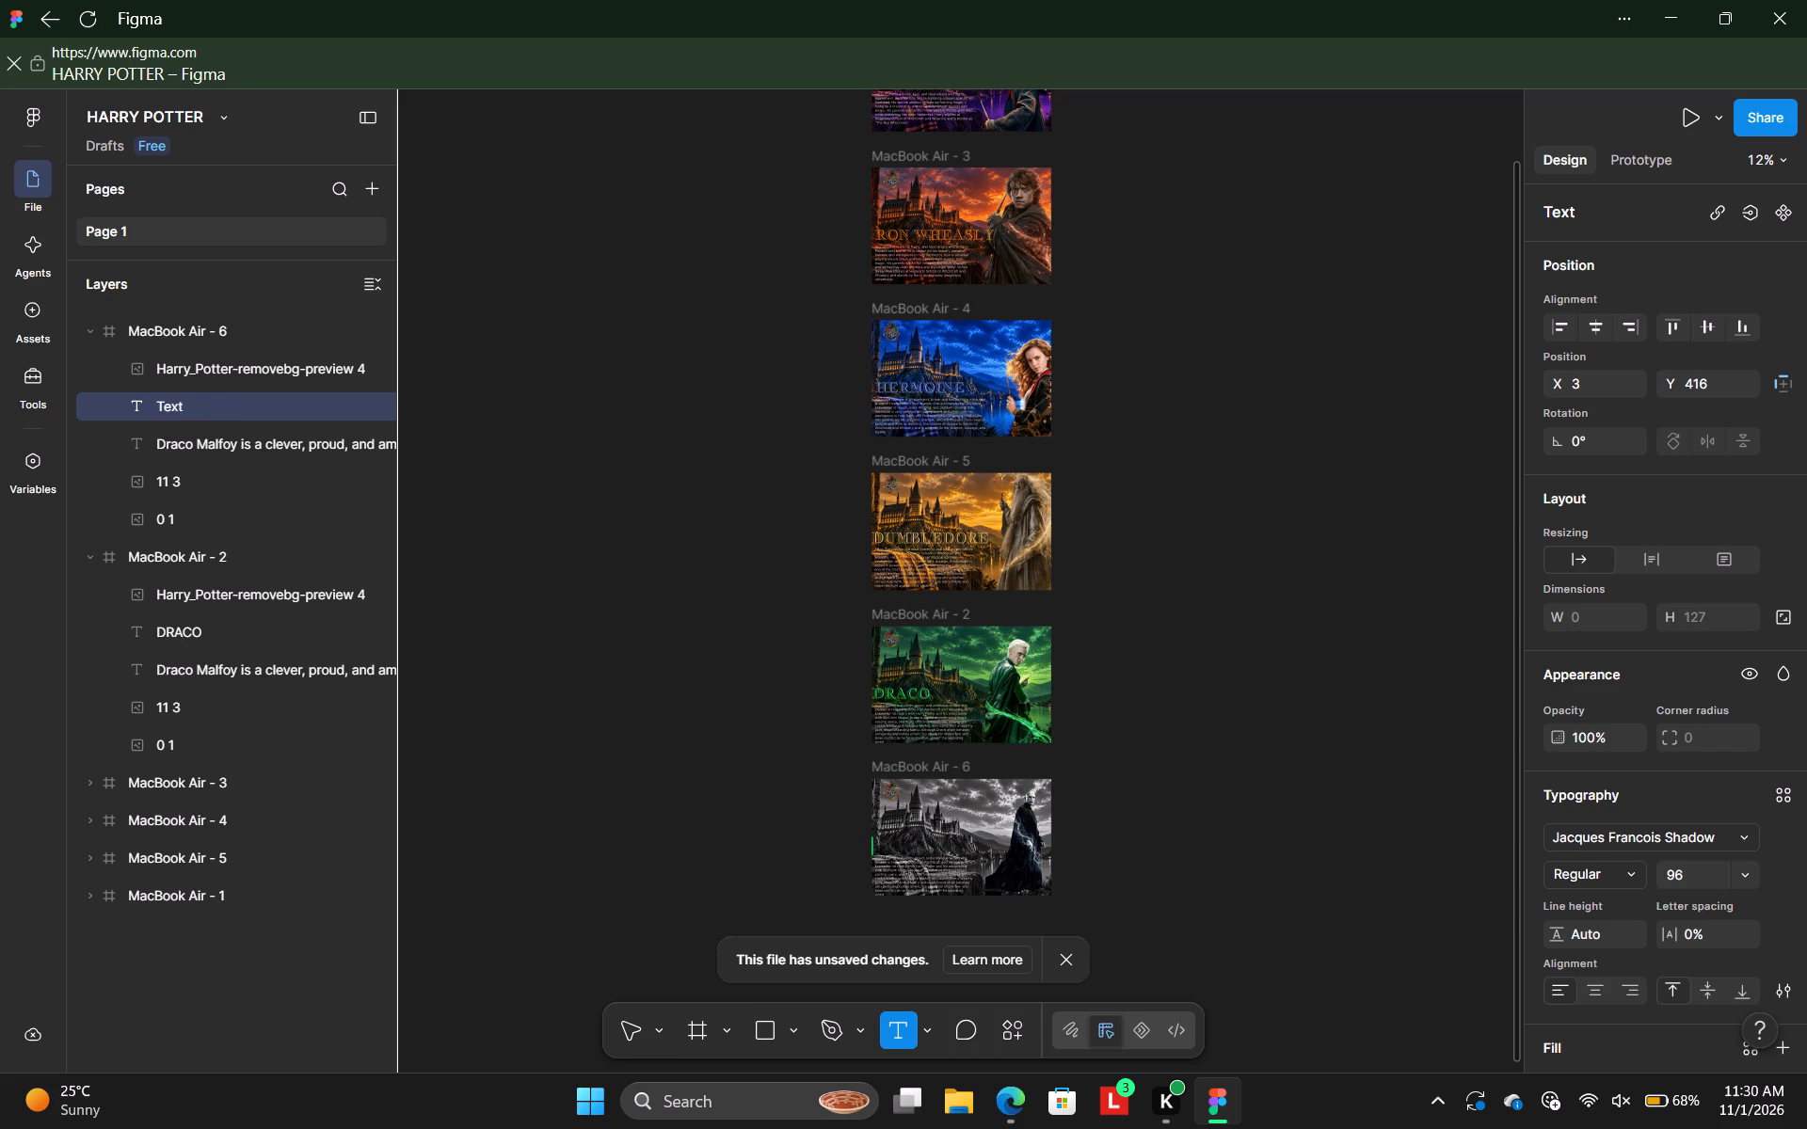
Enter VOLDERMORT in capitals as the title of the MacBook Air - 6 frame and leave text editing.
{"action": "type", "text": "VOLDERMORT"}
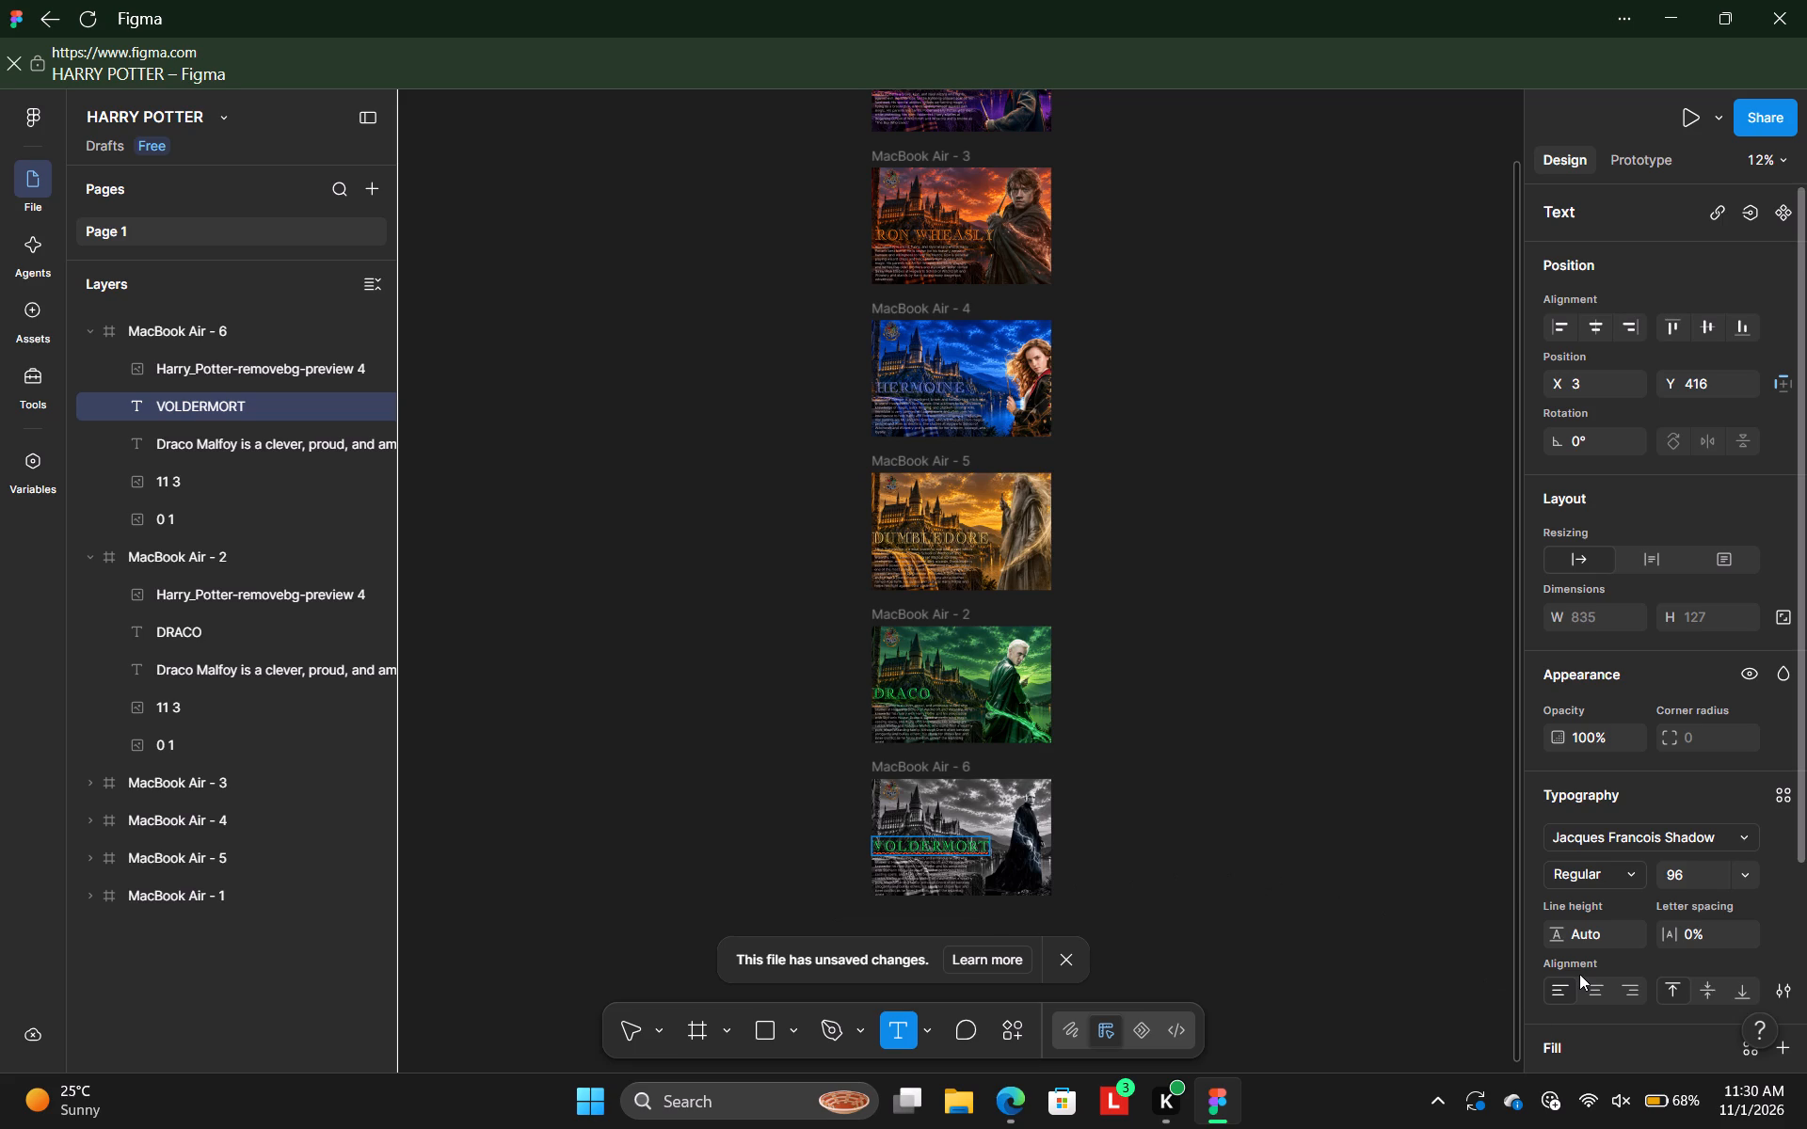
{"action": "scroll", "coordinate": [1579, 974], "scroll_direction": "down", "scroll_amount": 2}
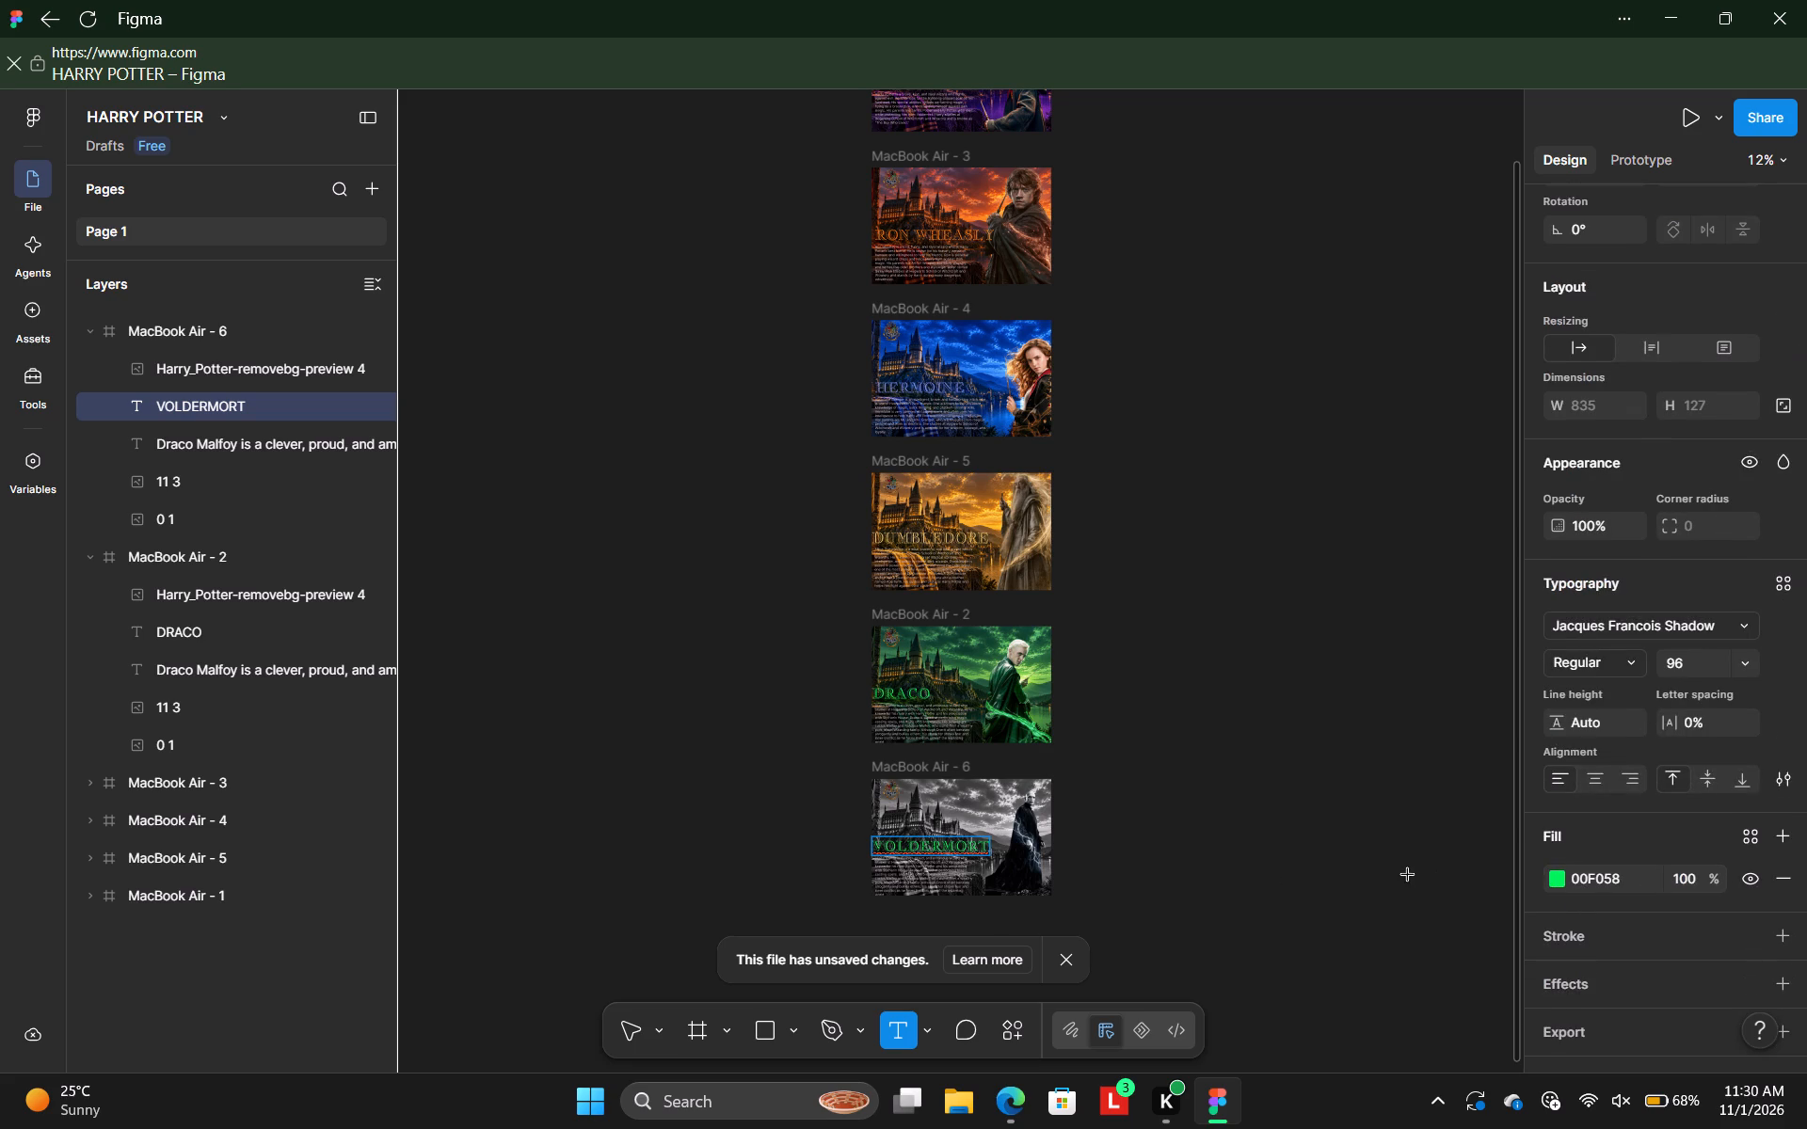
{"action": "left_click", "coordinate": [1408, 875]}
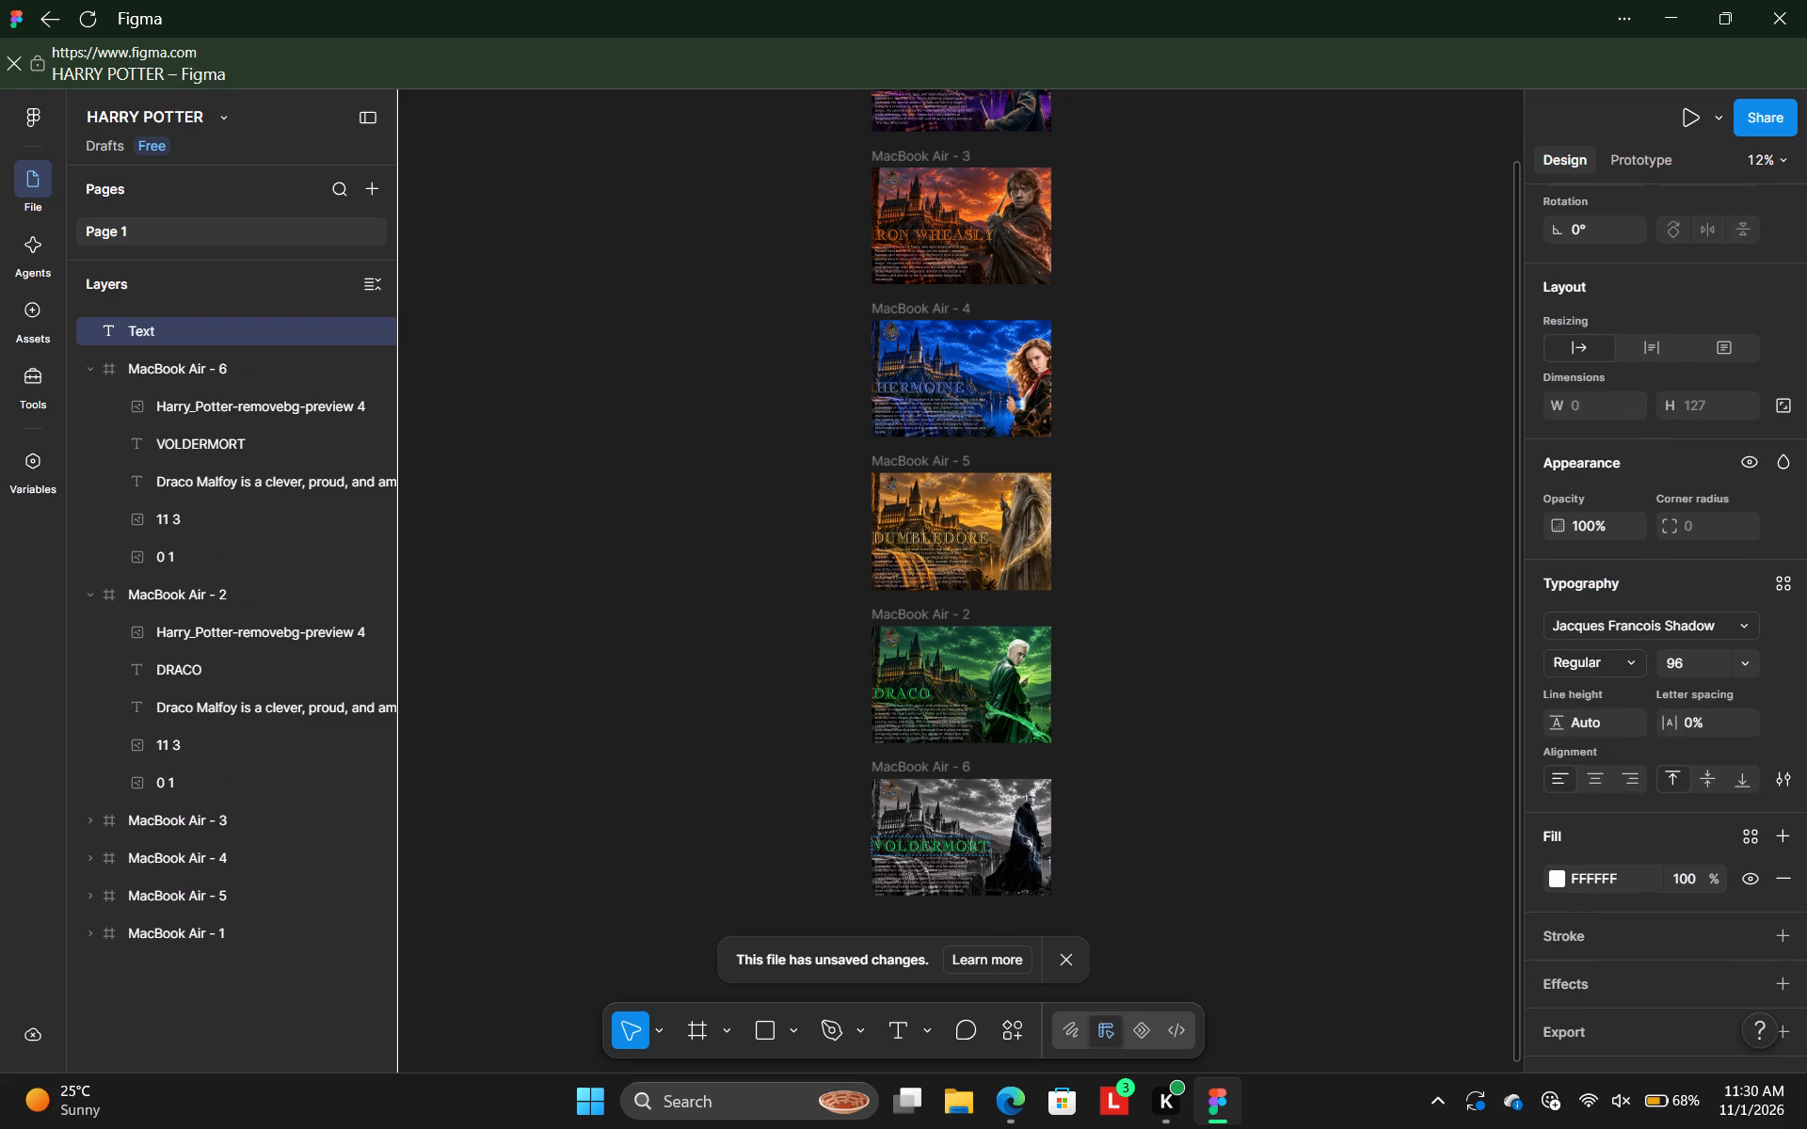
Change the VOLDERMORT title's fill colour to the near-white E5EBE7.
{"action": "left_click", "coordinate": [963, 852]}
{"action": "left_click", "coordinate": [1184, 832]}
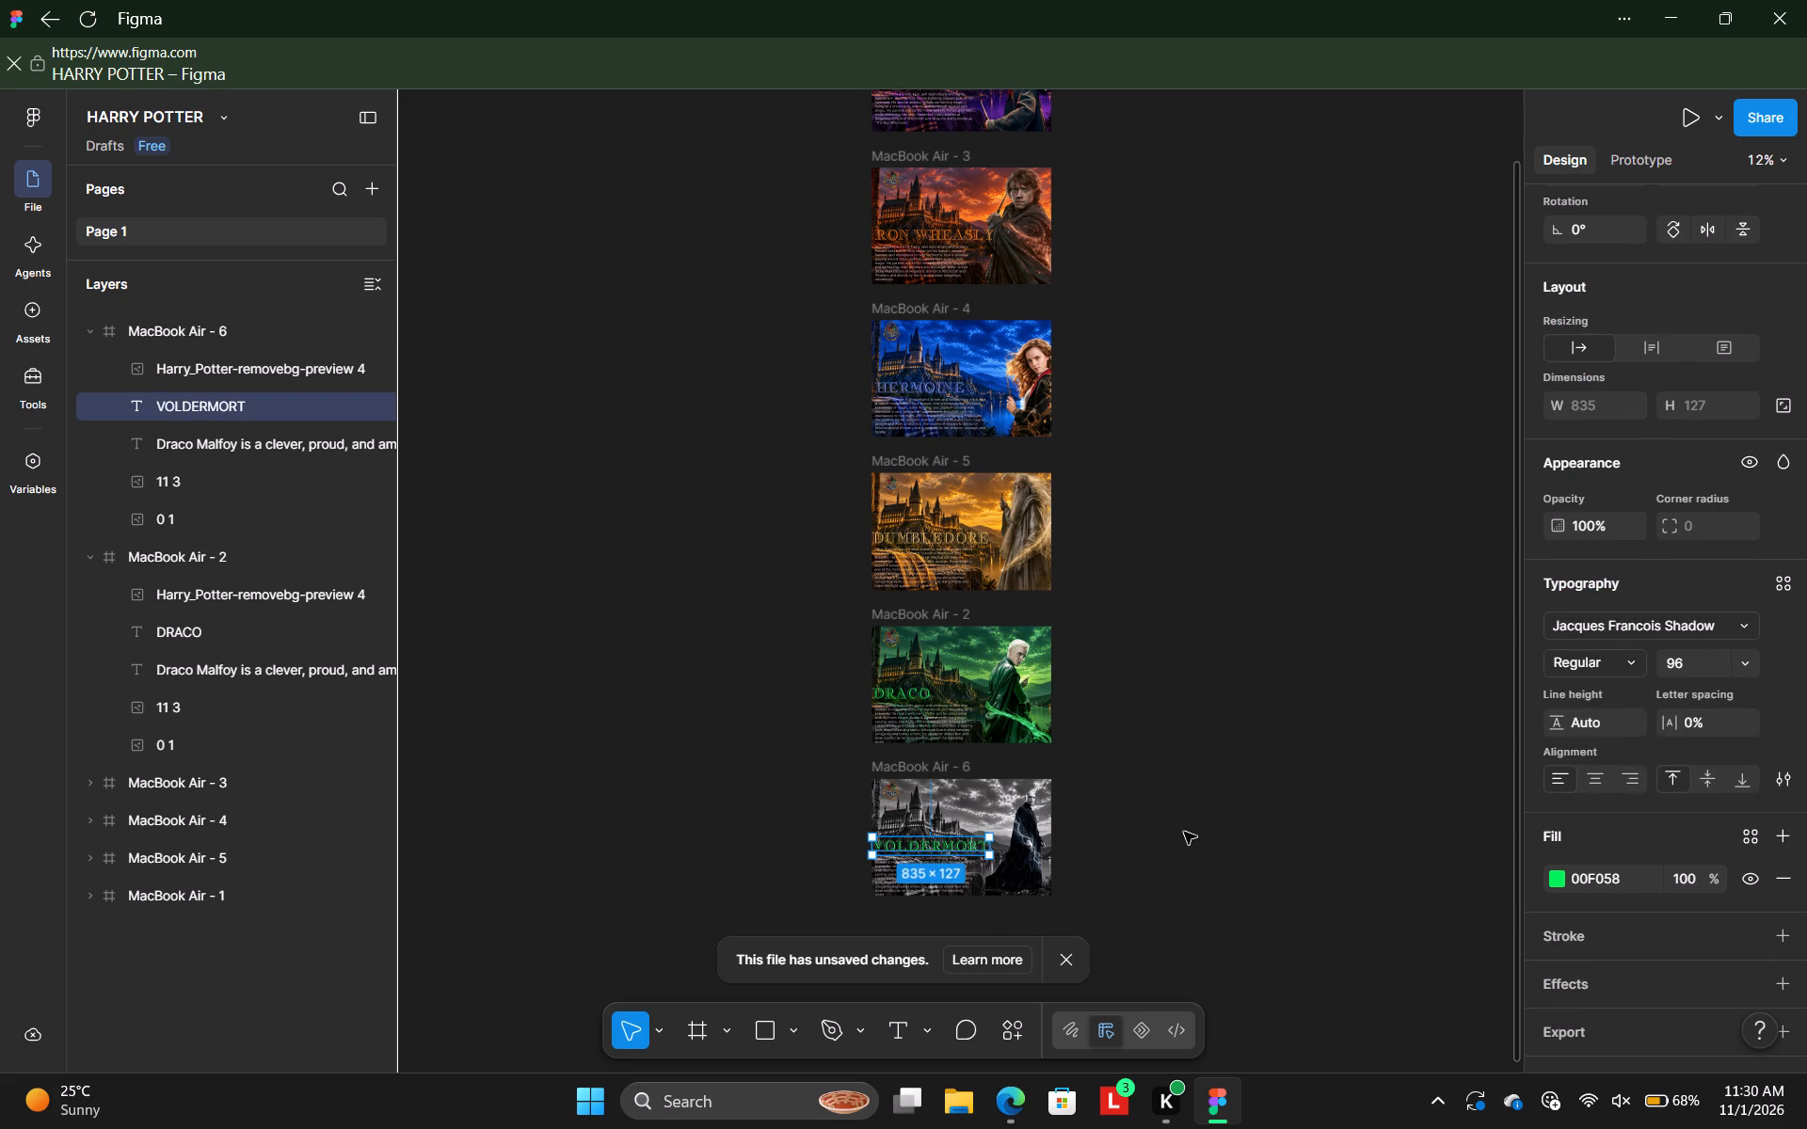
{"action": "left_click", "coordinate": [1562, 878]}
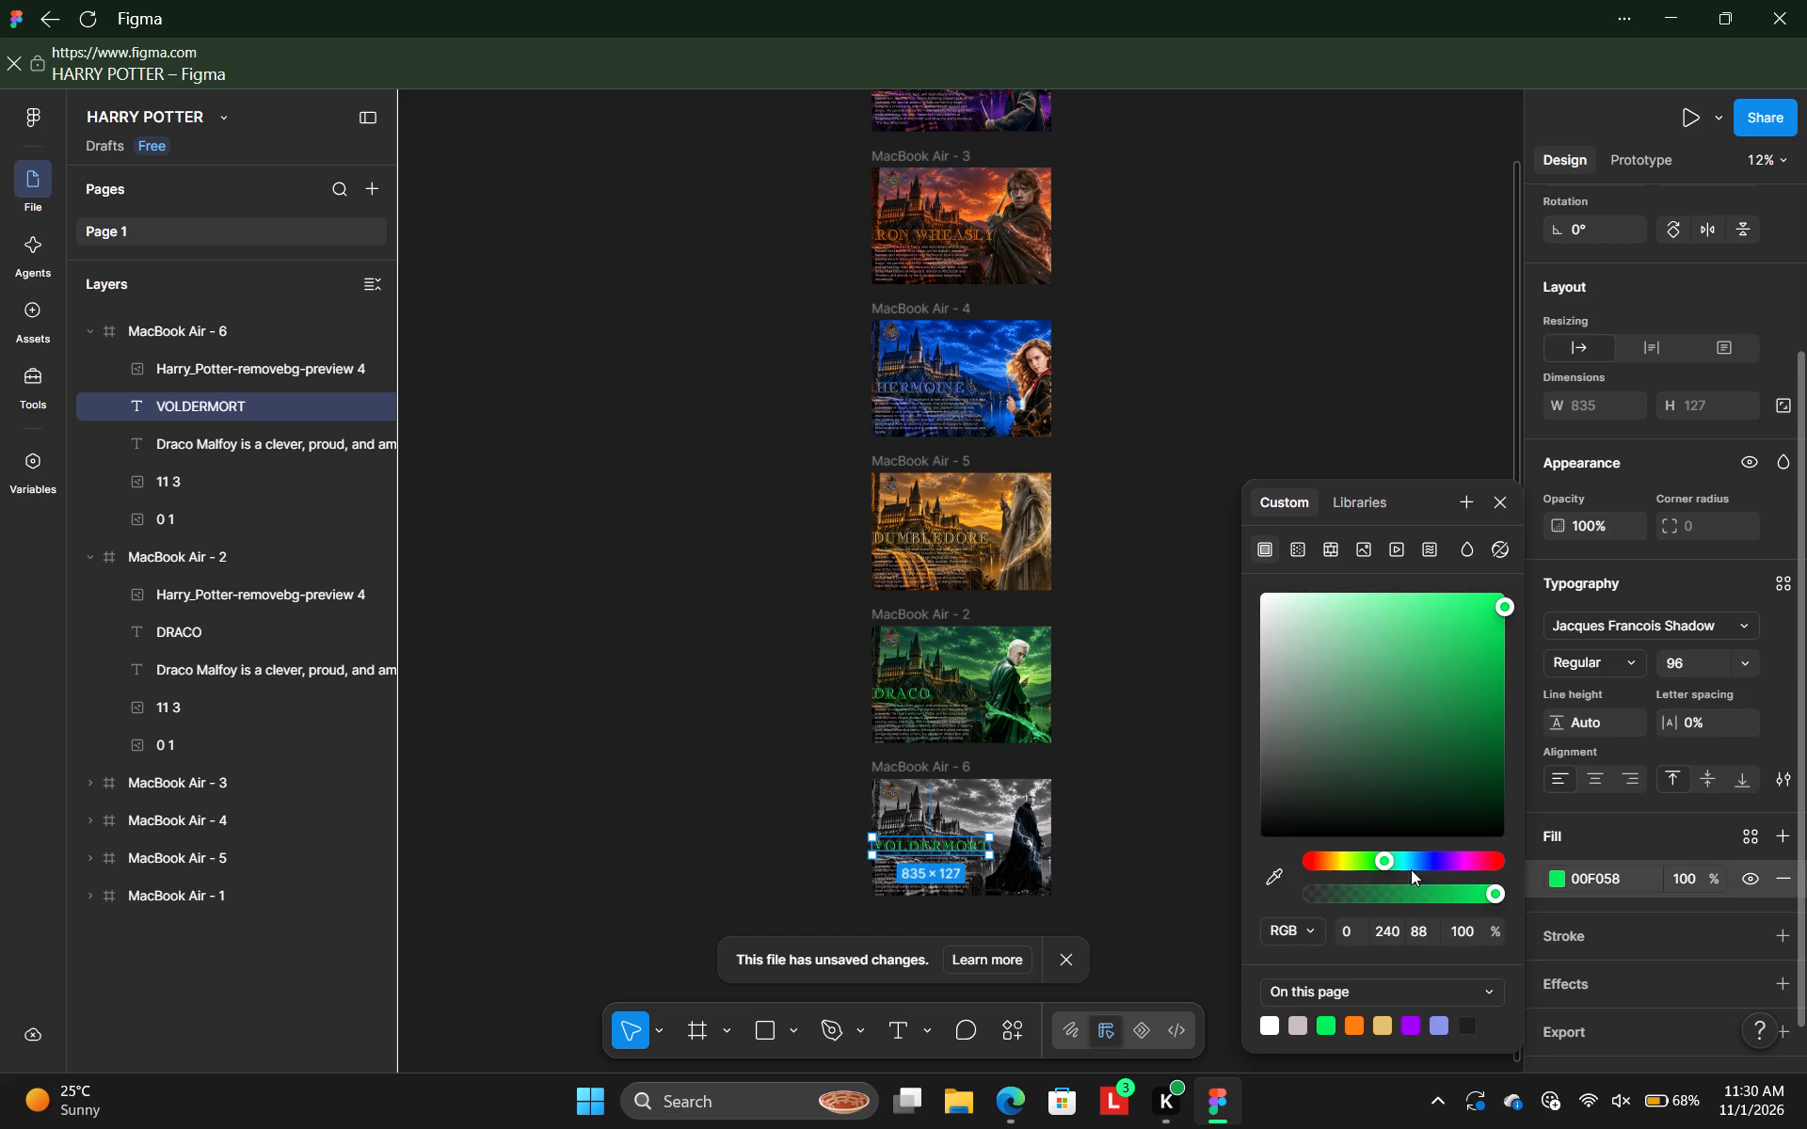
{"action": "left_click", "coordinate": [1267, 612]}
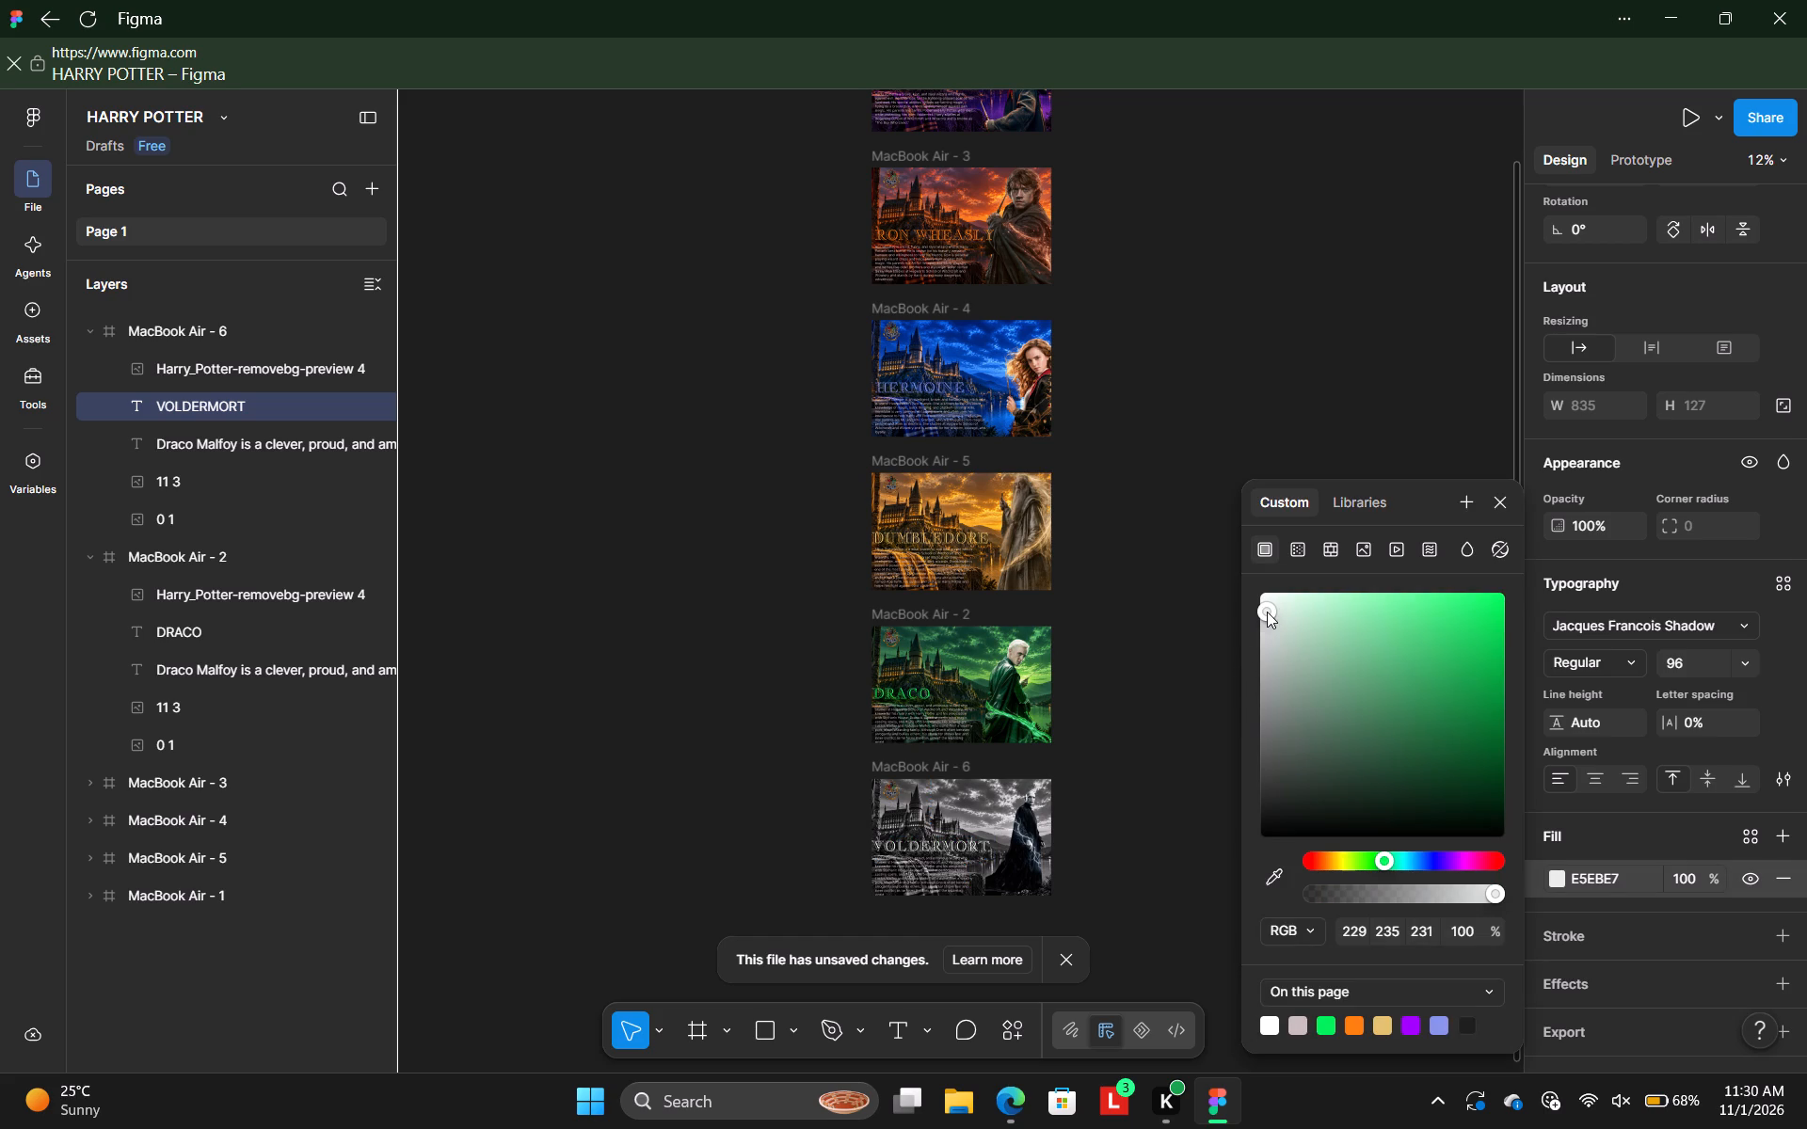
{"action": "left_click", "coordinate": [1164, 682]}
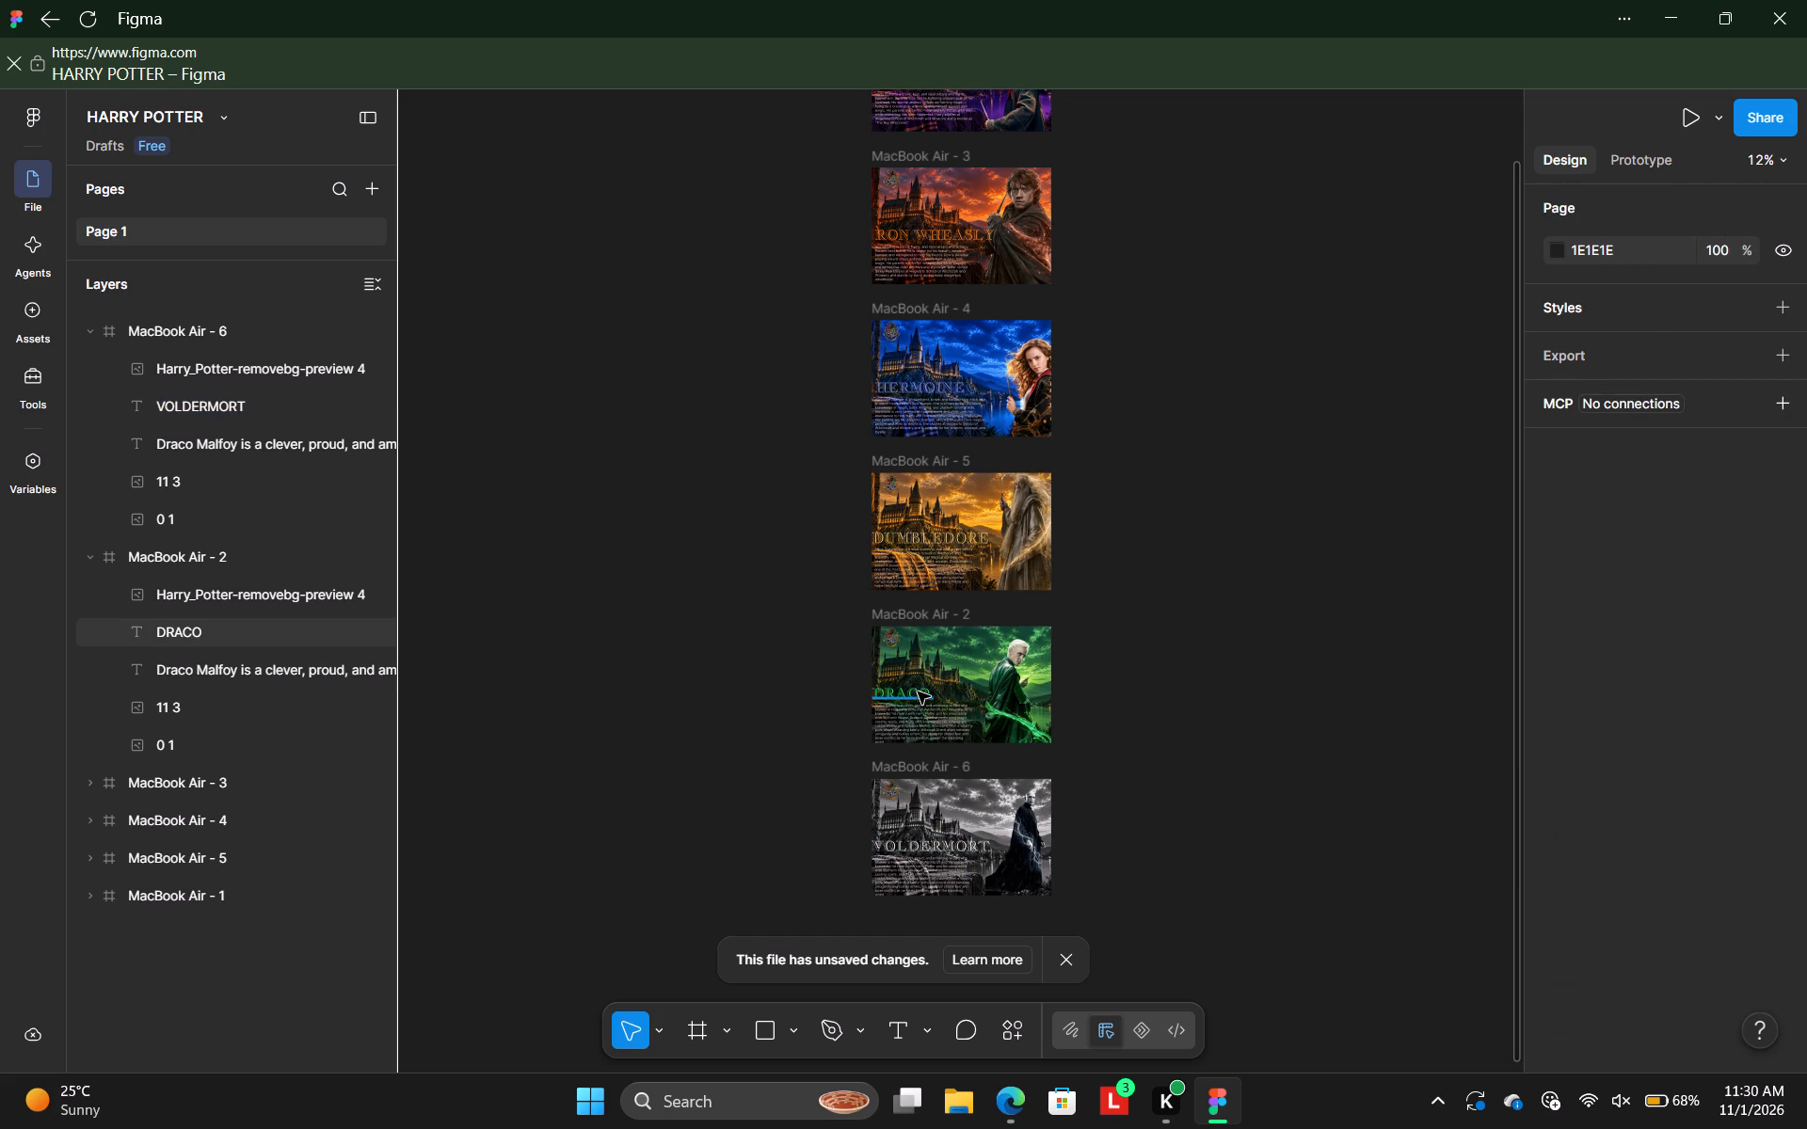
Compare the placement of the VOLDERMORT and DRACO titles and examine both frames close up.
{"action": "left_click", "coordinate": [918, 692]}
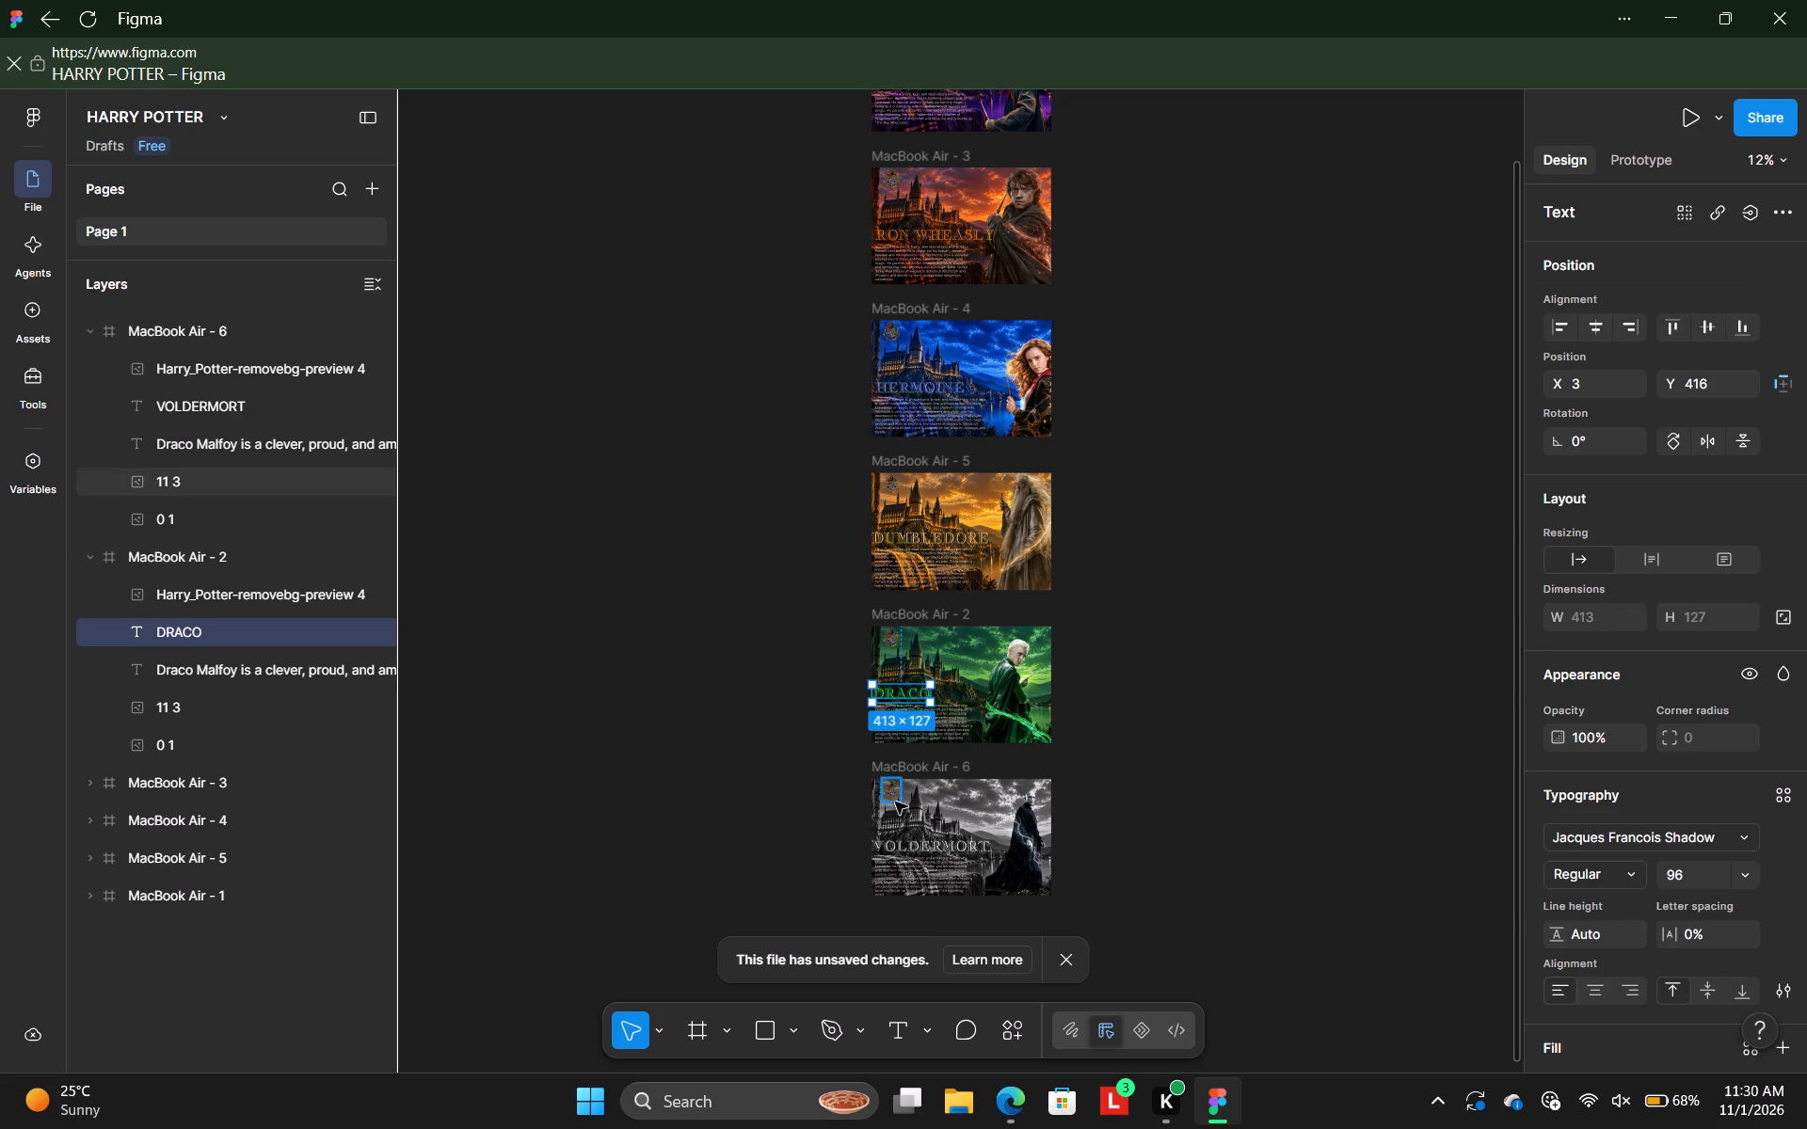
{"action": "left_click", "coordinate": [913, 840]}
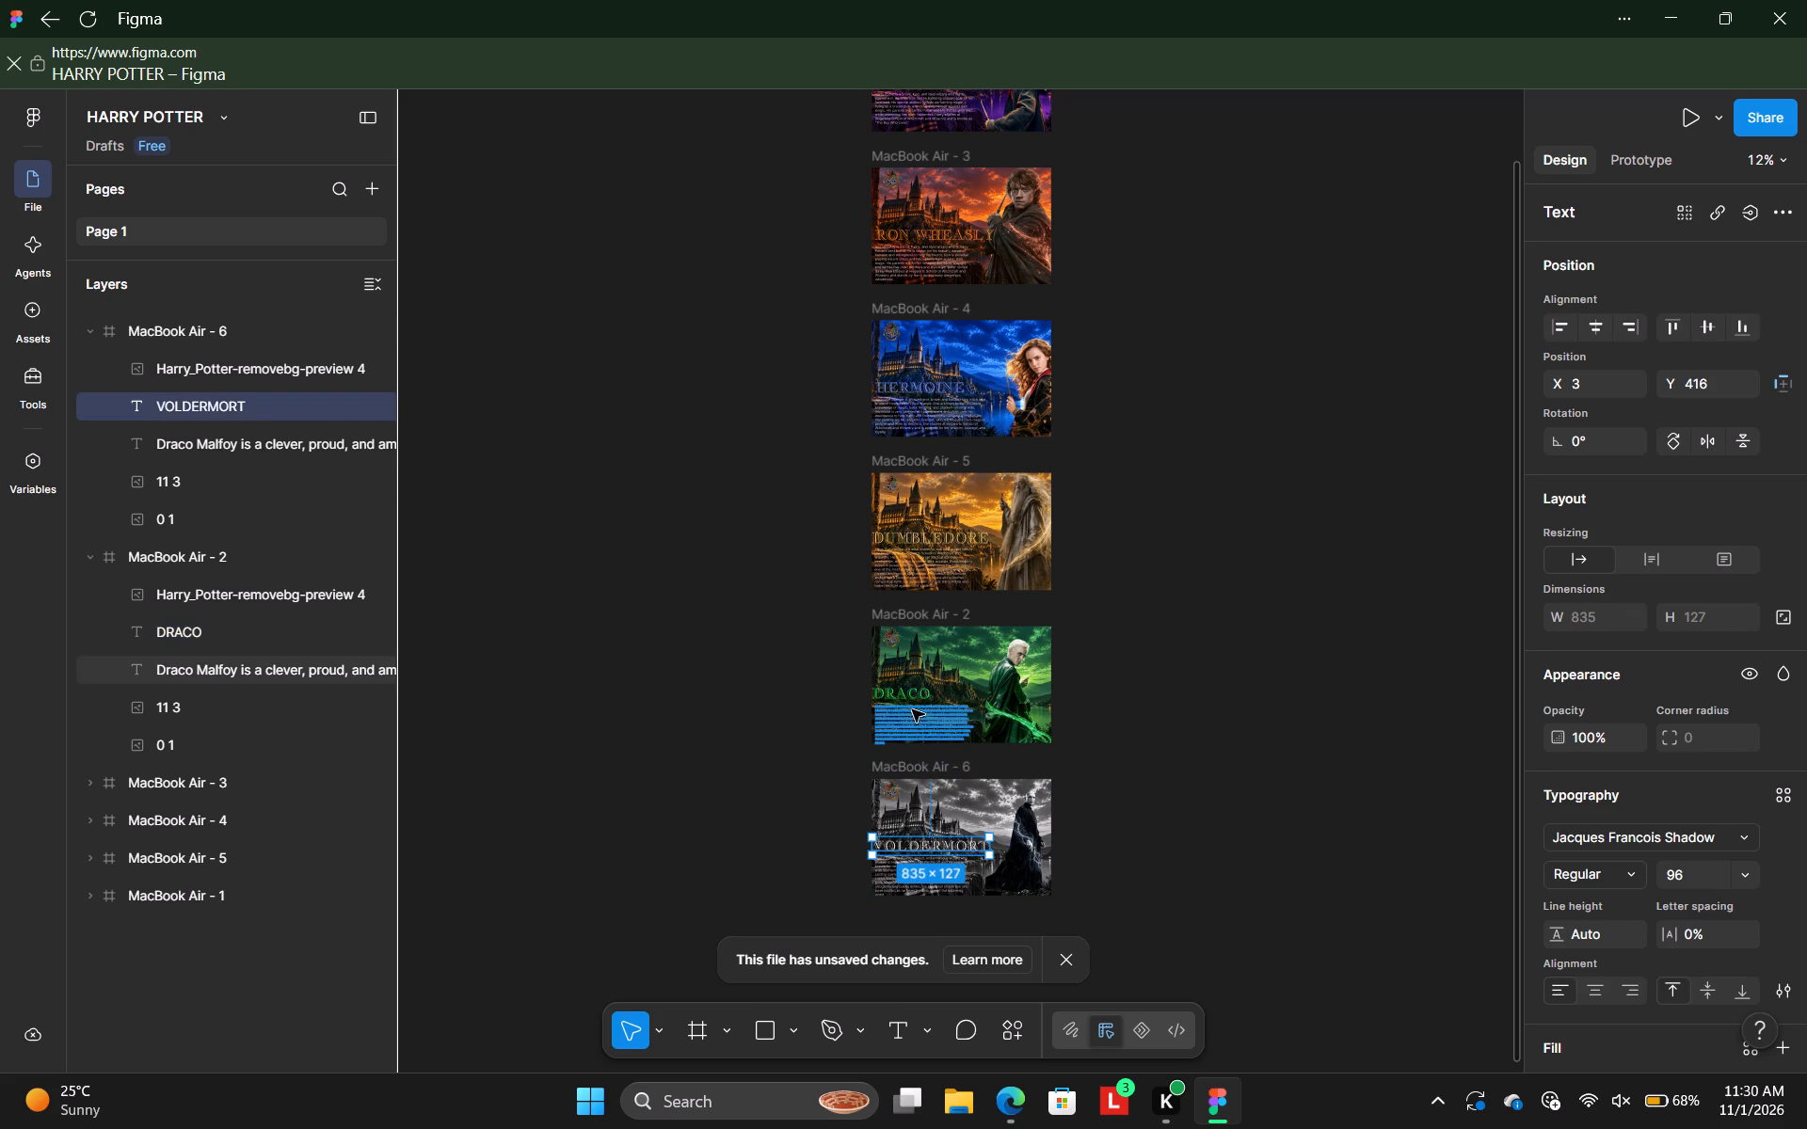
{"action": "left_click", "coordinate": [906, 693]}
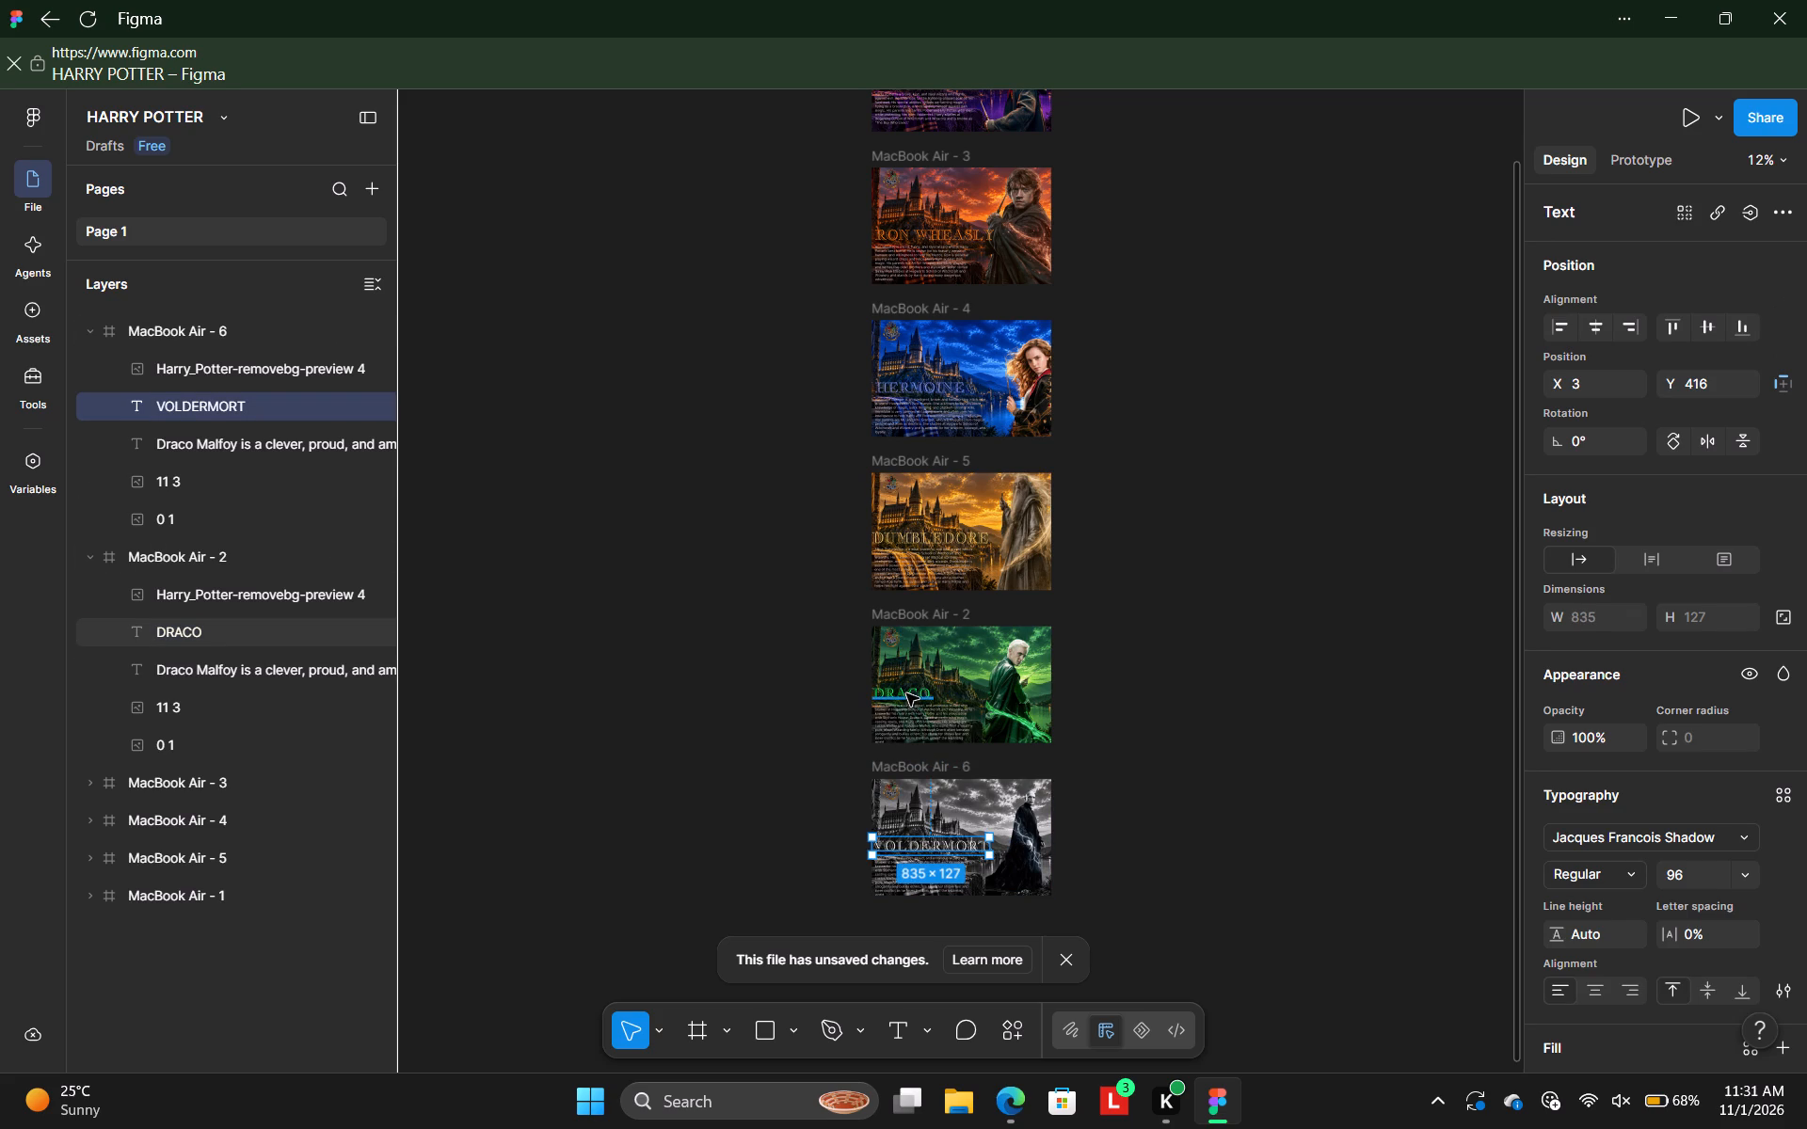
{"action": "left_click", "coordinate": [909, 859]}
{"action": "left_click", "coordinate": [1274, 688]}
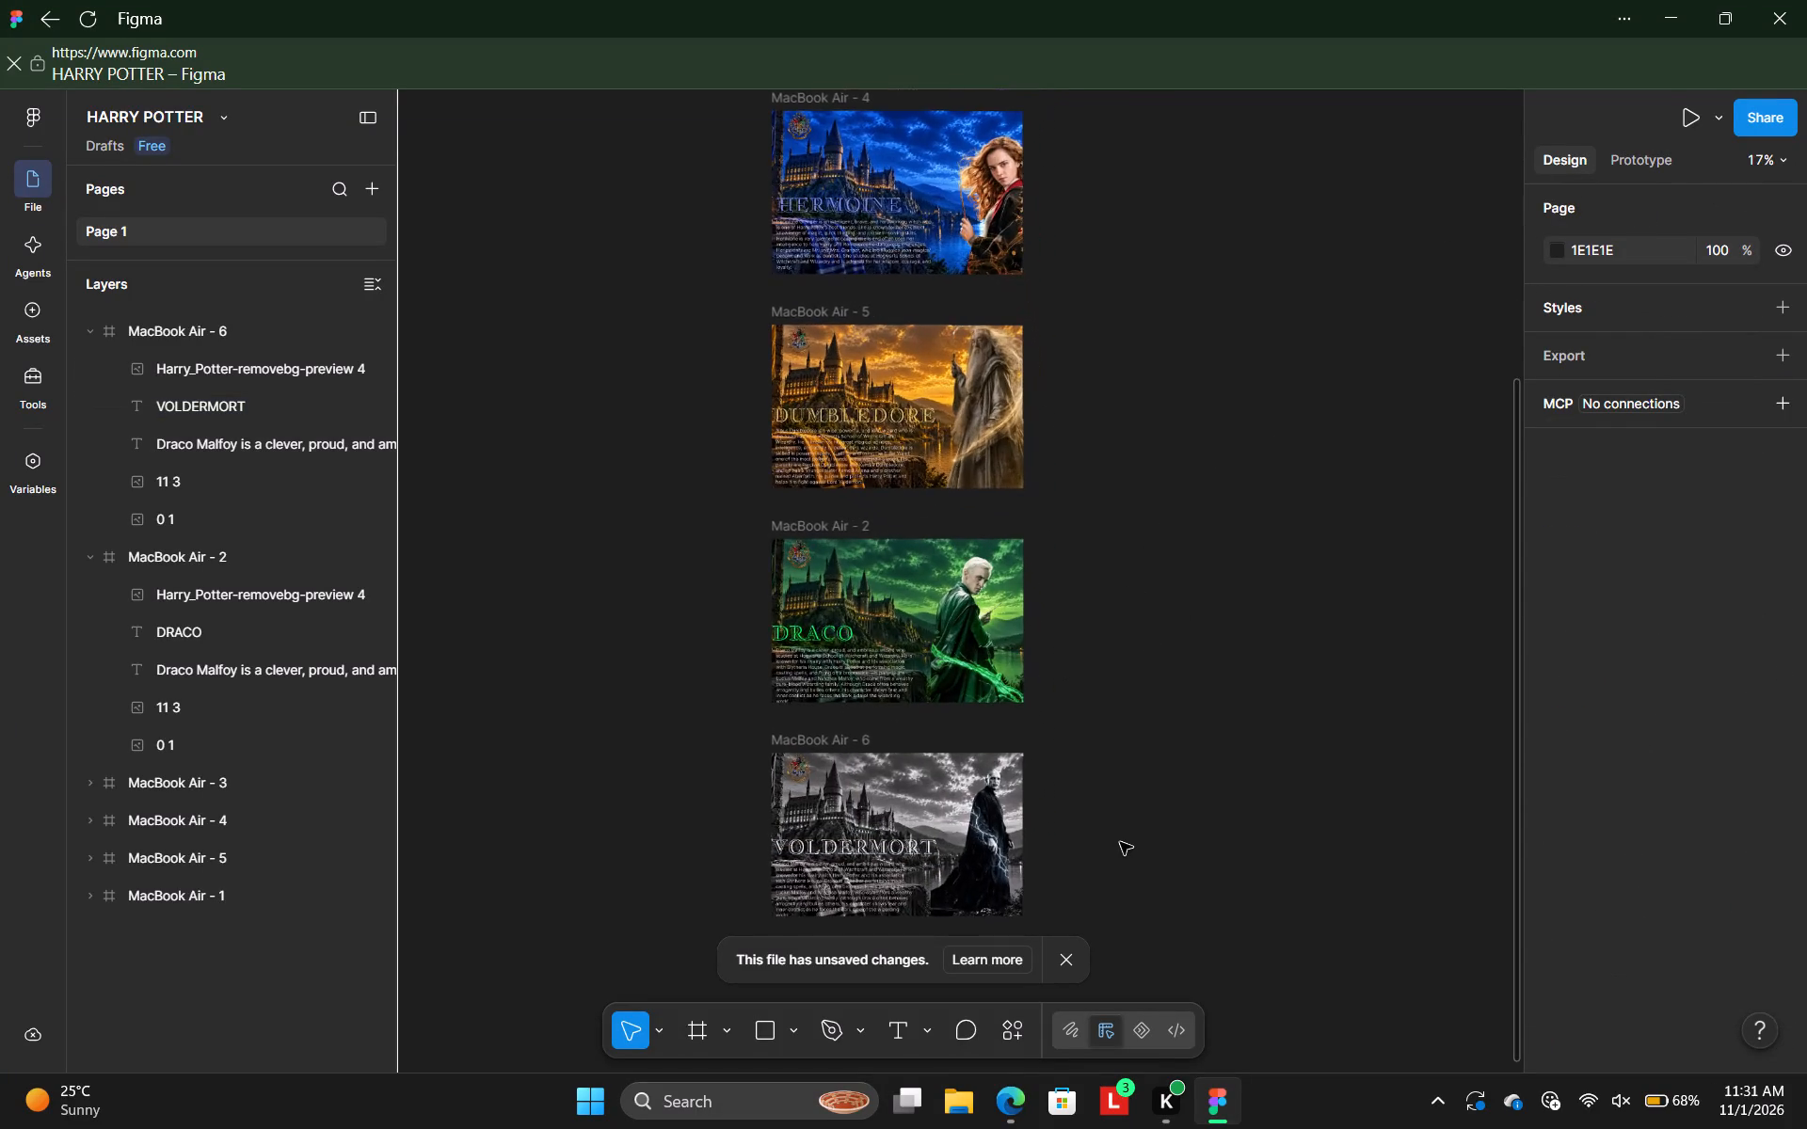
{"action": "scroll", "coordinate": [1120, 842], "scroll_direction": "right", "scroll_amount": 1}
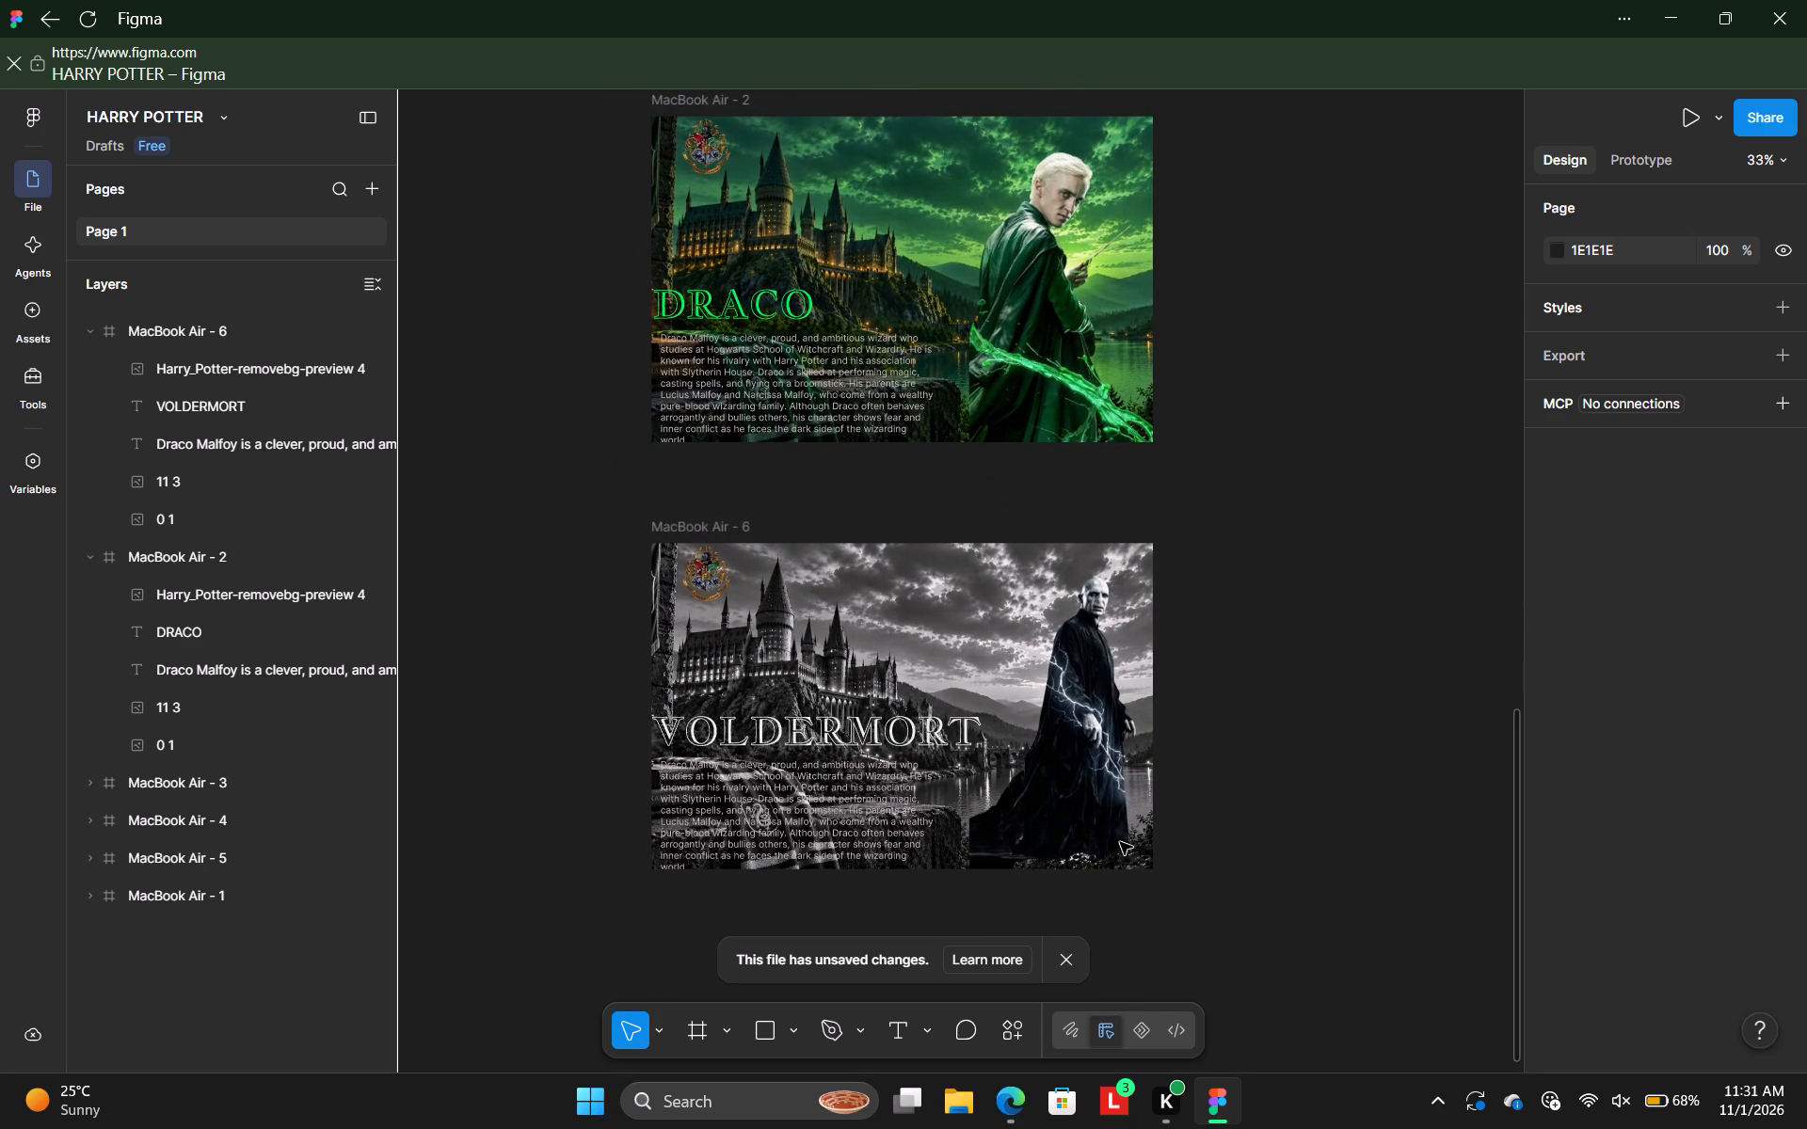
{"action": "scroll", "coordinate": [1120, 842], "scroll_direction": "up", "scroll_amount": 1}
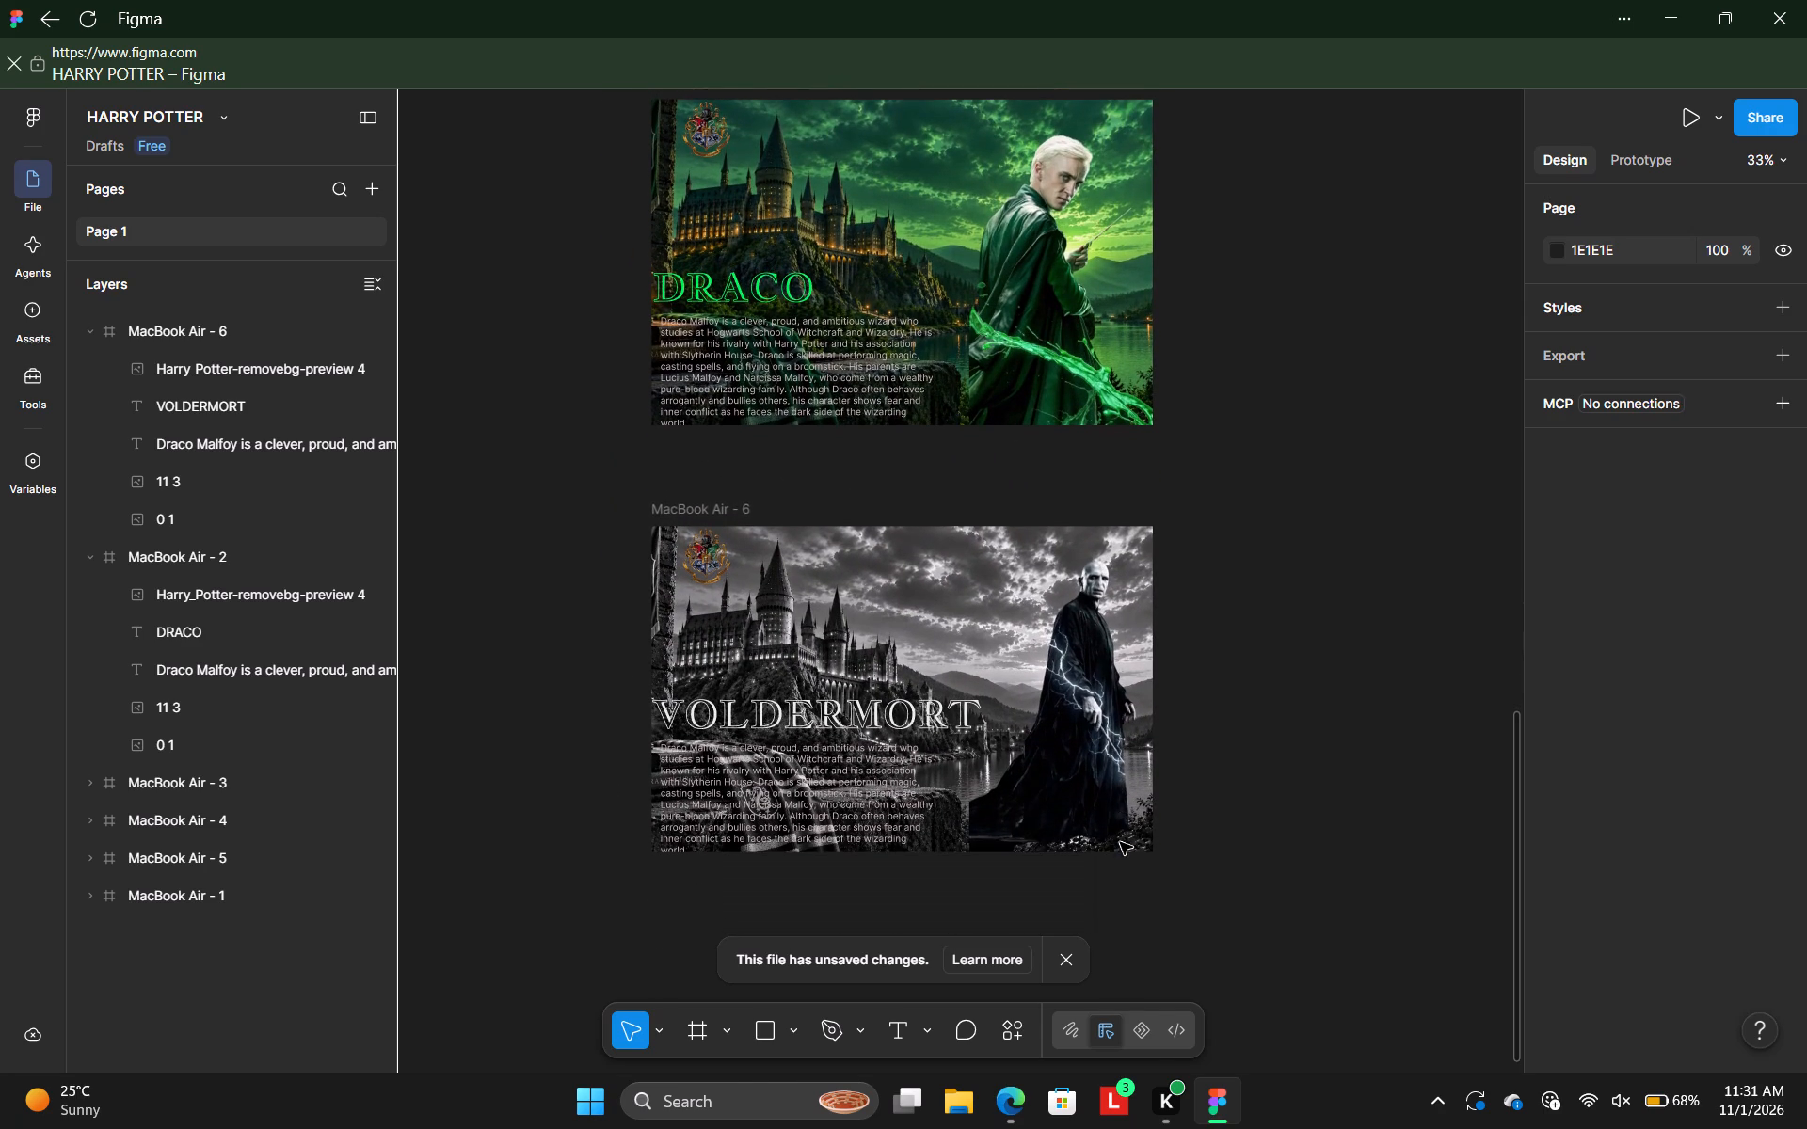
Set the RON WHEASLY frame aside from the column and move the DRACO frame into the second slot at X -53, Y 782.
{"action": "scroll", "coordinate": [1120, 842], "scroll_direction": "up", "scroll_amount": 1}
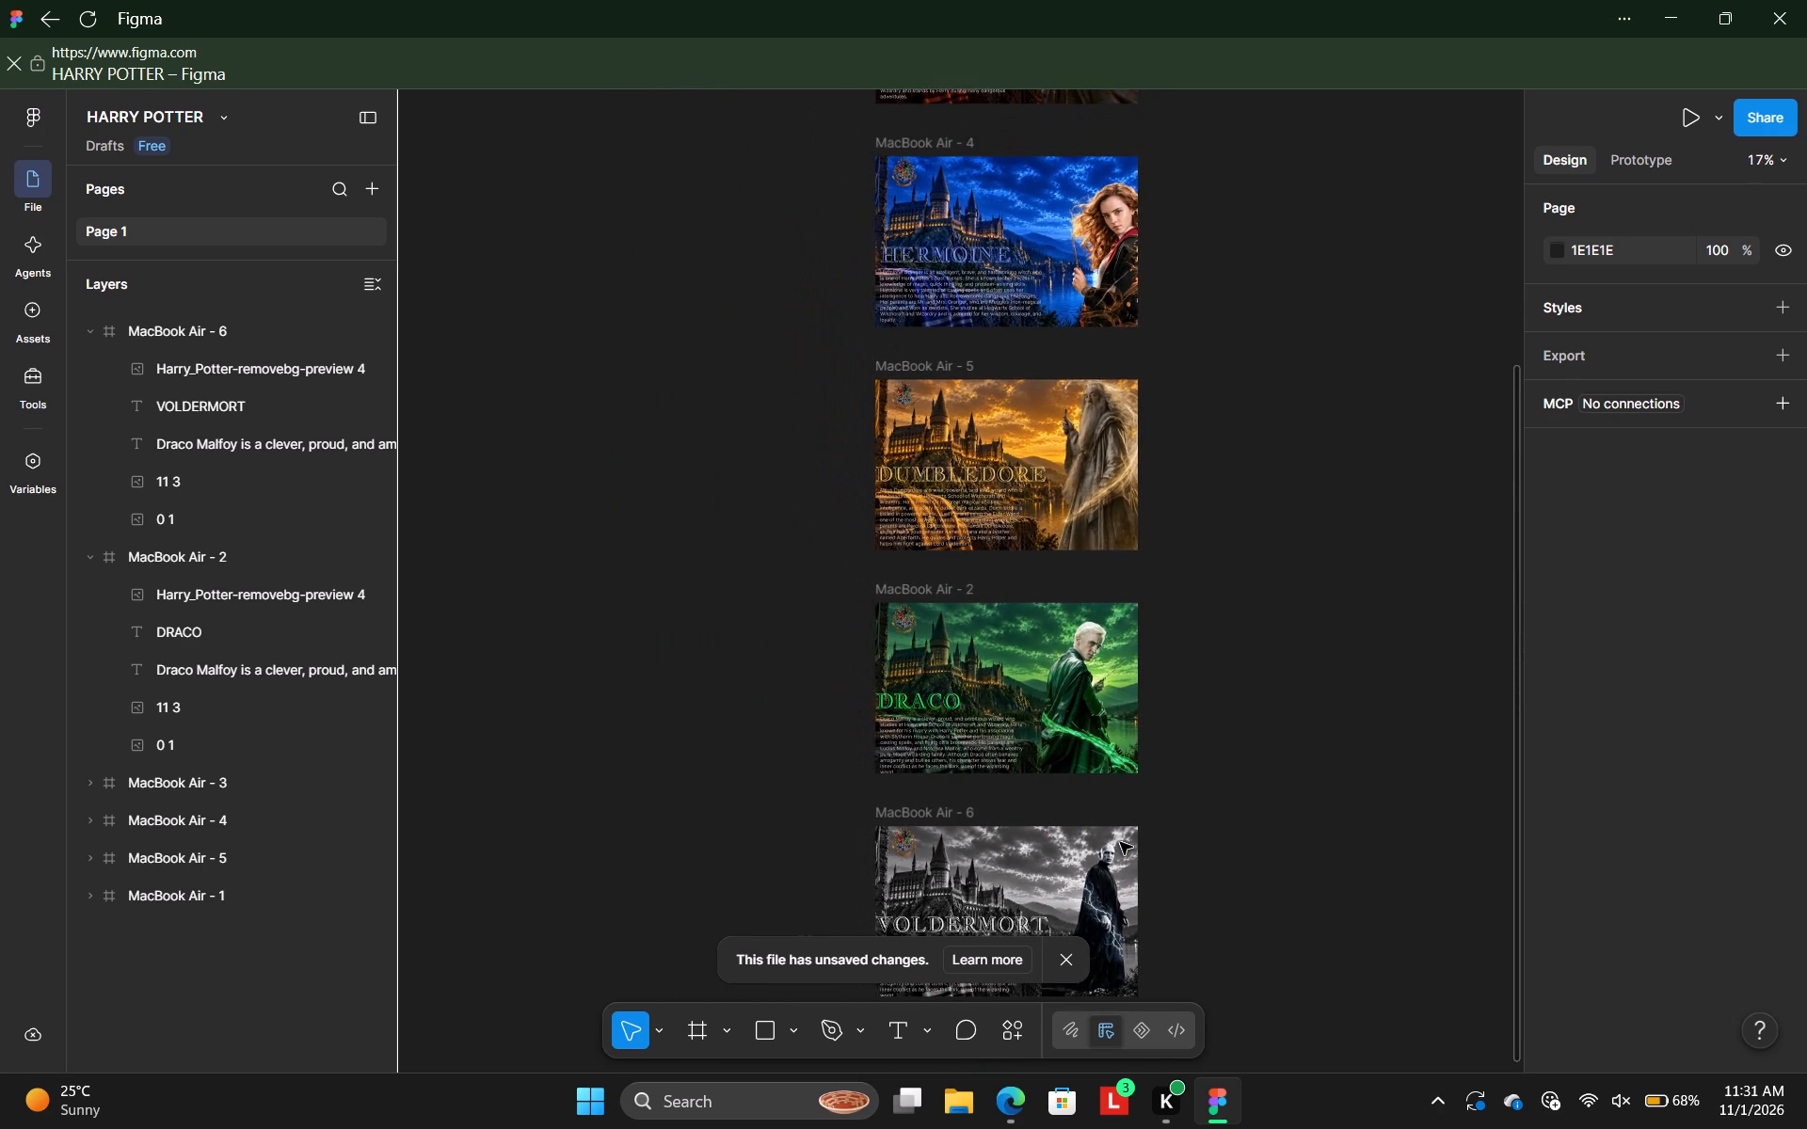
{"action": "scroll", "coordinate": [1120, 842], "scroll_direction": "up", "scroll_amount": 1}
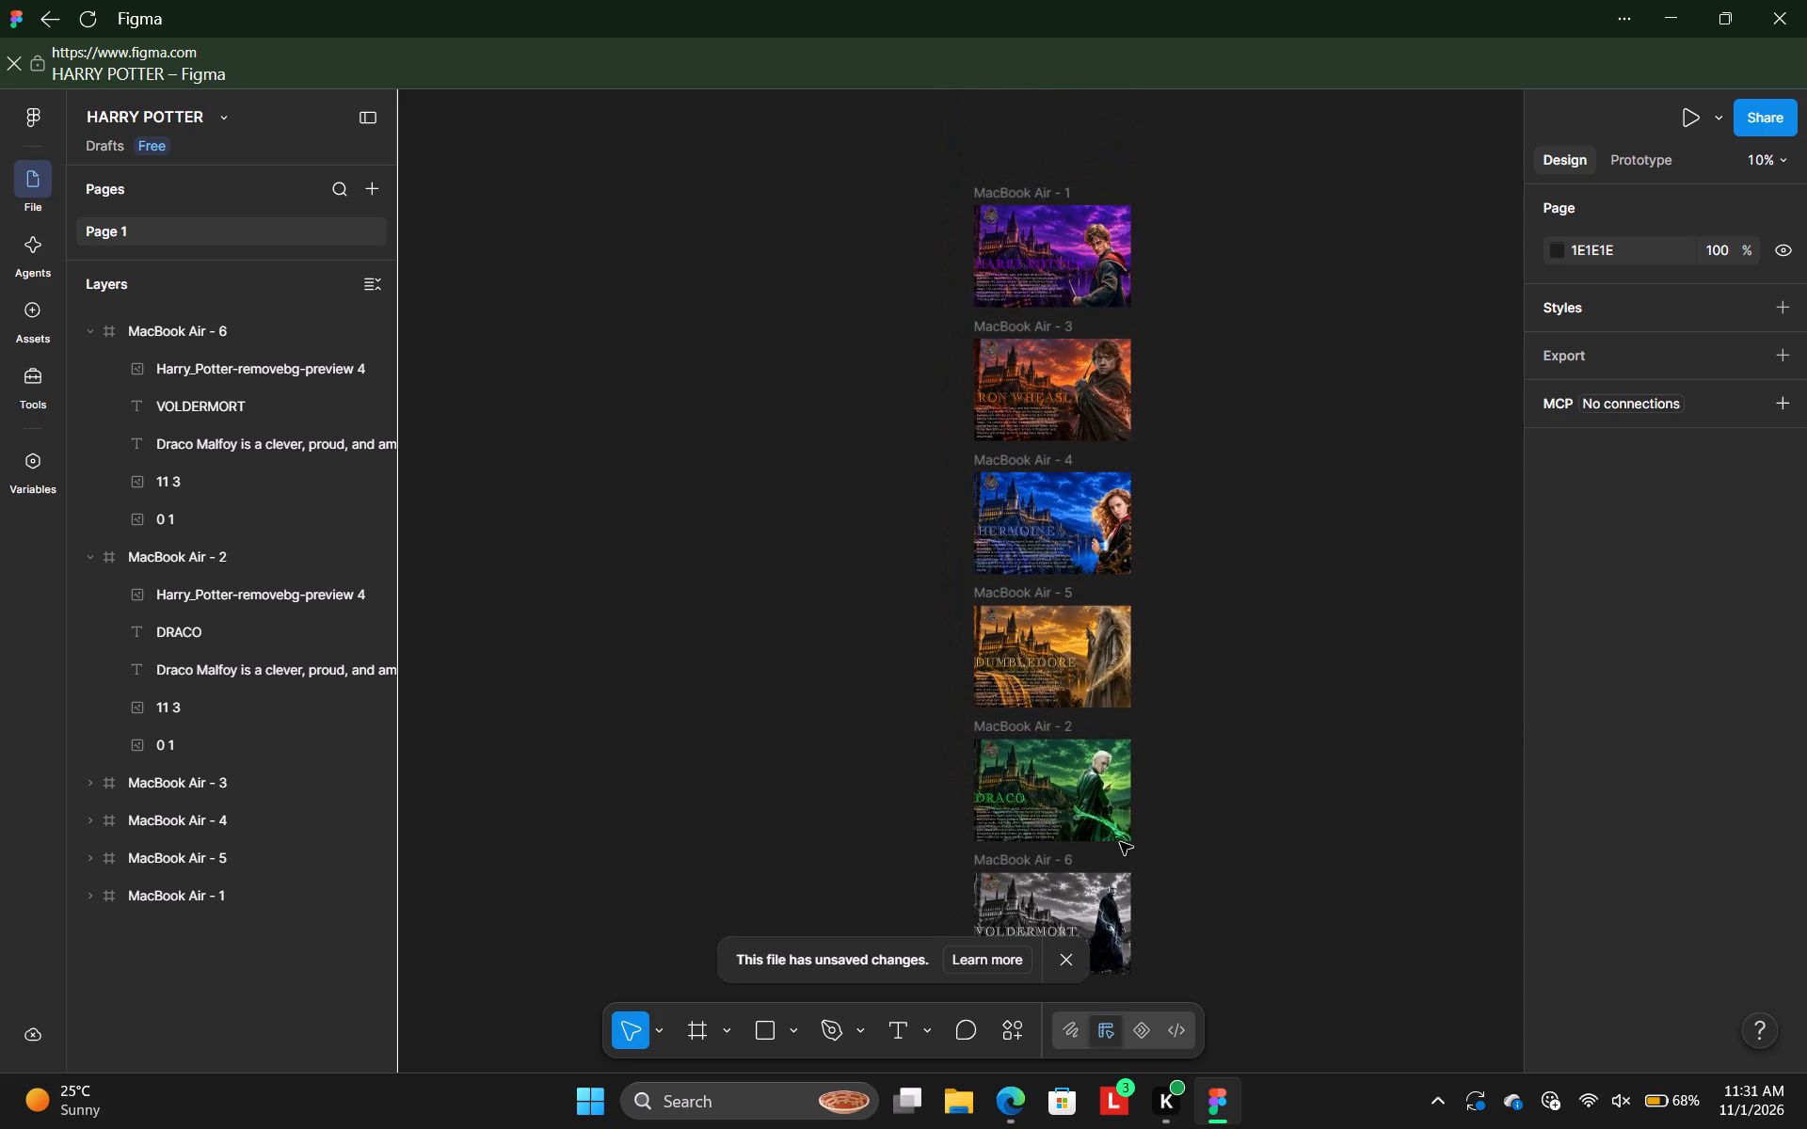
{"action": "left_click_drag", "start_coordinate": [1046, 723], "coordinate": [991, 715]}
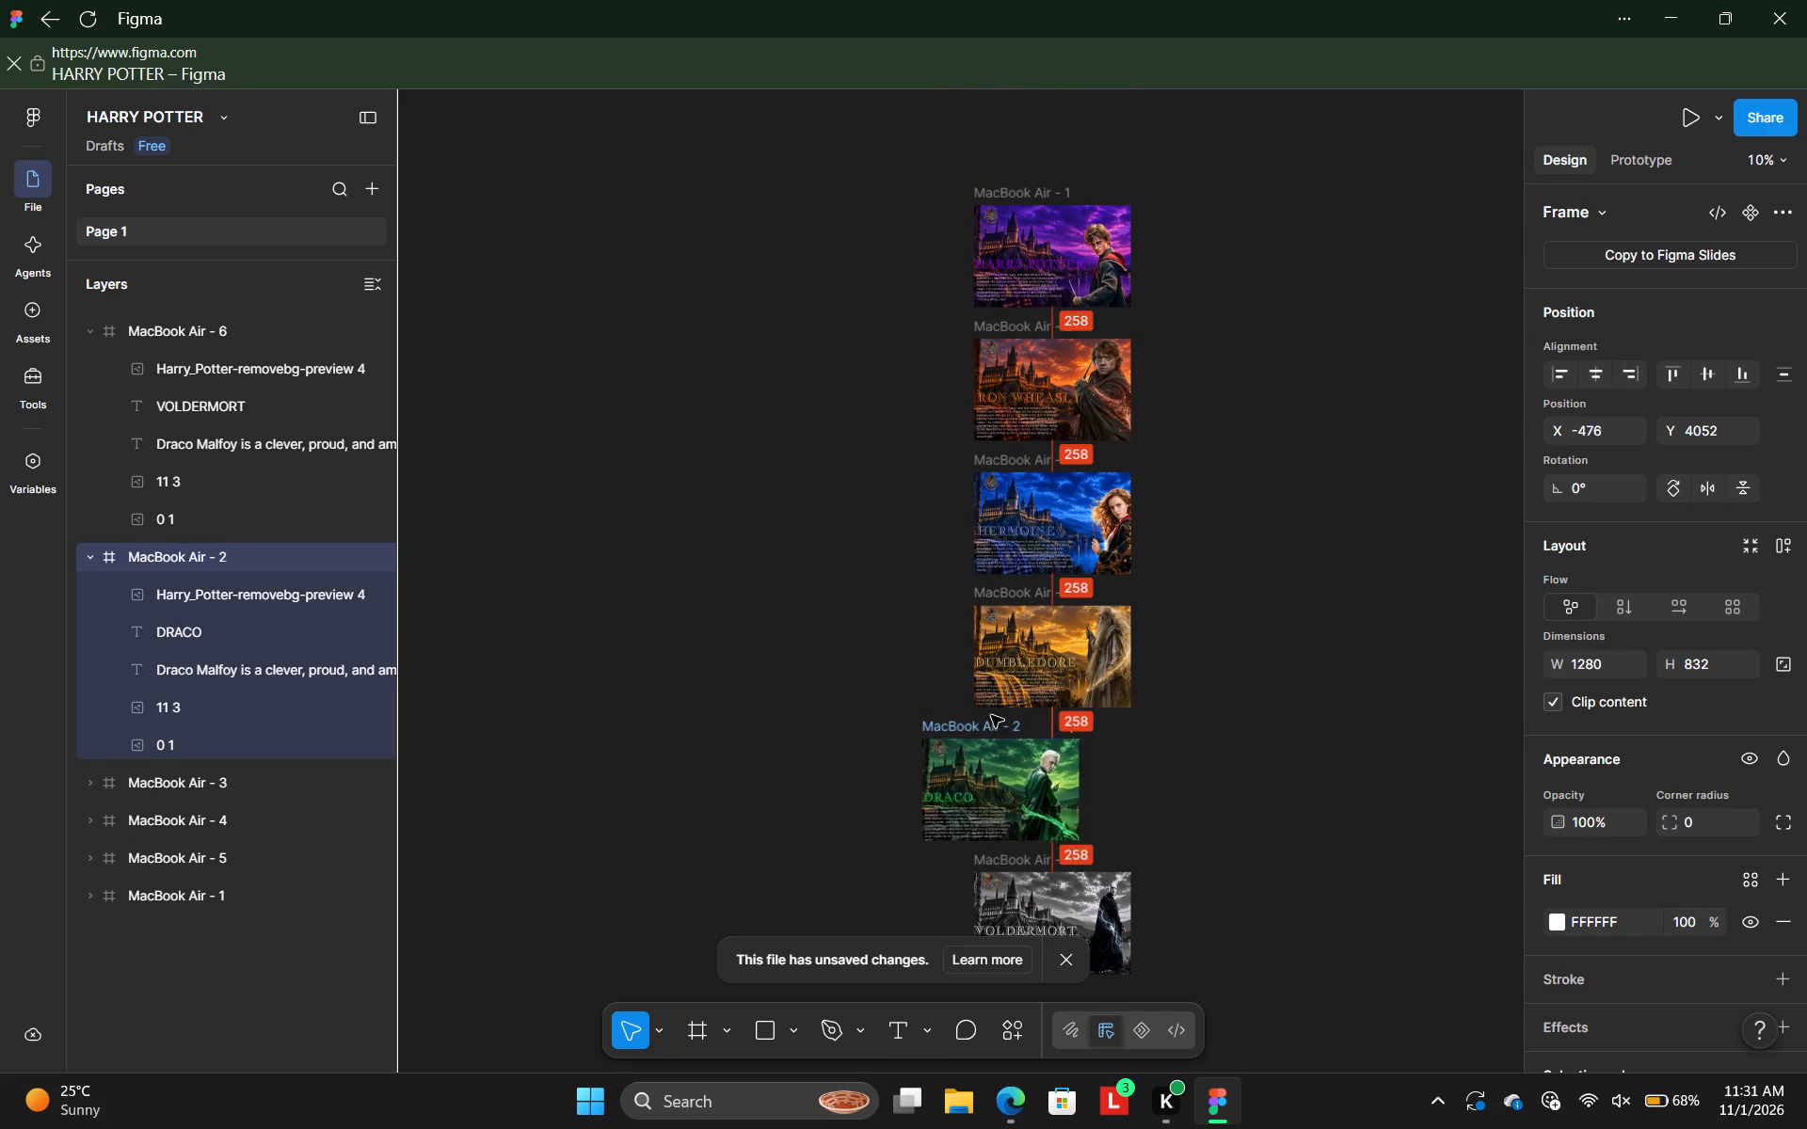
{"action": "left_click_drag", "start_coordinate": [991, 715], "coordinate": [807, 385]}
{"action": "left_click_drag", "start_coordinate": [1036, 324], "coordinate": [1339, 470]}
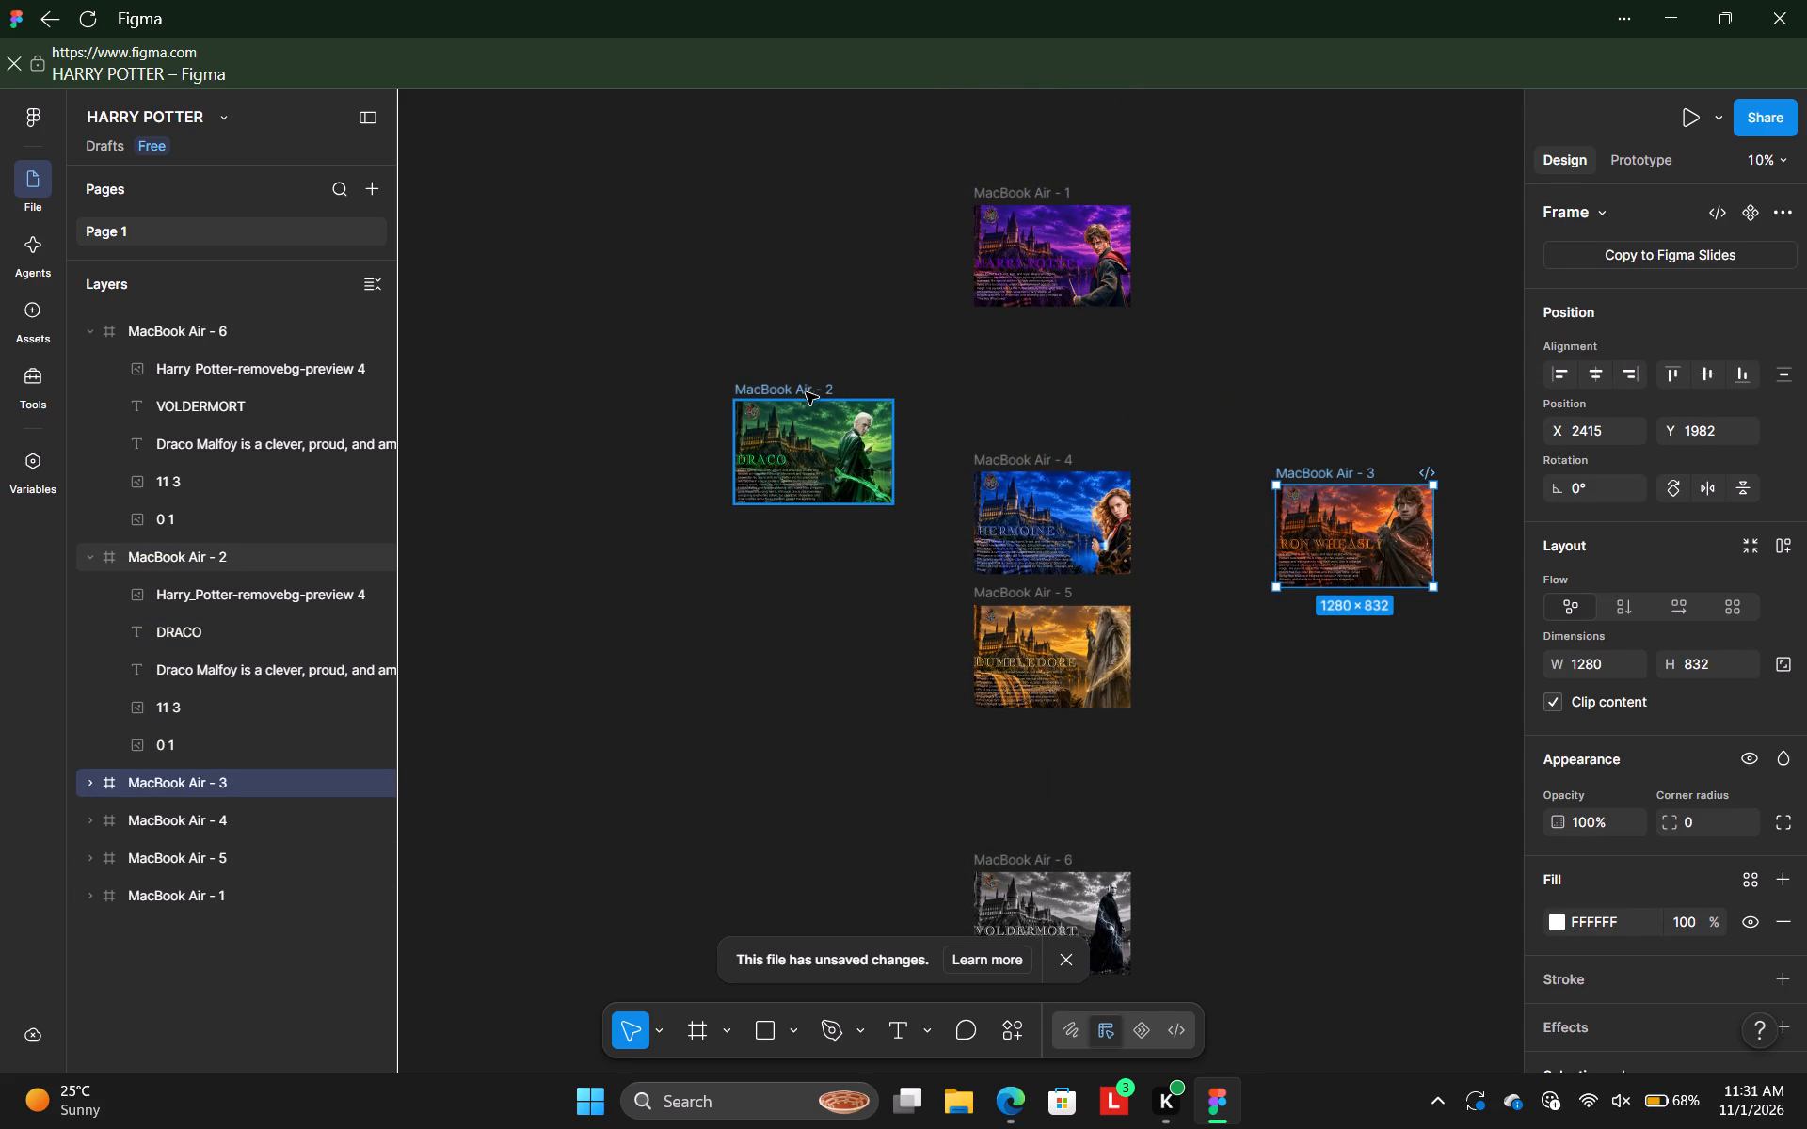
{"action": "left_click_drag", "start_coordinate": [793, 392], "coordinate": [1037, 333]}
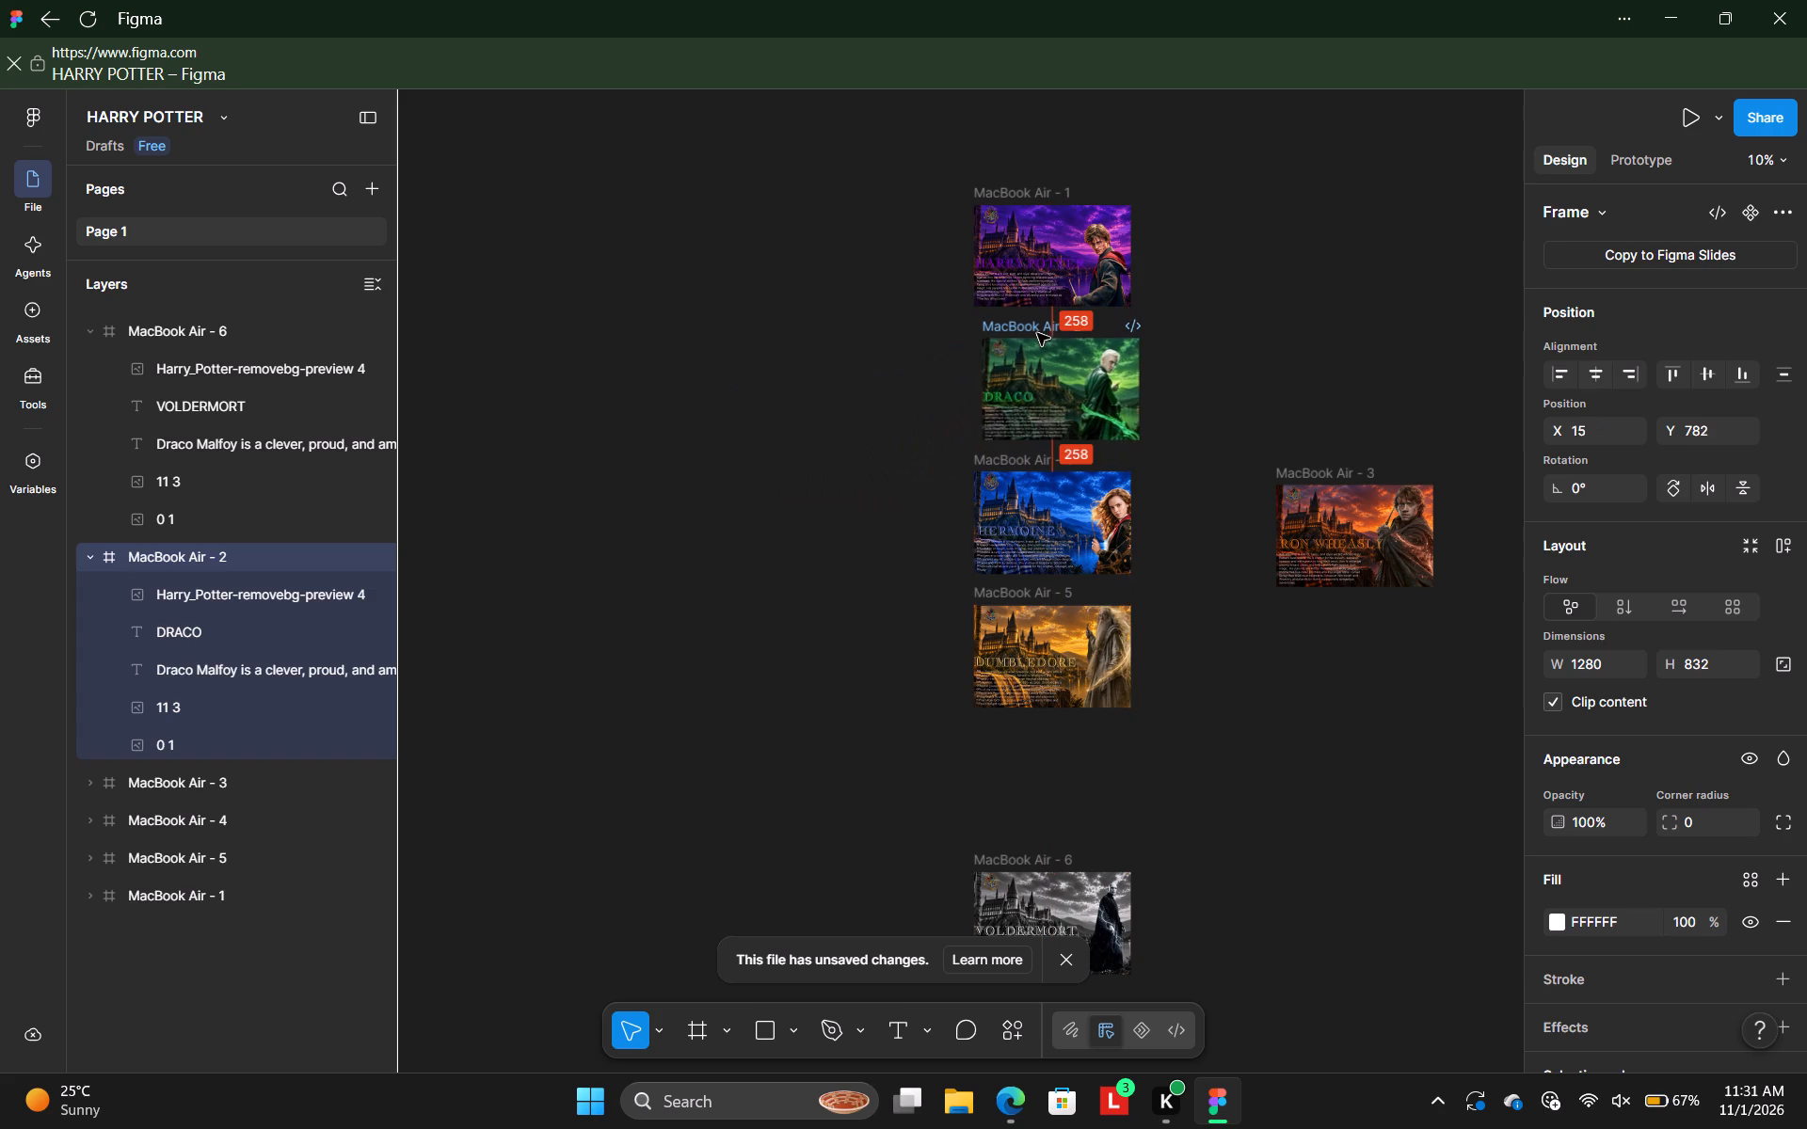
{"action": "left_click_drag", "start_coordinate": [1037, 333], "coordinate": [1028, 334]}
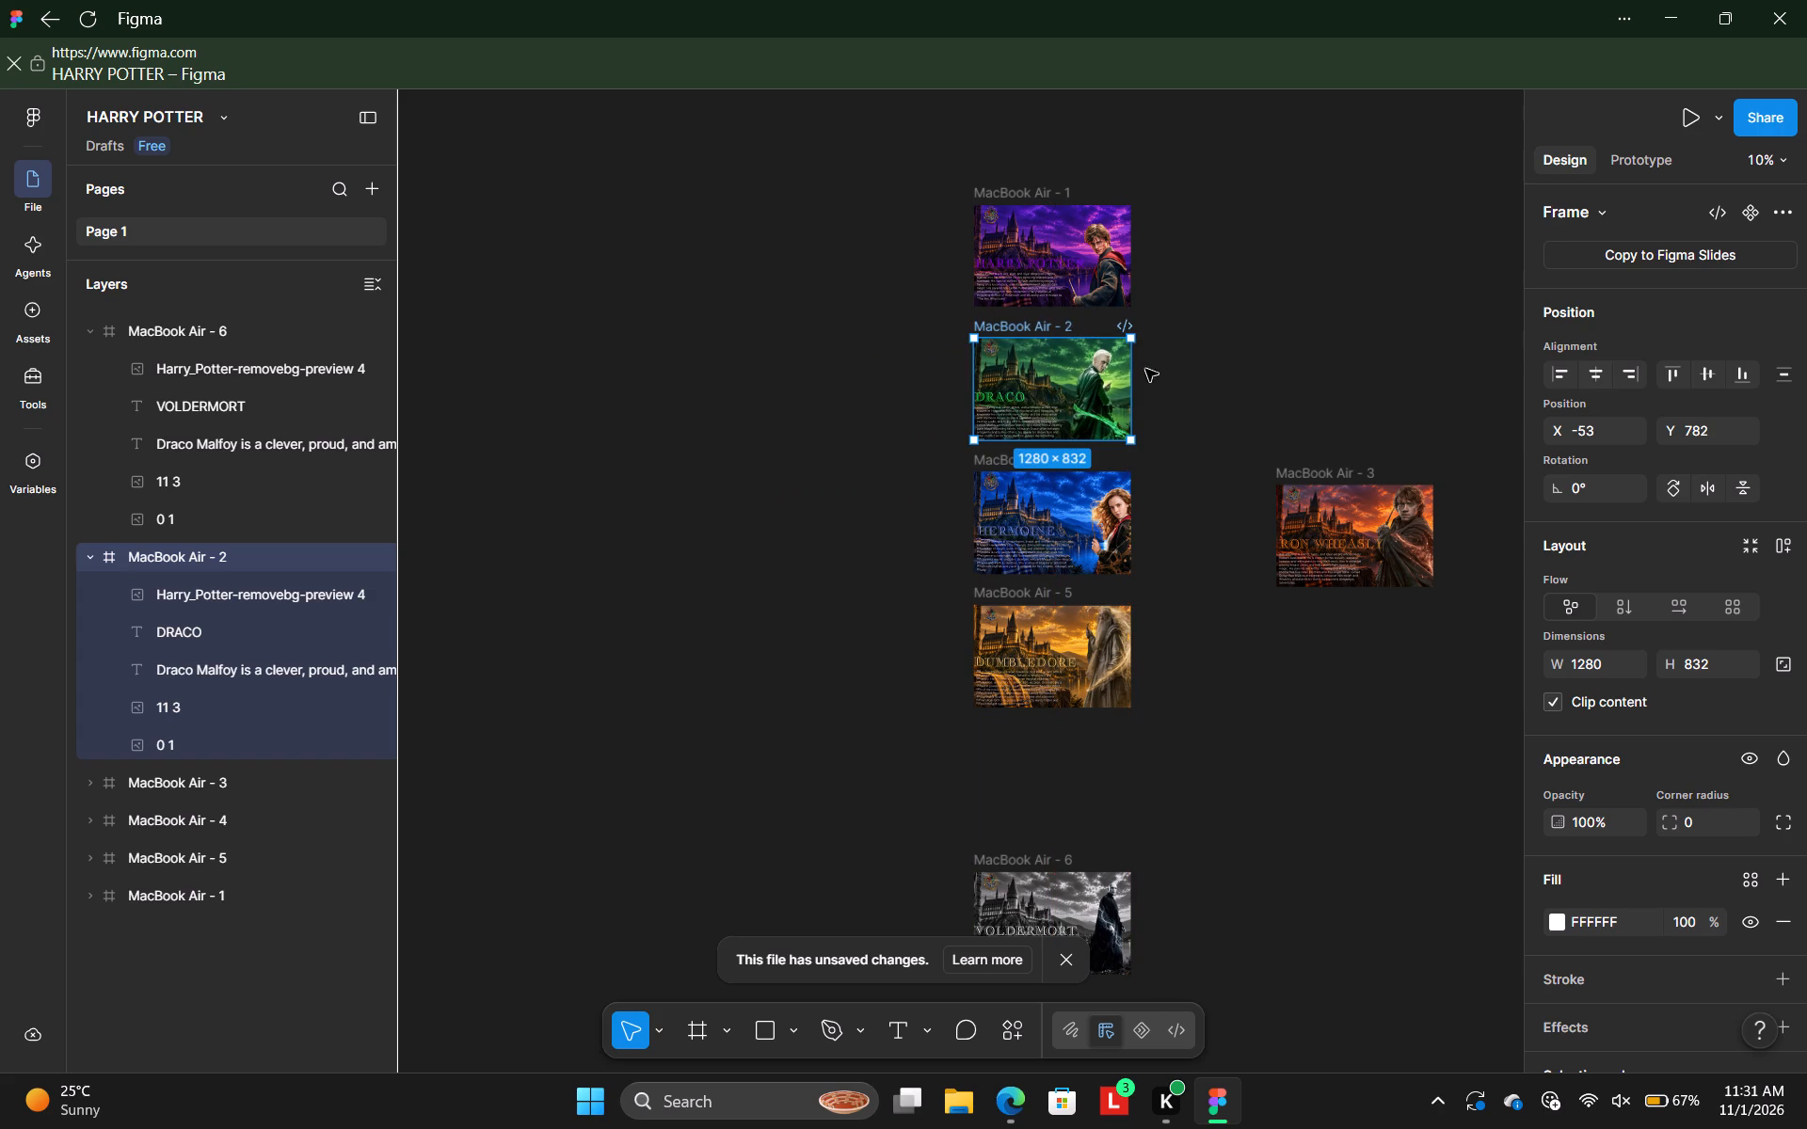
Flip the Draco character image in the MacBook Air - 2 frame horizontally.
{"action": "left_click", "coordinate": [1104, 390]}
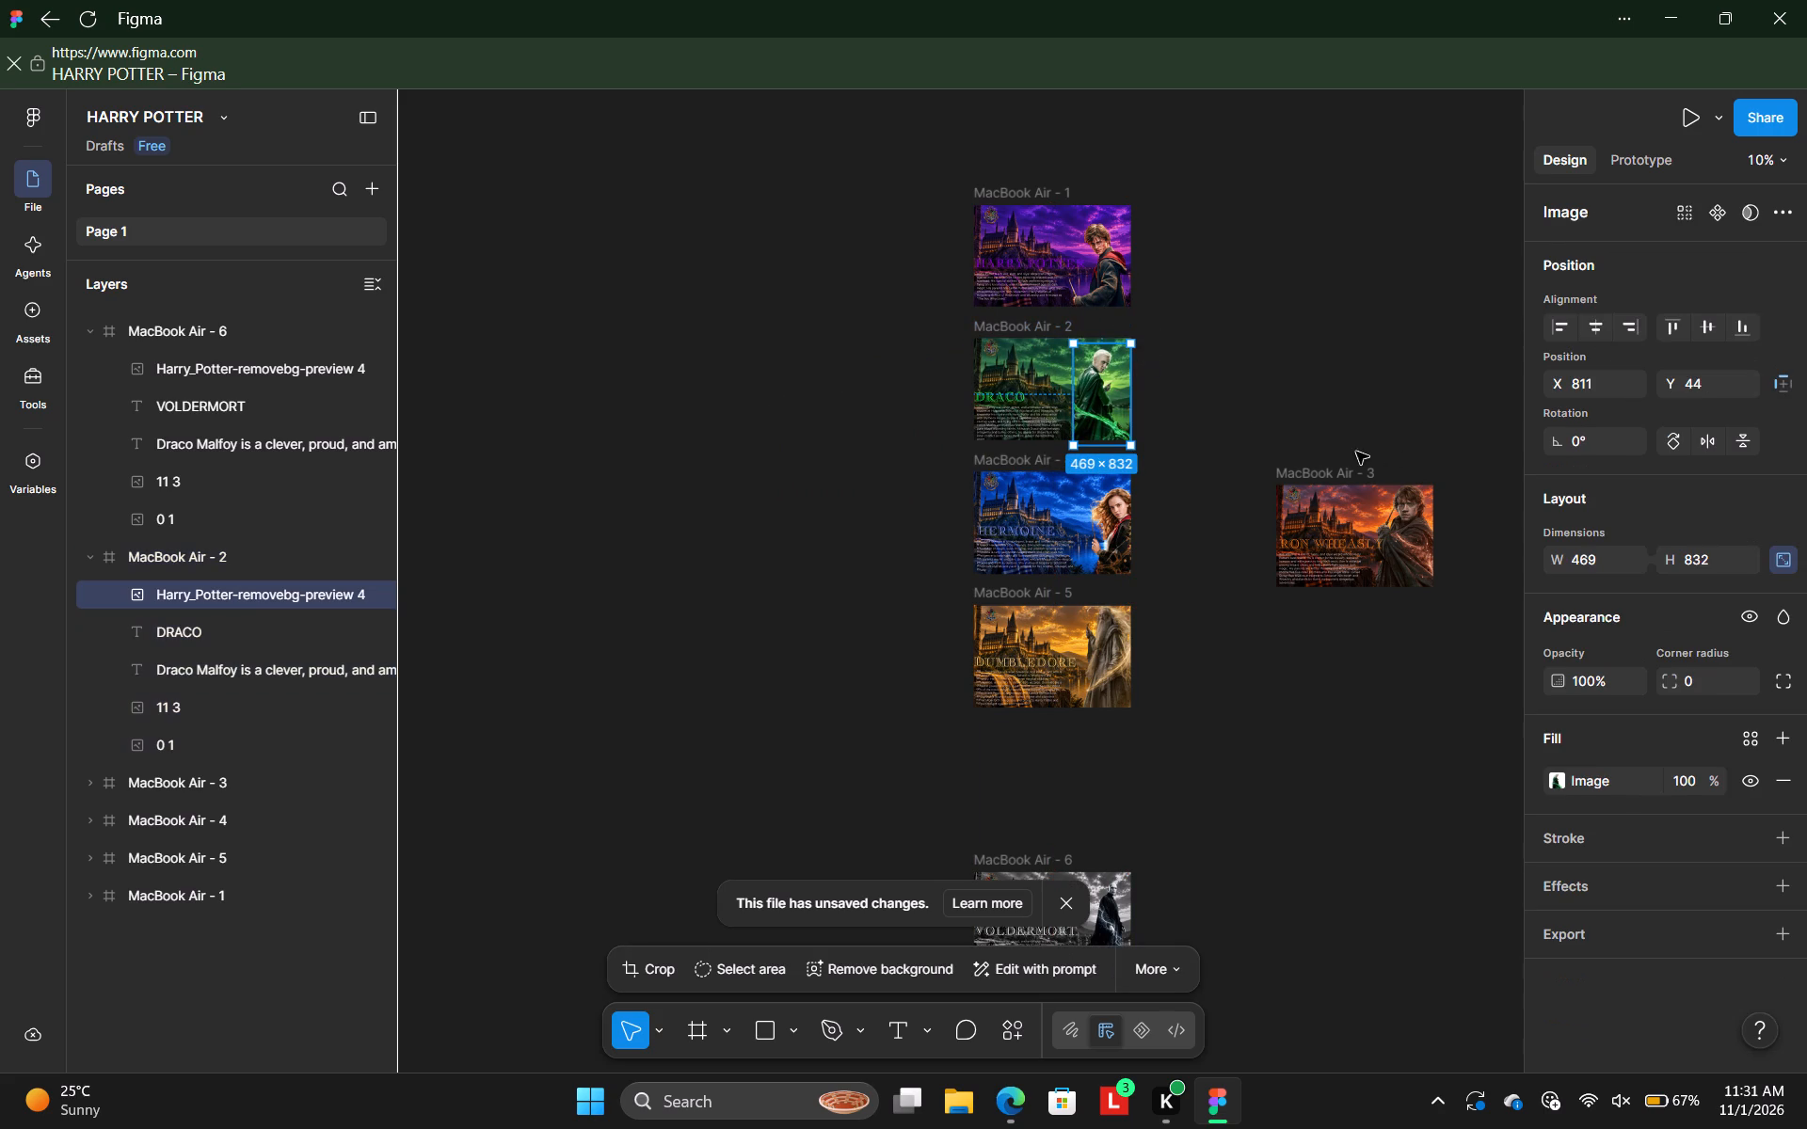
{"action": "left_click", "coordinate": [1713, 439]}
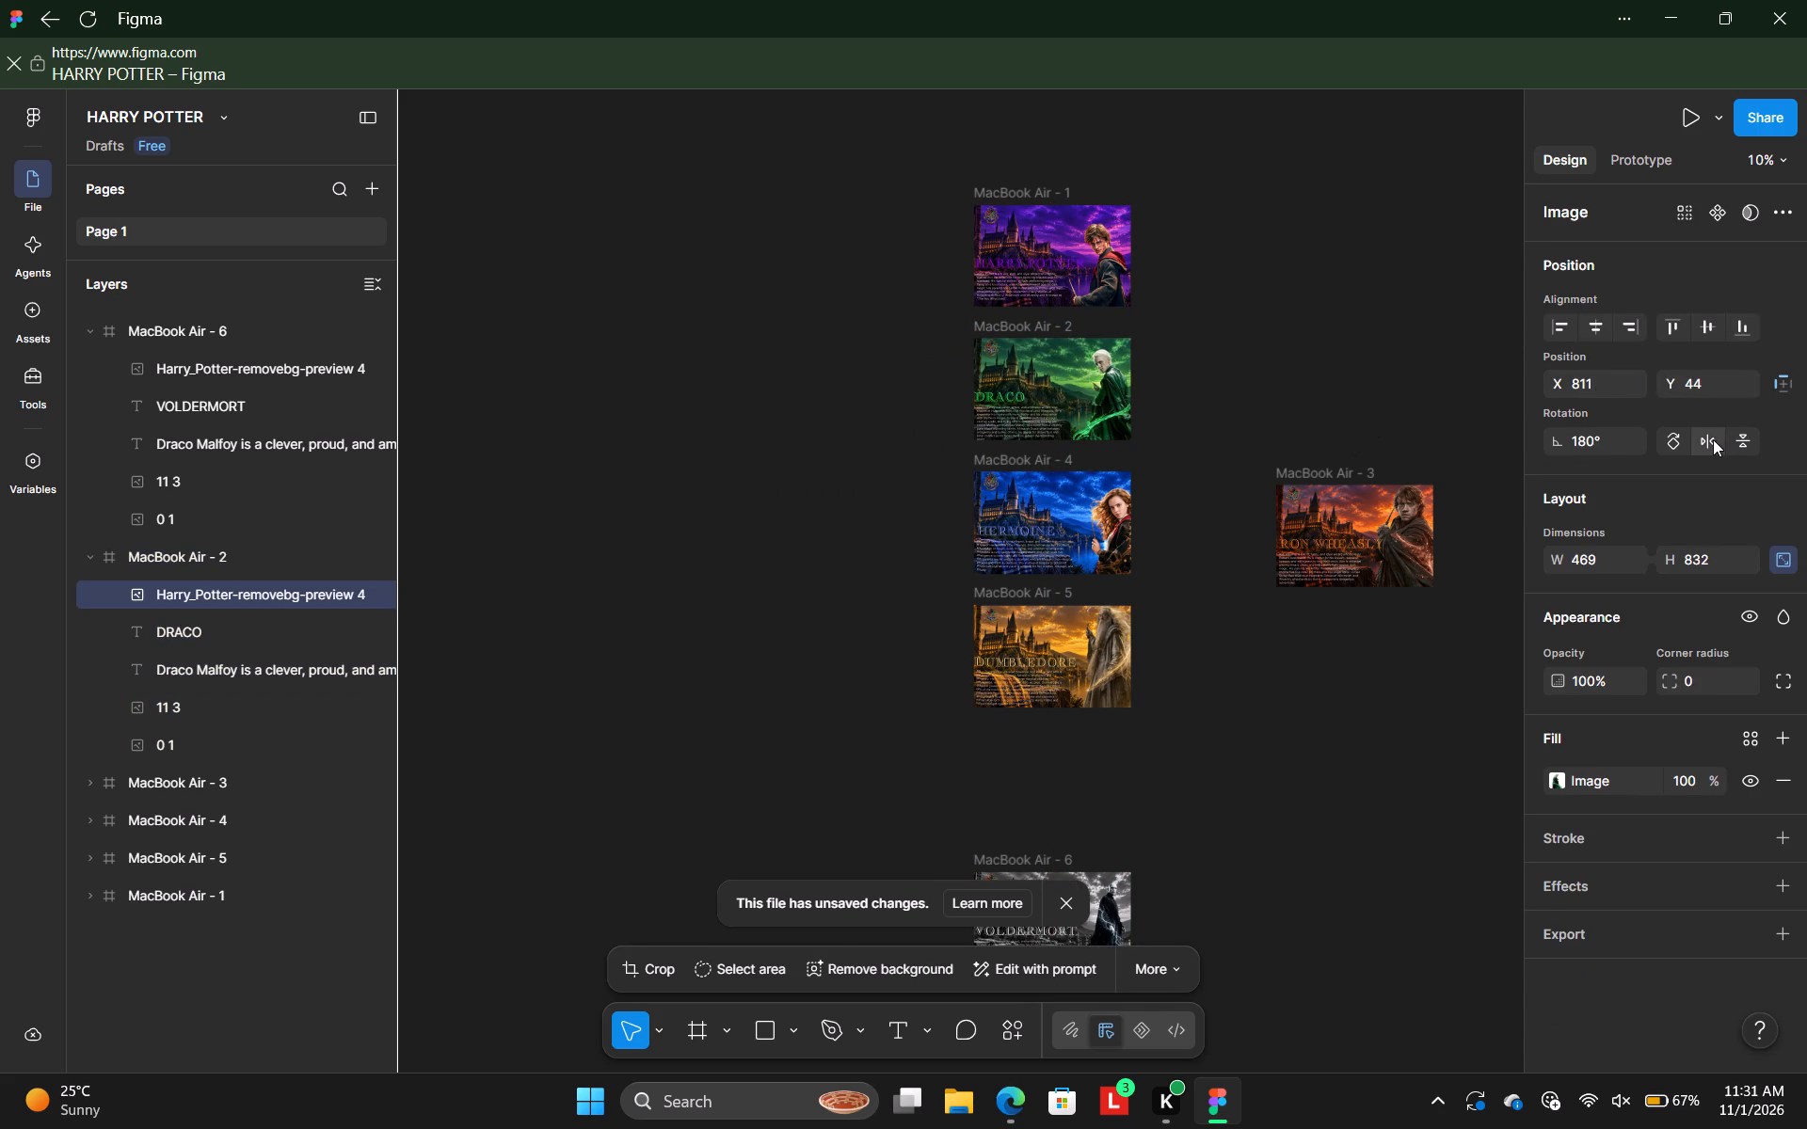
{"action": "left_click", "coordinate": [1146, 405]}
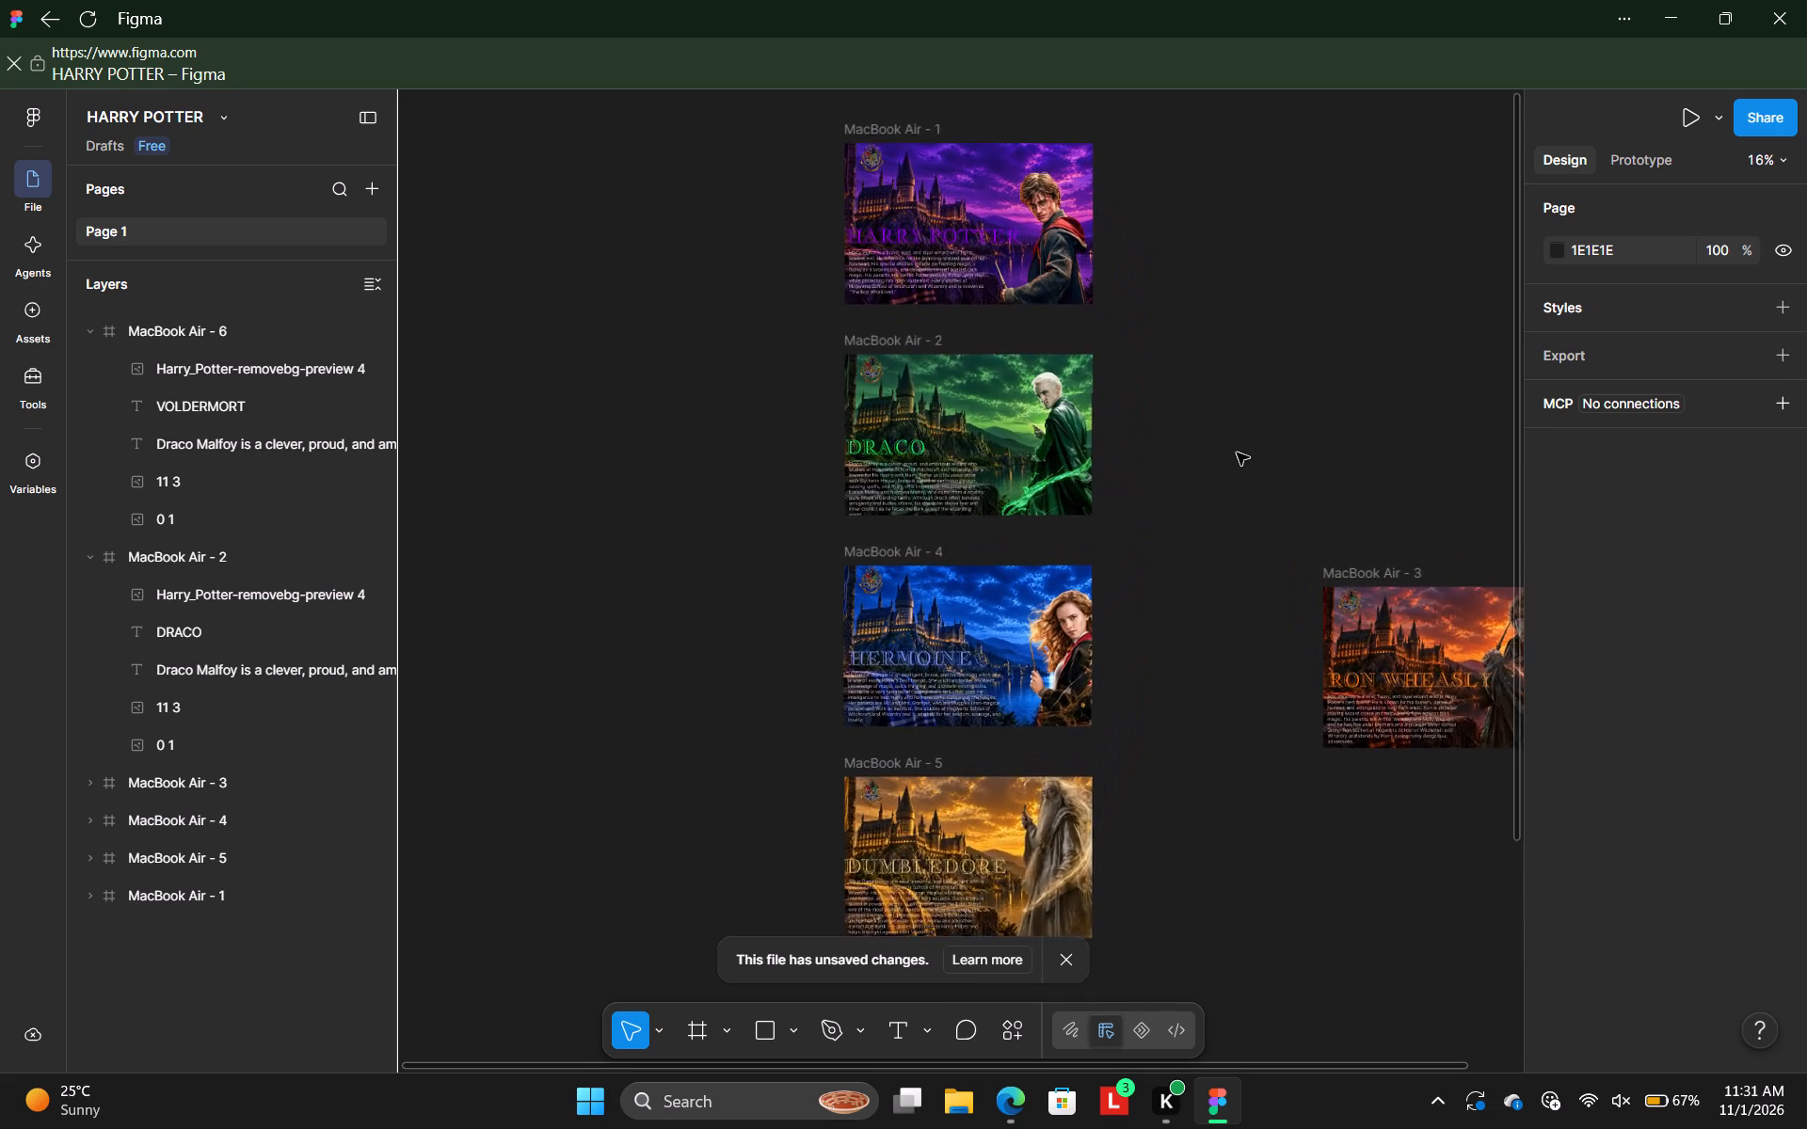
Reposition the flipped Draco image within its frame at X 811, Y 3.
{"action": "left_click", "coordinate": [1024, 450]}
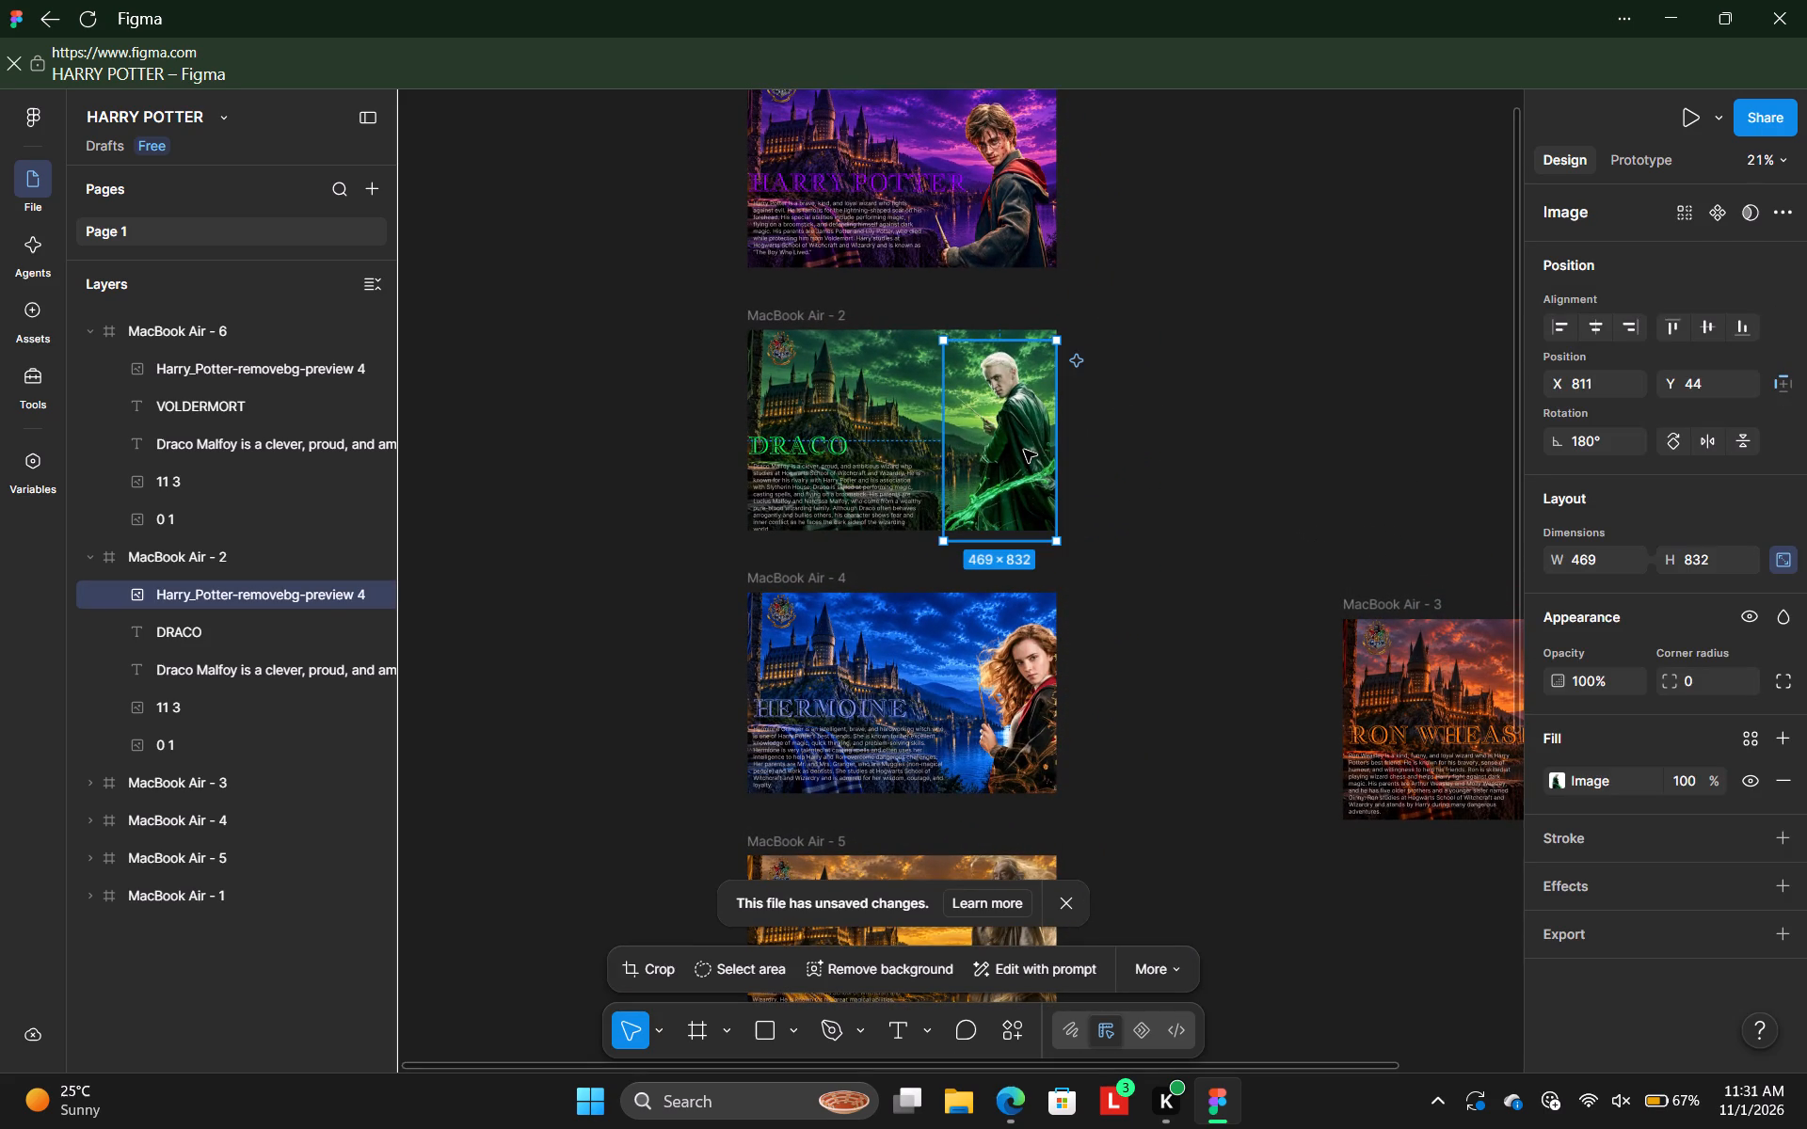
{"action": "left_click_drag", "start_coordinate": [1016, 448], "coordinate": [1027, 443]}
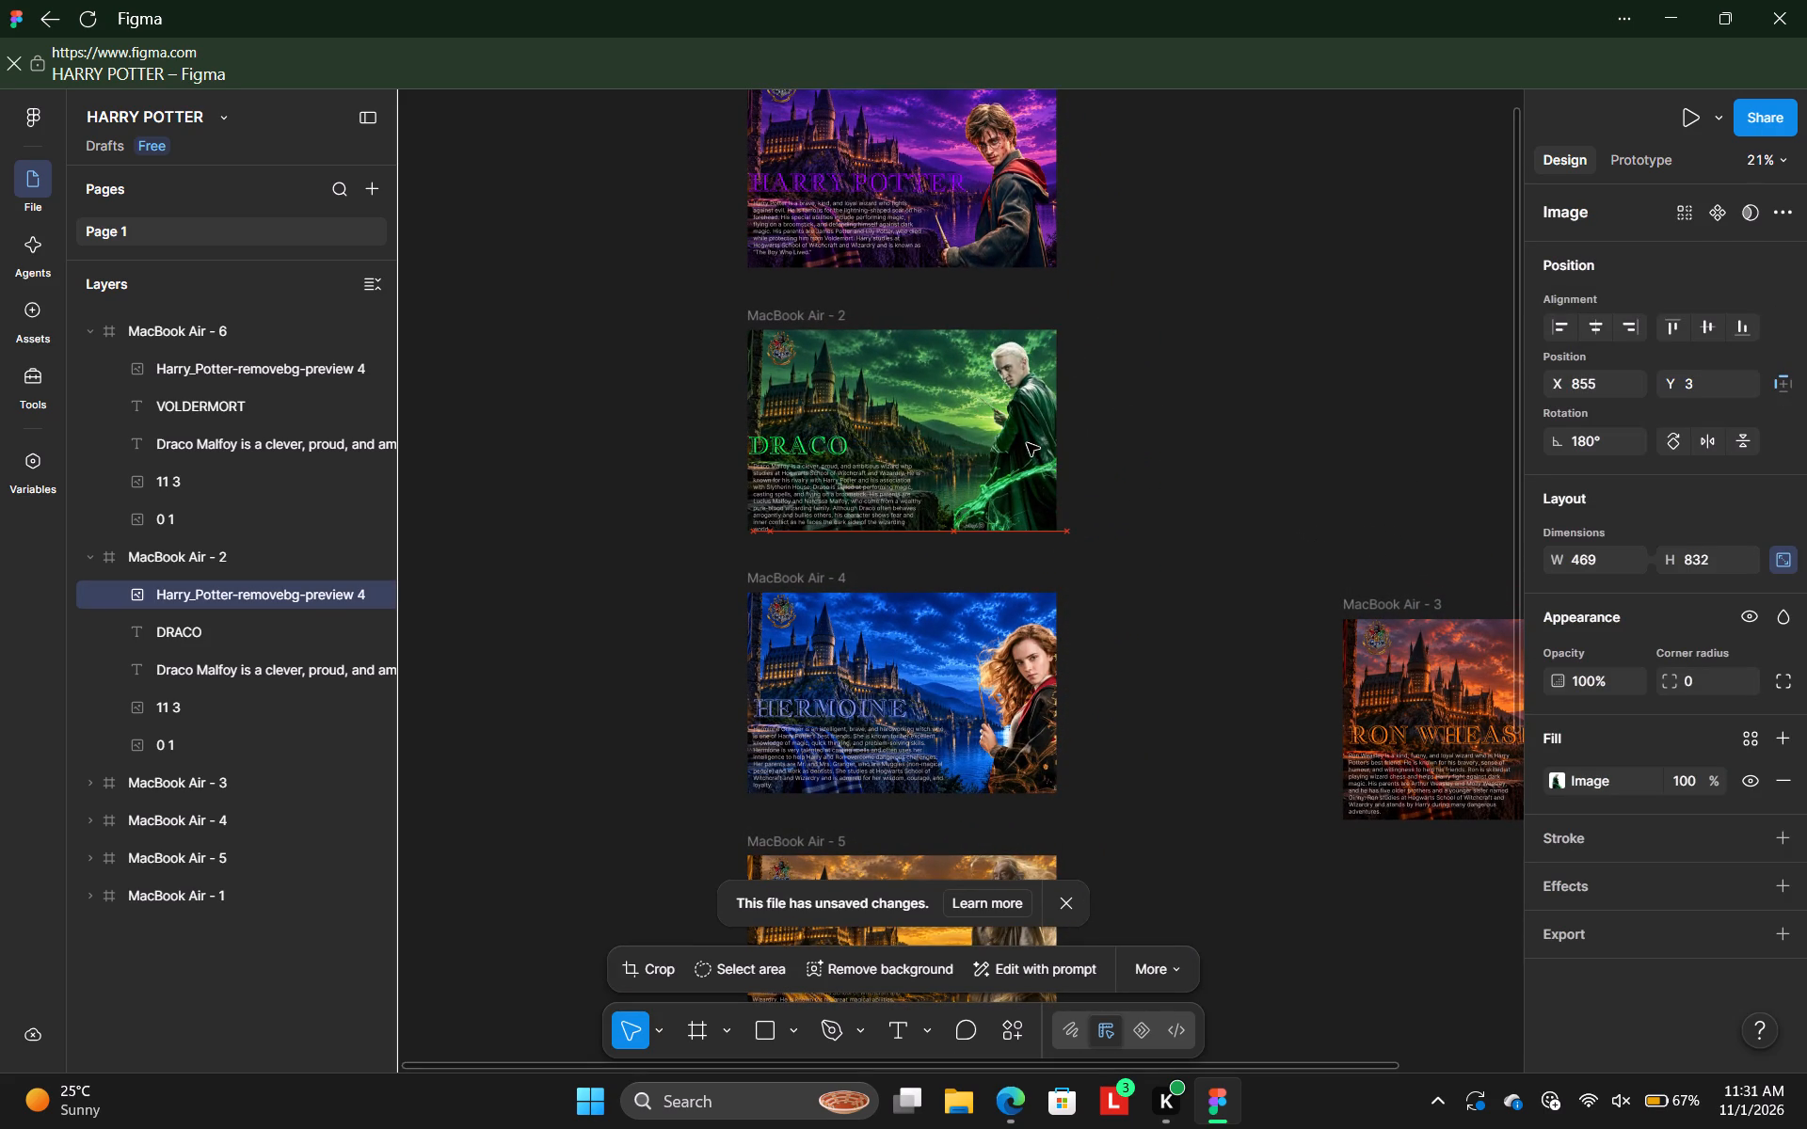
{"action": "left_click_drag", "start_coordinate": [1027, 443], "coordinate": [1013, 439]}
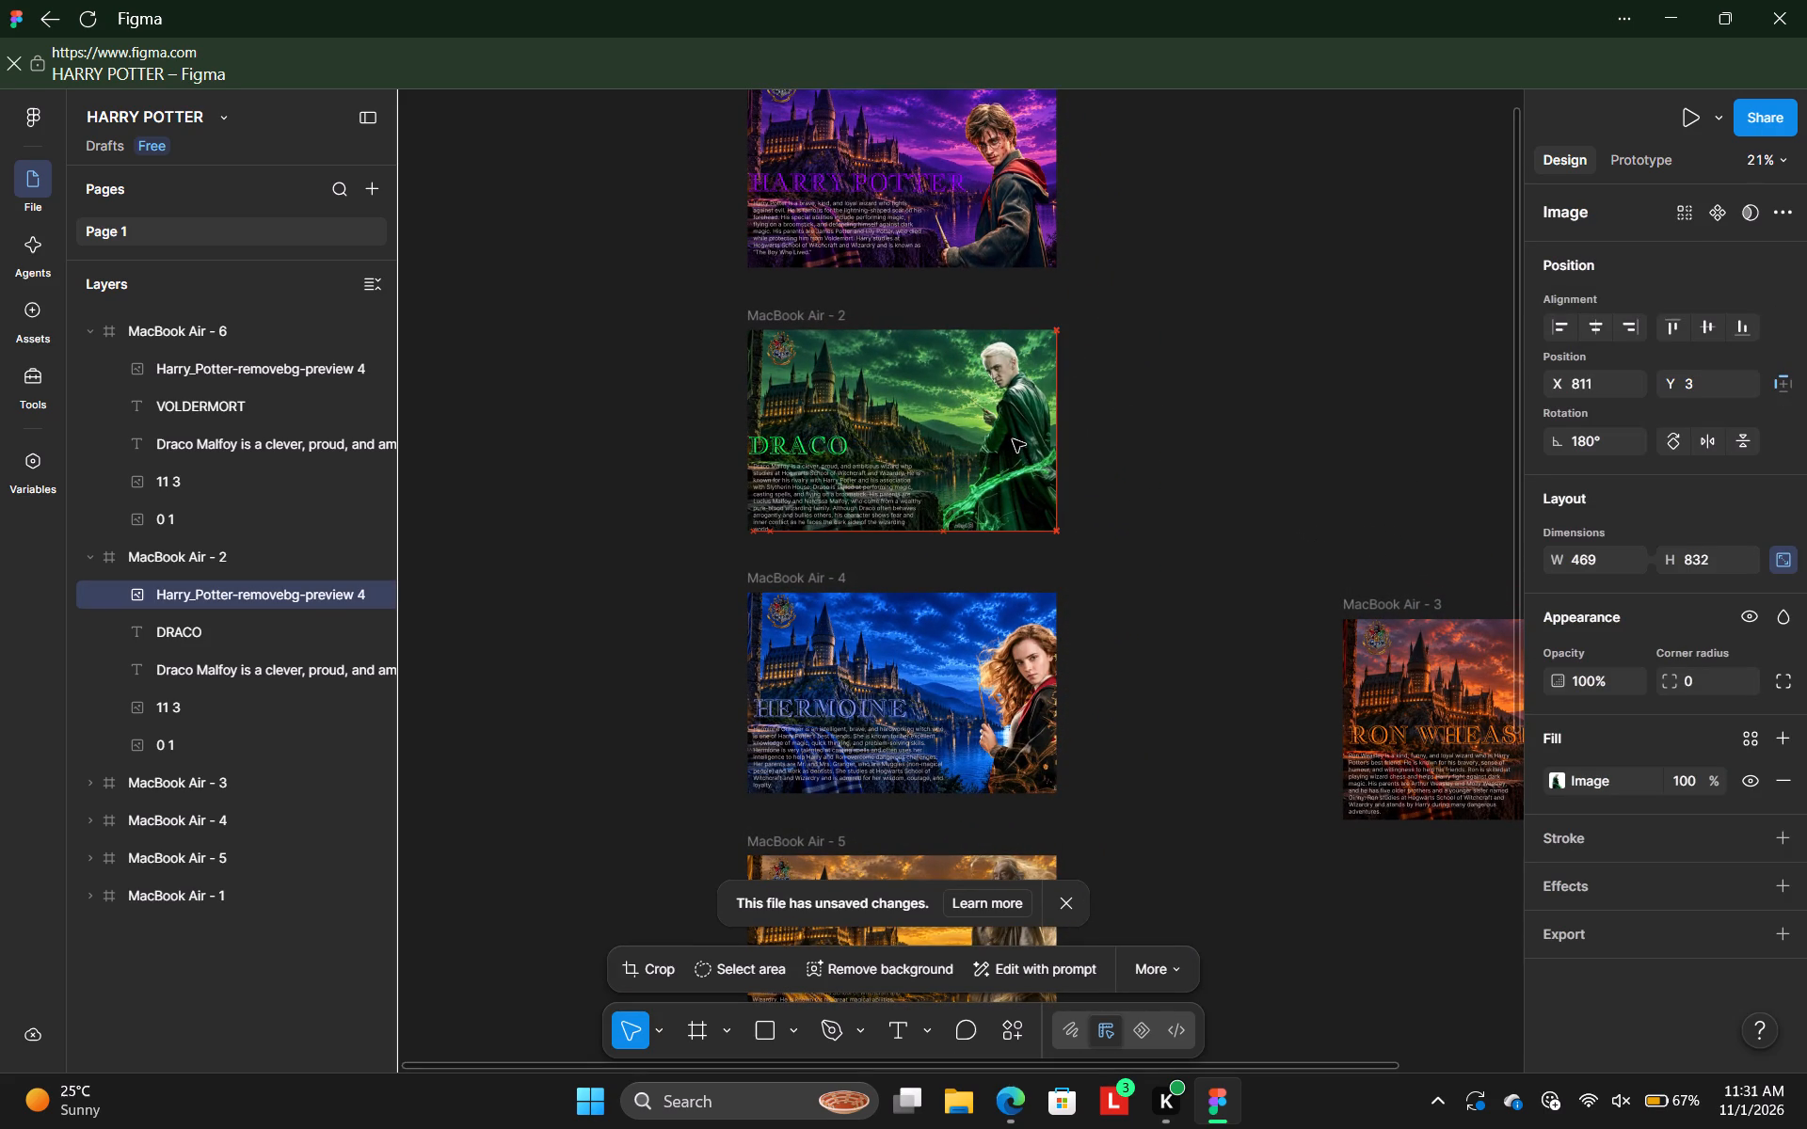
{"action": "left_click", "coordinate": [1127, 433]}
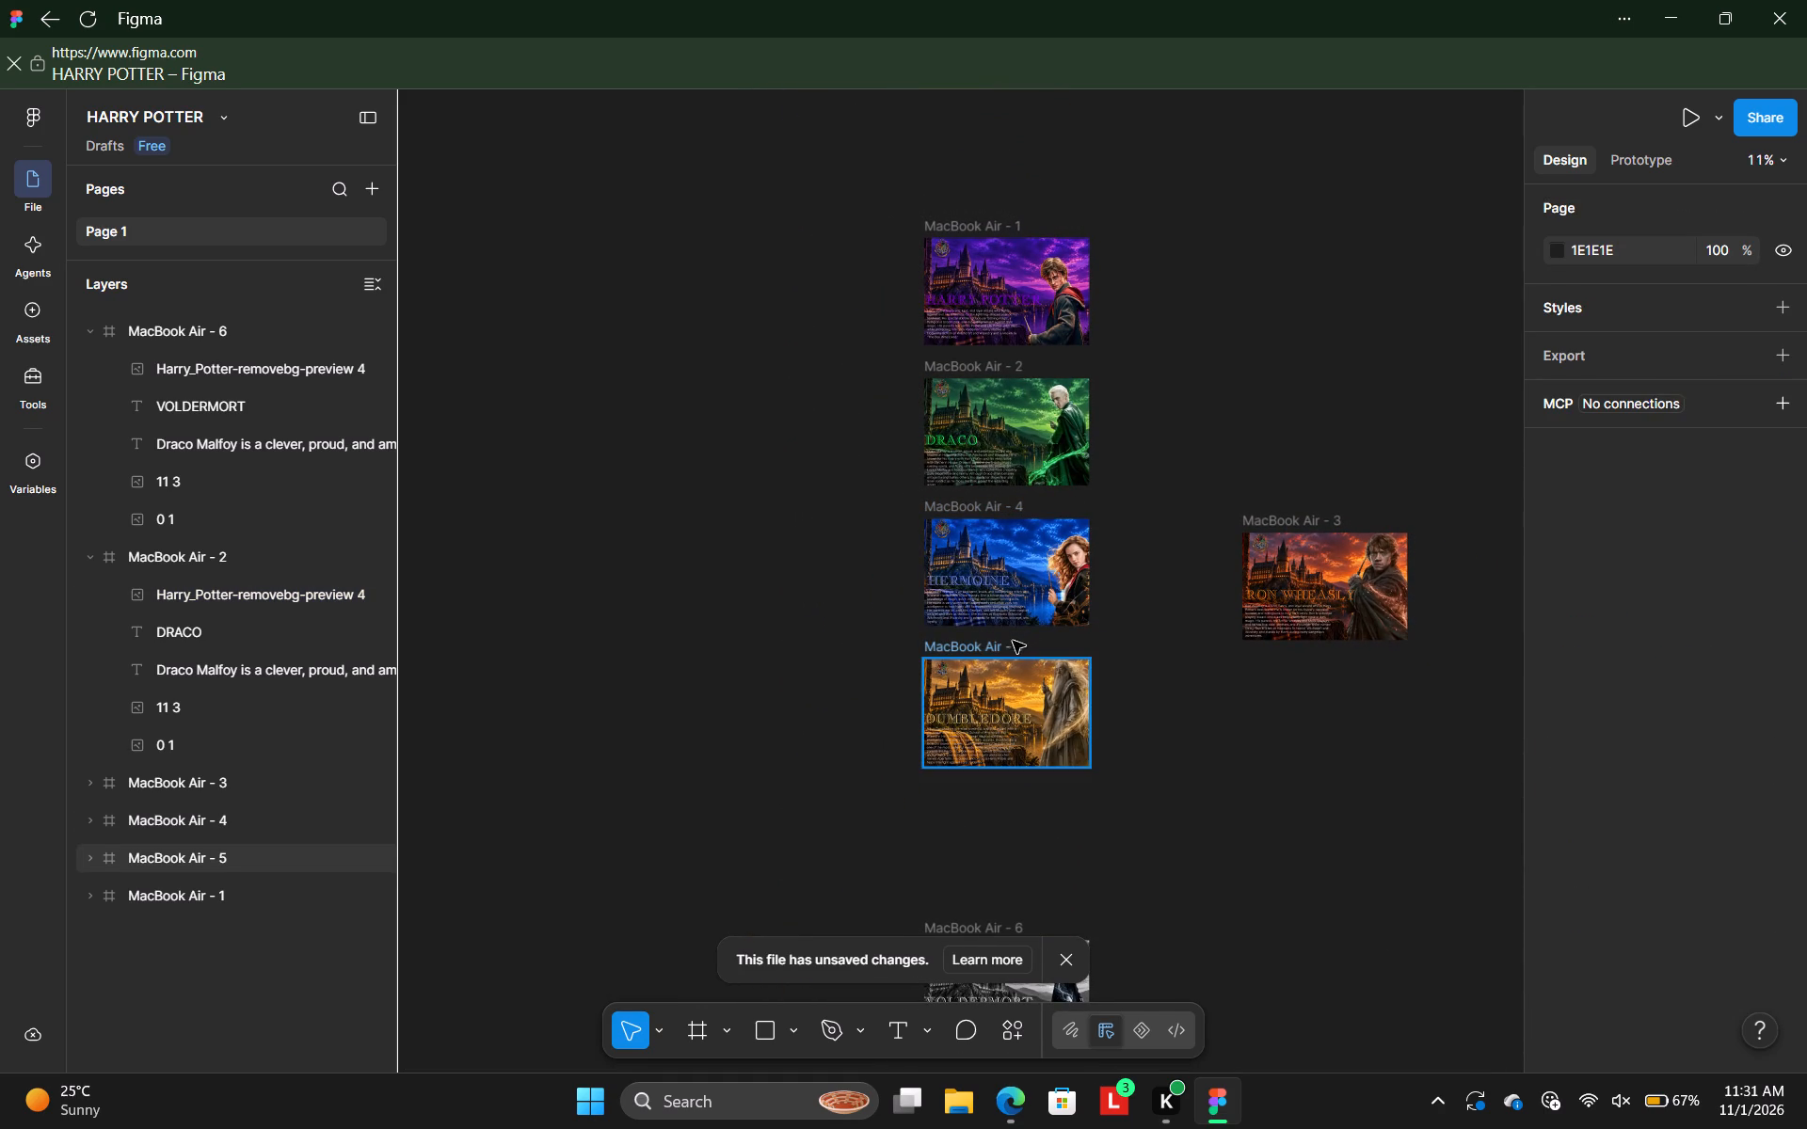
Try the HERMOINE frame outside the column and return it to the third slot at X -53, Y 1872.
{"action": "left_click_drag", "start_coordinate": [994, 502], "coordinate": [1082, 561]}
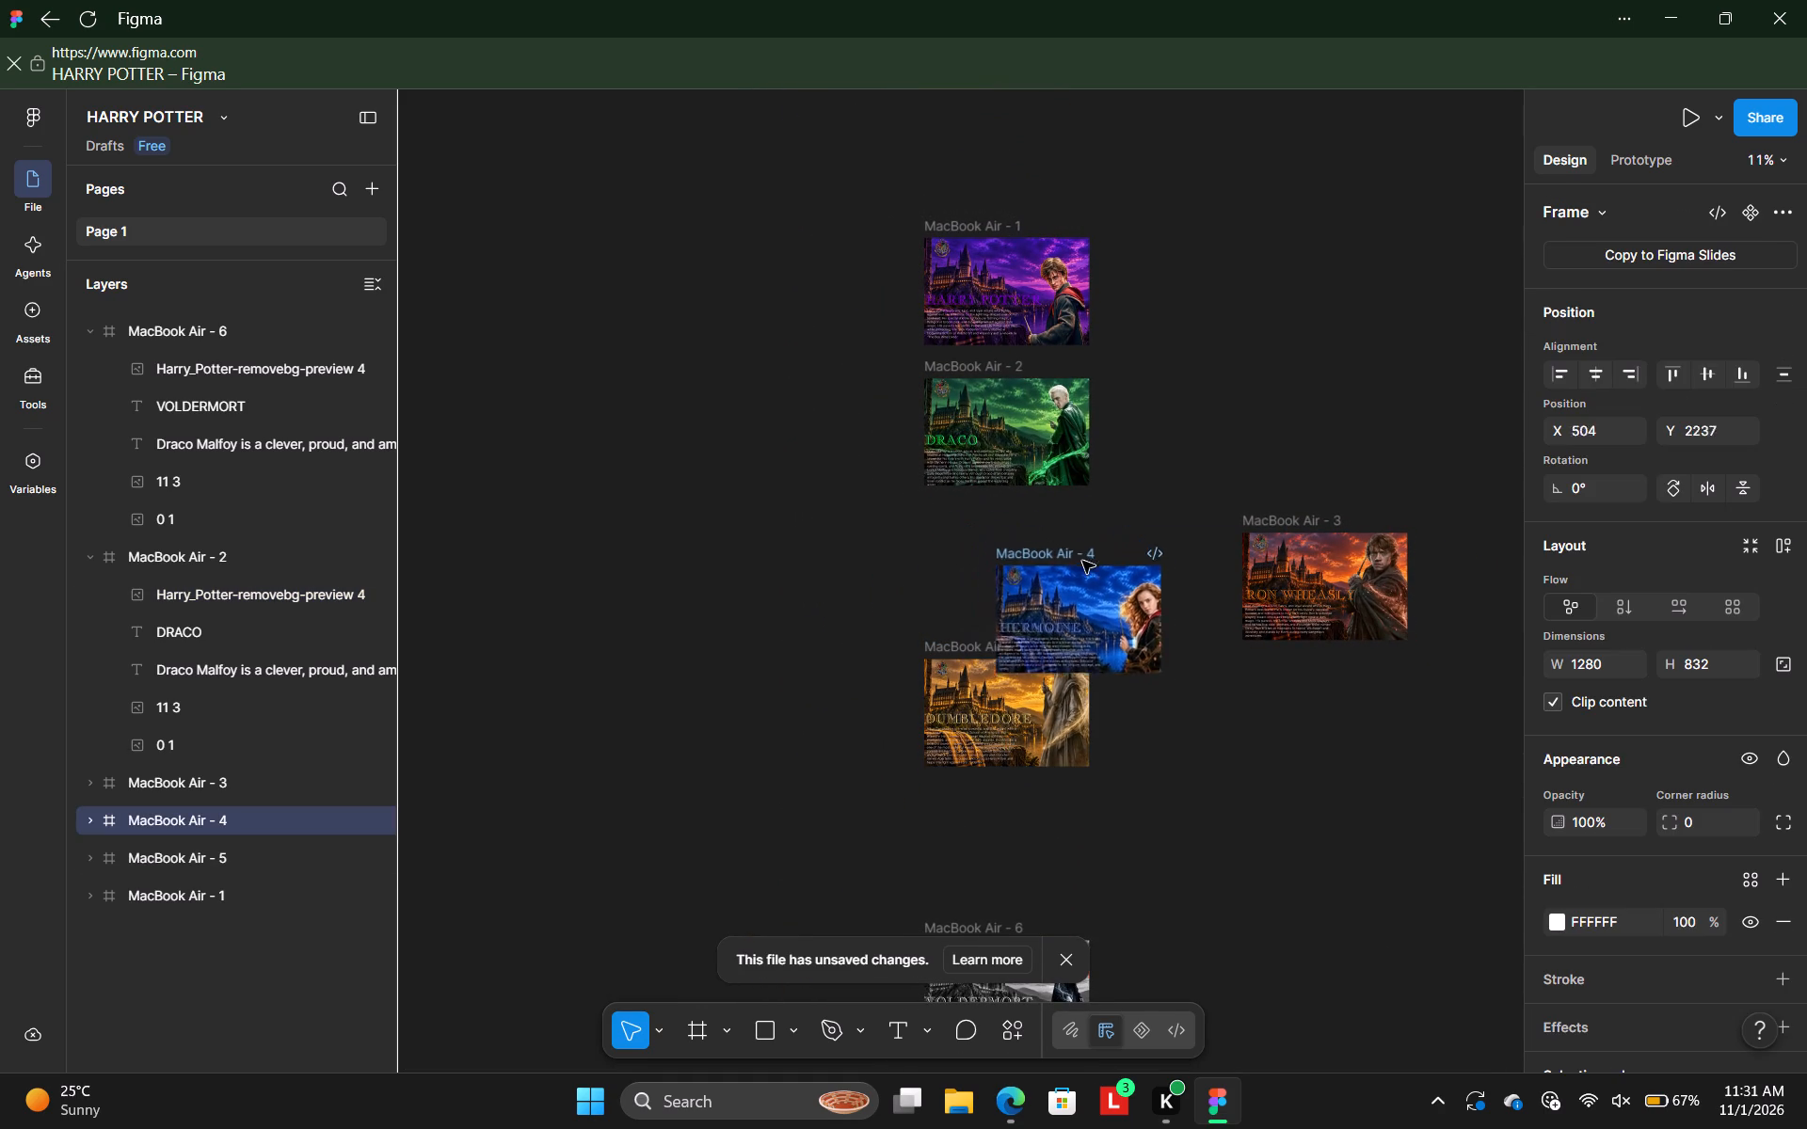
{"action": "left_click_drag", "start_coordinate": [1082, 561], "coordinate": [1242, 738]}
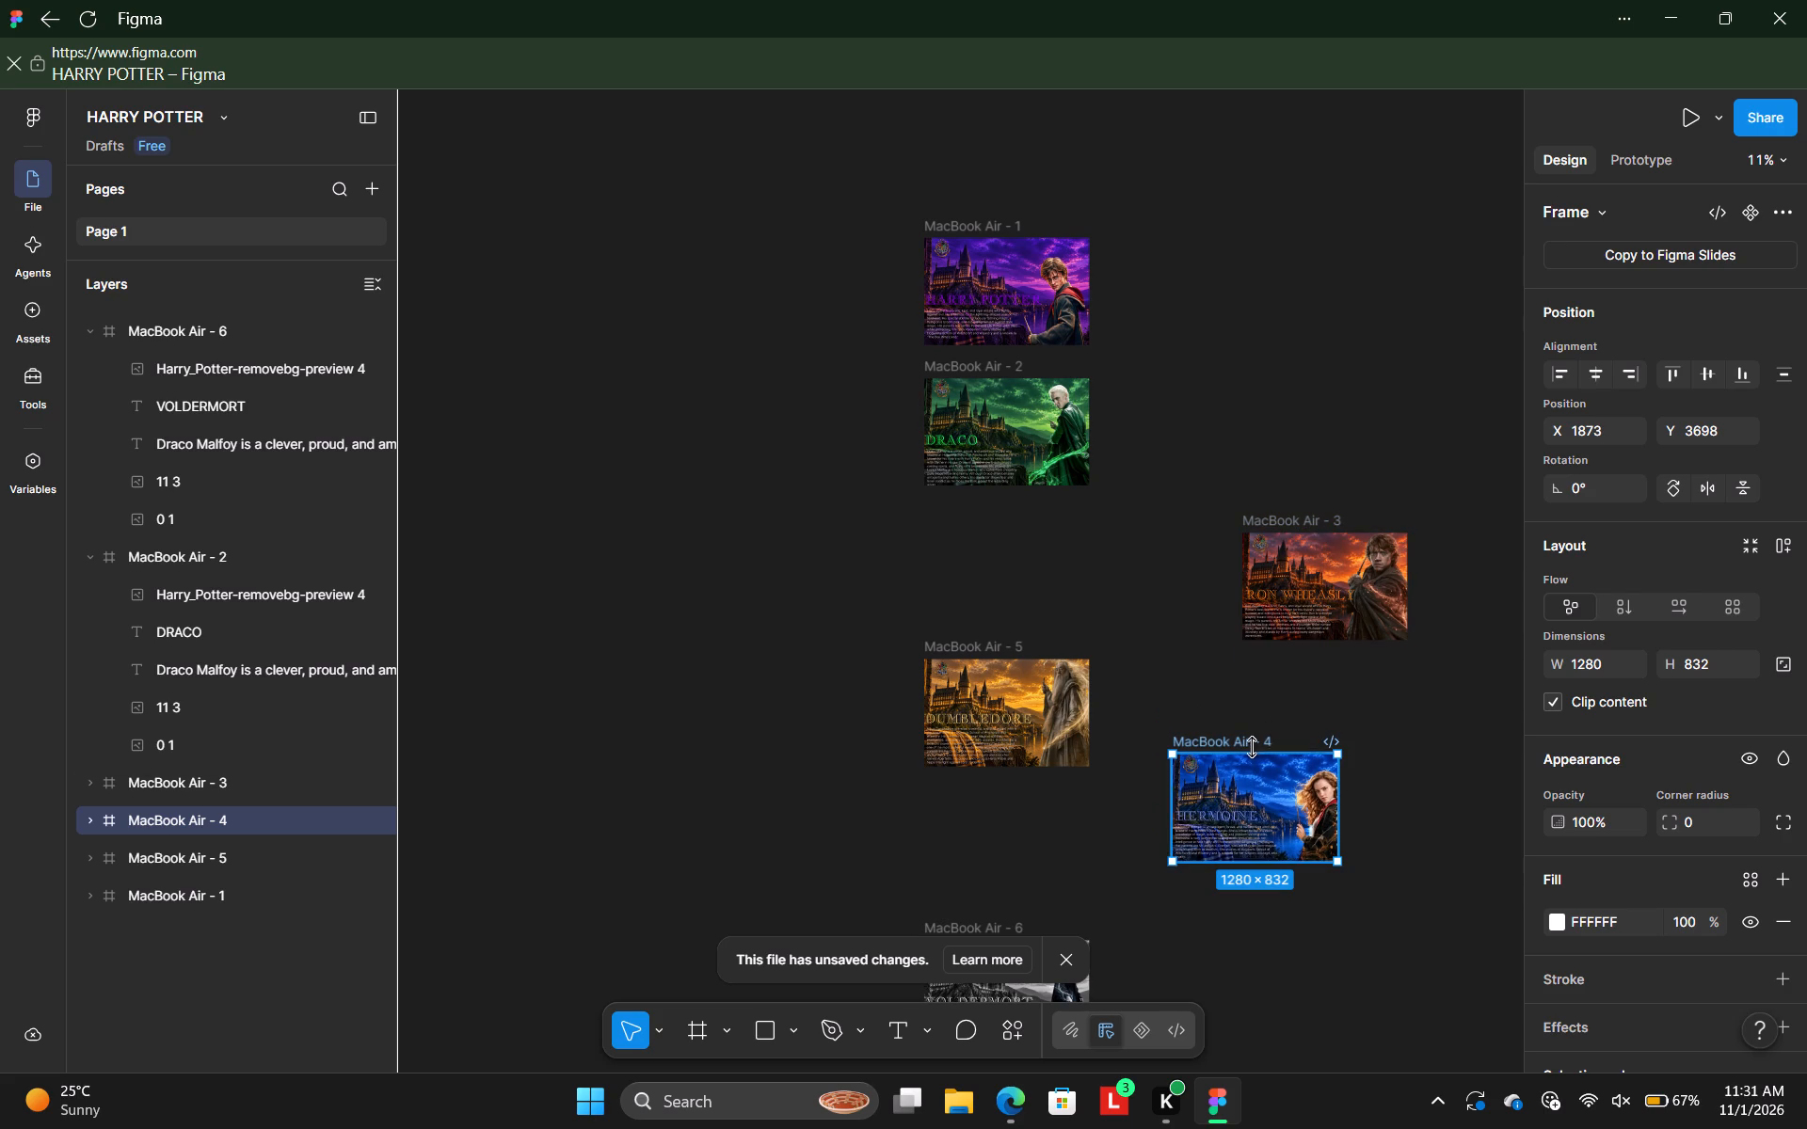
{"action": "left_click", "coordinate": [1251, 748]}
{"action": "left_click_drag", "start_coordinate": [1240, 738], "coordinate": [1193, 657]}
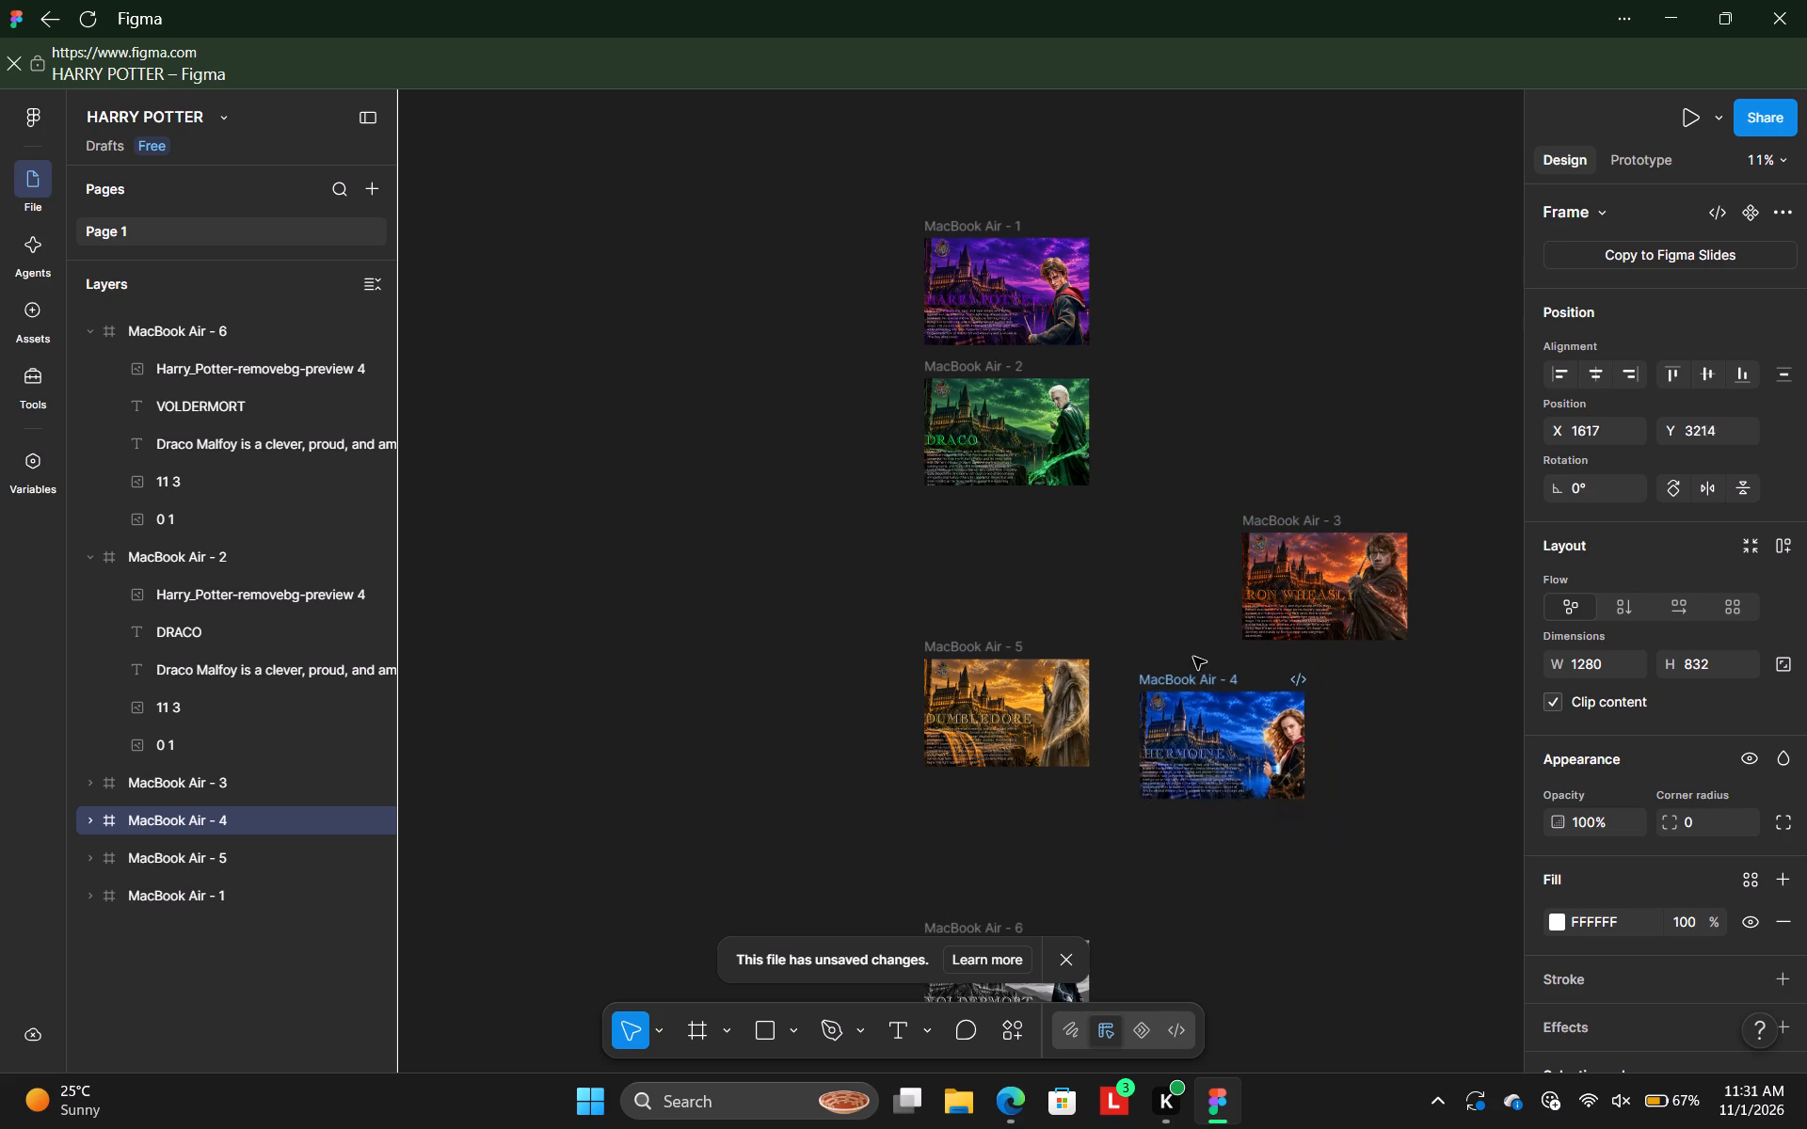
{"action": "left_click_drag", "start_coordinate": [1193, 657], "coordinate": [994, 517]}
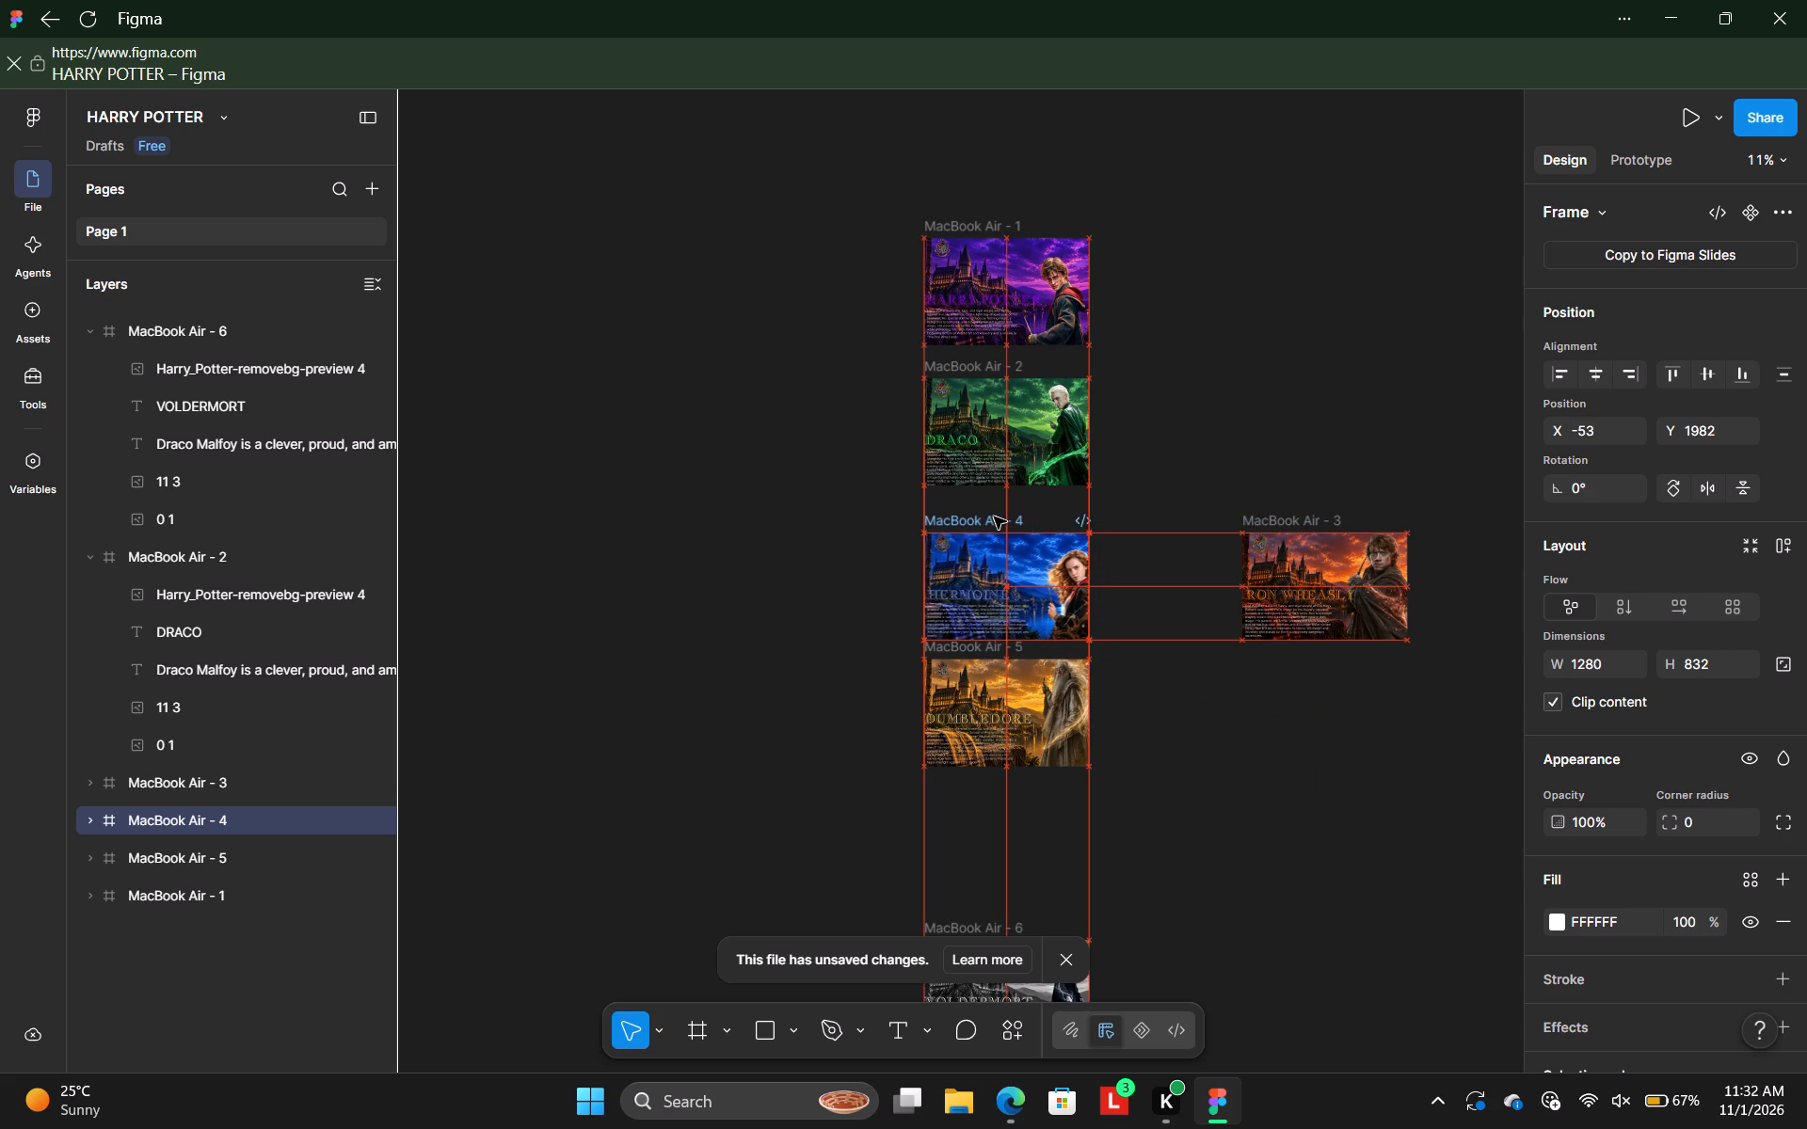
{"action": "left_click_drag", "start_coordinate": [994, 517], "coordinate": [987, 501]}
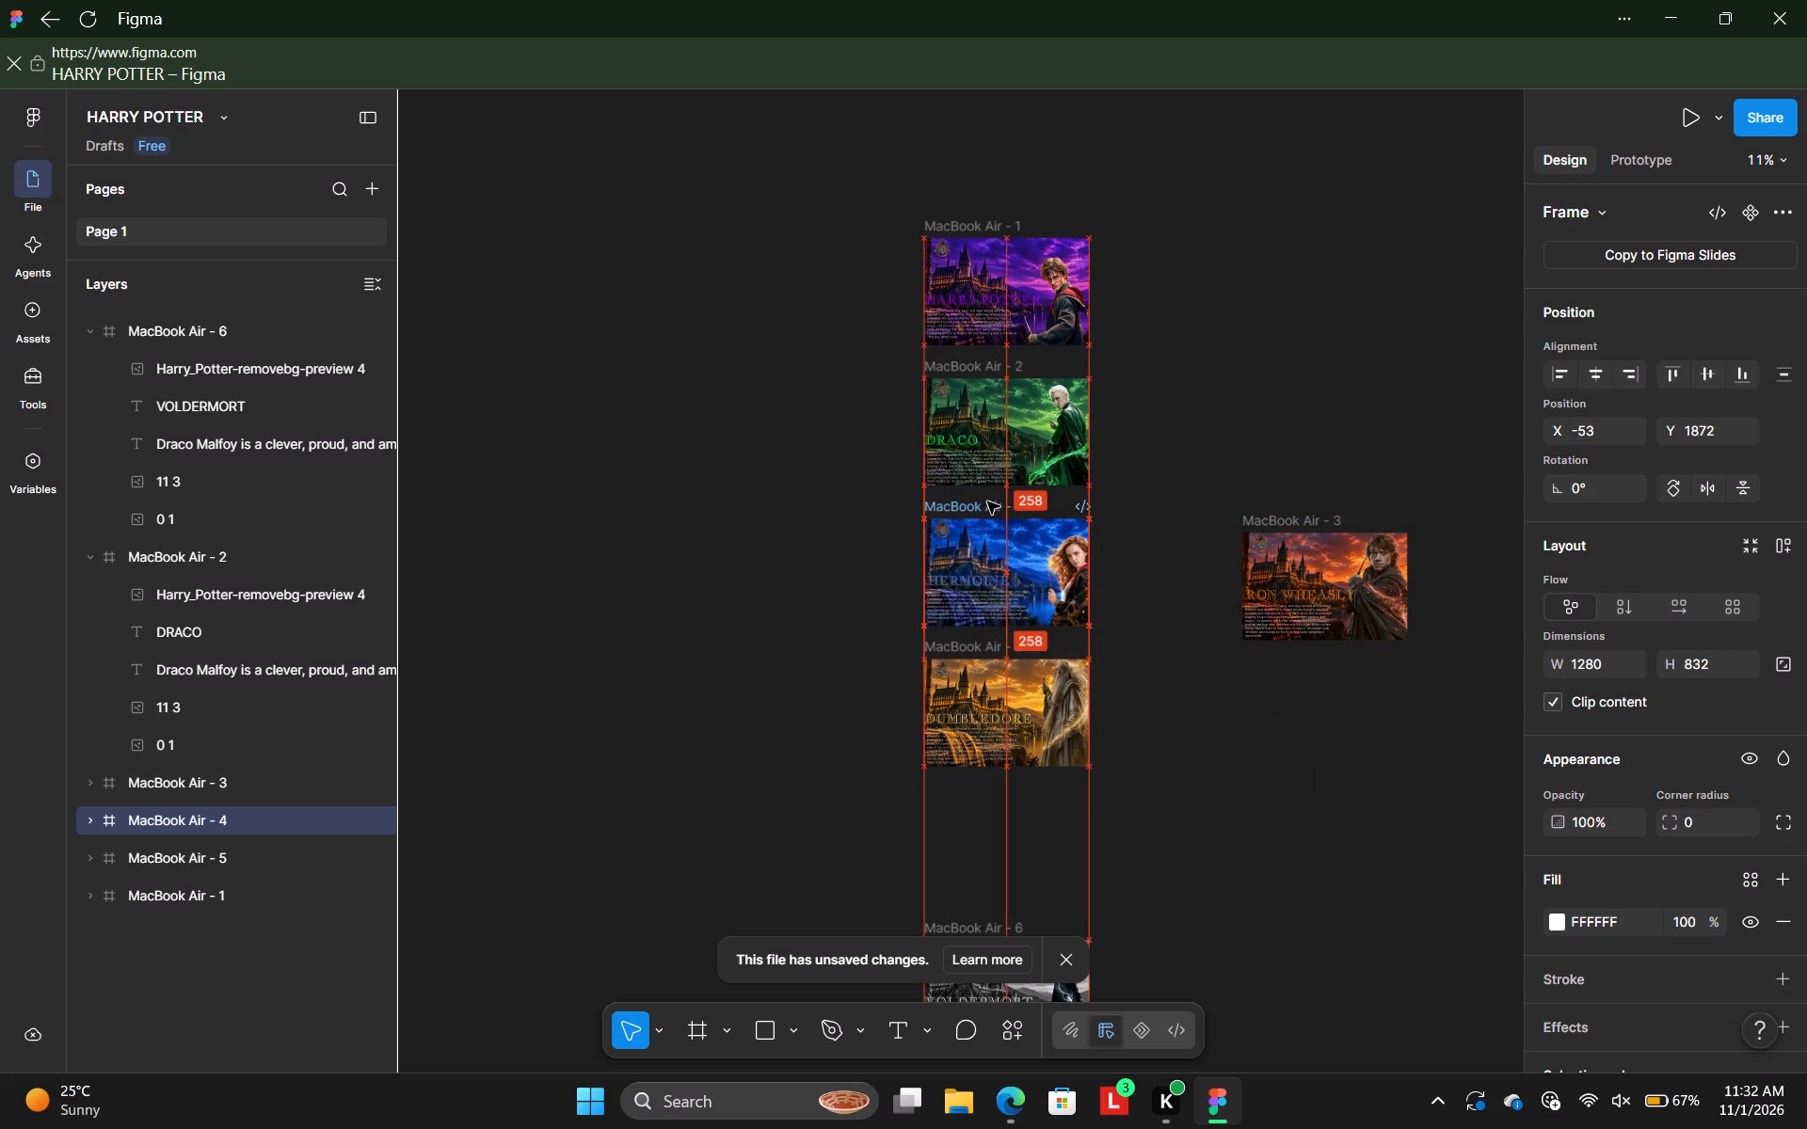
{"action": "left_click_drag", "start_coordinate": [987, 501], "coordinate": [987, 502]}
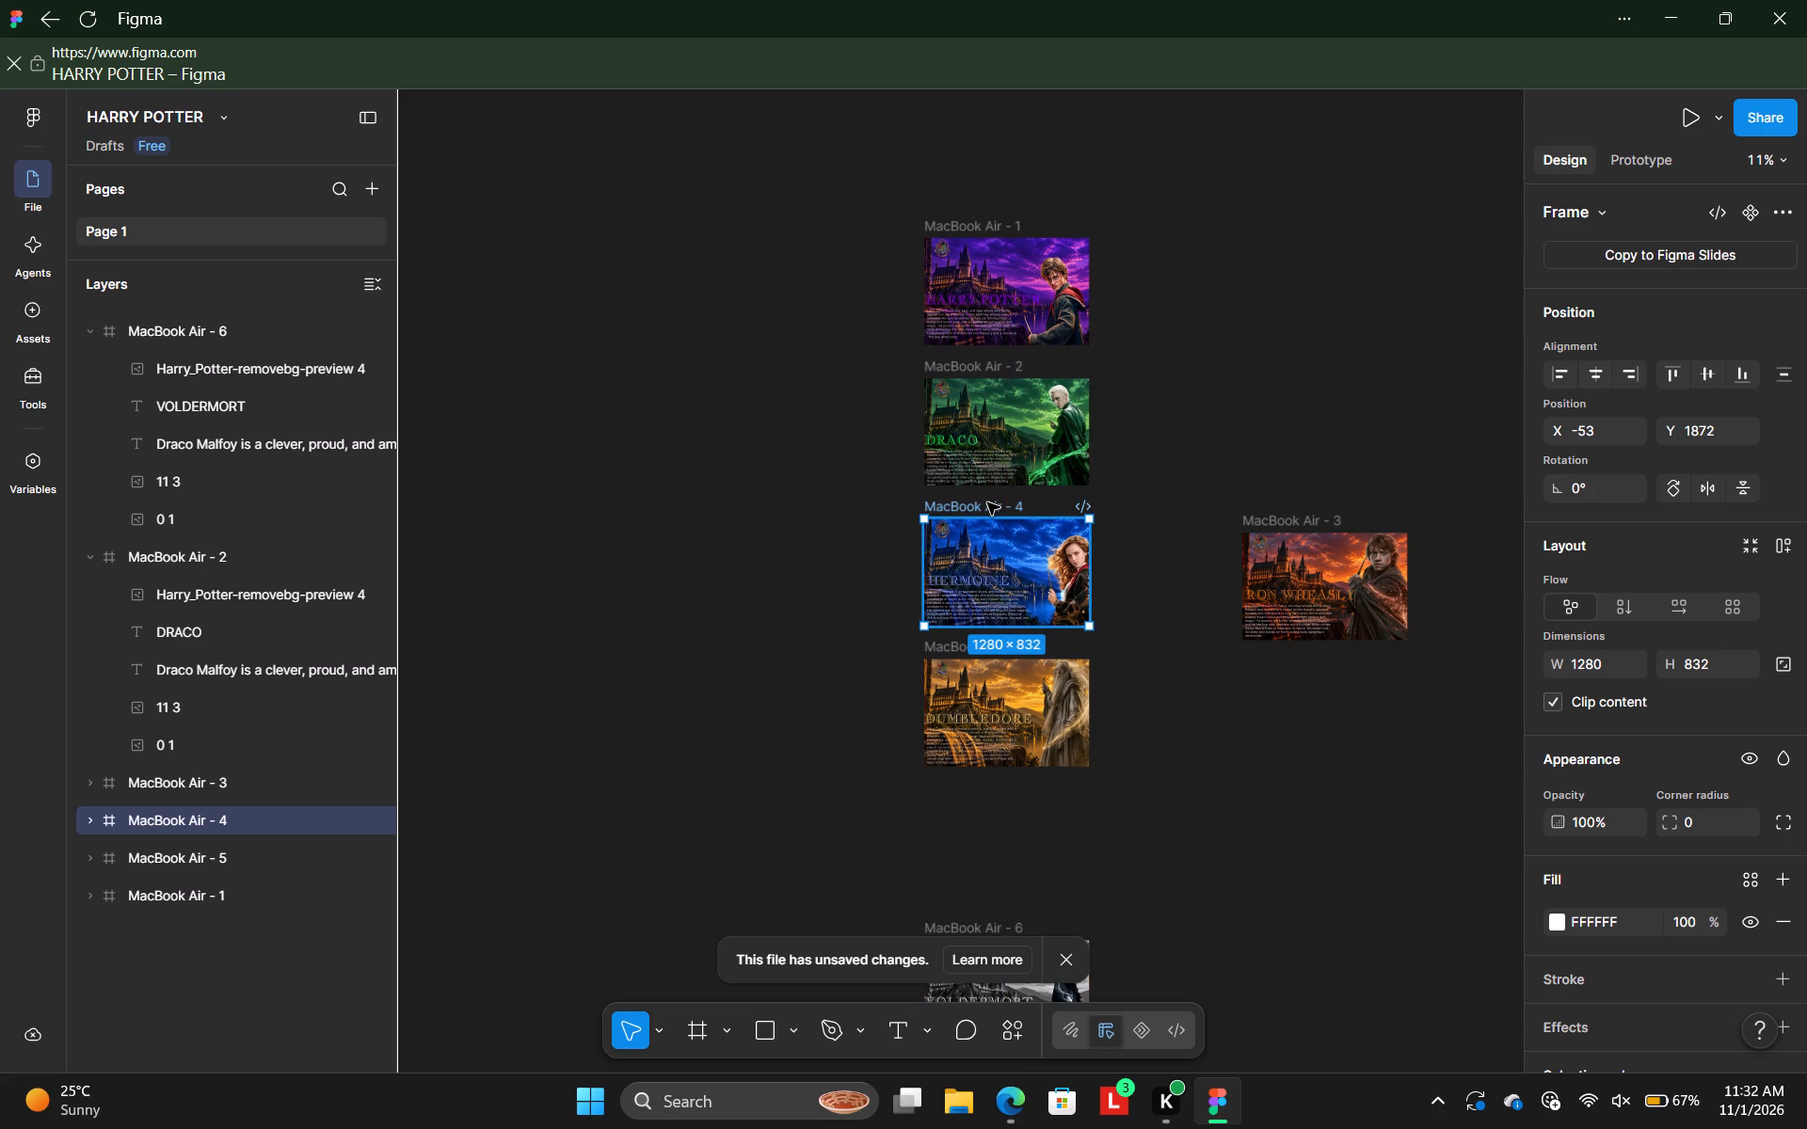
Move the RON WHEASLY frame into the column's fifth slot, between DUMBLEDORE and VOLDERMORT, at X -53, Y 4052.
{"action": "left_click_drag", "start_coordinate": [1317, 516], "coordinate": [1103, 722]}
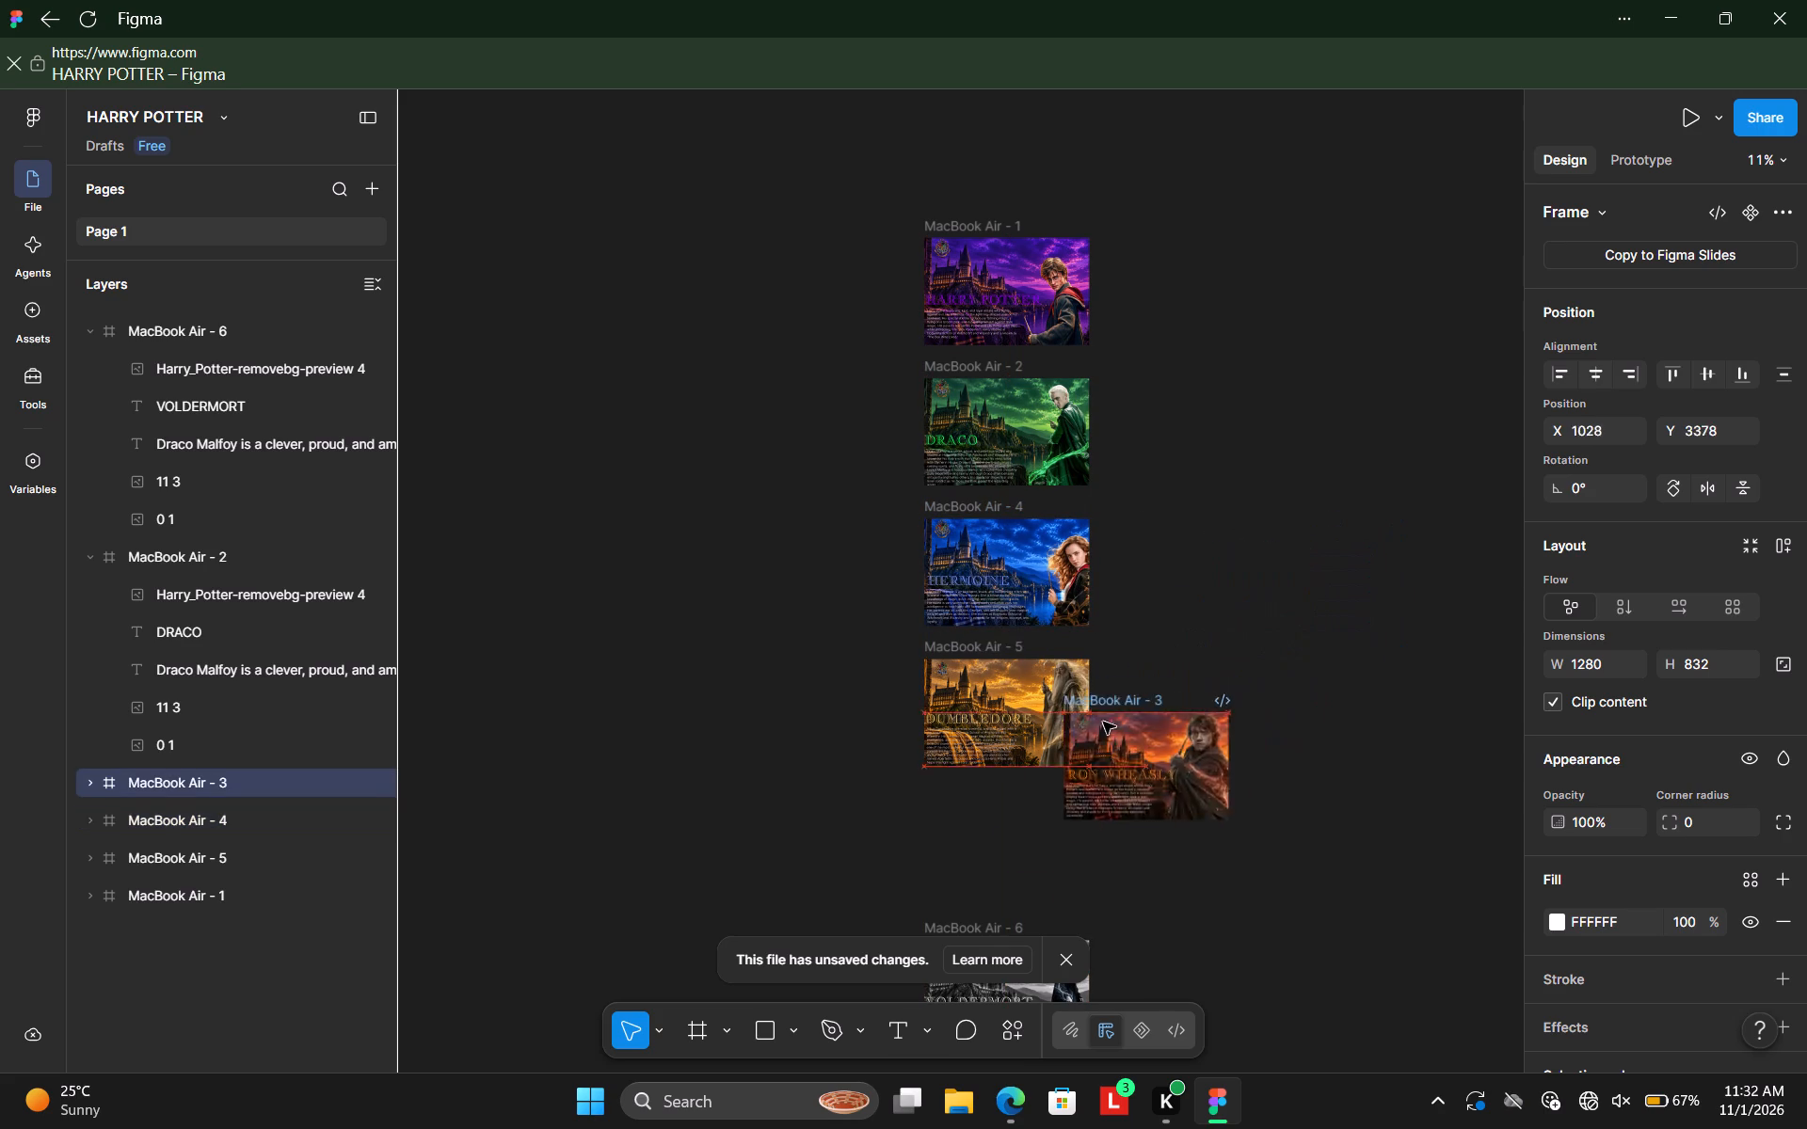
{"action": "left_click_drag", "start_coordinate": [1103, 722], "coordinate": [999, 782]}
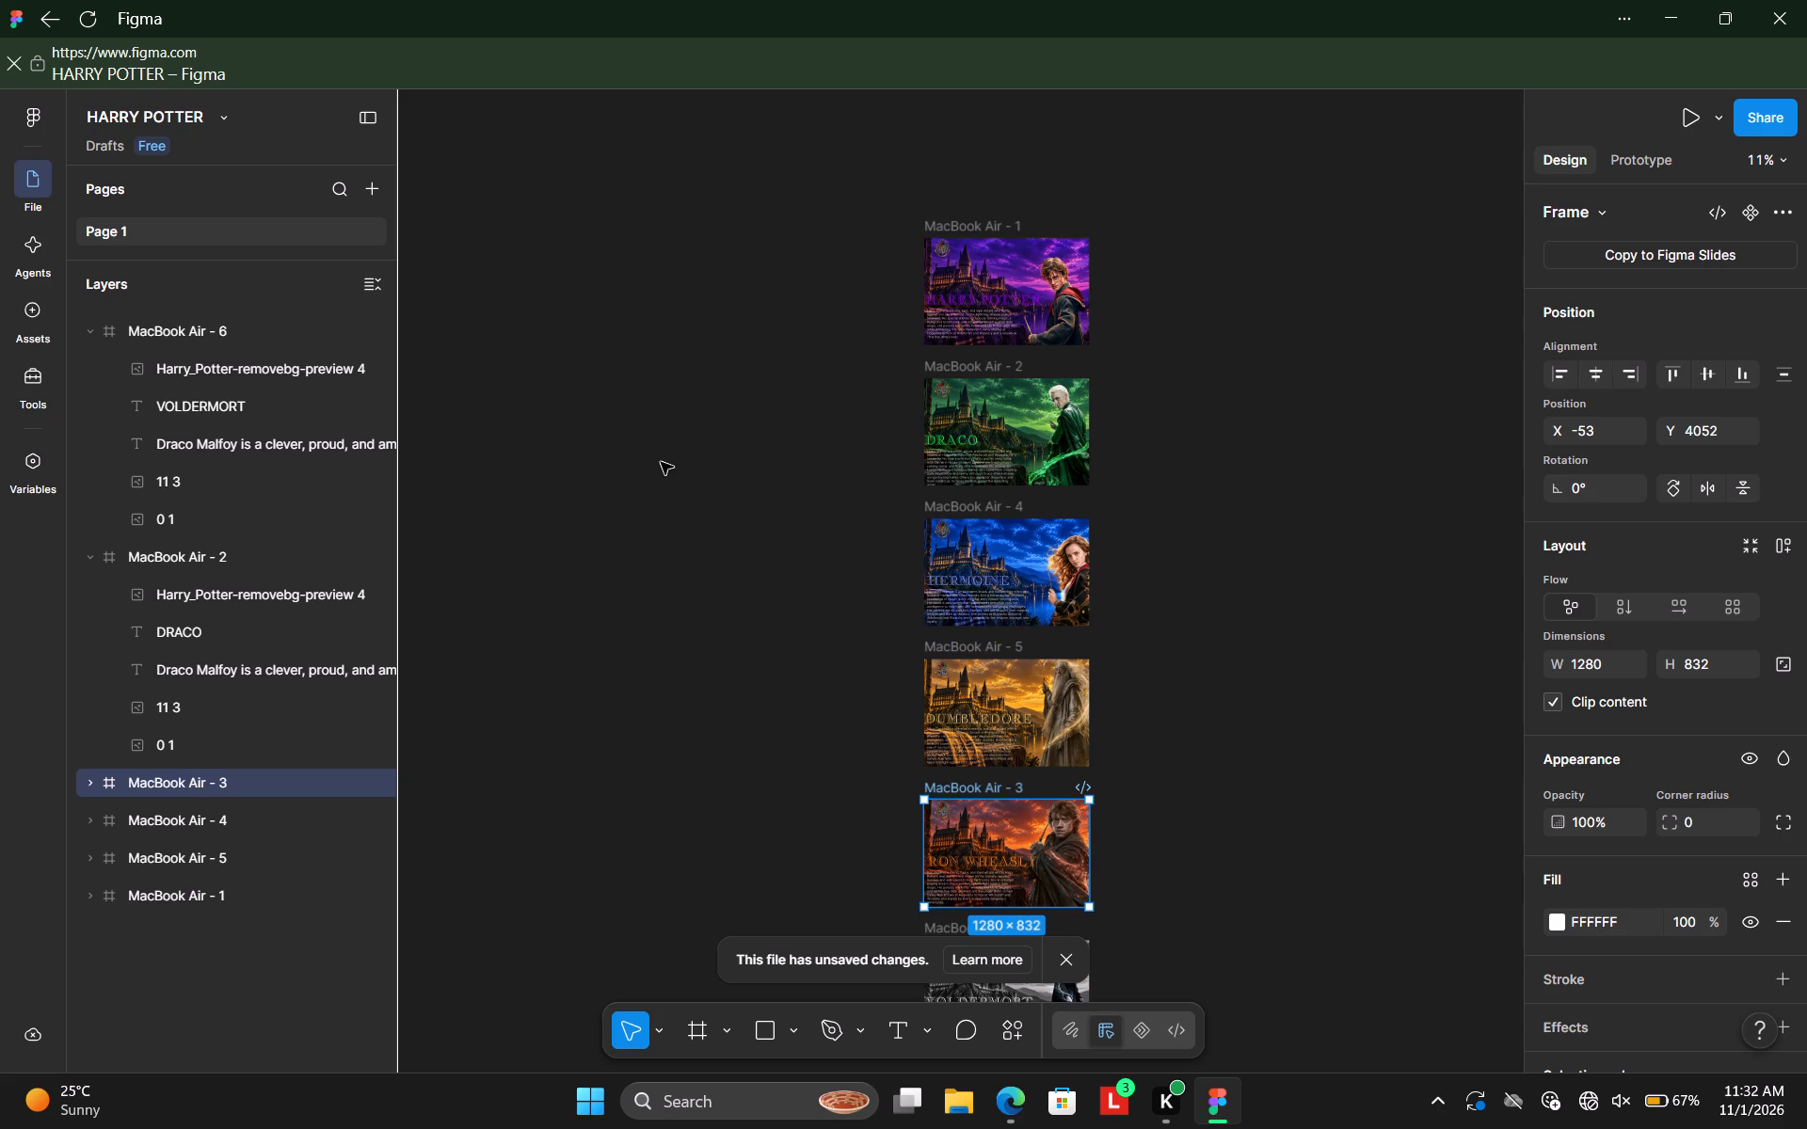
Rename the RON WHEASLY frame as MacBook Air - 5.
{"action": "key", "text": "ctrl+r"}
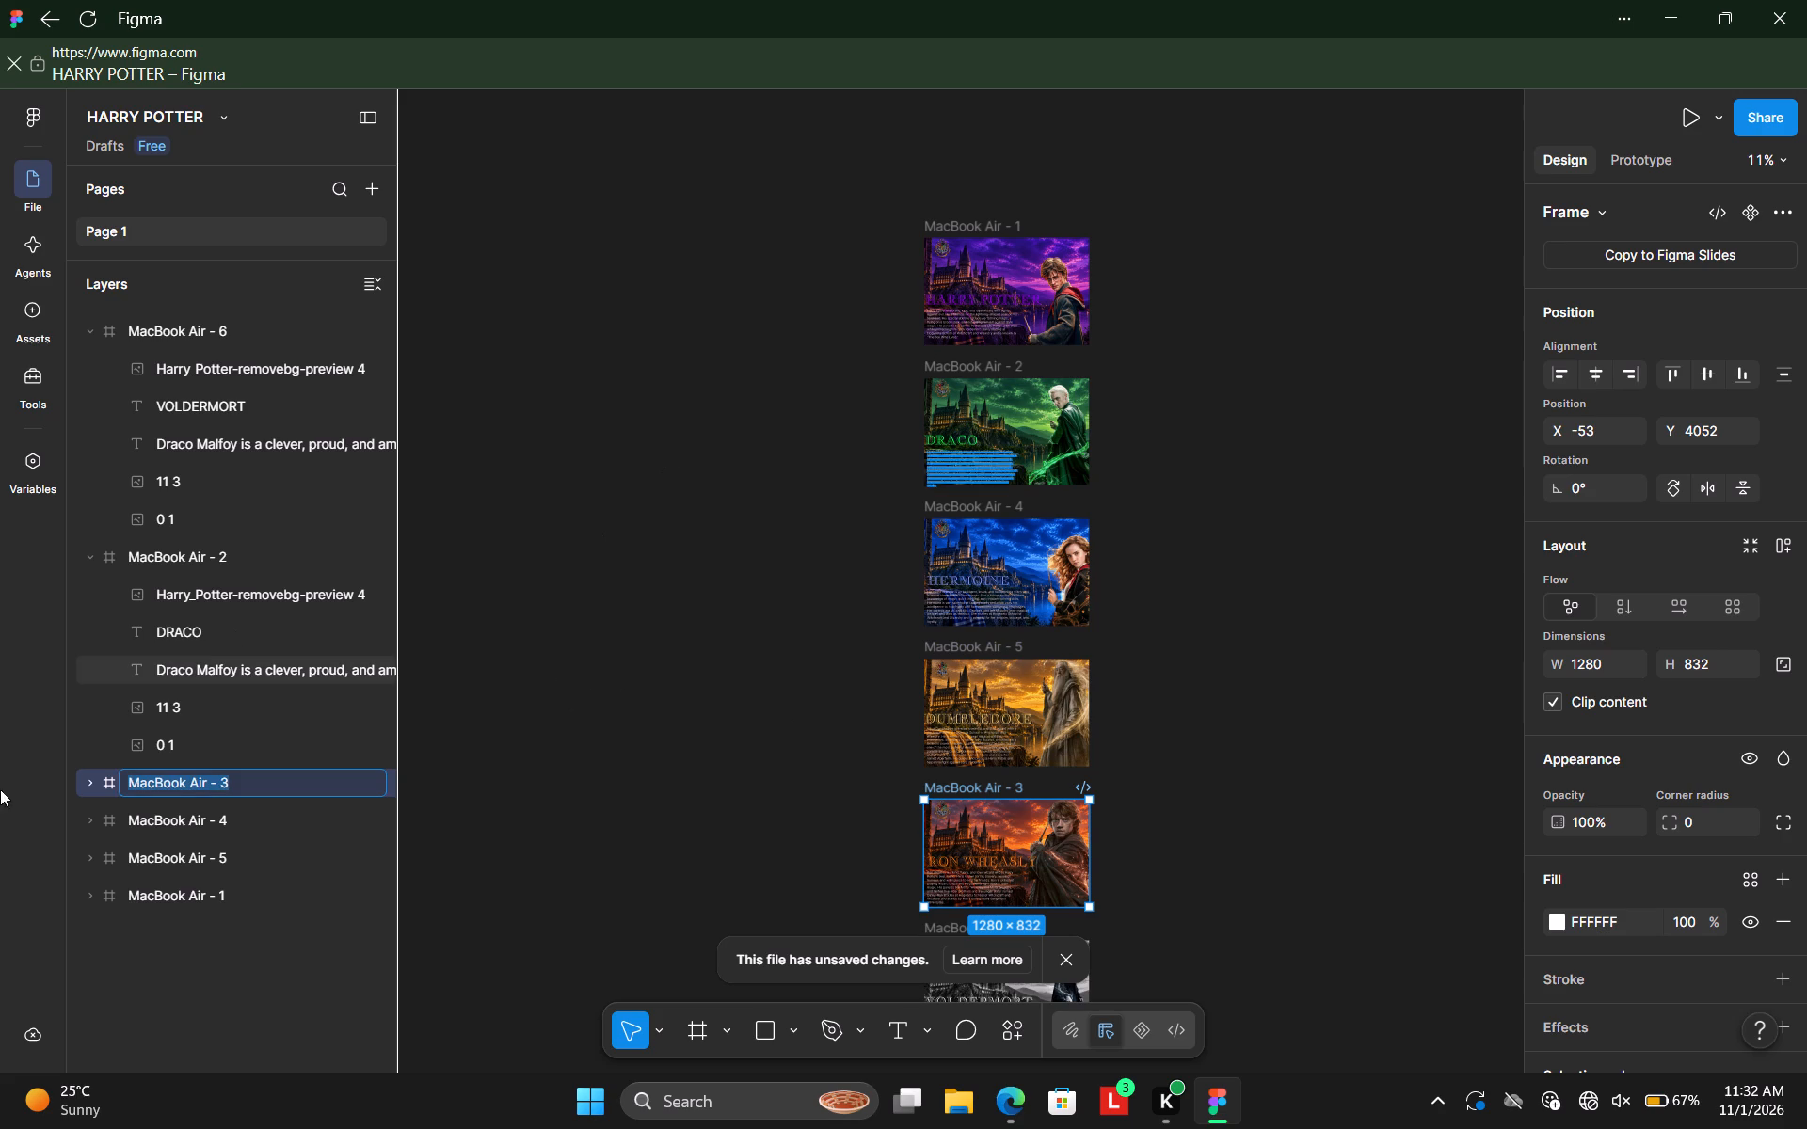
{"action": "left_click", "coordinate": [232, 785]}
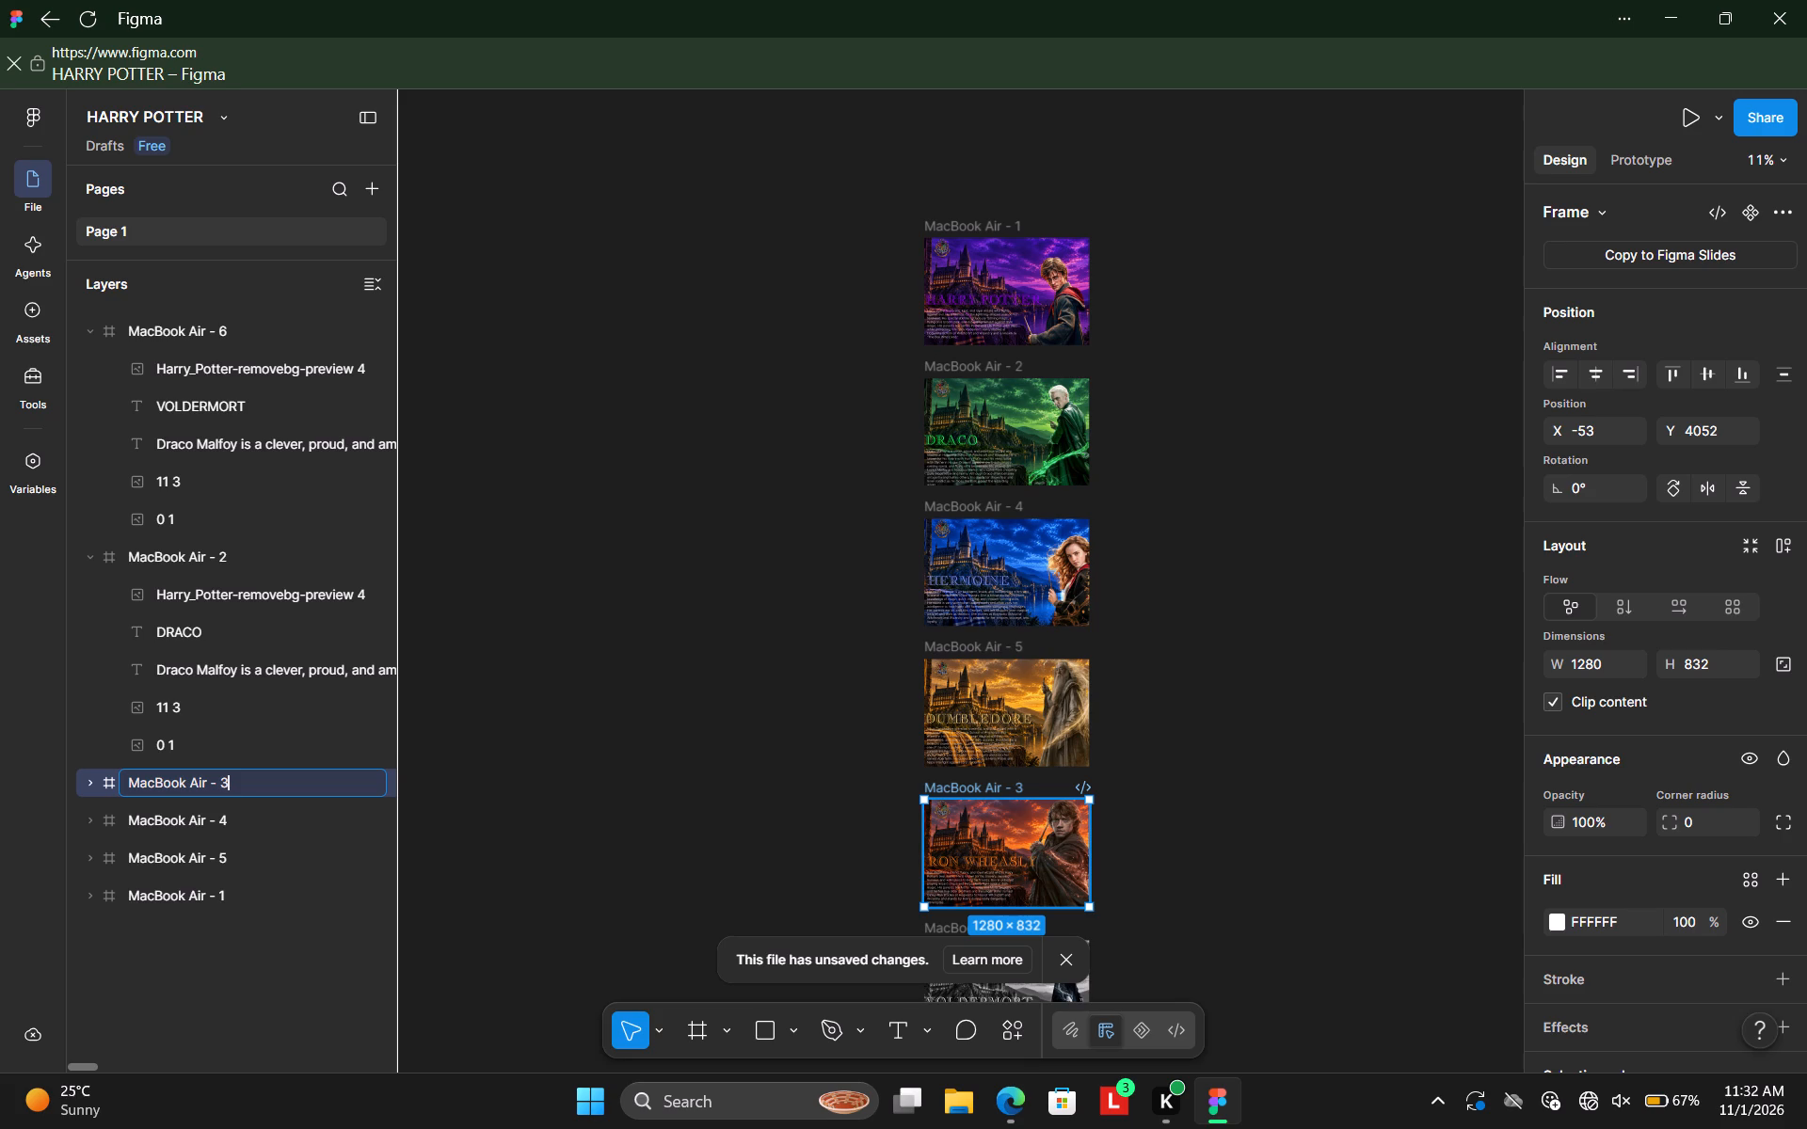
{"action": "key", "text": "BackSpace"}
{"action": "key", "text": "5"}
{"action": "left_click", "coordinate": [469, 781]}
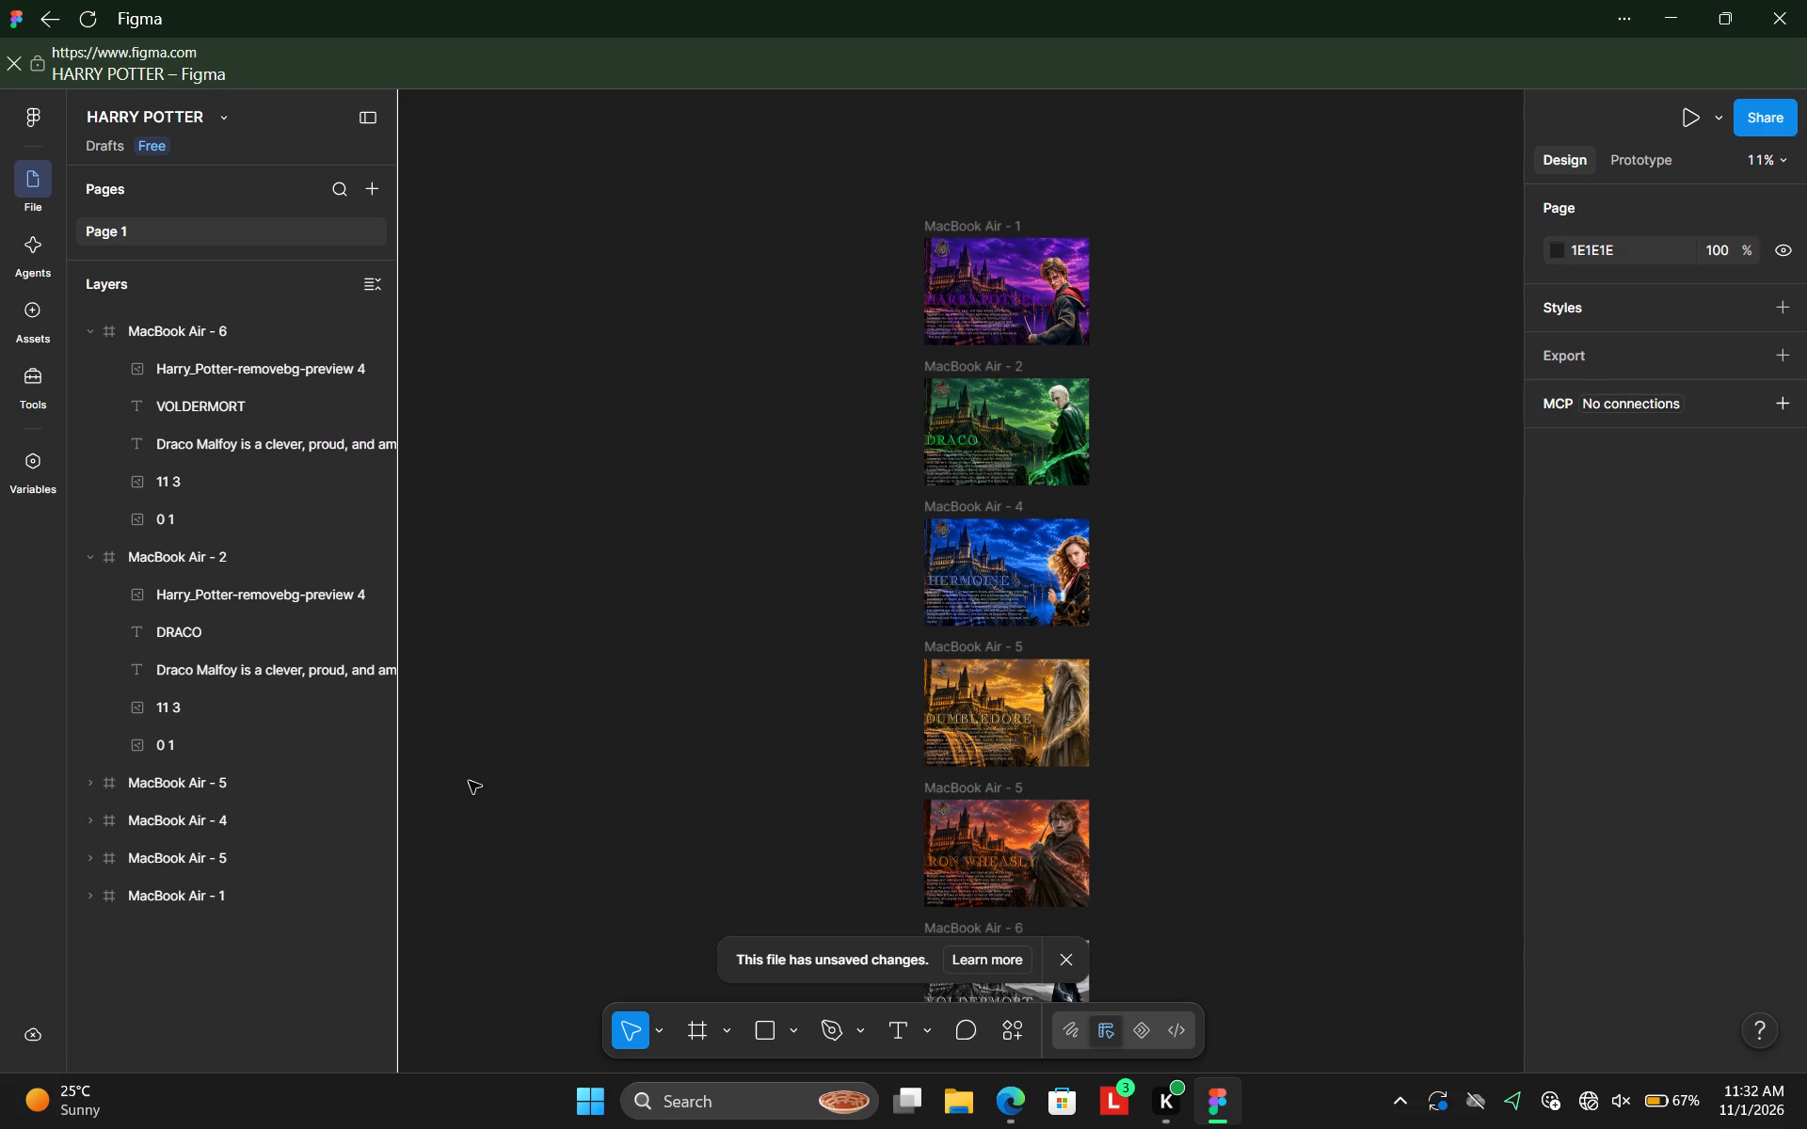
Rename the HERMOINE frame as MacBook Air - 3.
{"action": "left_click", "coordinate": [998, 507]}
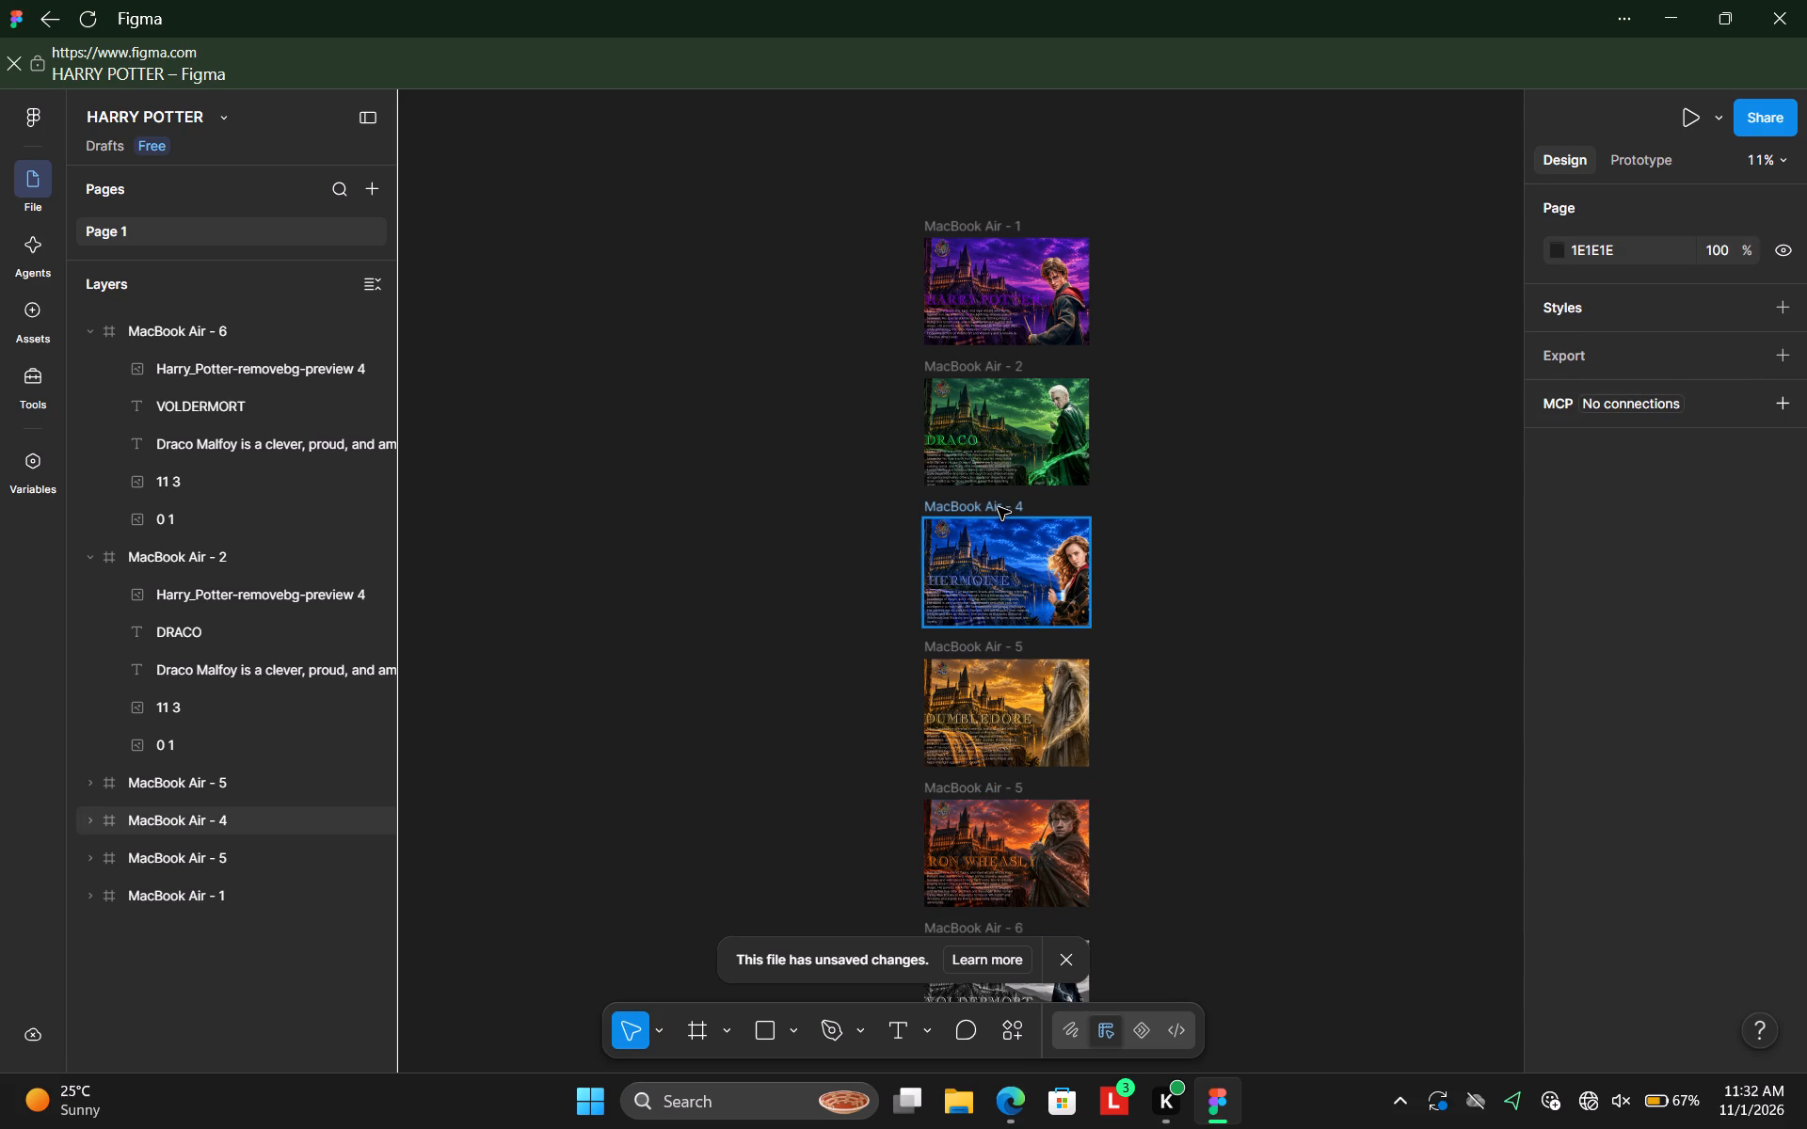
{"action": "key", "text": "ctrl+r"}
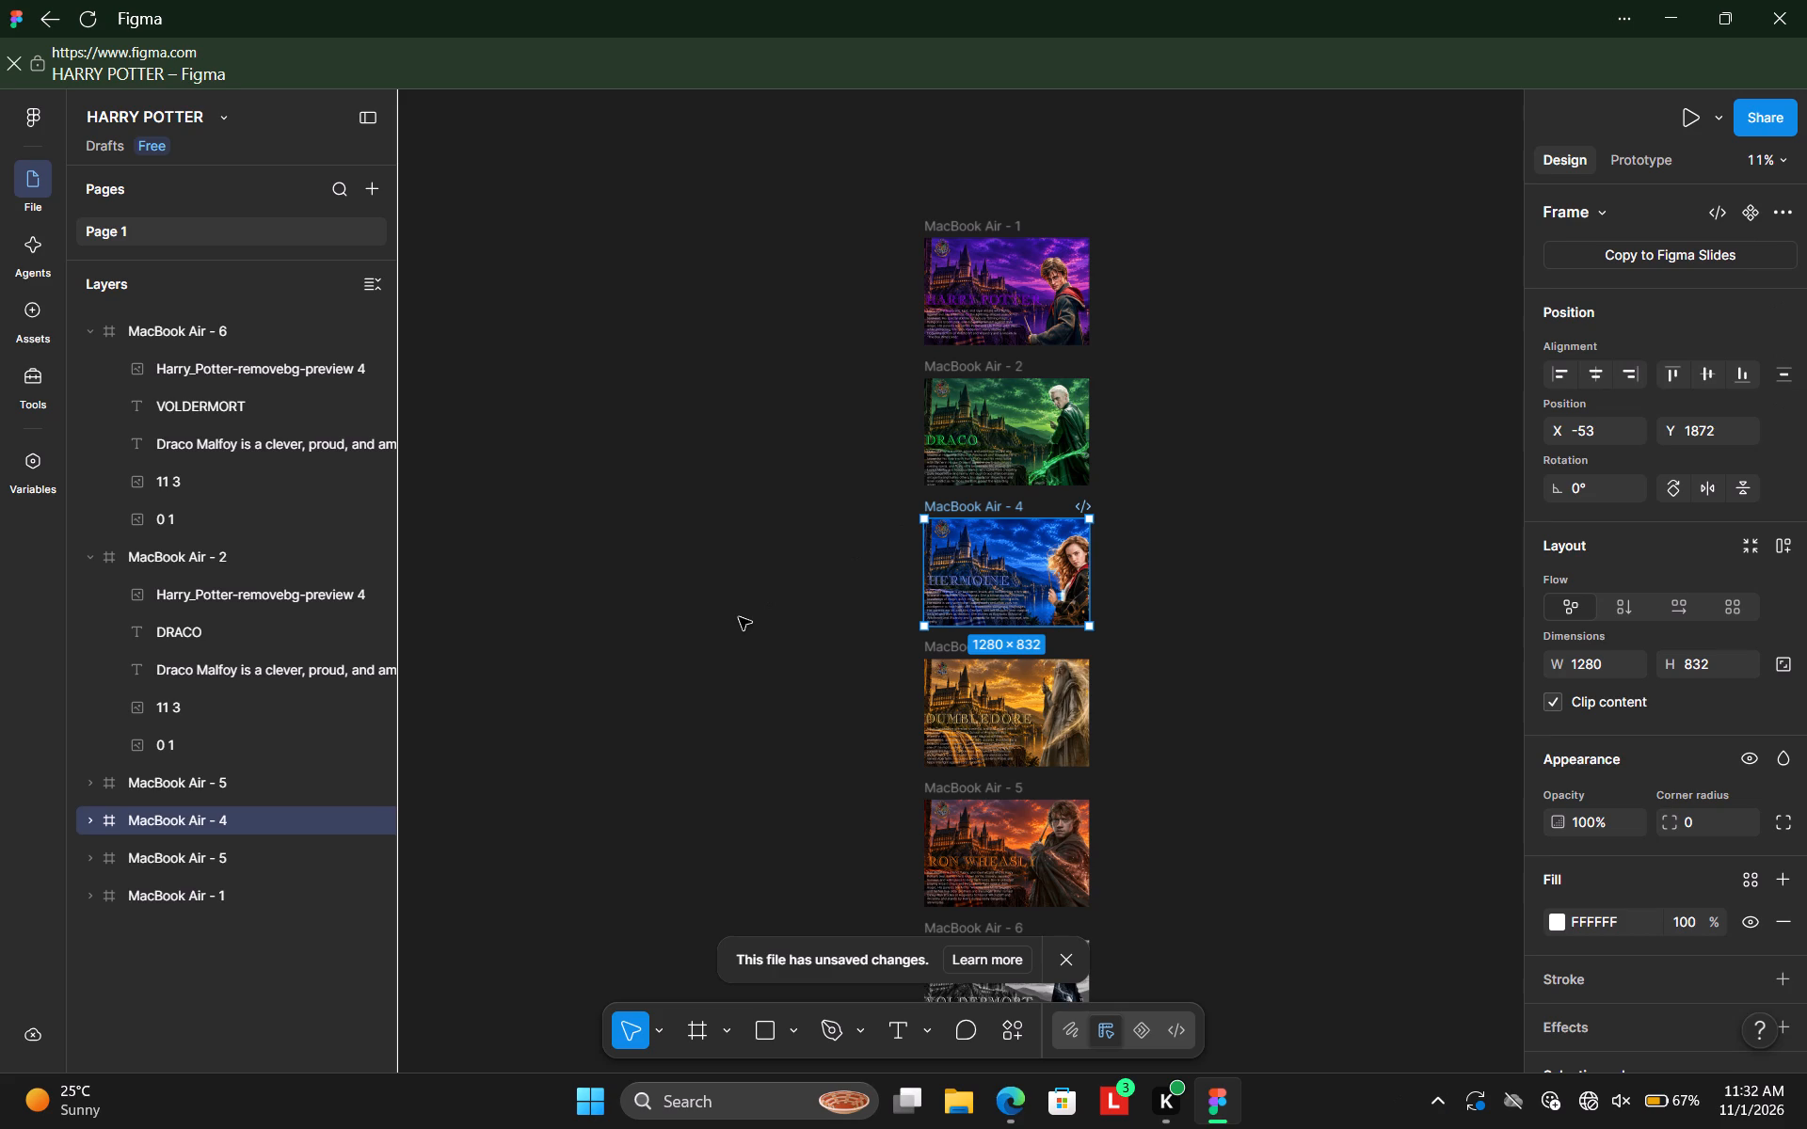
{"action": "left_click", "coordinate": [328, 809]}
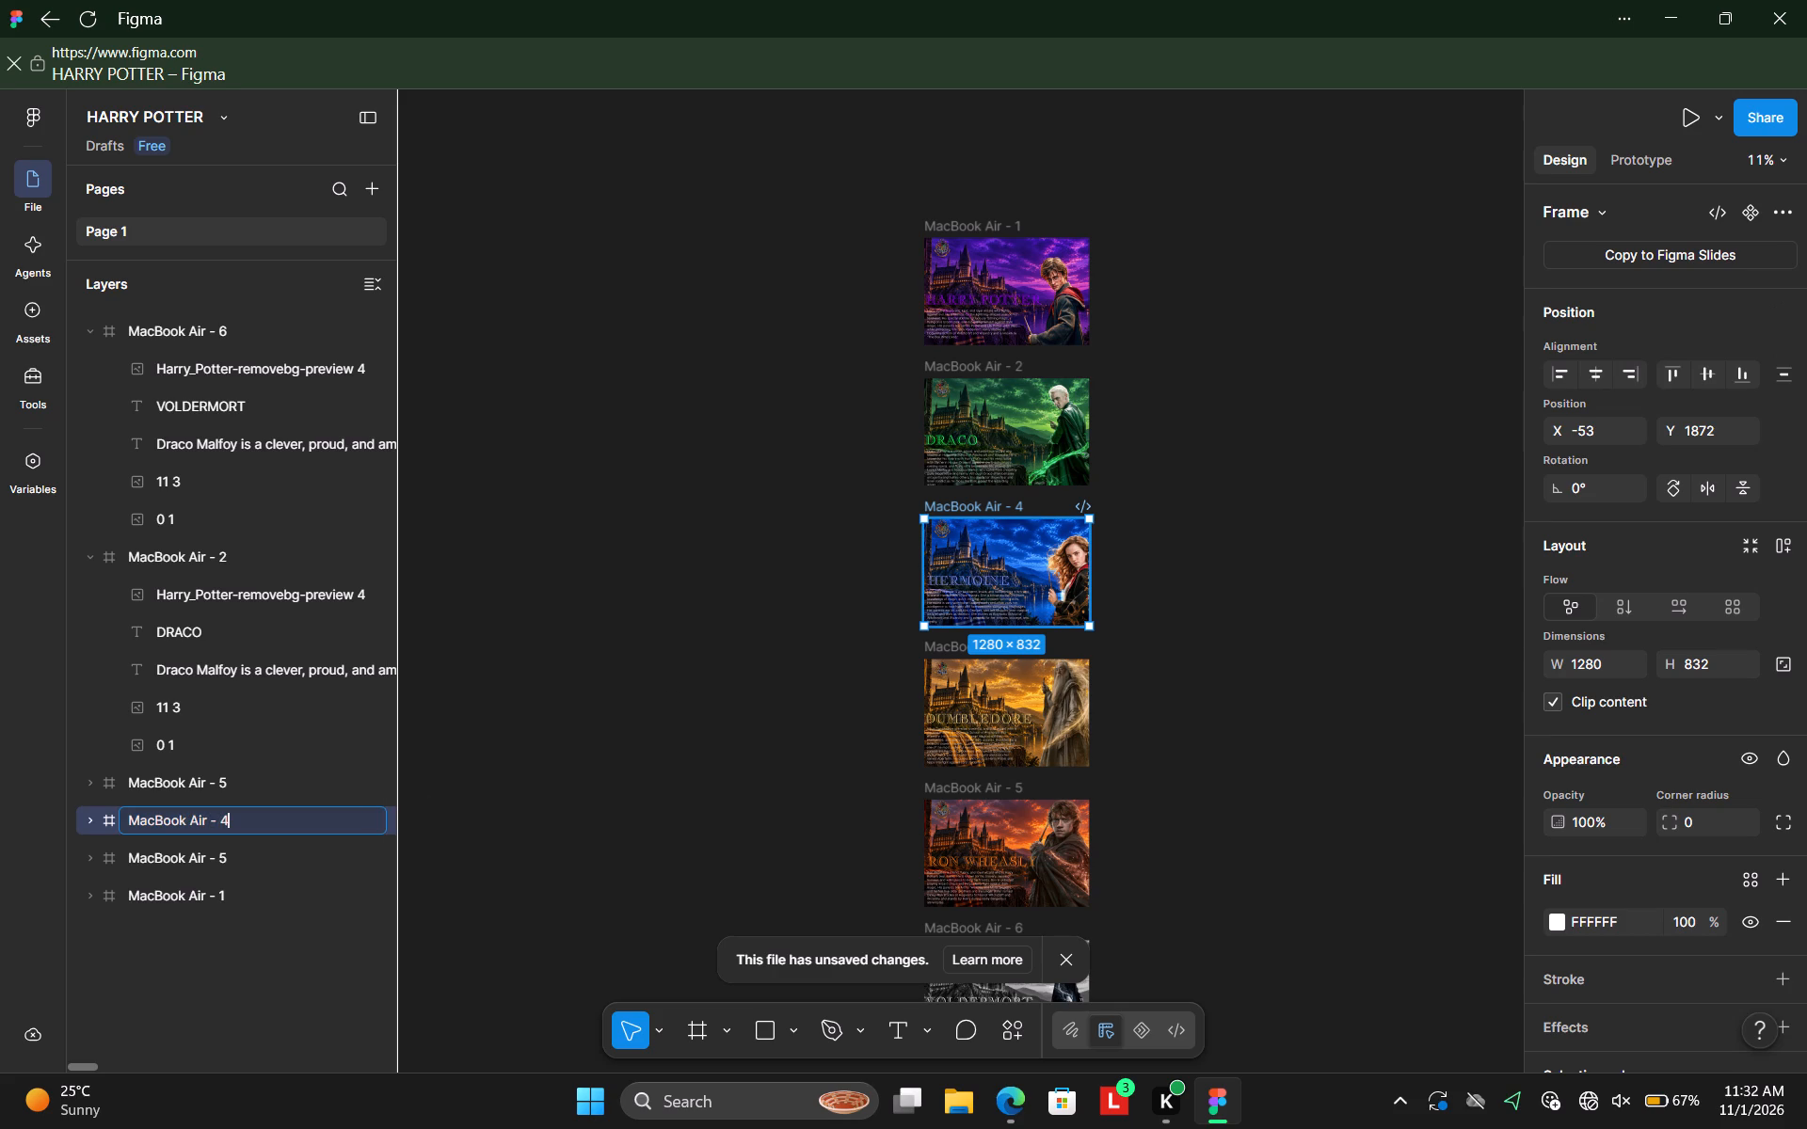
{"action": "key", "text": "BackSpace"}
{"action": "key", "text": "3"}
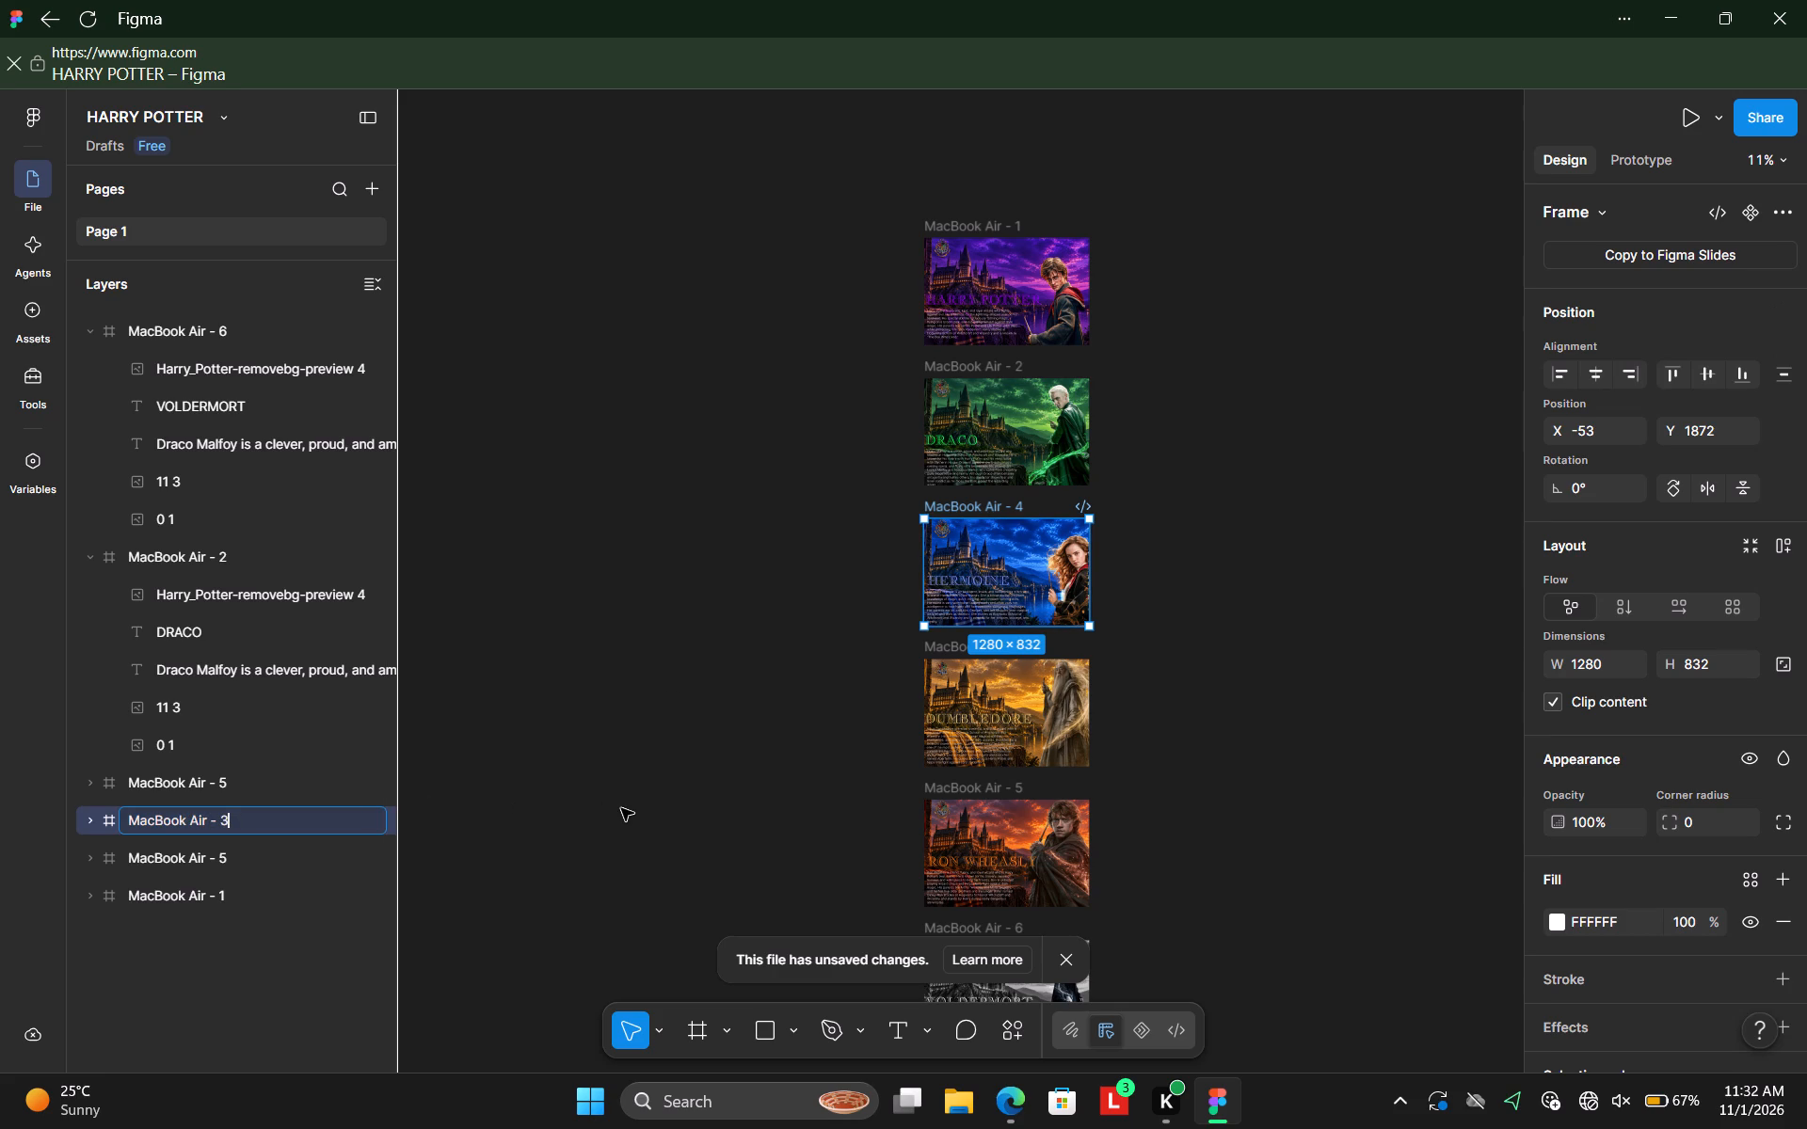
{"action": "left_click", "coordinate": [621, 808]}
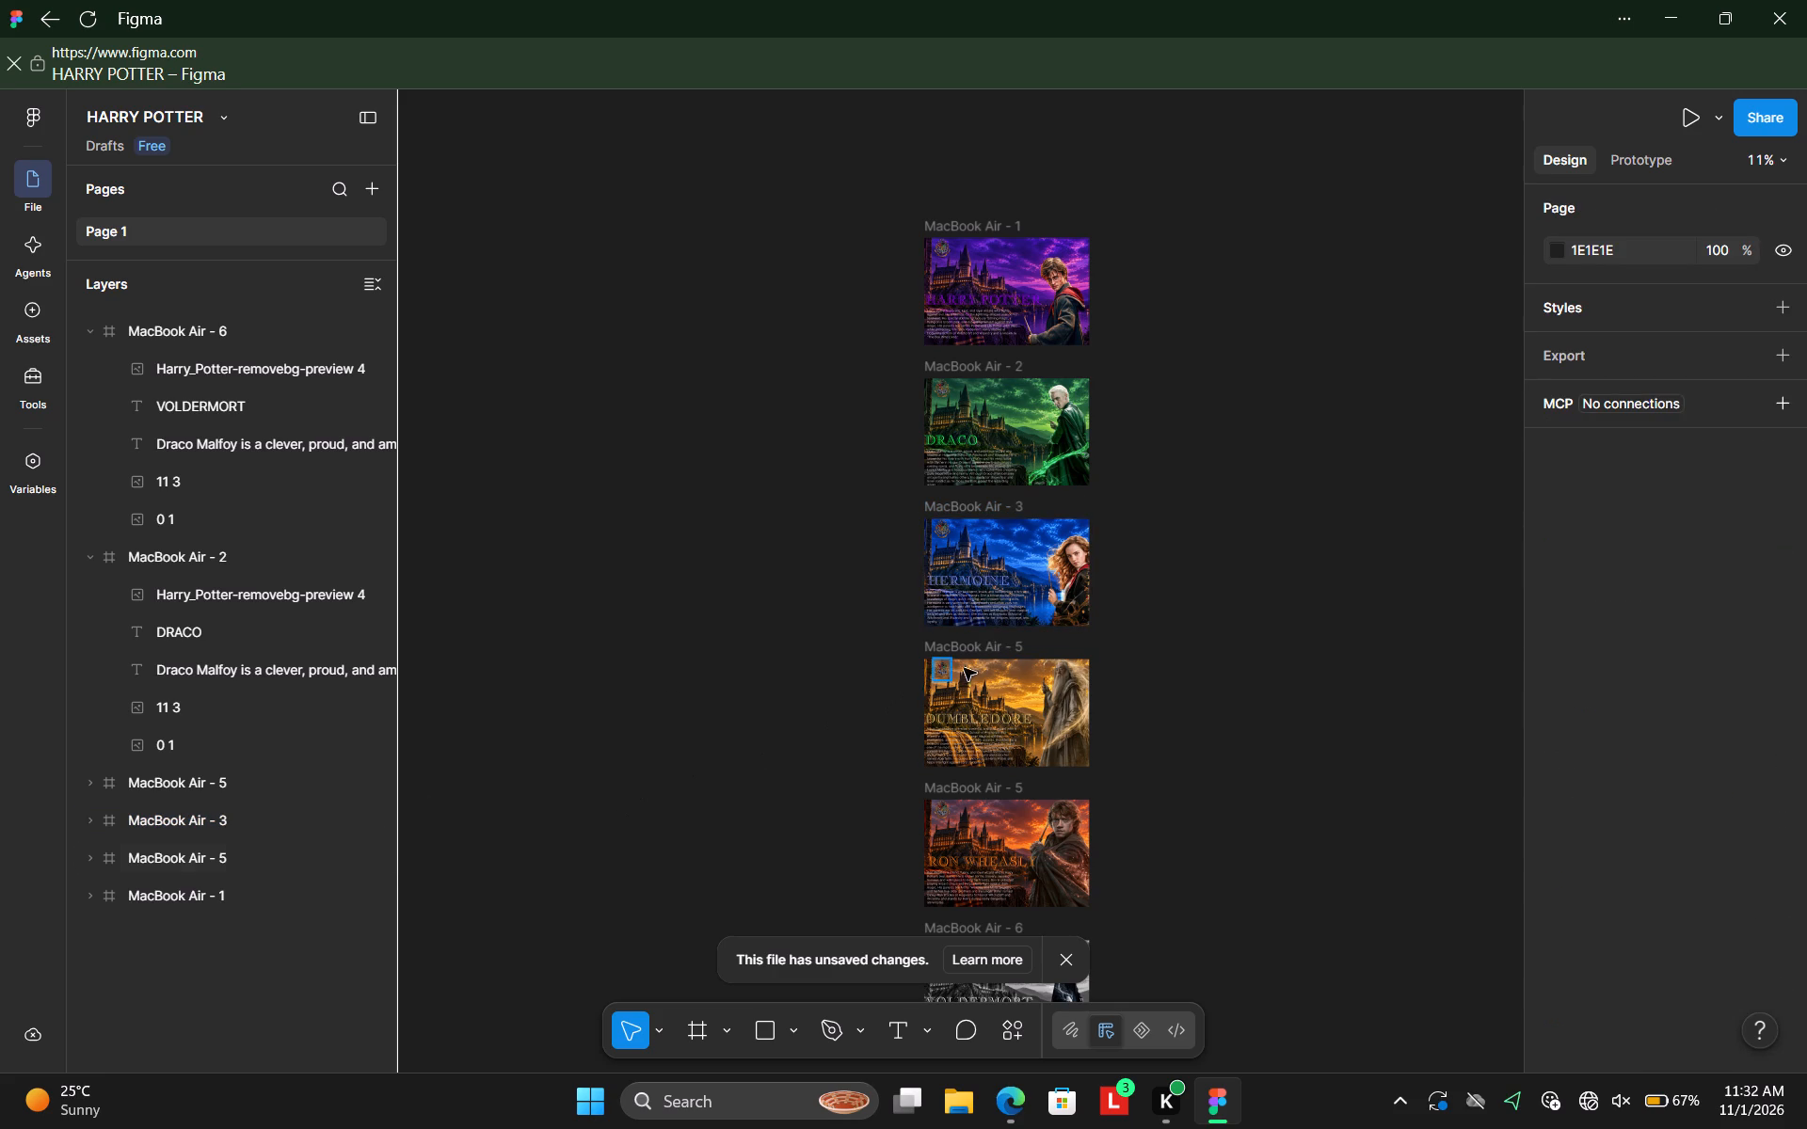
Rename the DUMBLEDORE frame as MacBook Air - 4.
{"action": "left_click", "coordinate": [975, 652]}
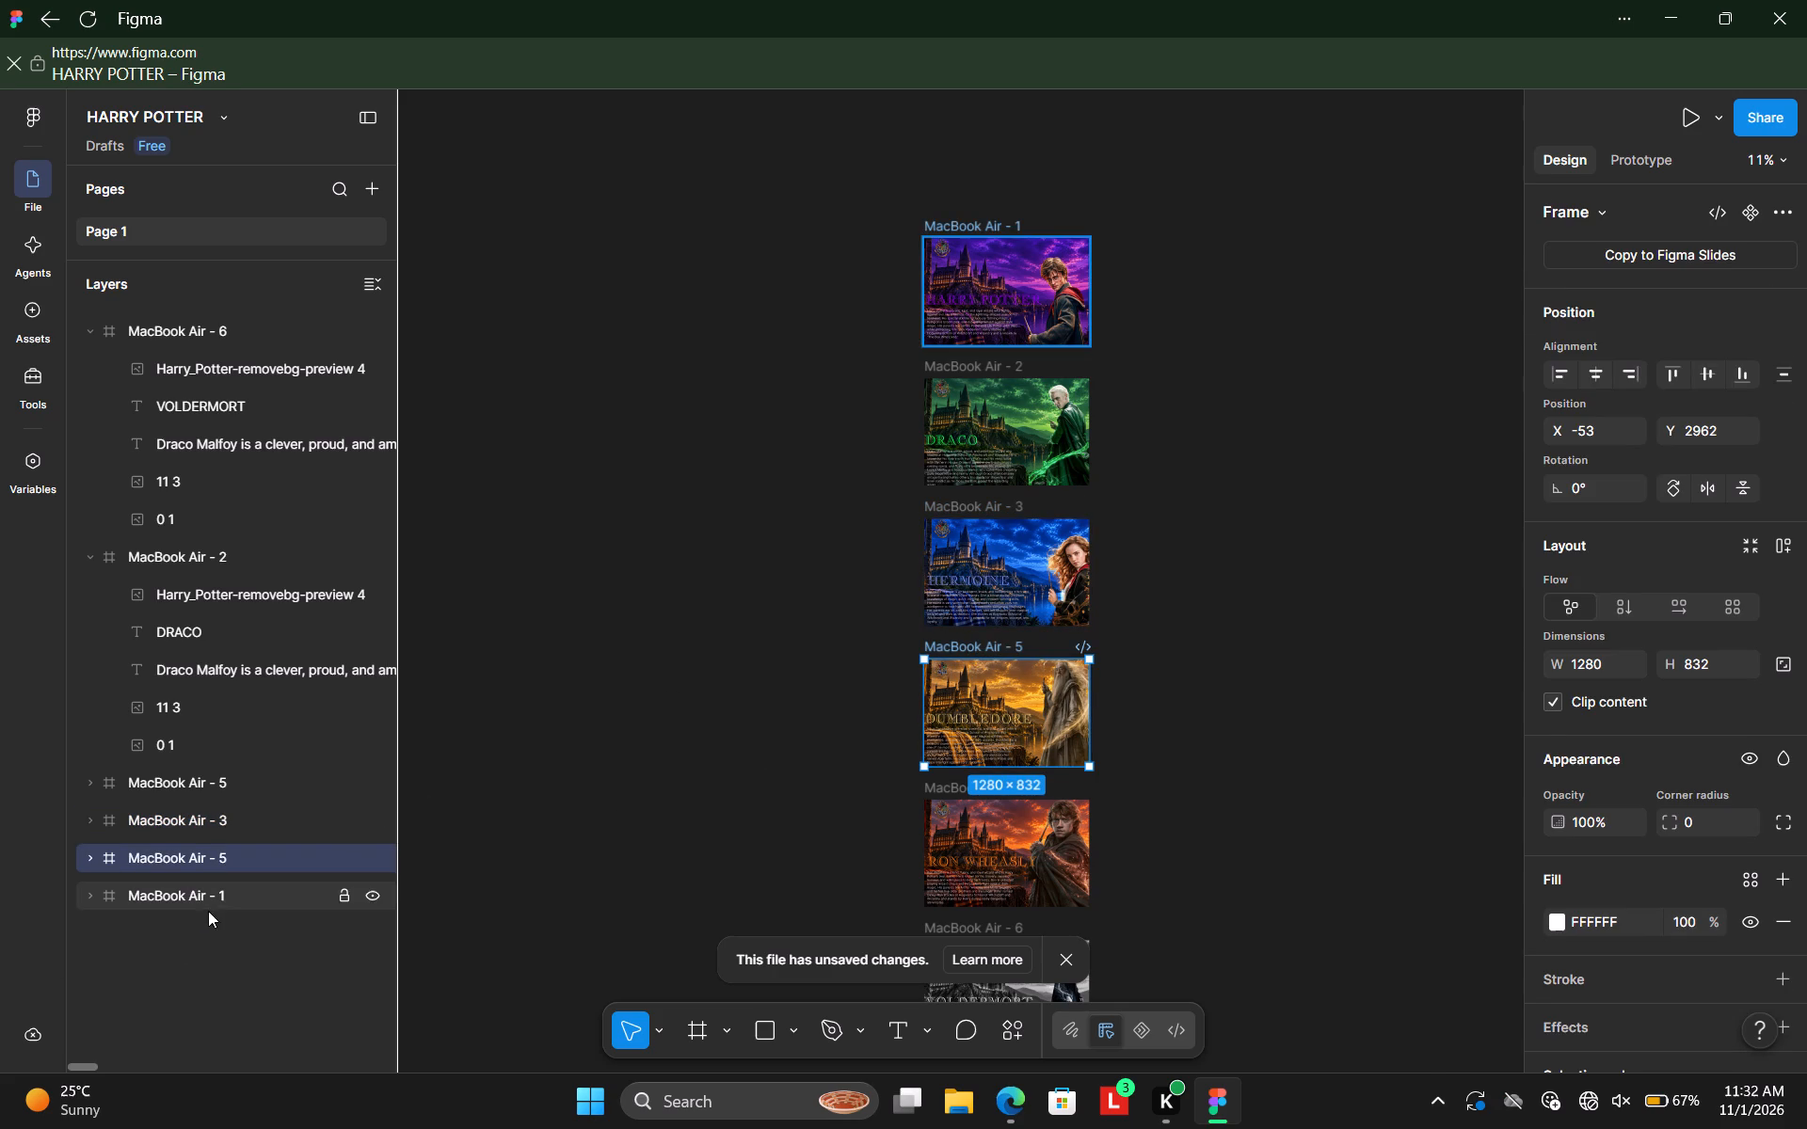
{"action": "key", "text": "ctrl+r"}
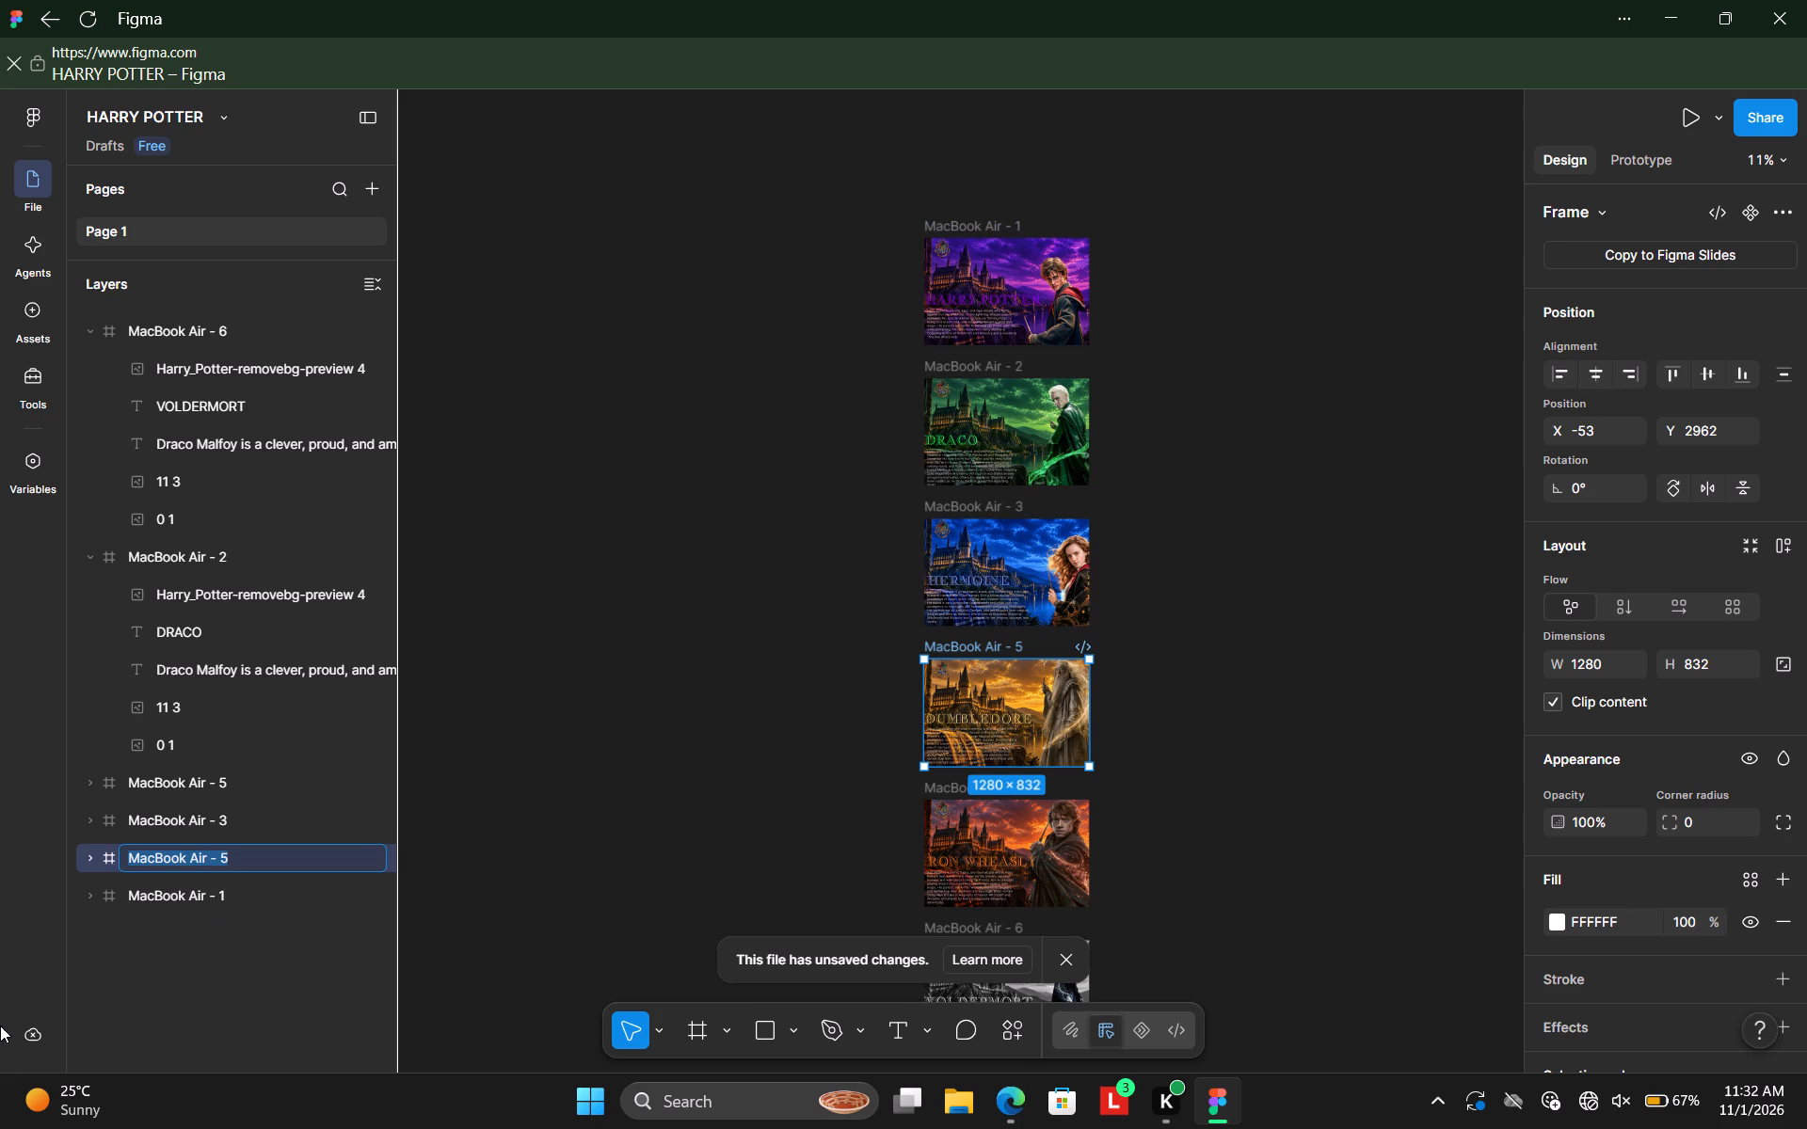
{"action": "left_click", "coordinate": [258, 851]}
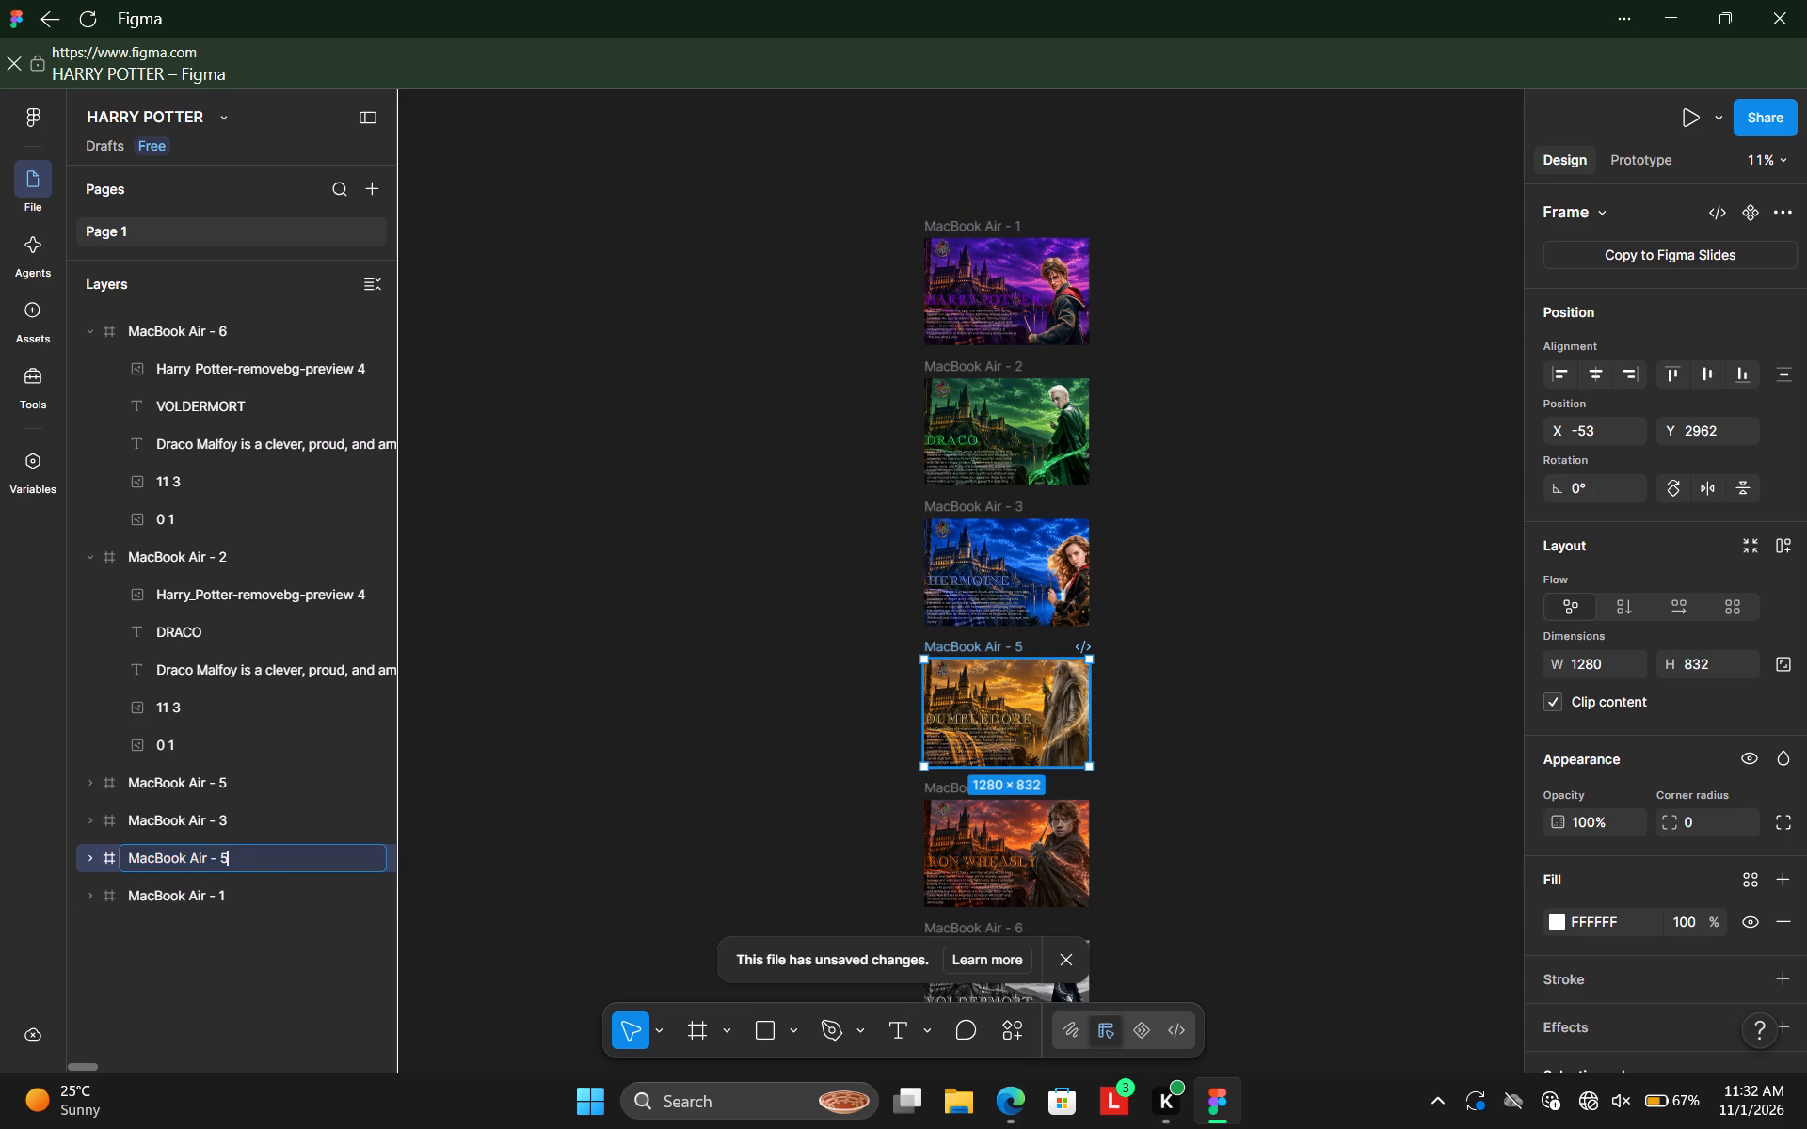
{"action": "key", "text": "BackSpace"}
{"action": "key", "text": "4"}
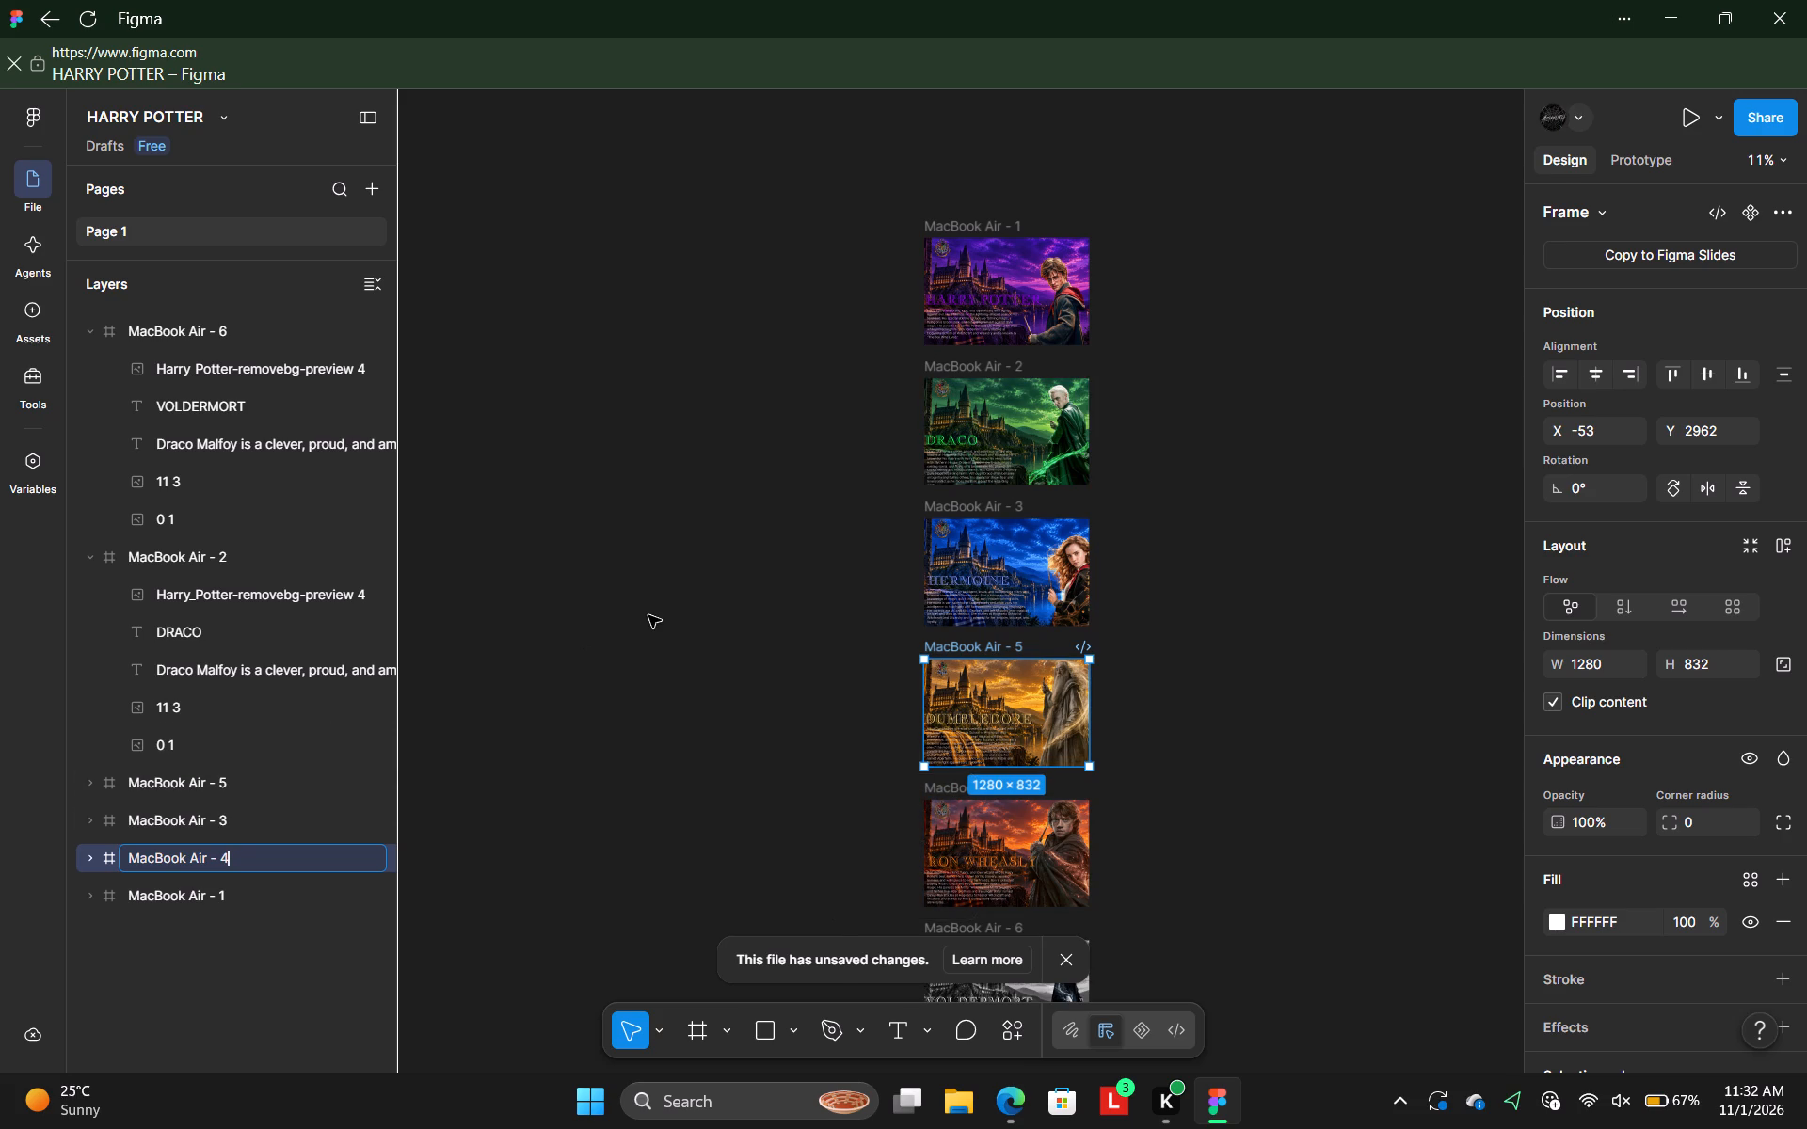
{"action": "left_click", "coordinate": [769, 591]}
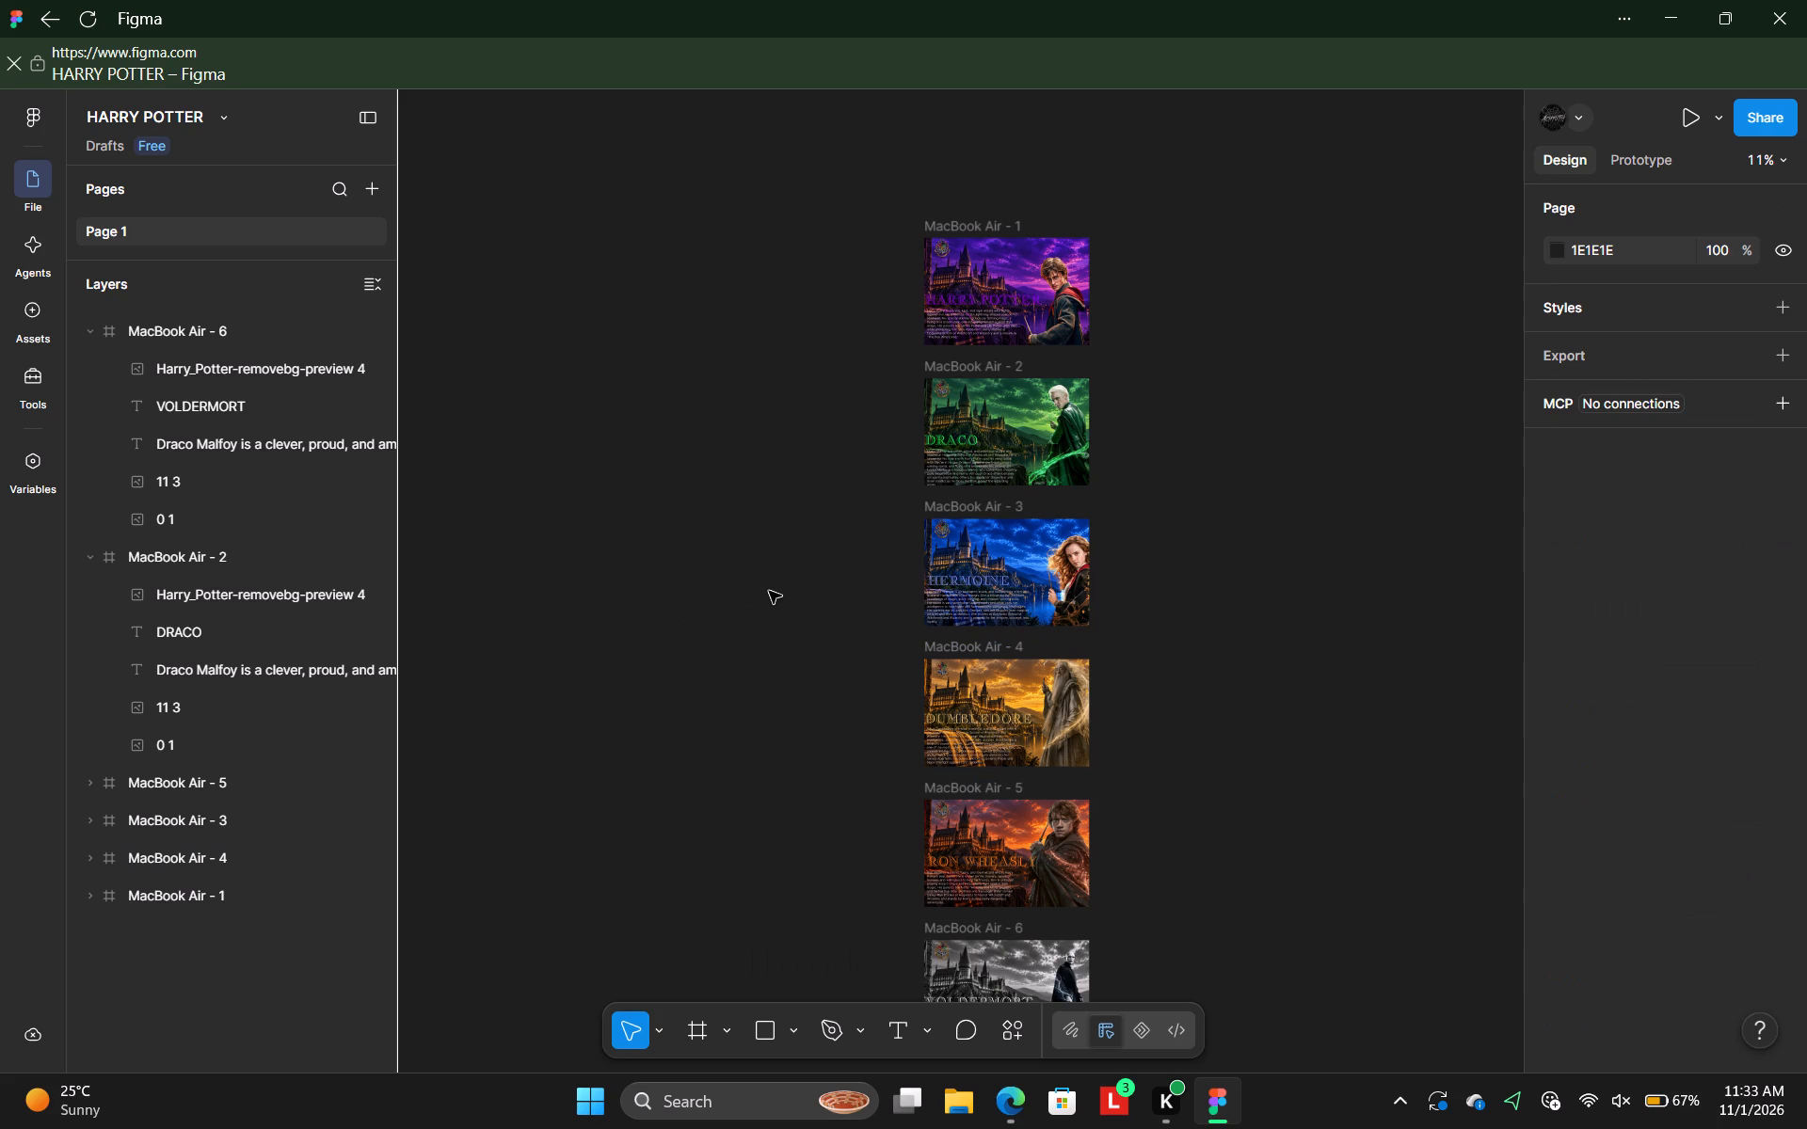
Move the VOLDERMORT frame further down below the RON WHEASLY frame, to X -53, Y 5343.
{"action": "scroll", "coordinate": [769, 591], "scroll_direction": "down", "scroll_amount": 1}
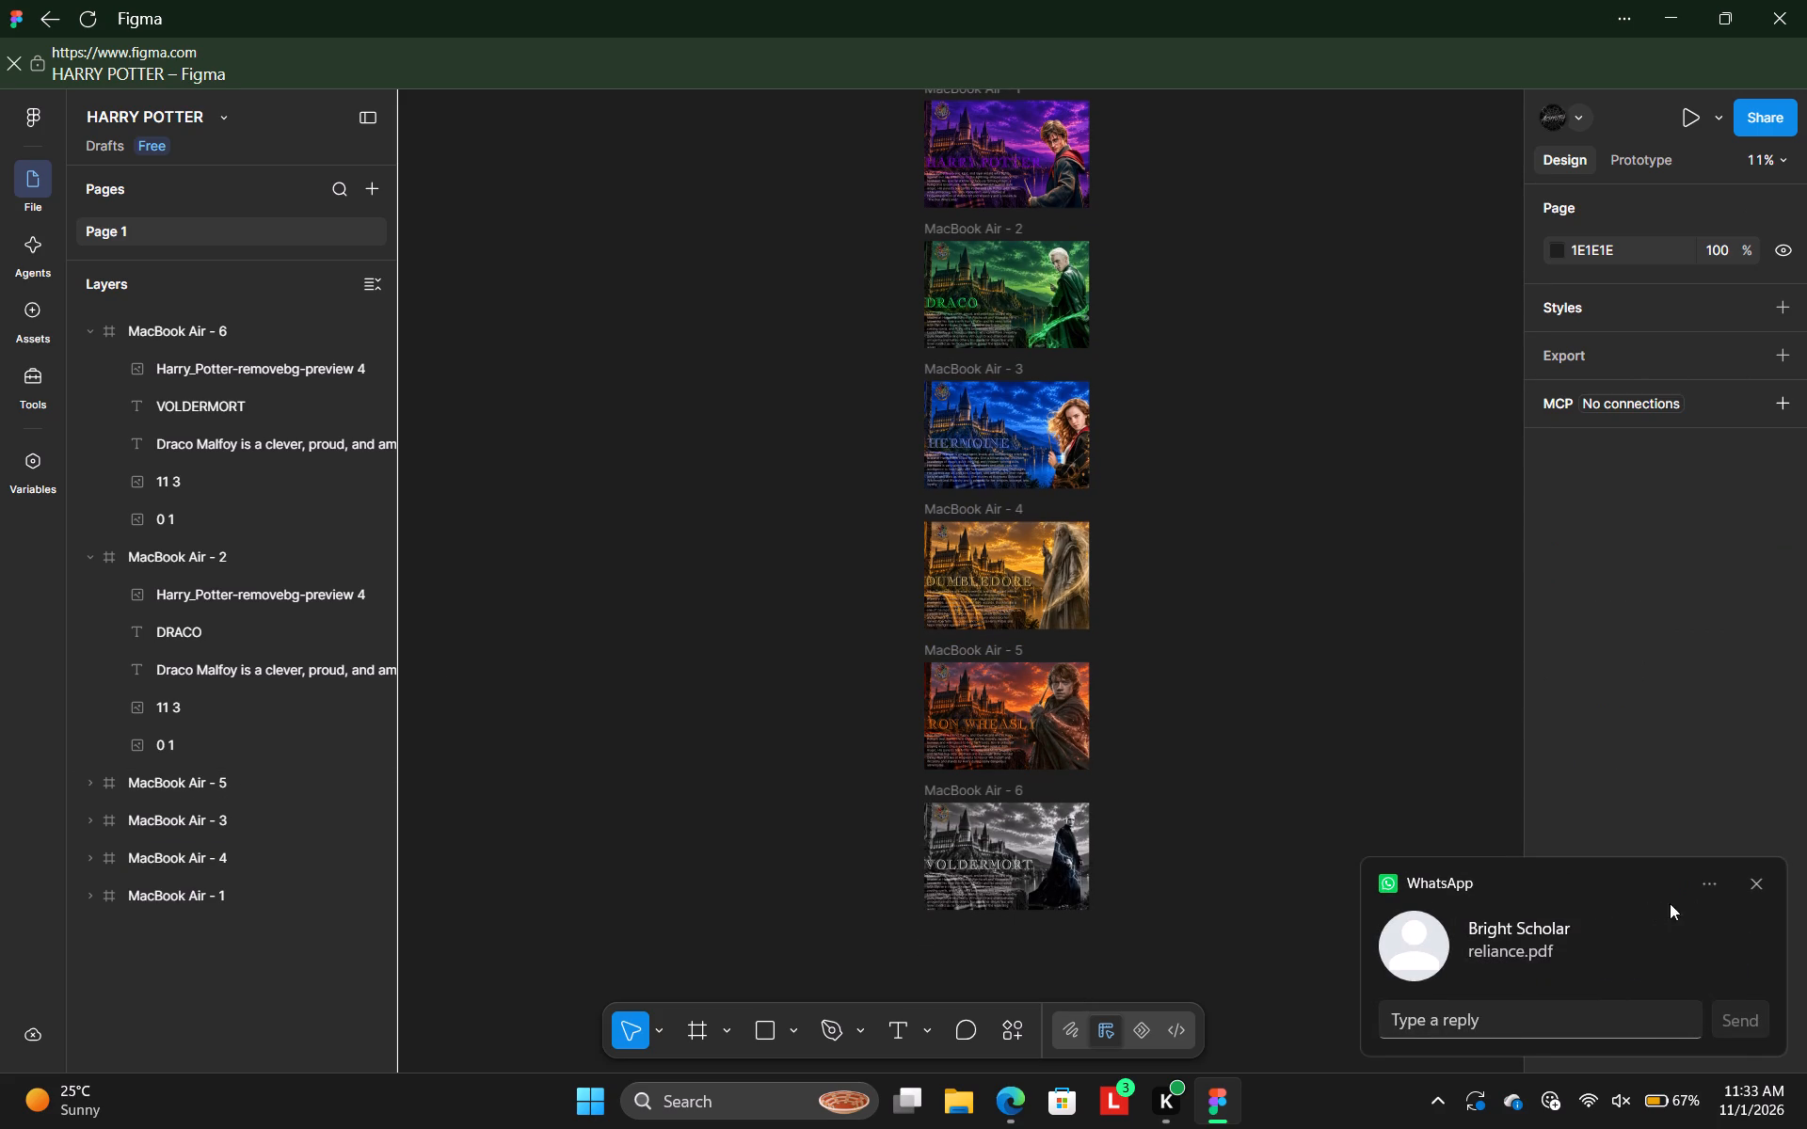
{"action": "left_click", "coordinate": [1759, 887]}
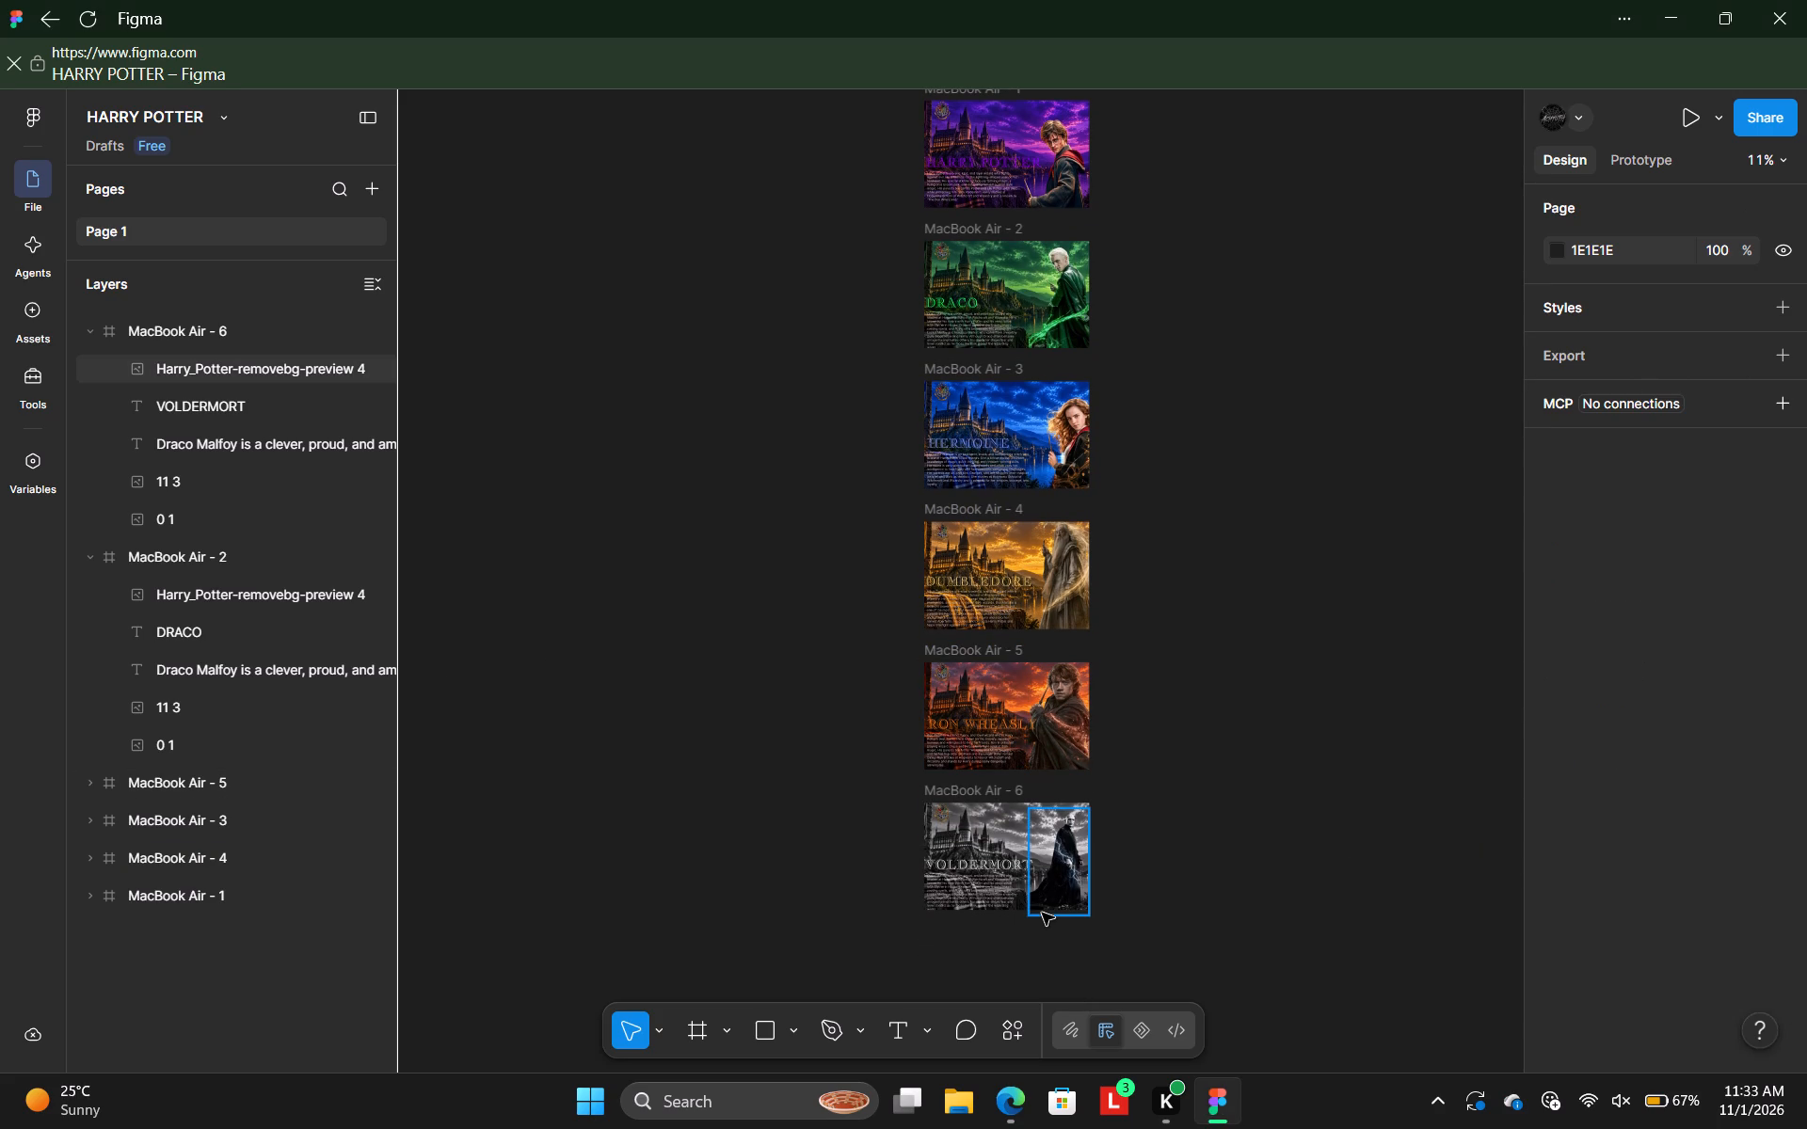
{"action": "left_click", "coordinate": [977, 797]}
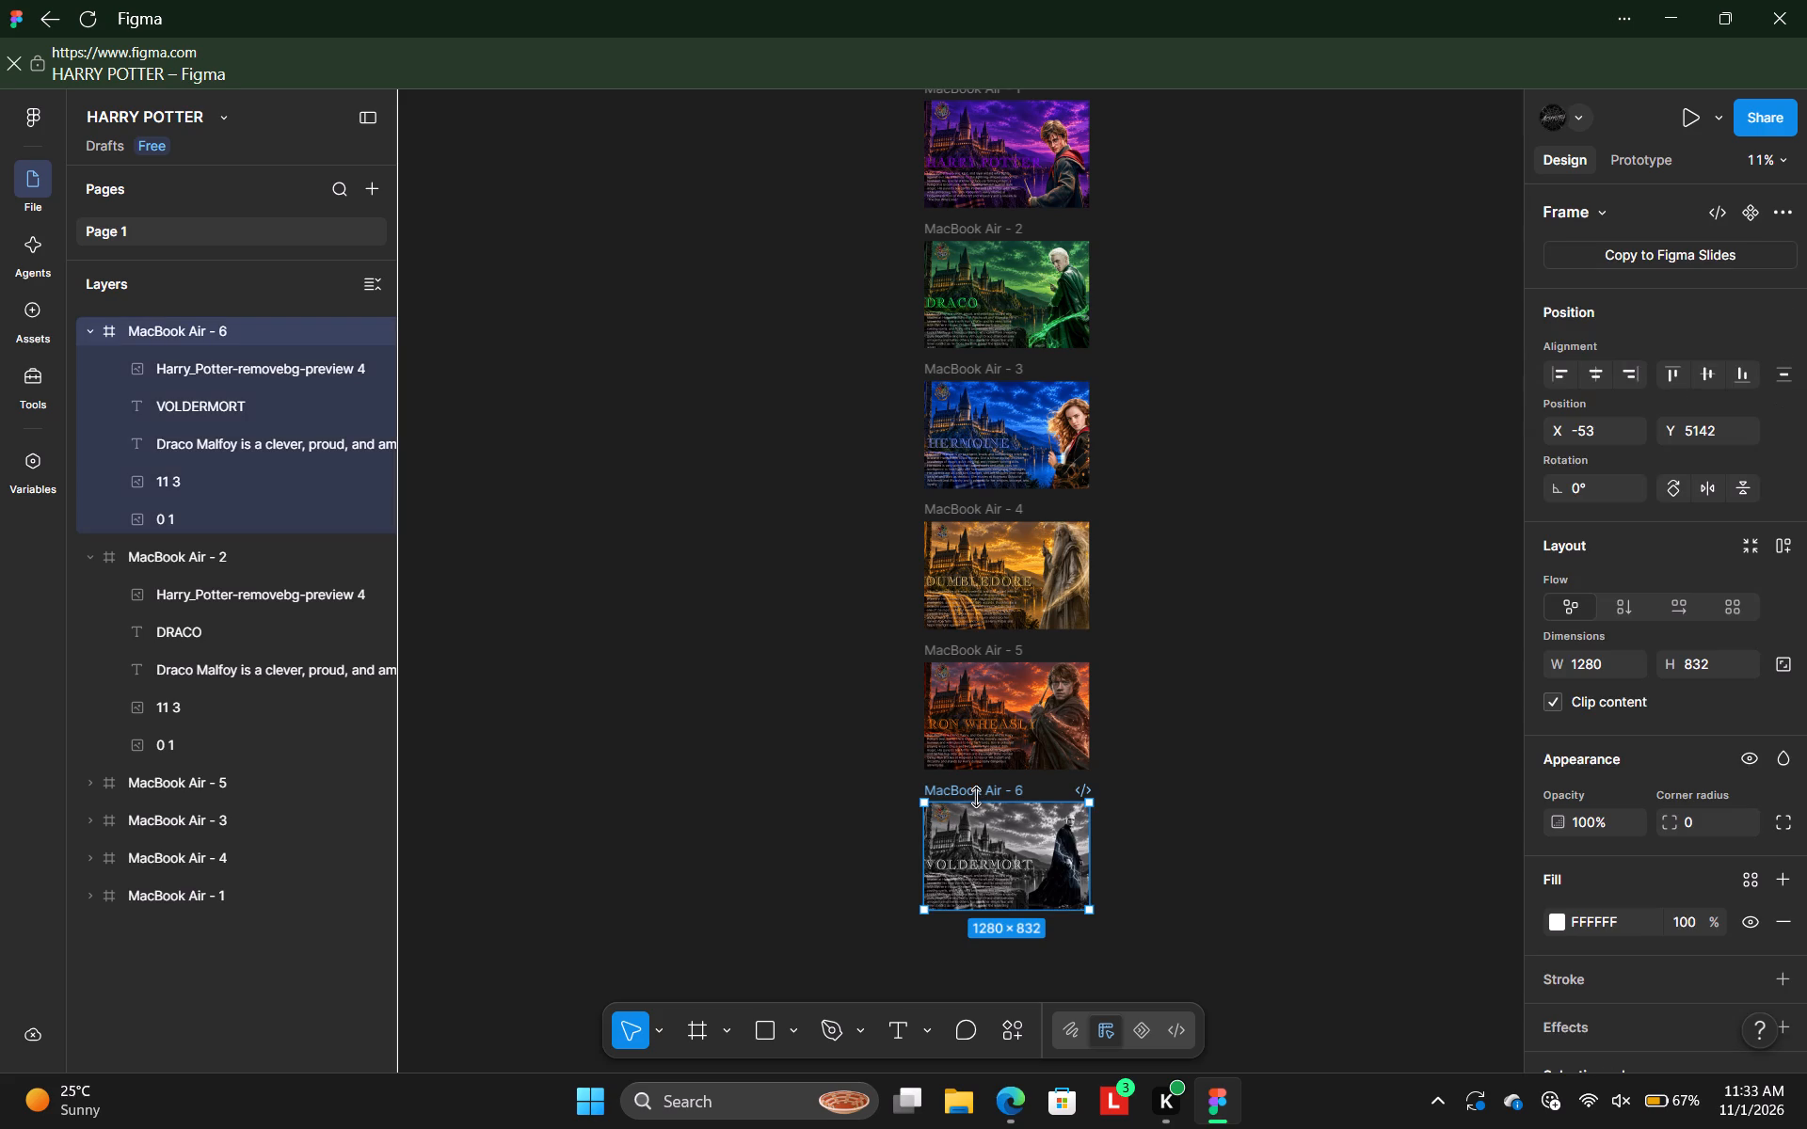
{"action": "left_click_drag", "start_coordinate": [944, 787], "coordinate": [948, 814]}
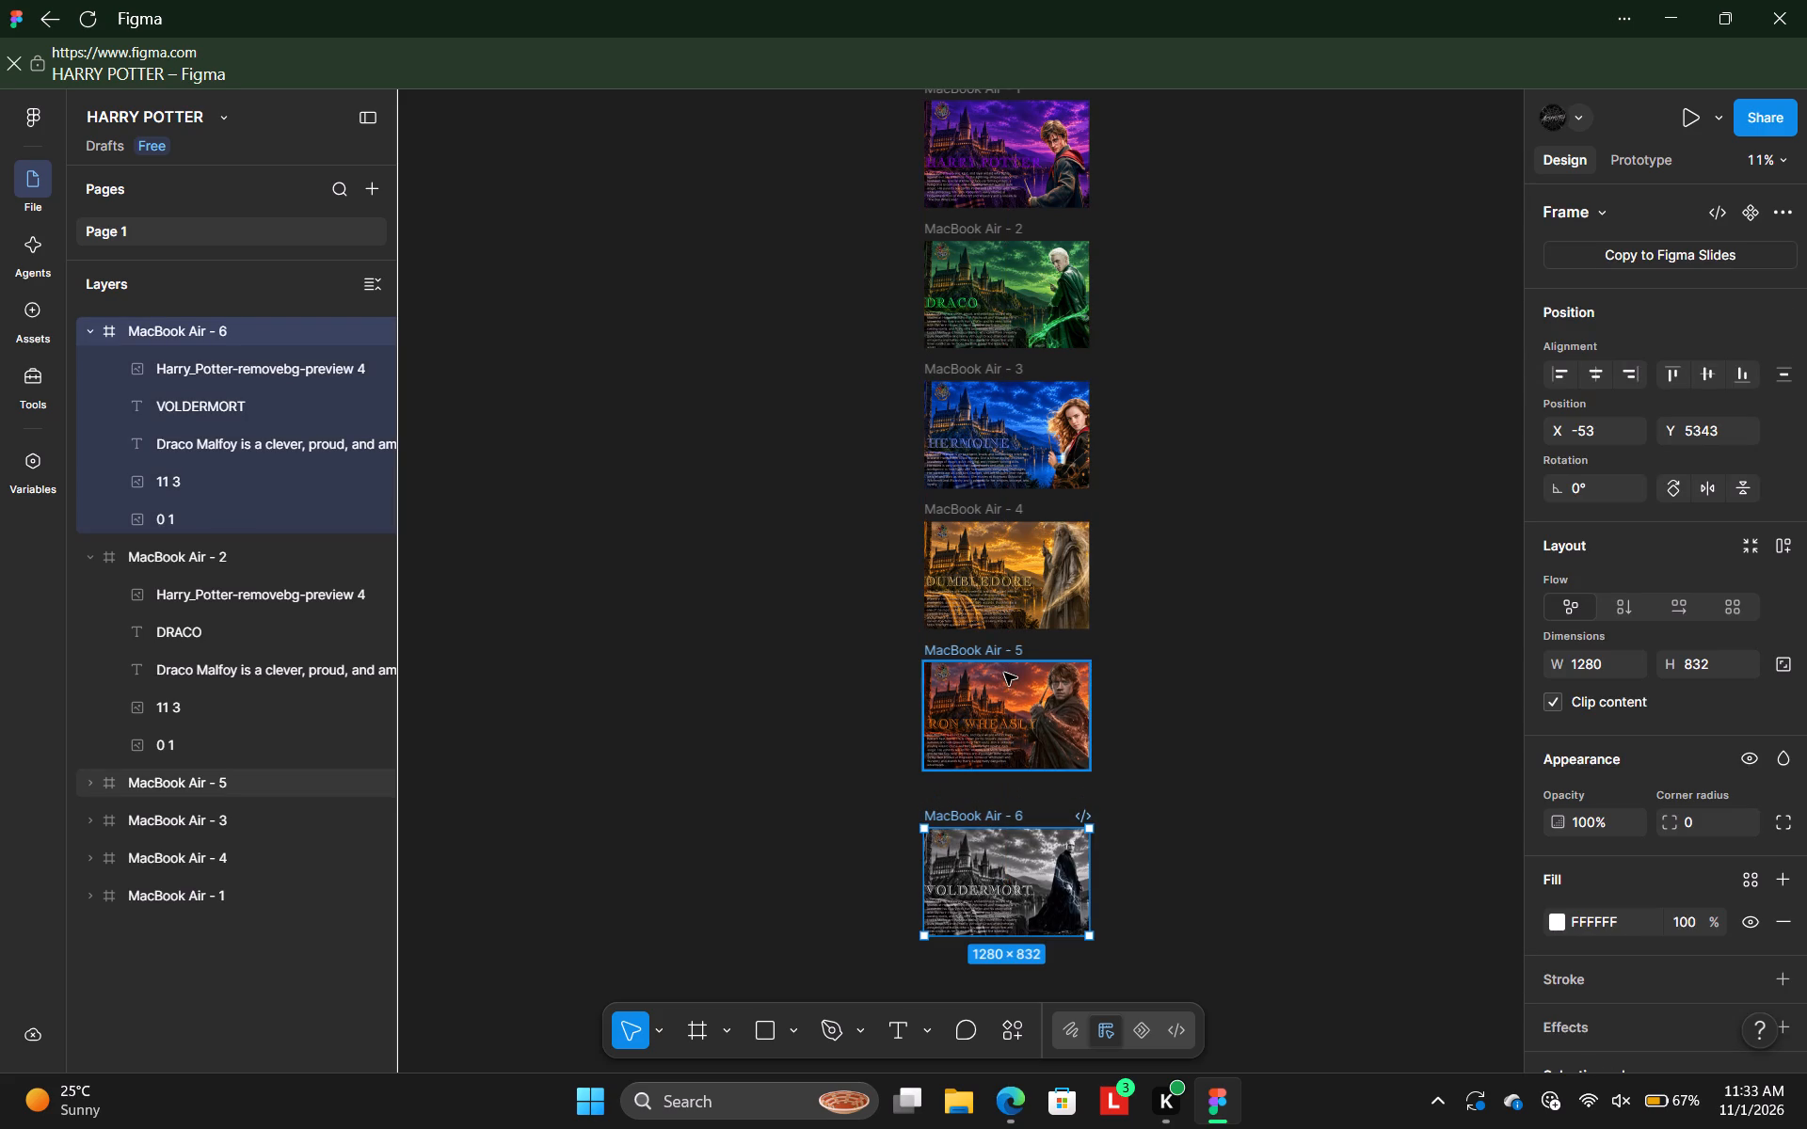
Select the DRACO frame in the column's second slot.
{"action": "scroll", "coordinate": [1004, 673], "scroll_direction": "up", "scroll_amount": 1}
{"action": "left_click", "coordinate": [961, 439]}
{"action": "left_click", "coordinate": [961, 439]}
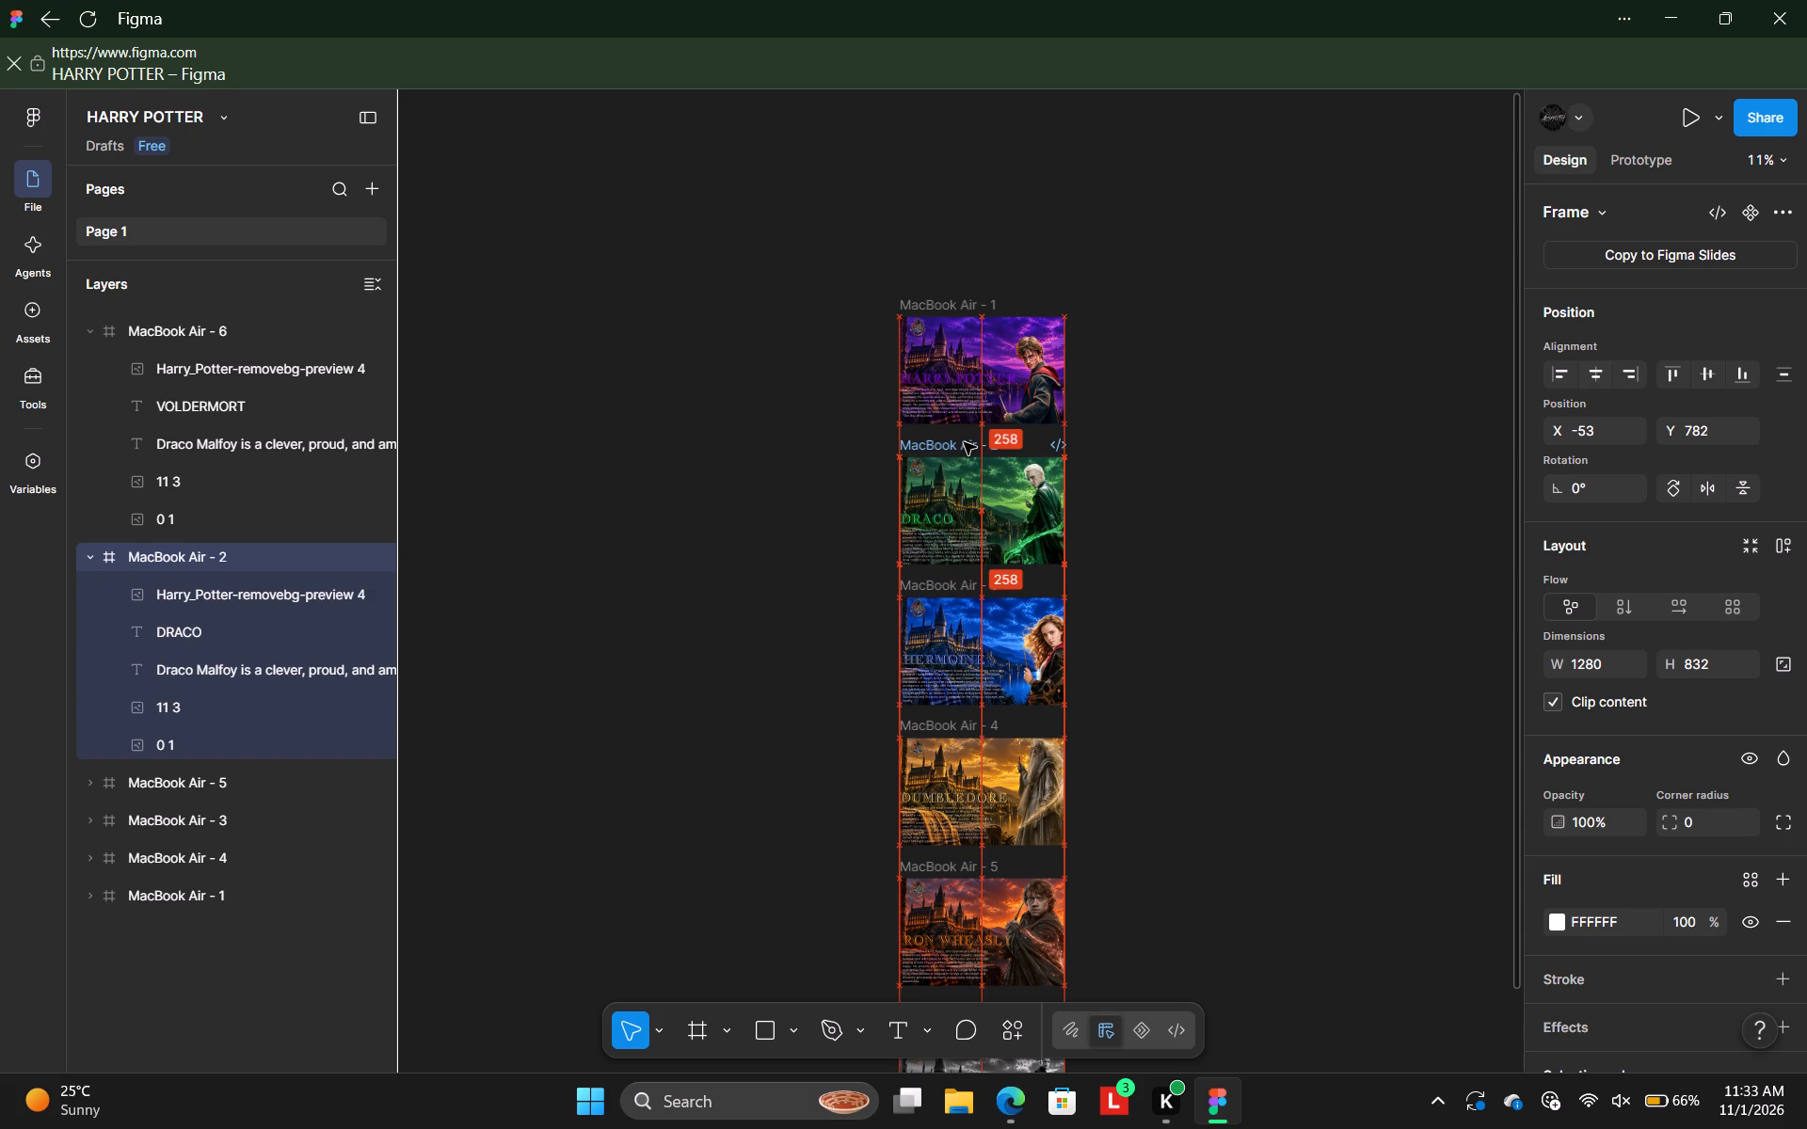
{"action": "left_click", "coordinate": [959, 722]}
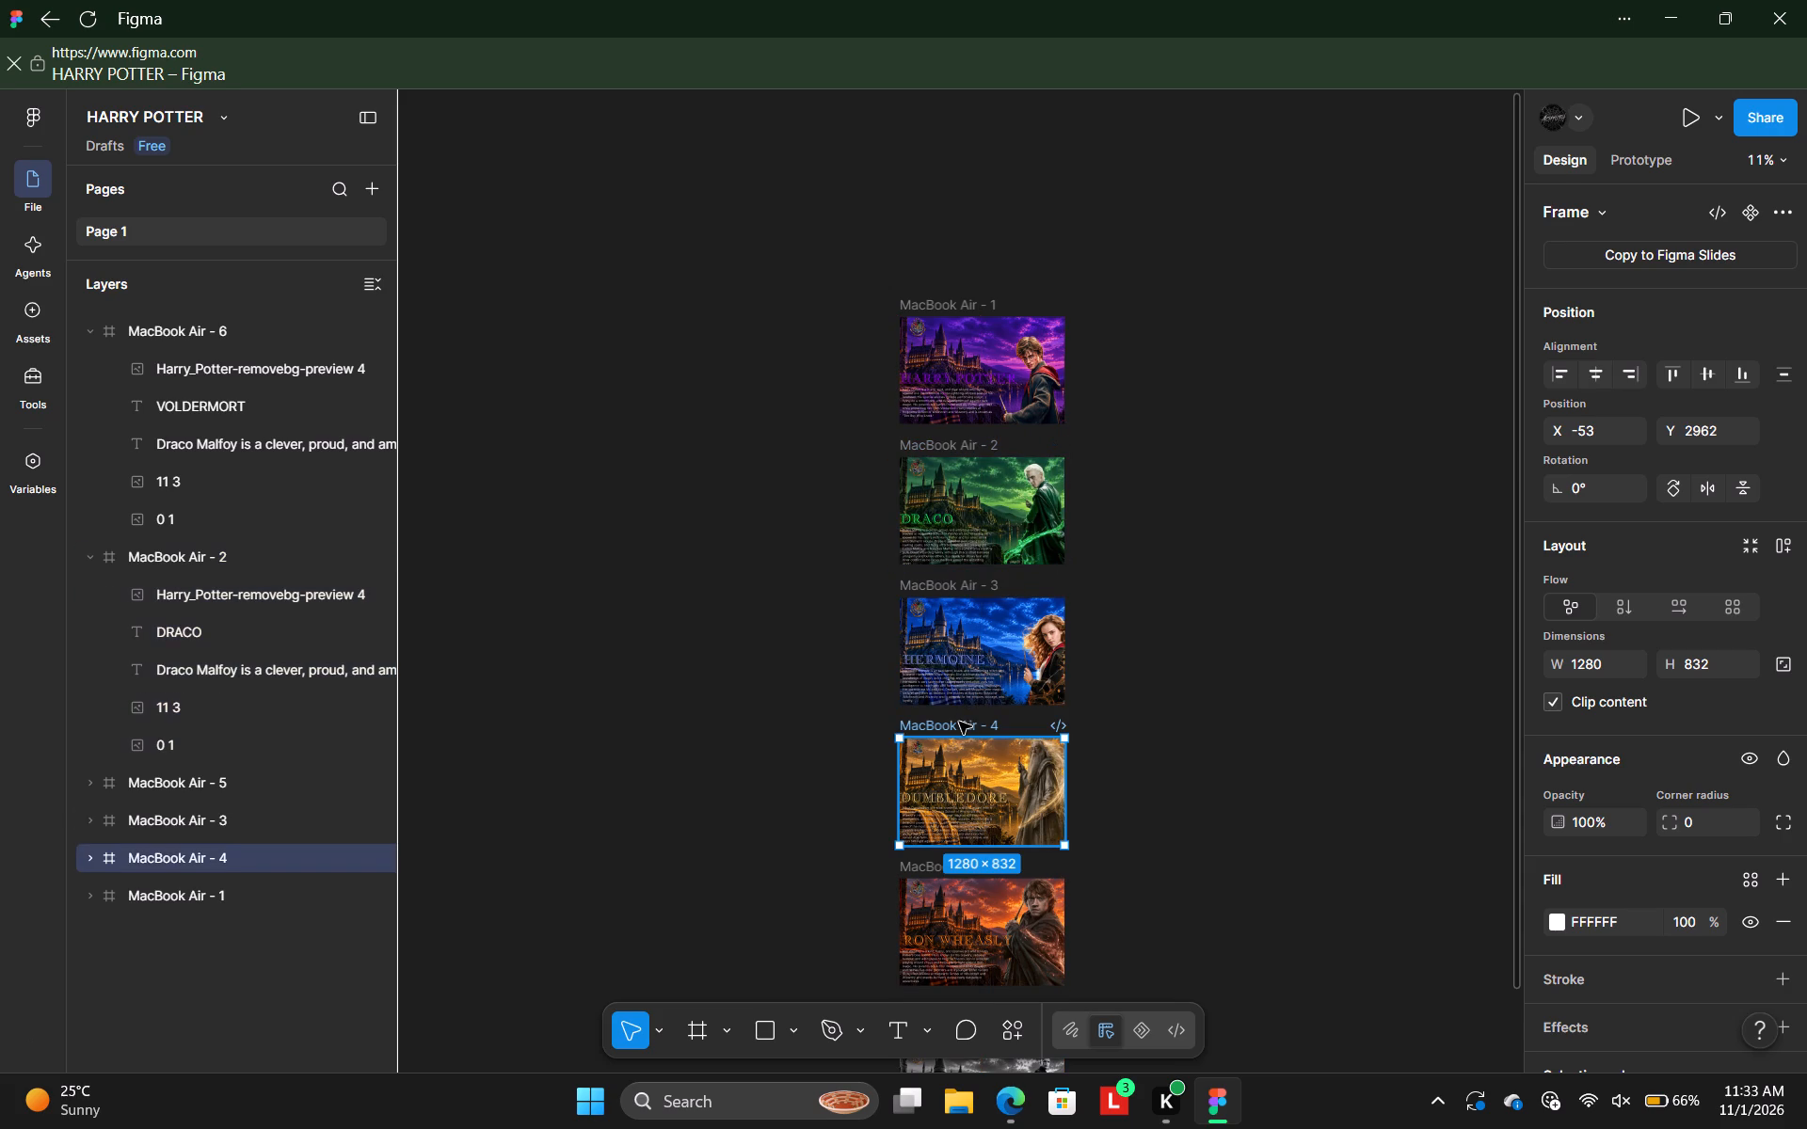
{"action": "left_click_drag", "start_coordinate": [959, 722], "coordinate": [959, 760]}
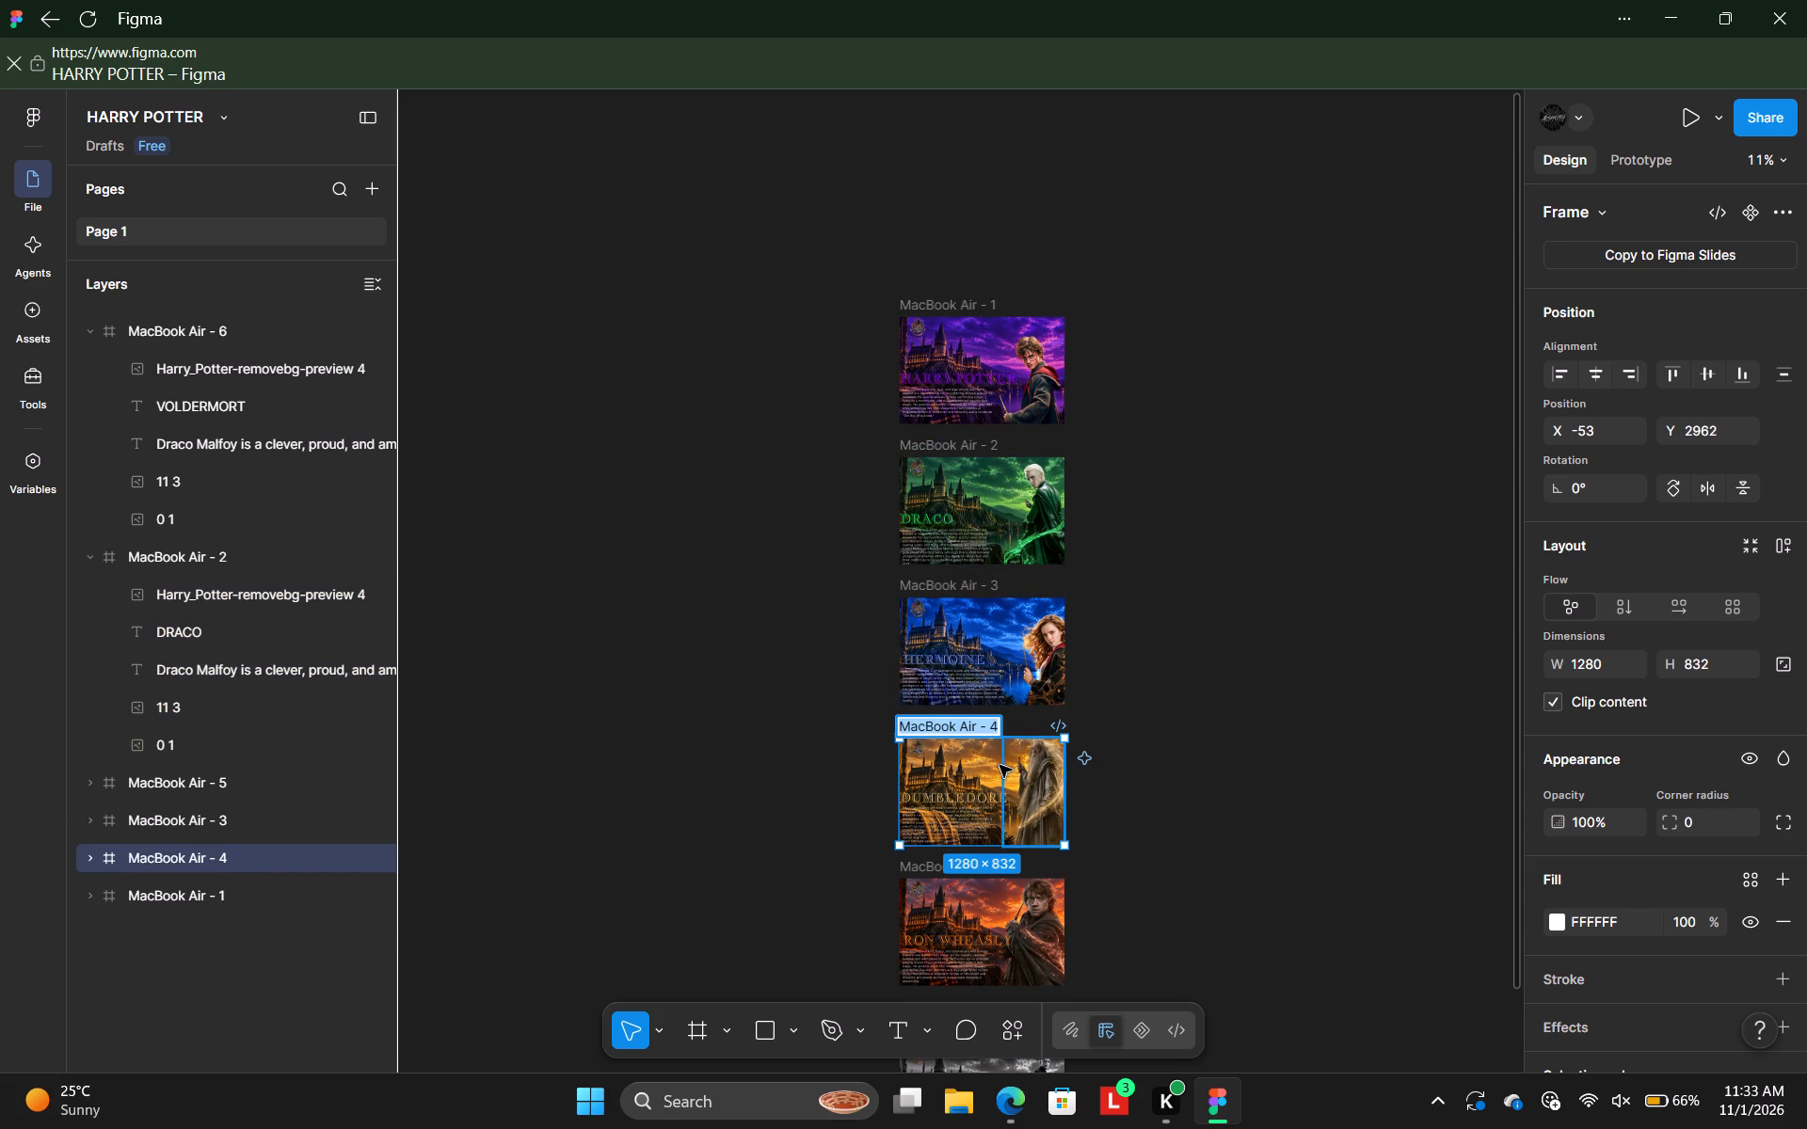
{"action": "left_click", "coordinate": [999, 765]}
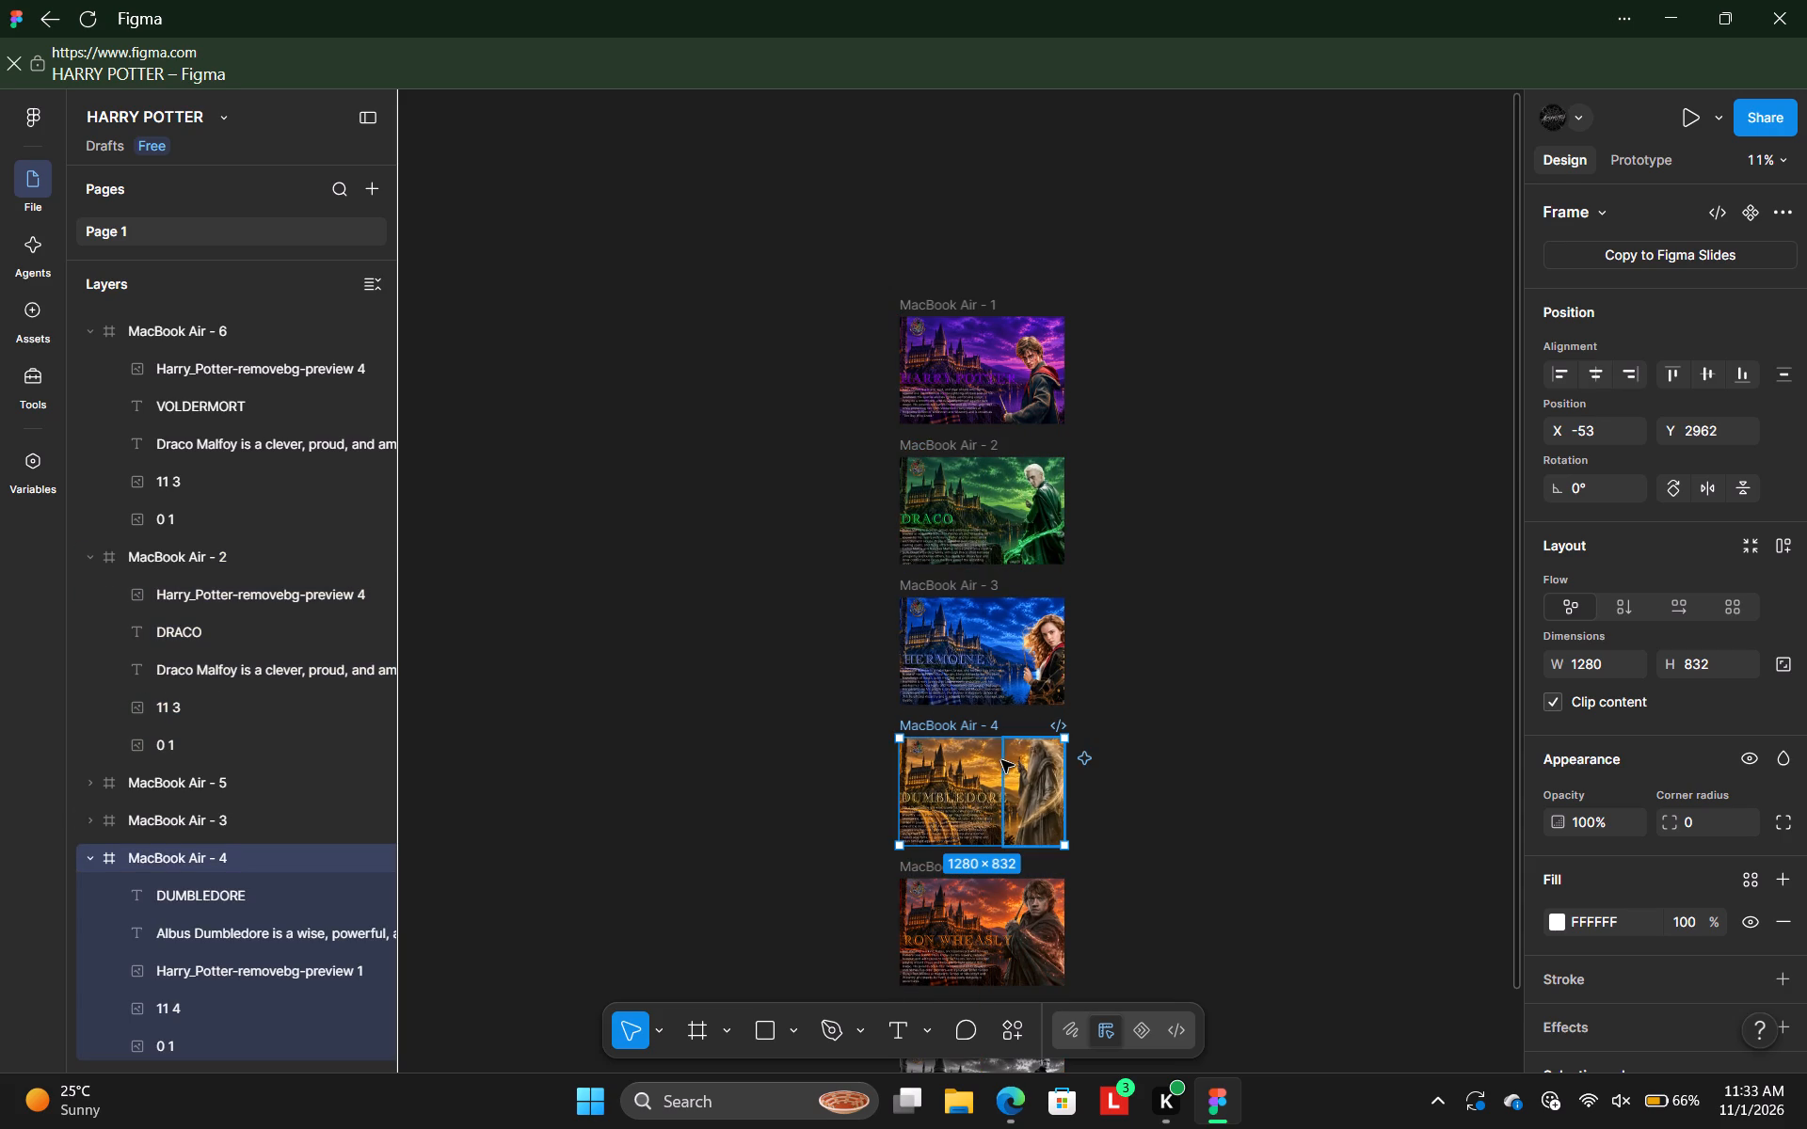
Move the VOLDERMORT frame up to X -53, Y 5142, closing the gap below the RON WHEASLY frame.
{"action": "scroll", "coordinate": [1250, 742], "scroll_direction": "down", "scroll_amount": 2}
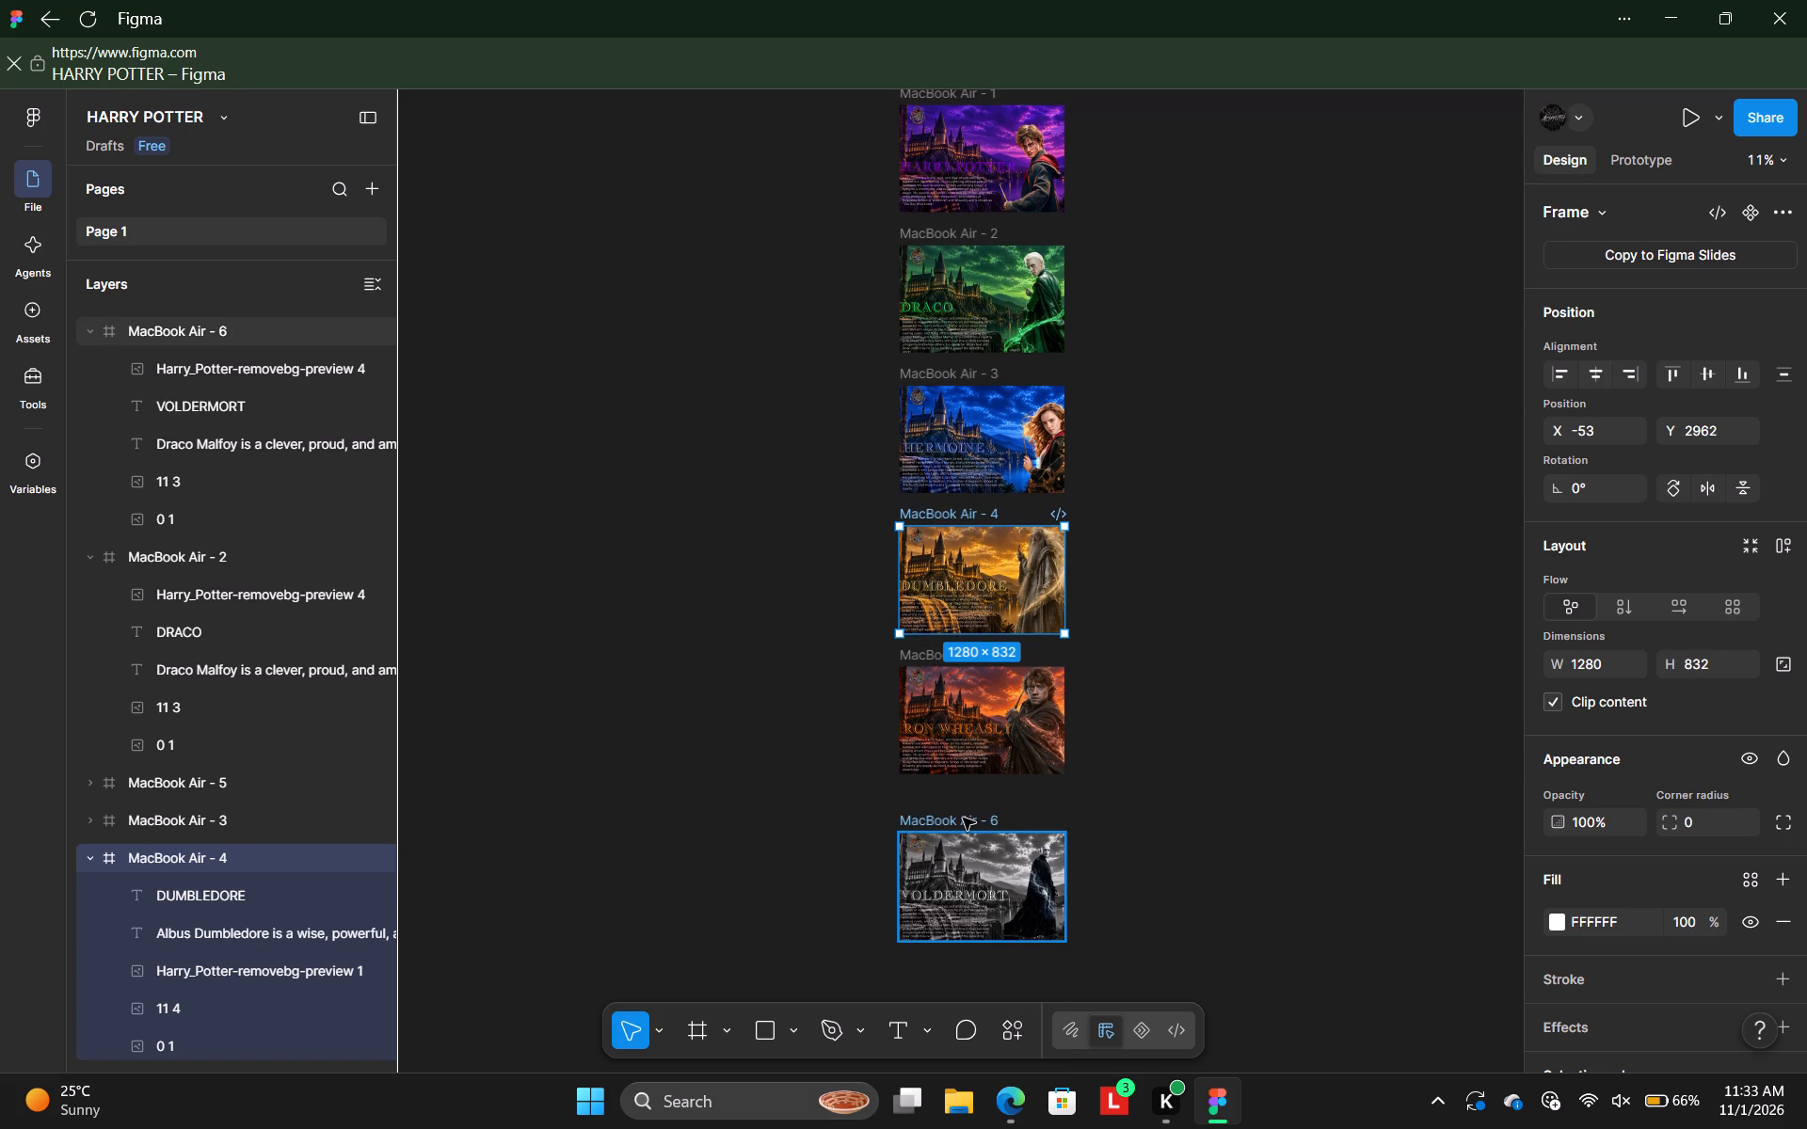
{"action": "left_click", "coordinate": [963, 818]}
{"action": "left_click_drag", "start_coordinate": [971, 865], "coordinate": [971, 862]}
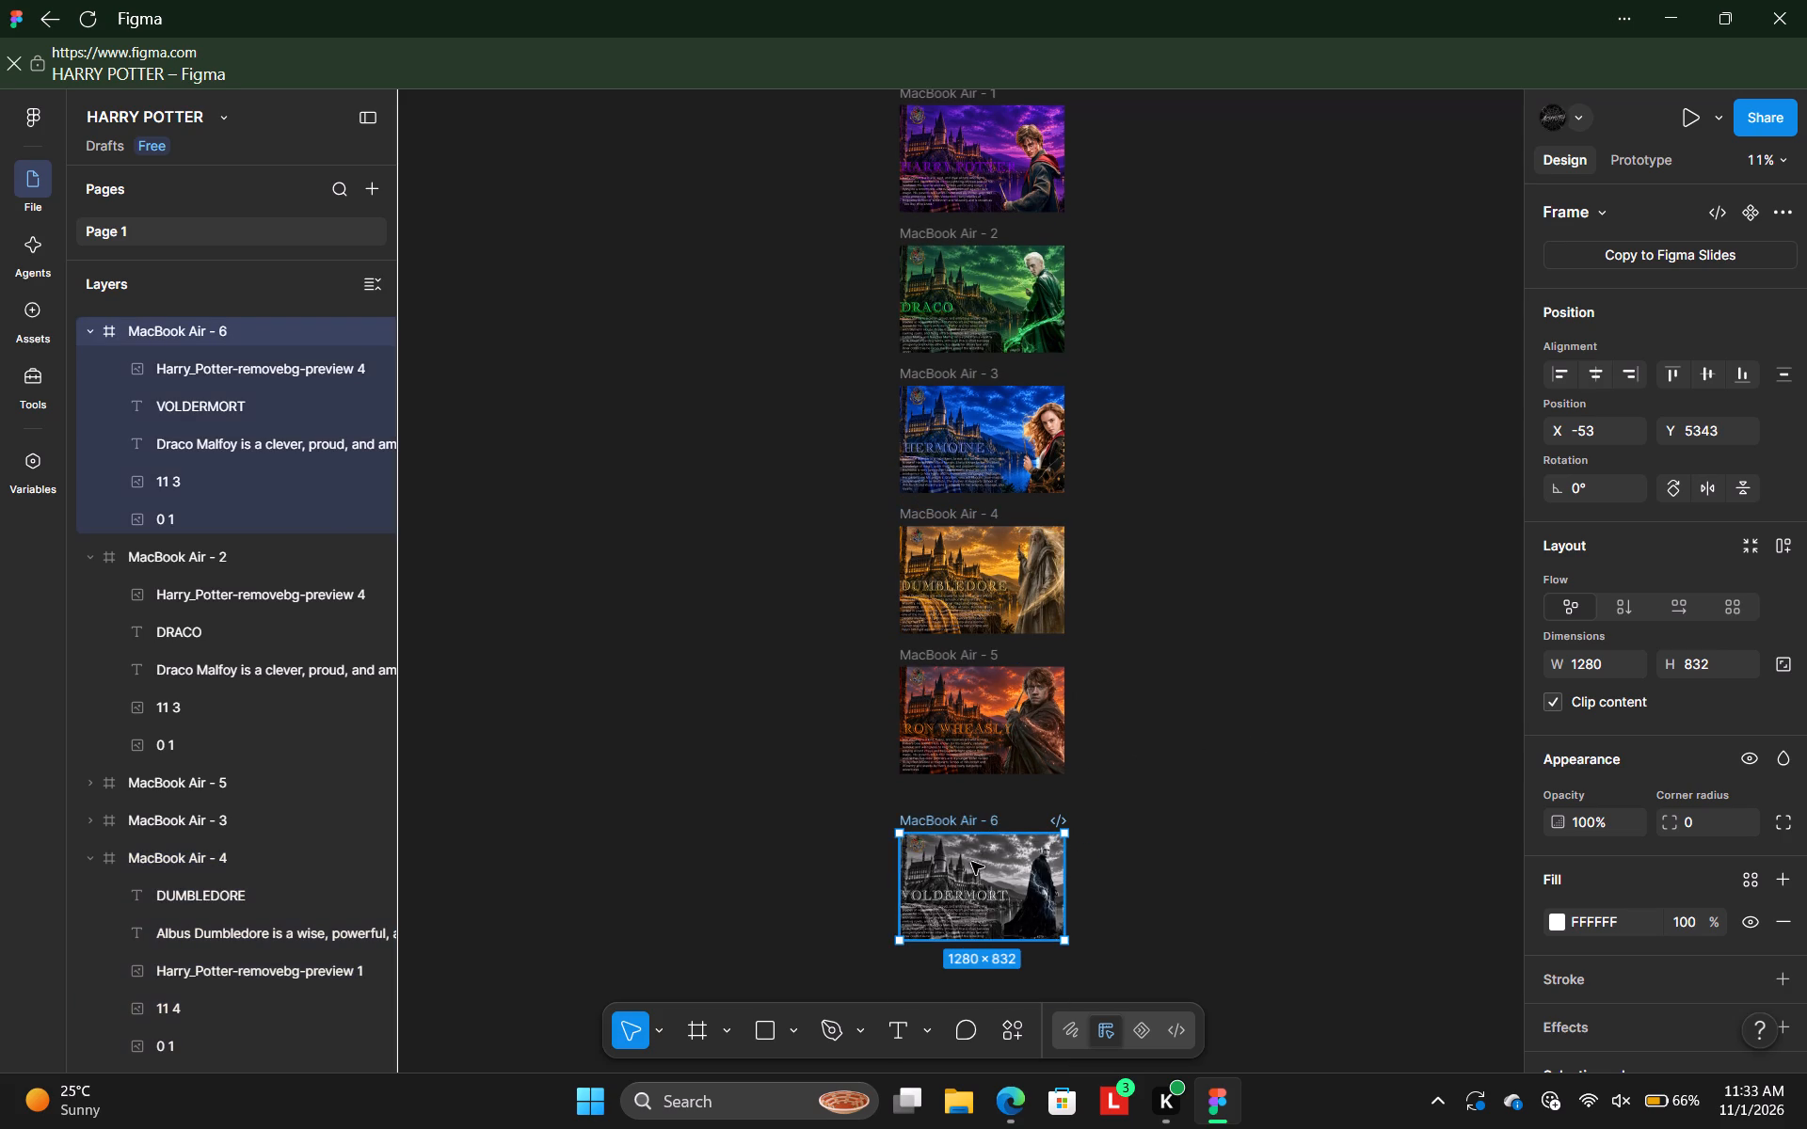
{"action": "left_click_drag", "start_coordinate": [971, 862], "coordinate": [971, 836]}
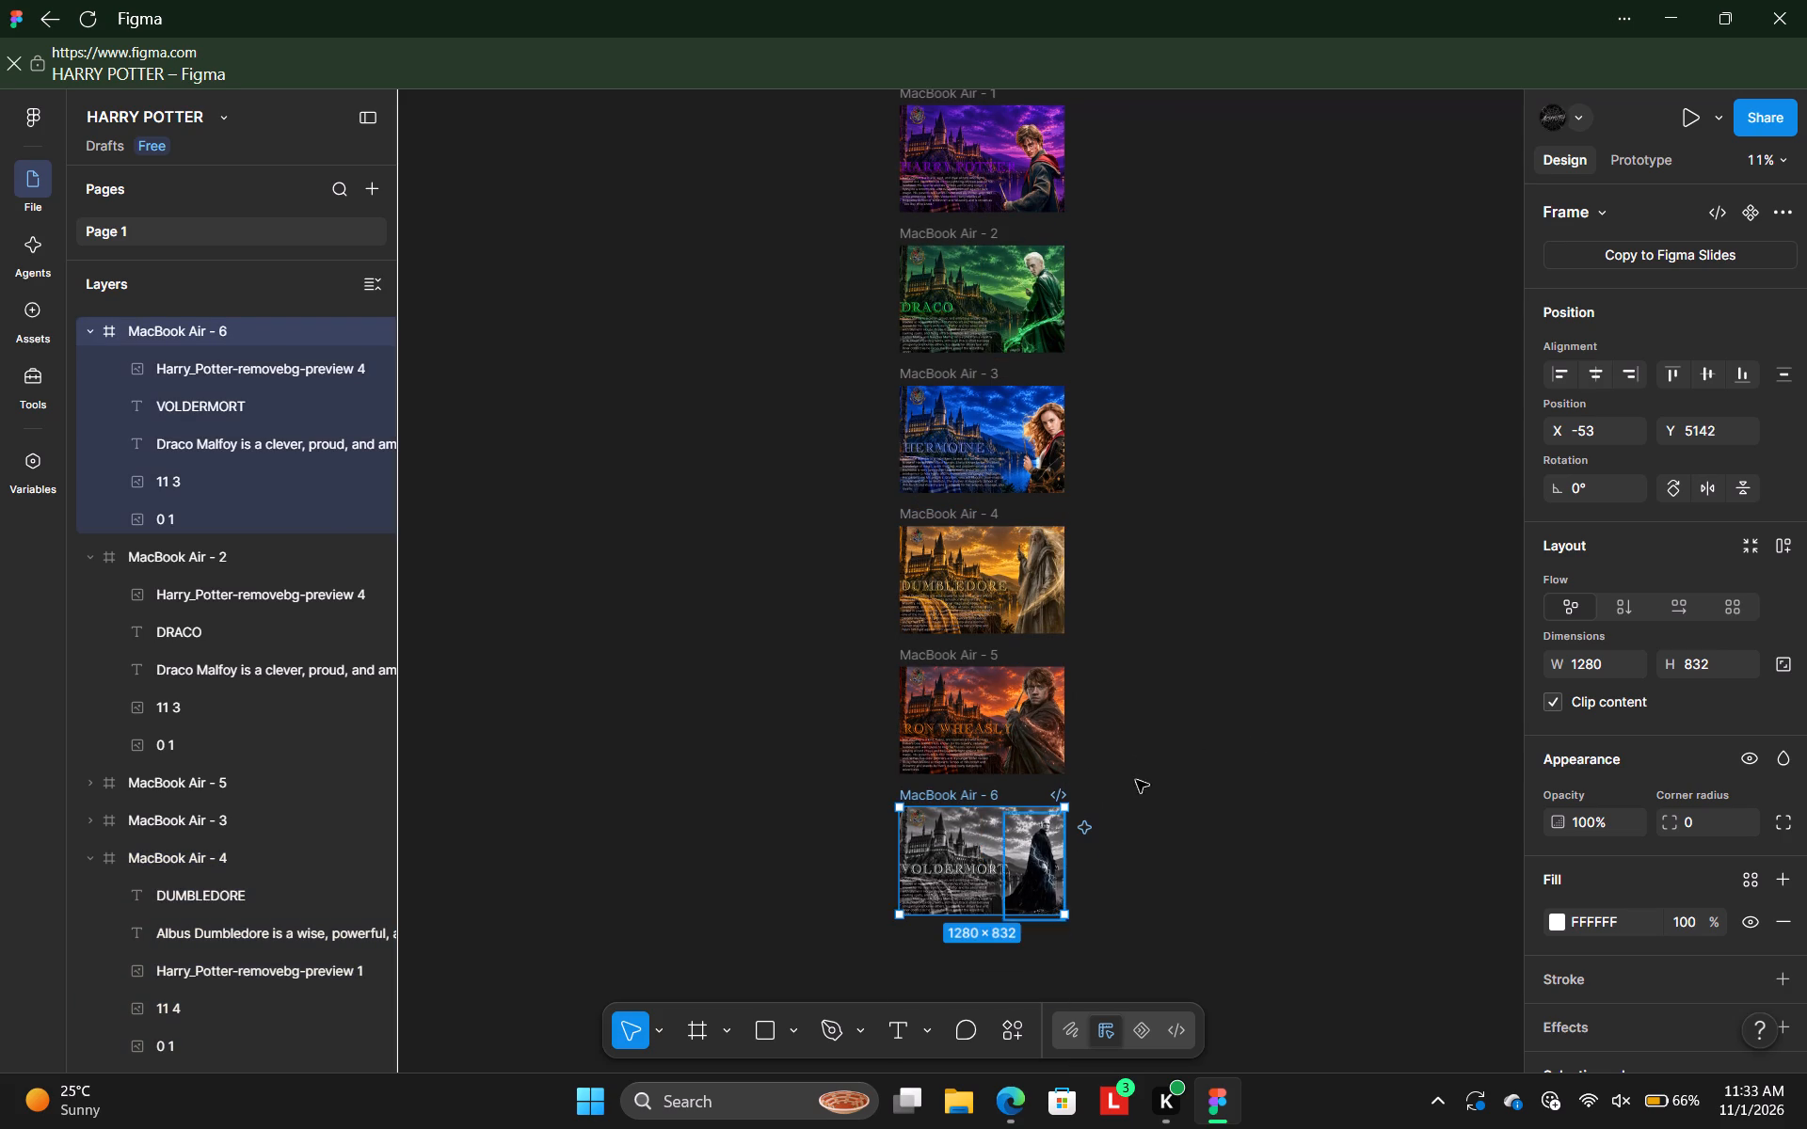
{"action": "left_click", "coordinate": [1188, 759]}
Delete both prototype connections between the MacBook Air - 1 and MacBook Air - 5 frames.
{"action": "left_click", "coordinate": [1655, 160]}
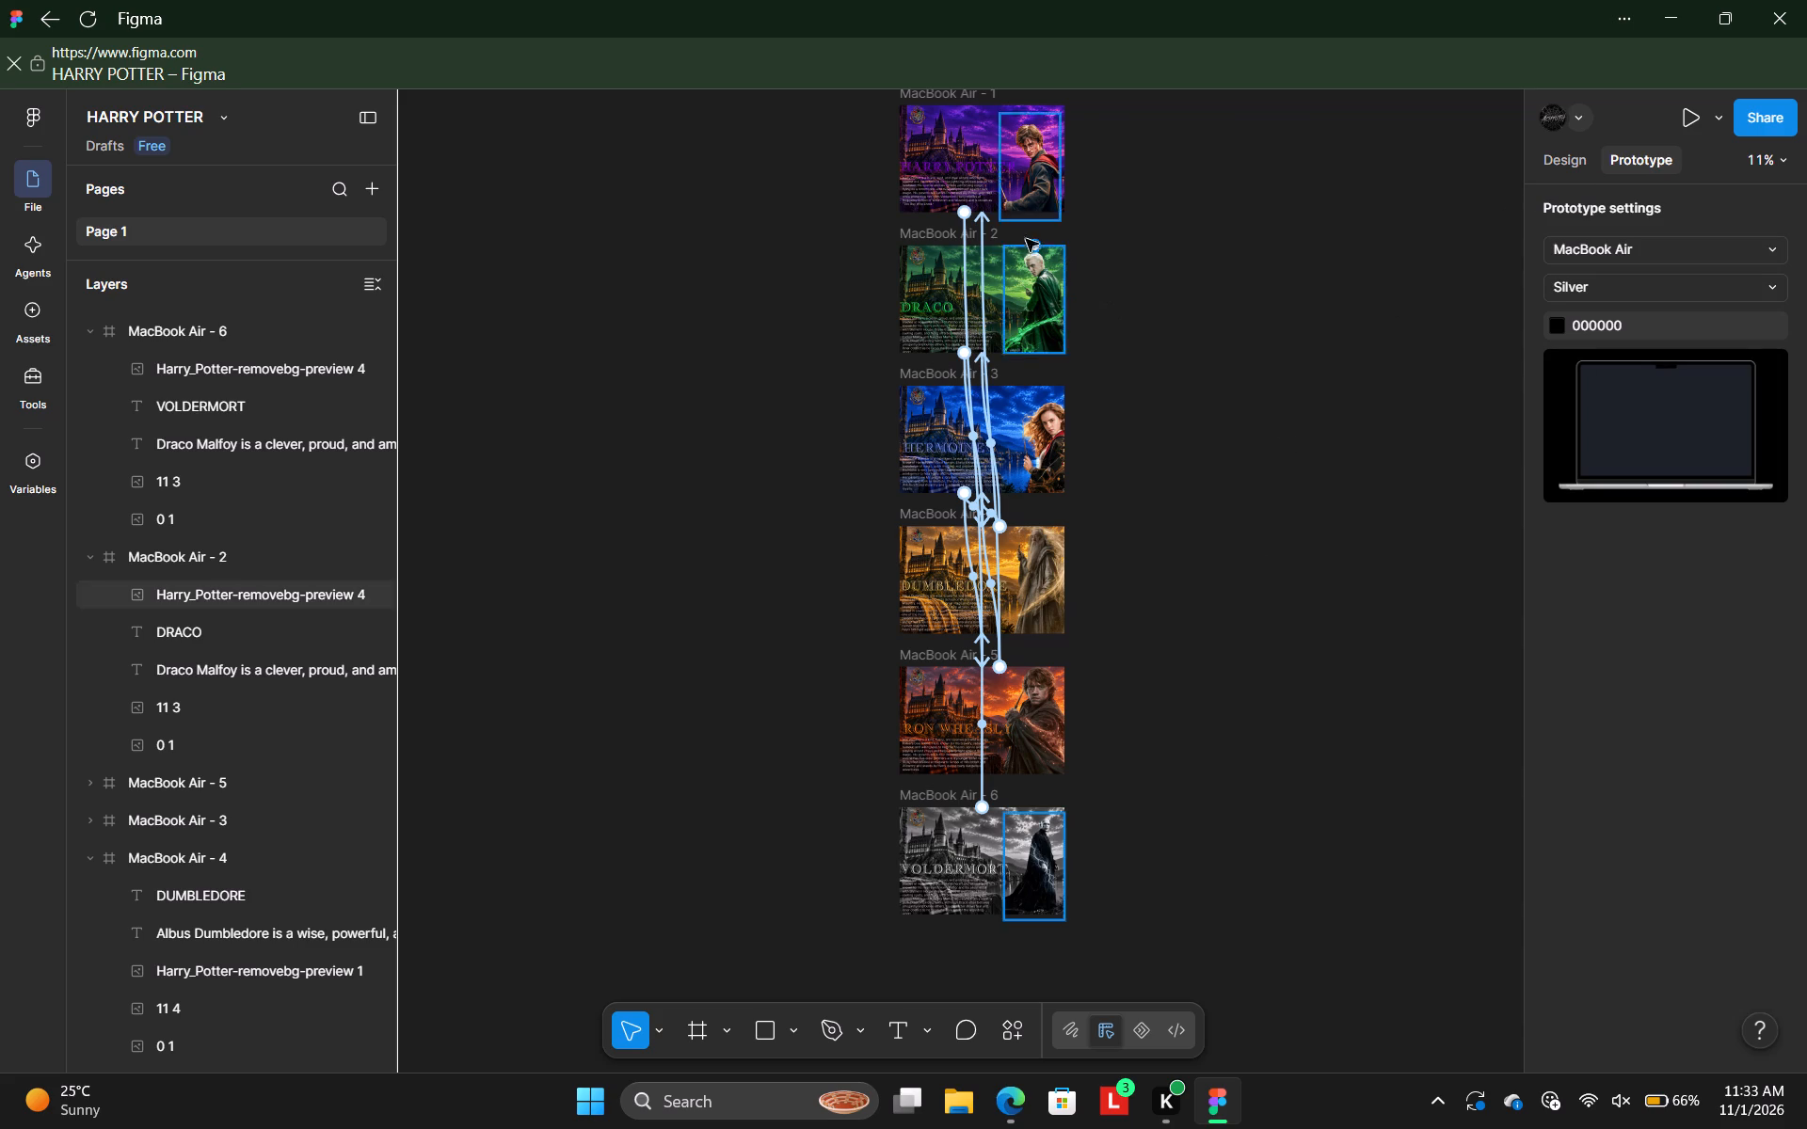
{"action": "left_click", "coordinate": [979, 231]}
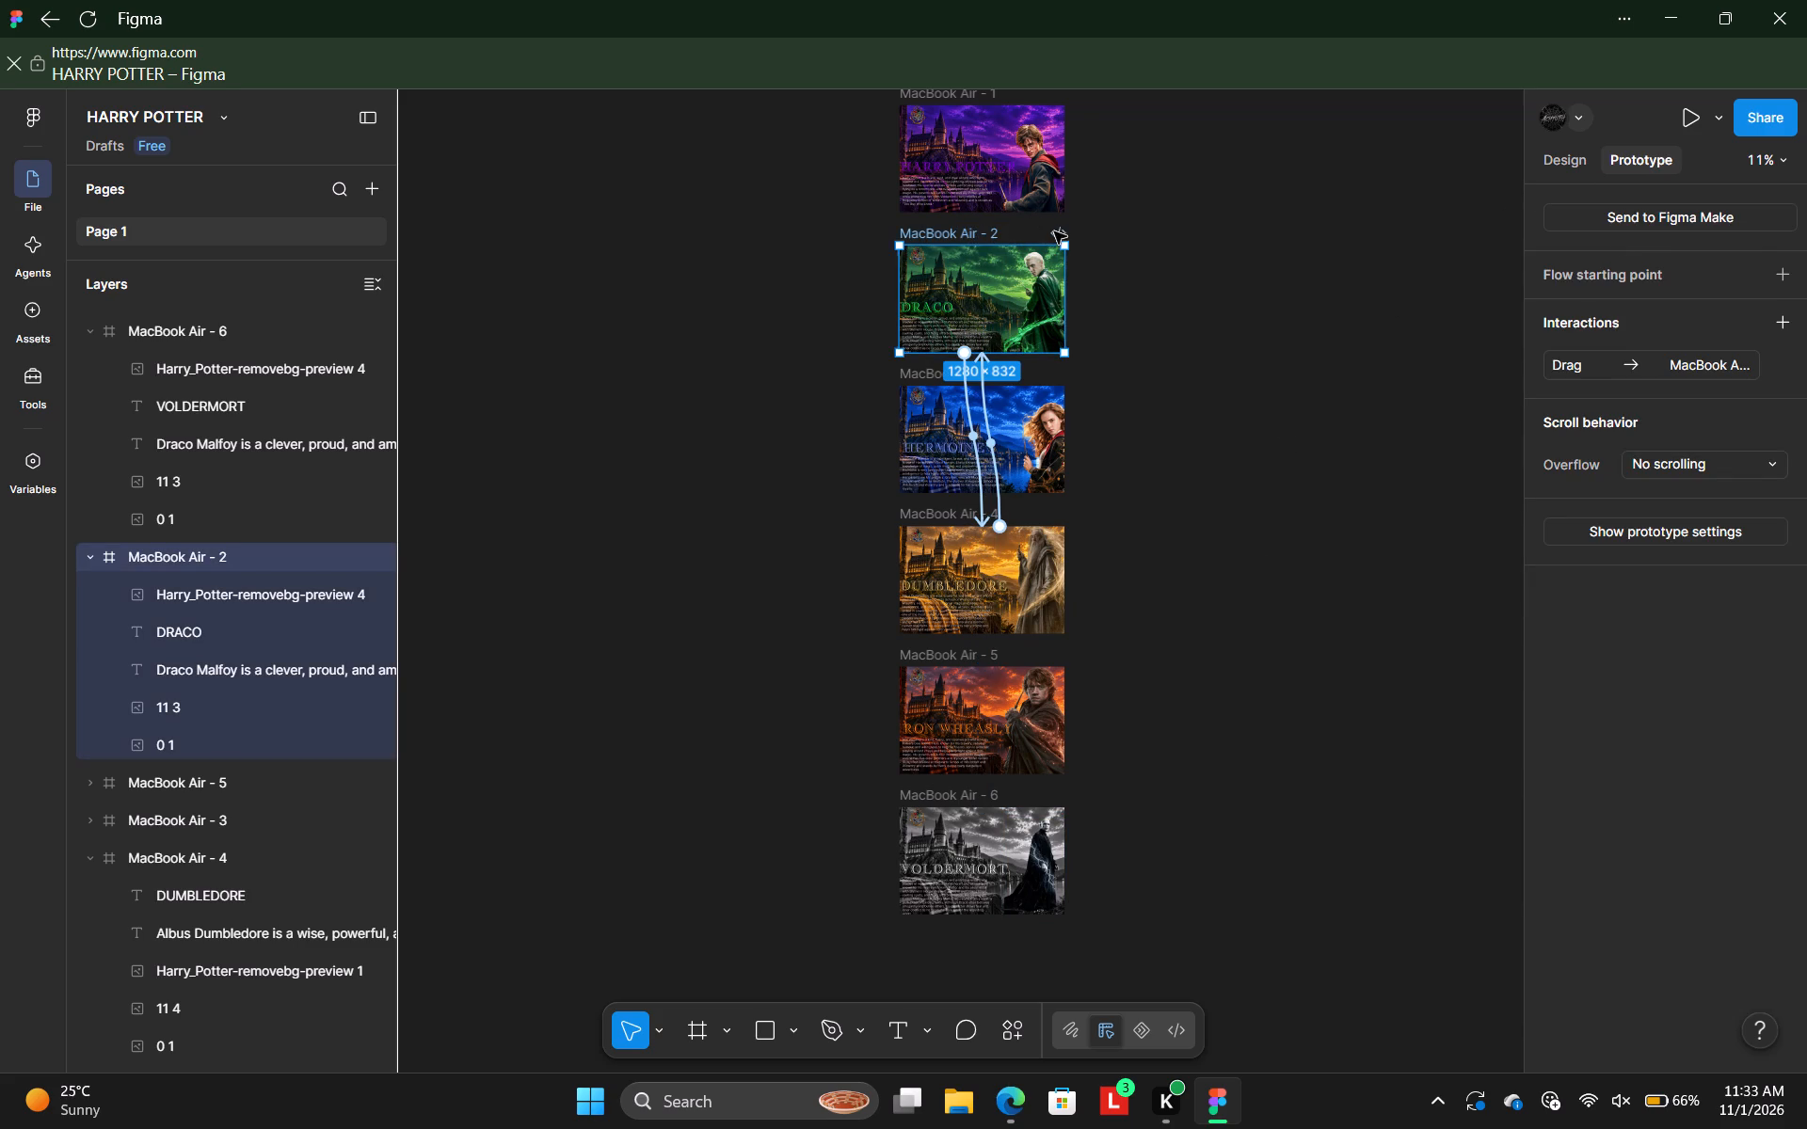
{"action": "left_click", "coordinate": [981, 402]}
{"action": "left_click", "coordinate": [1182, 400]}
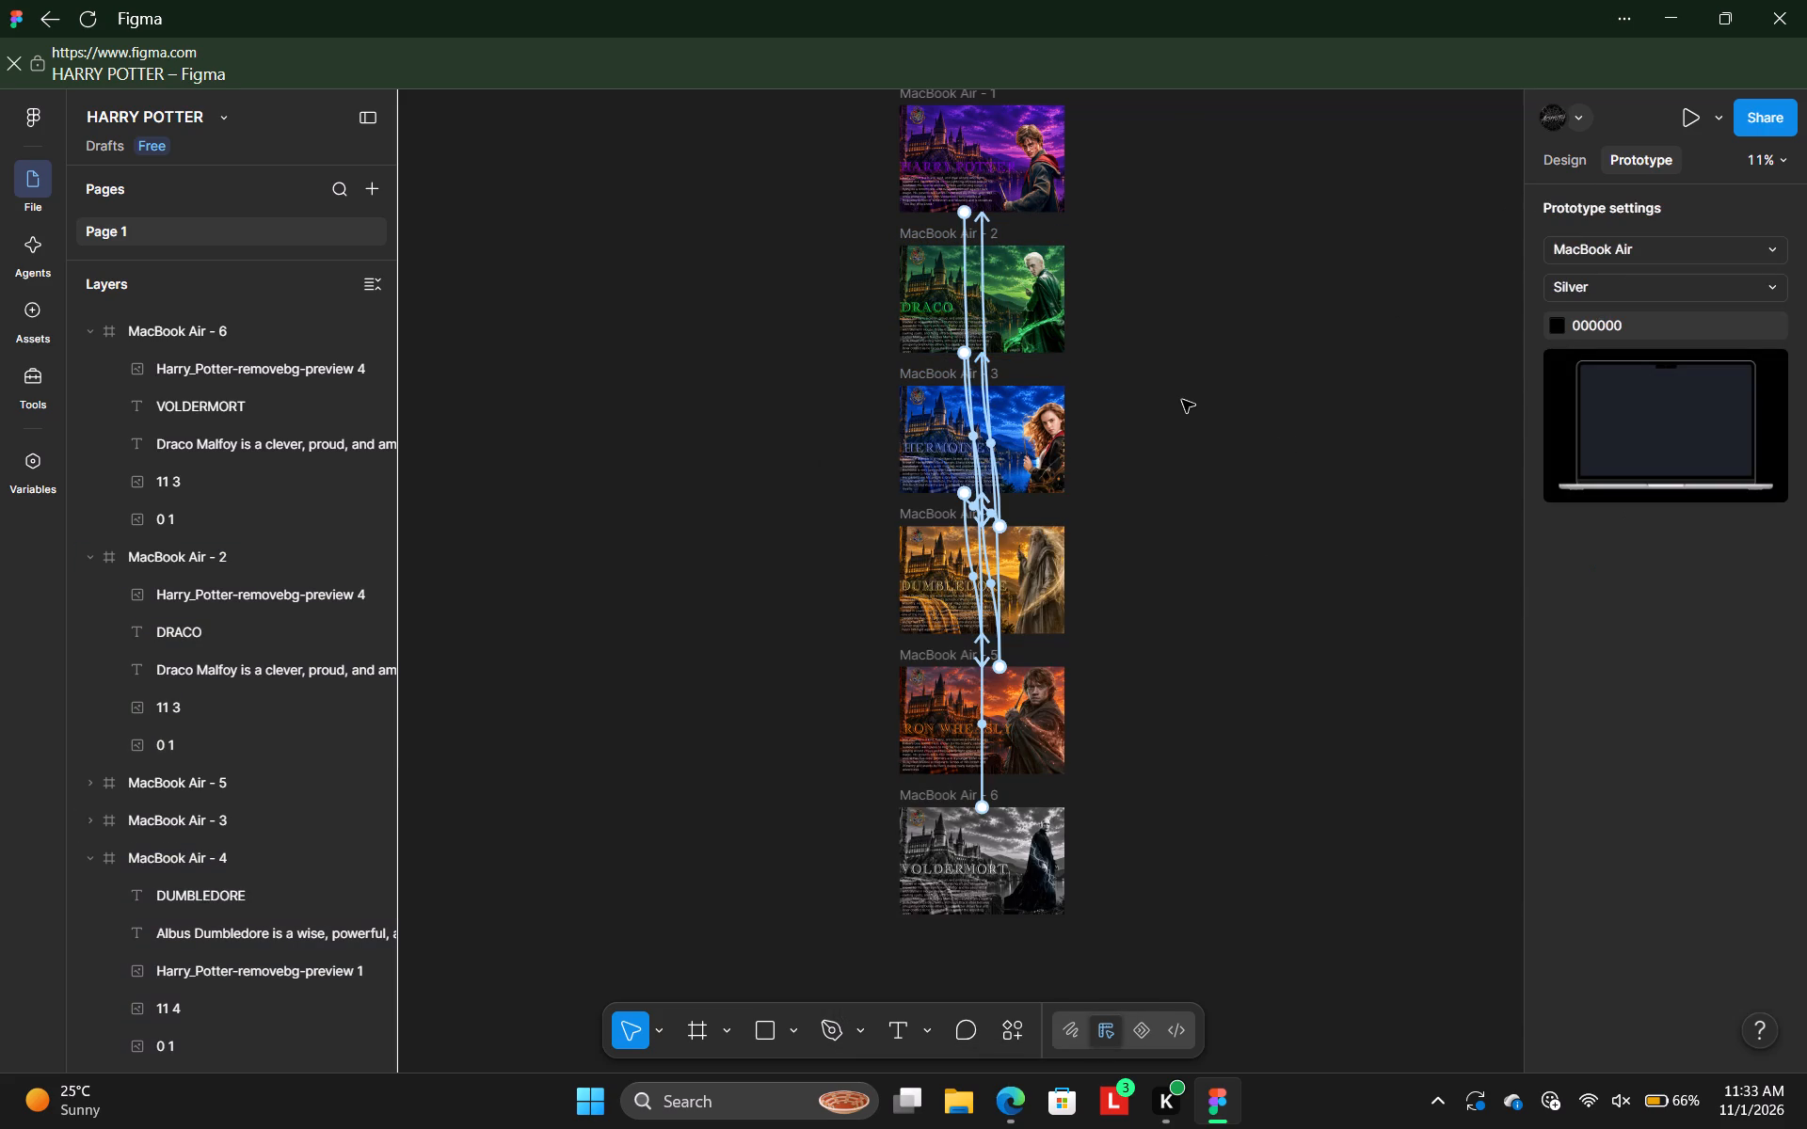
{"action": "left_click", "coordinate": [988, 358]}
{"action": "key", "text": "BackSpace"}
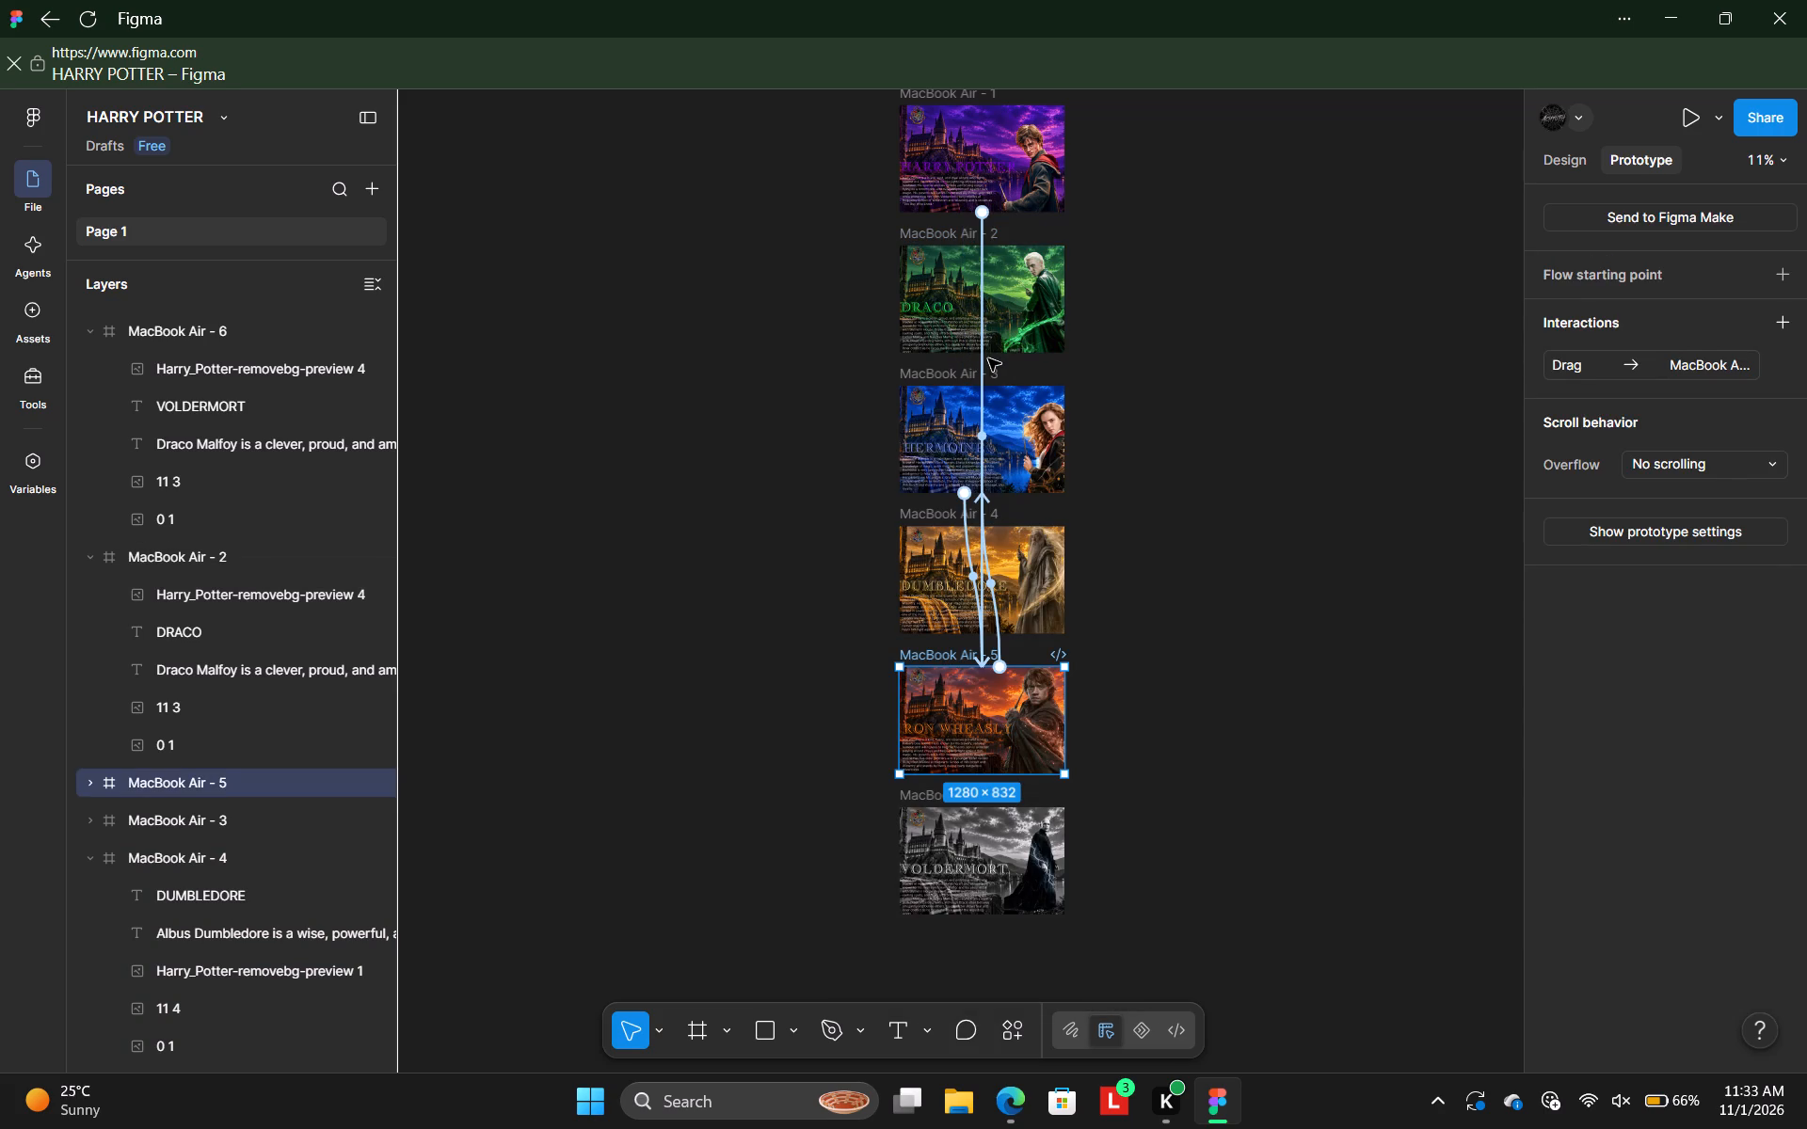
{"action": "left_click", "coordinate": [983, 366]}
{"action": "key", "text": "BackSpace"}
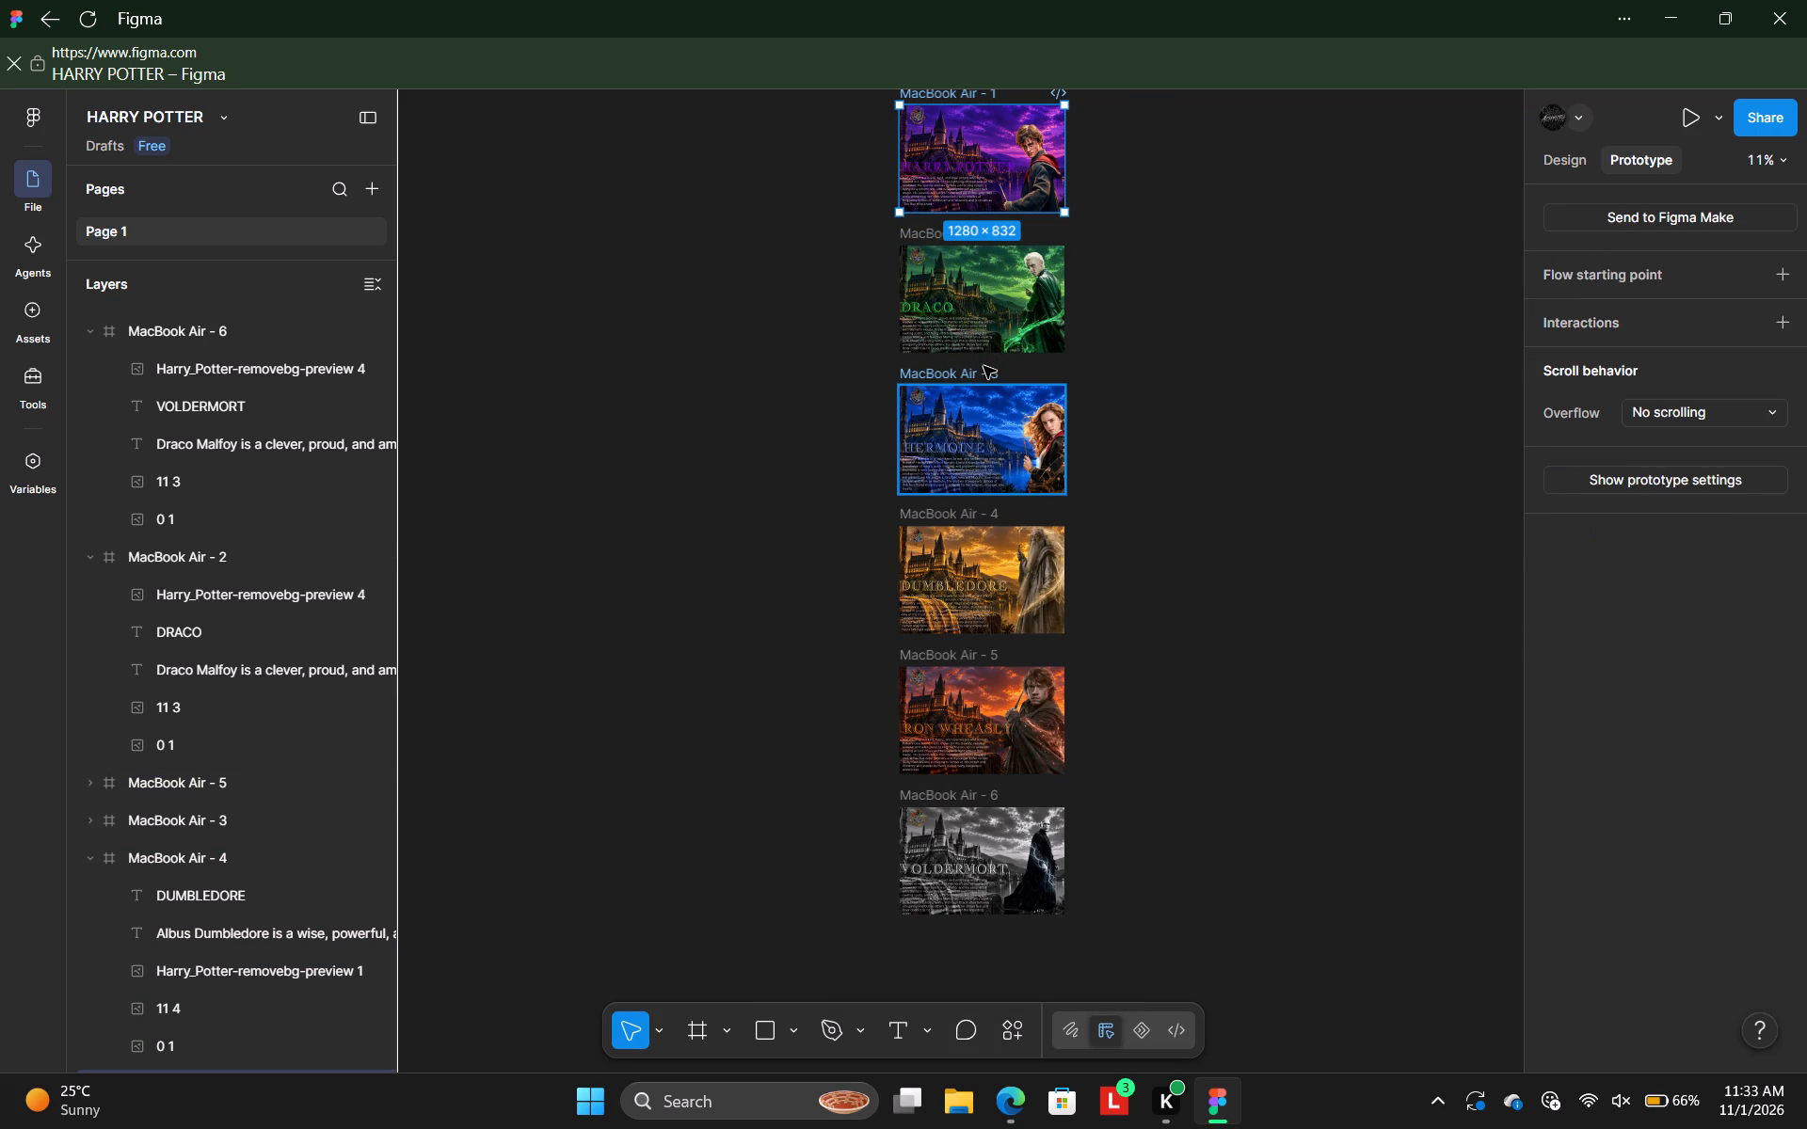
{"action": "left_click", "coordinate": [1345, 346]}
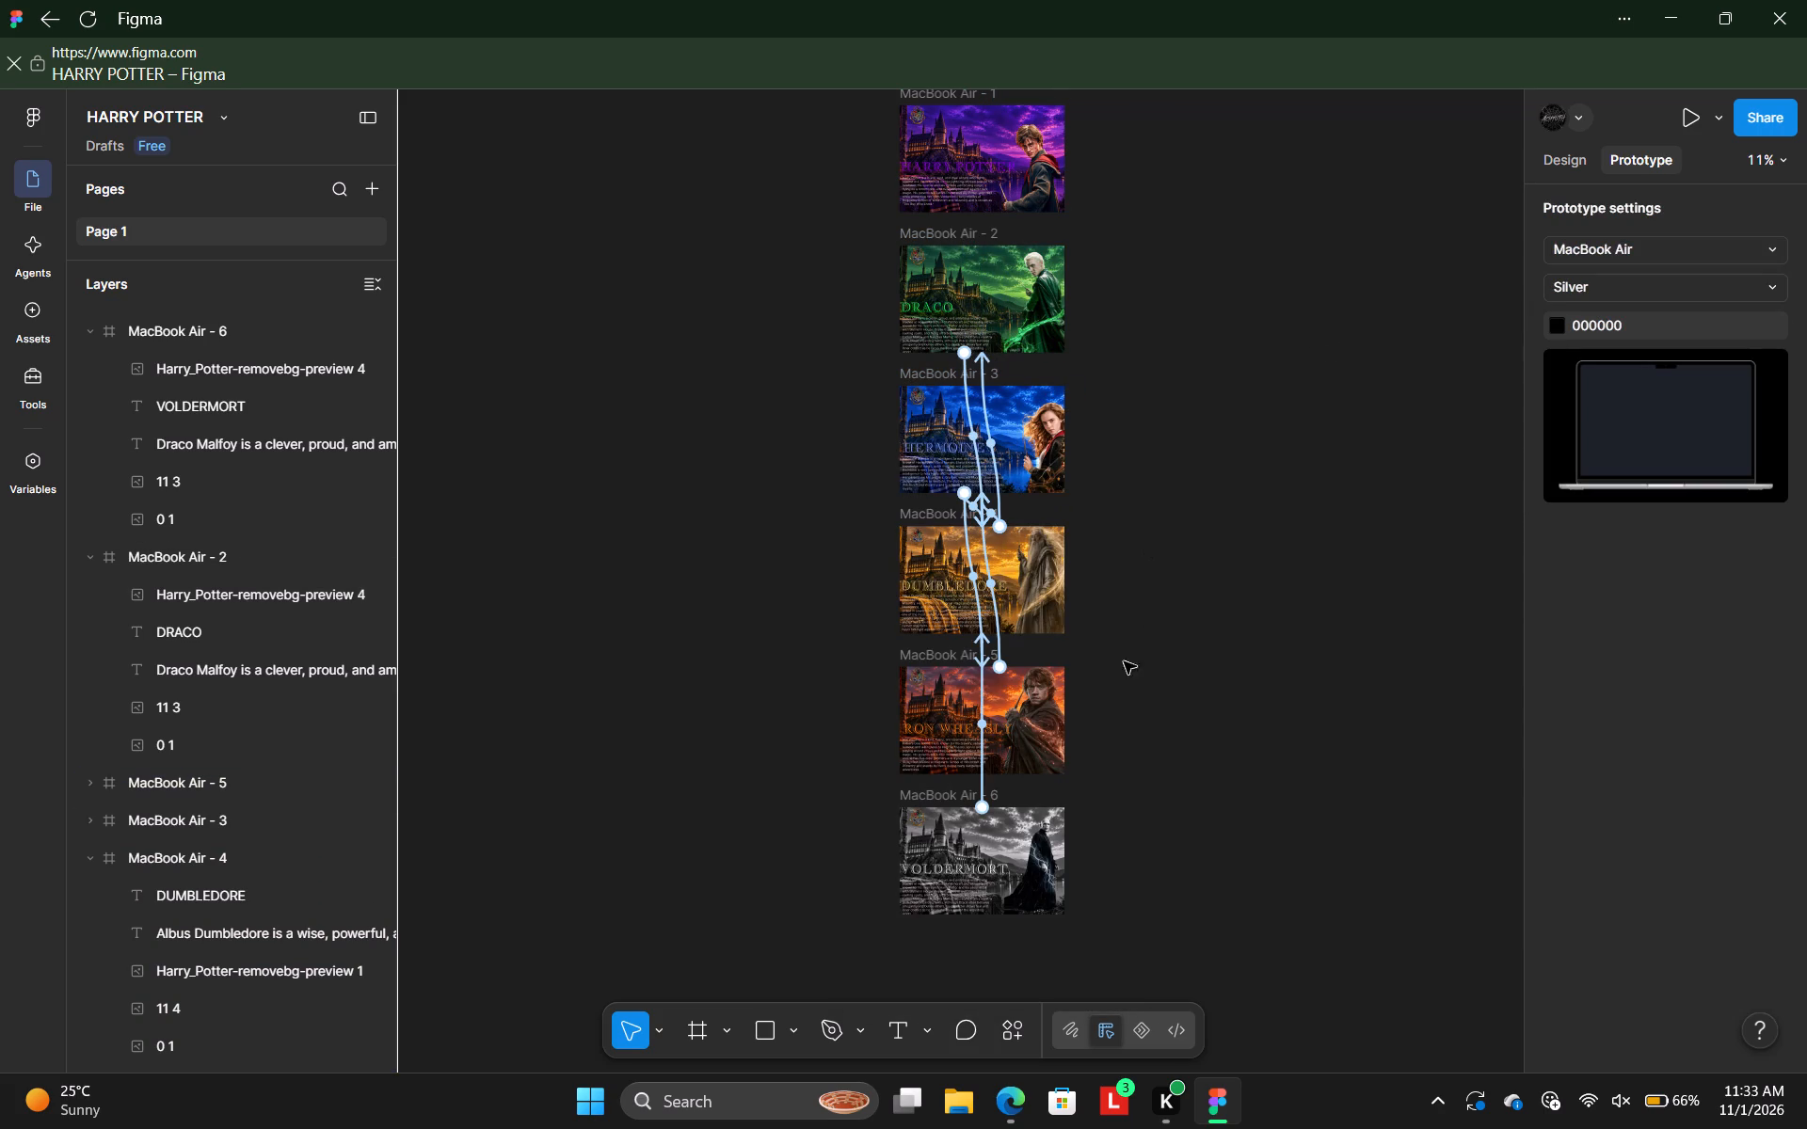
Delete both prototype connections between the MacBook Air - 3 and MacBook Air - 5 frames.
{"action": "left_click", "coordinate": [1000, 644]}
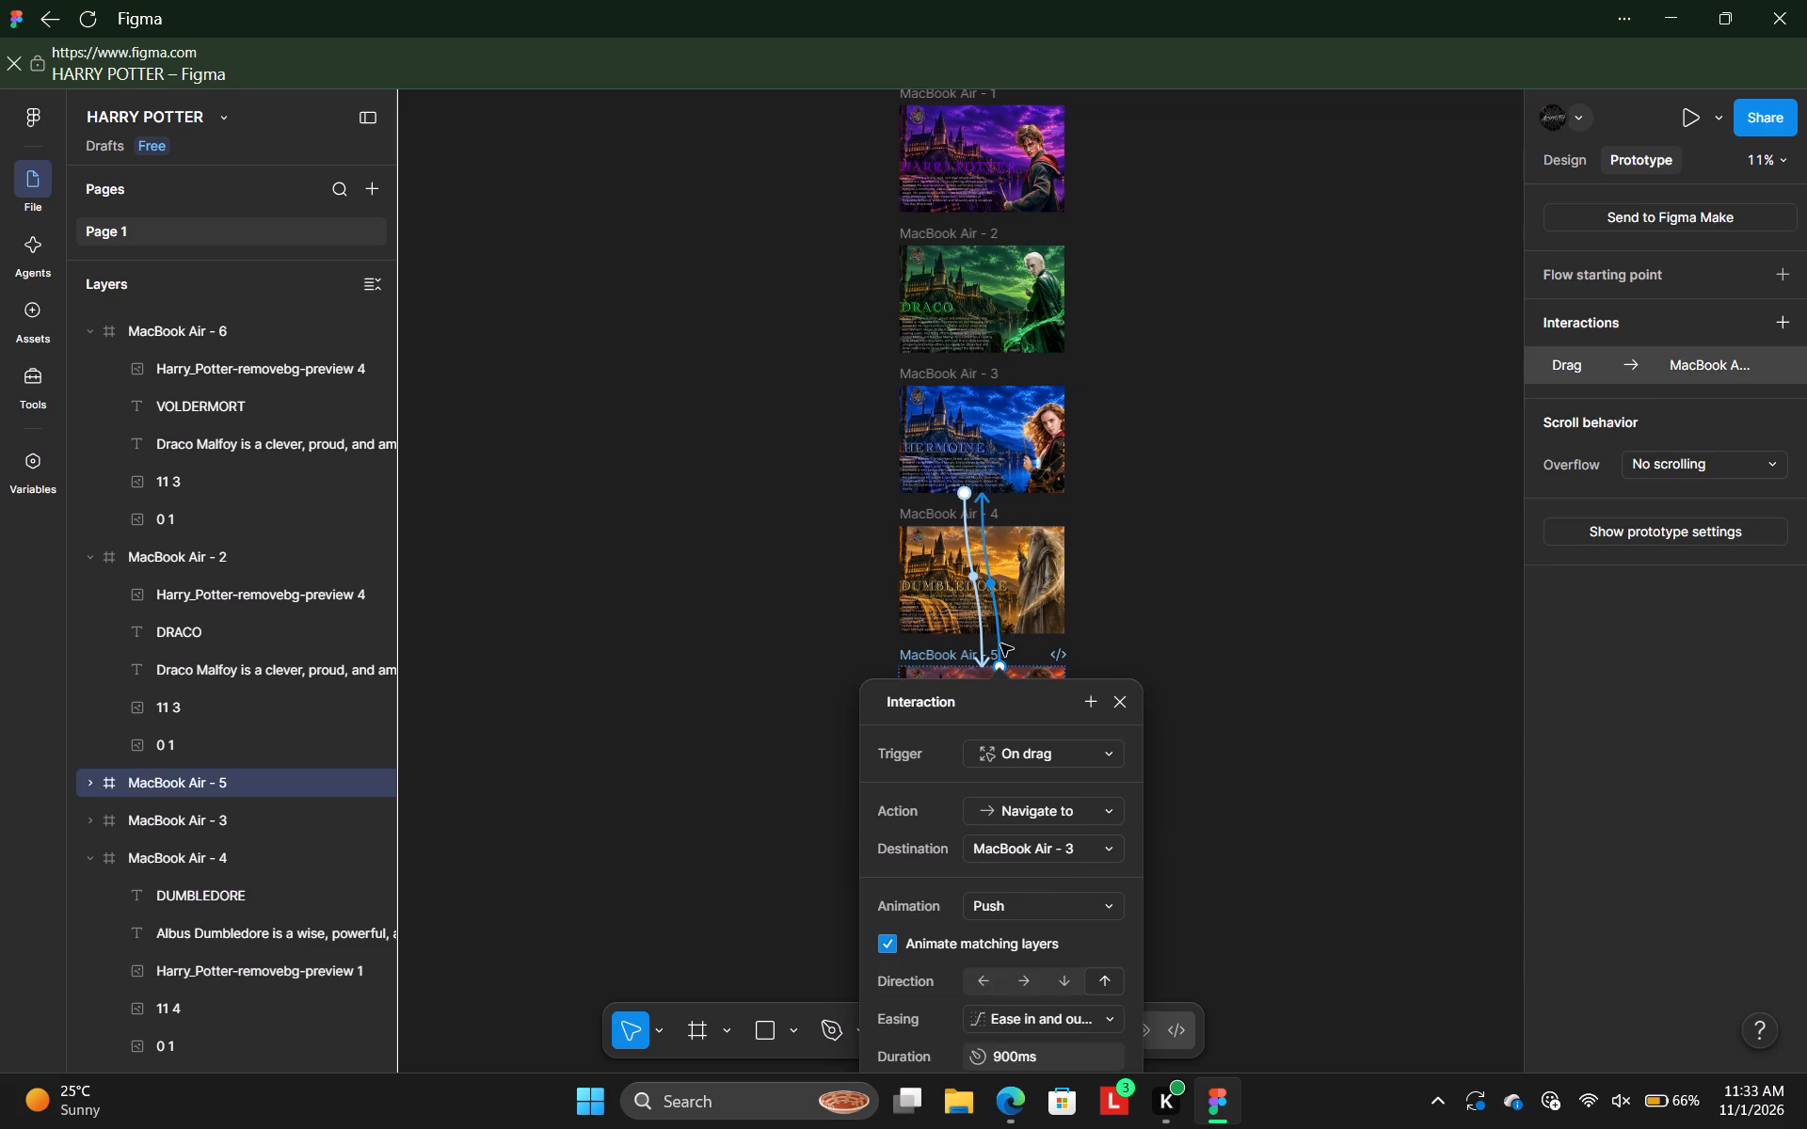
{"action": "key", "text": "BackSpace"}
{"action": "left_click", "coordinate": [977, 644]}
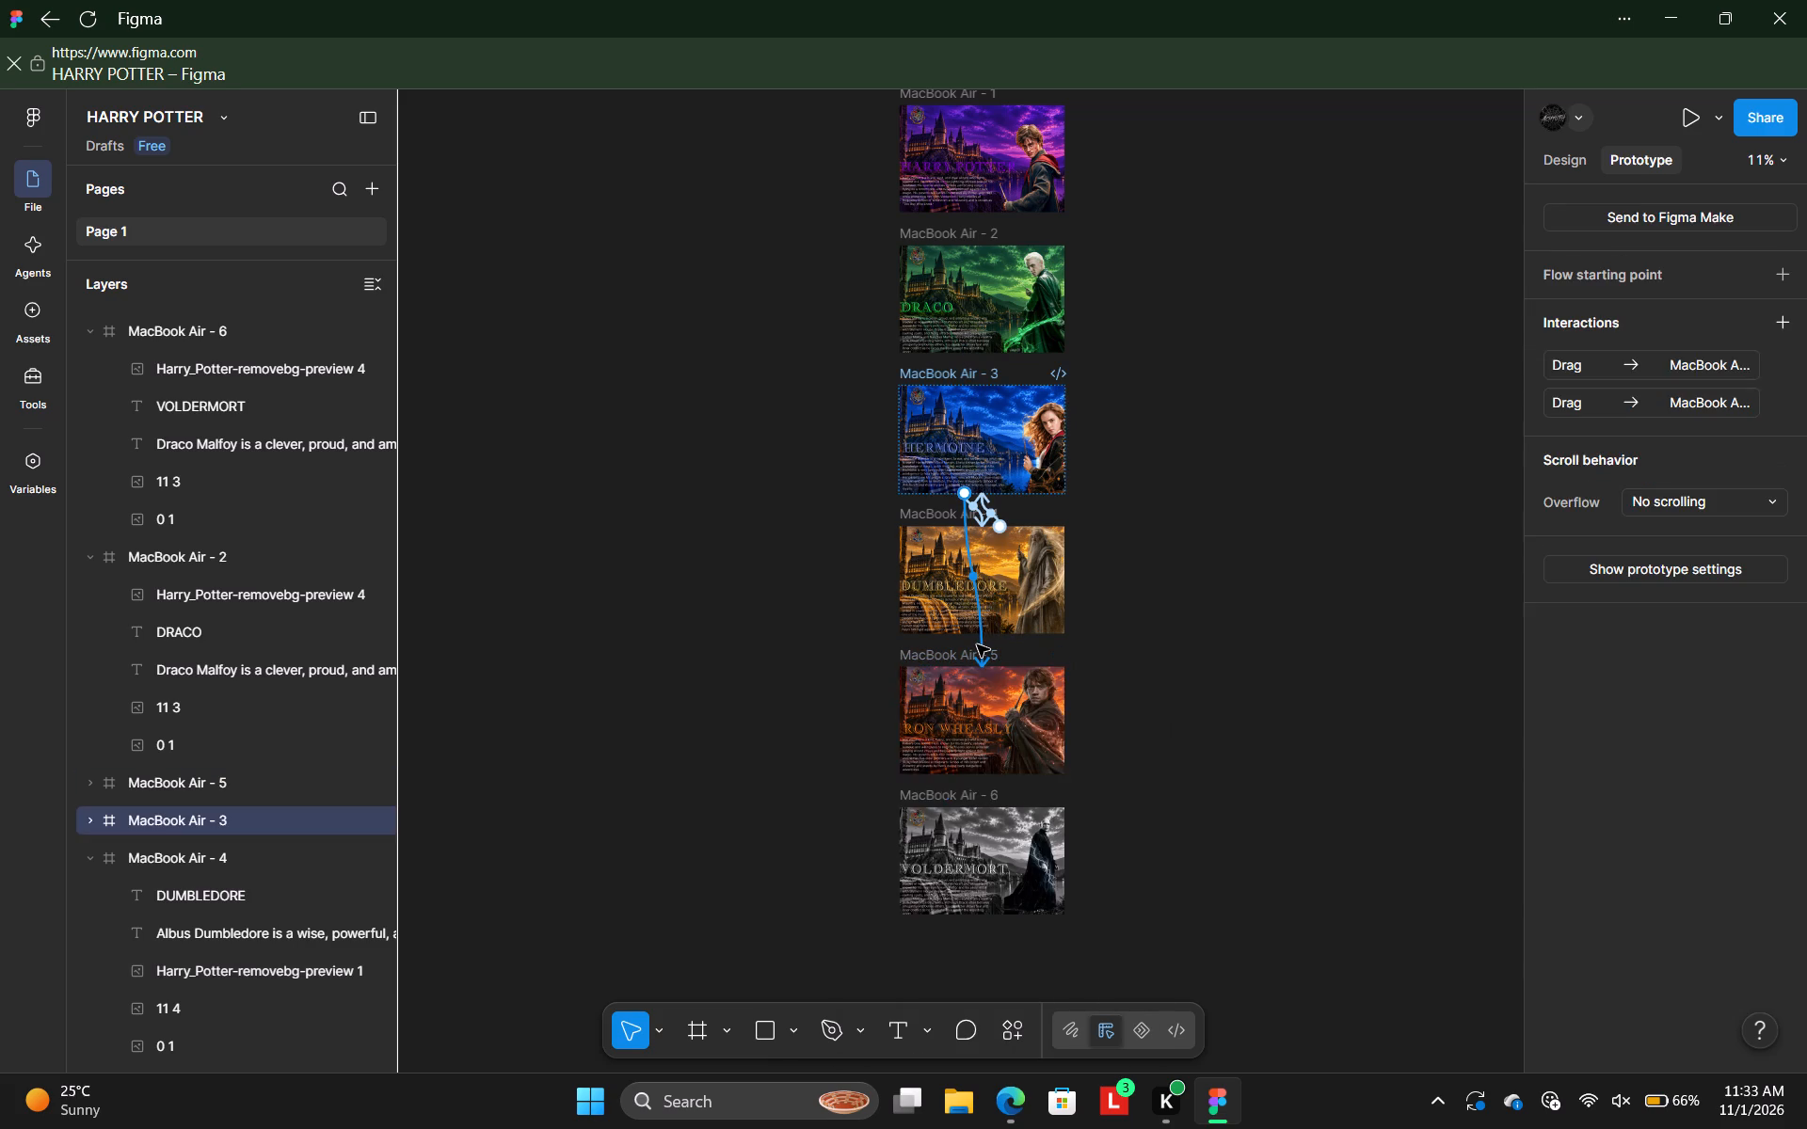
{"action": "key", "text": "BackSpace"}
{"action": "left_click", "coordinate": [1246, 540]}
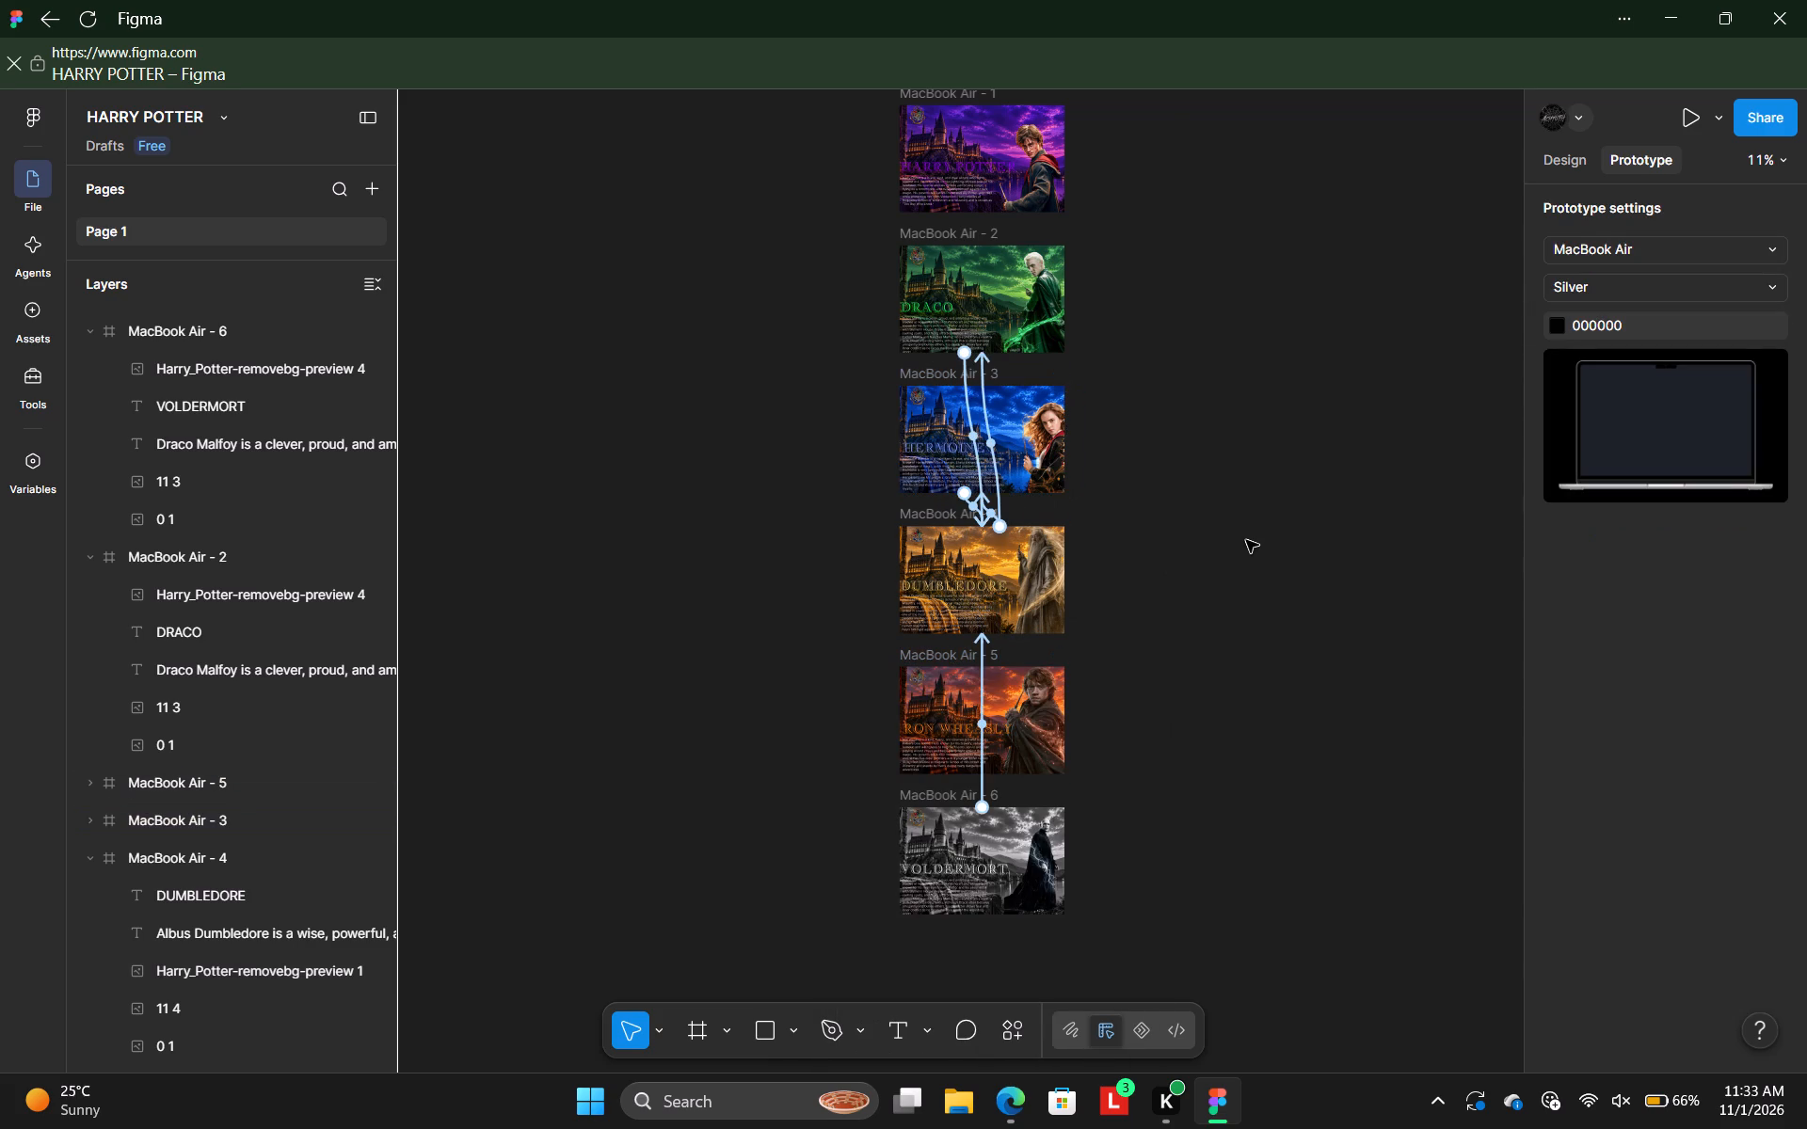
Delete both prototype connections between the MacBook Air - 2 and MacBook Air - 4 frames.
{"action": "left_click", "coordinate": [1000, 493]}
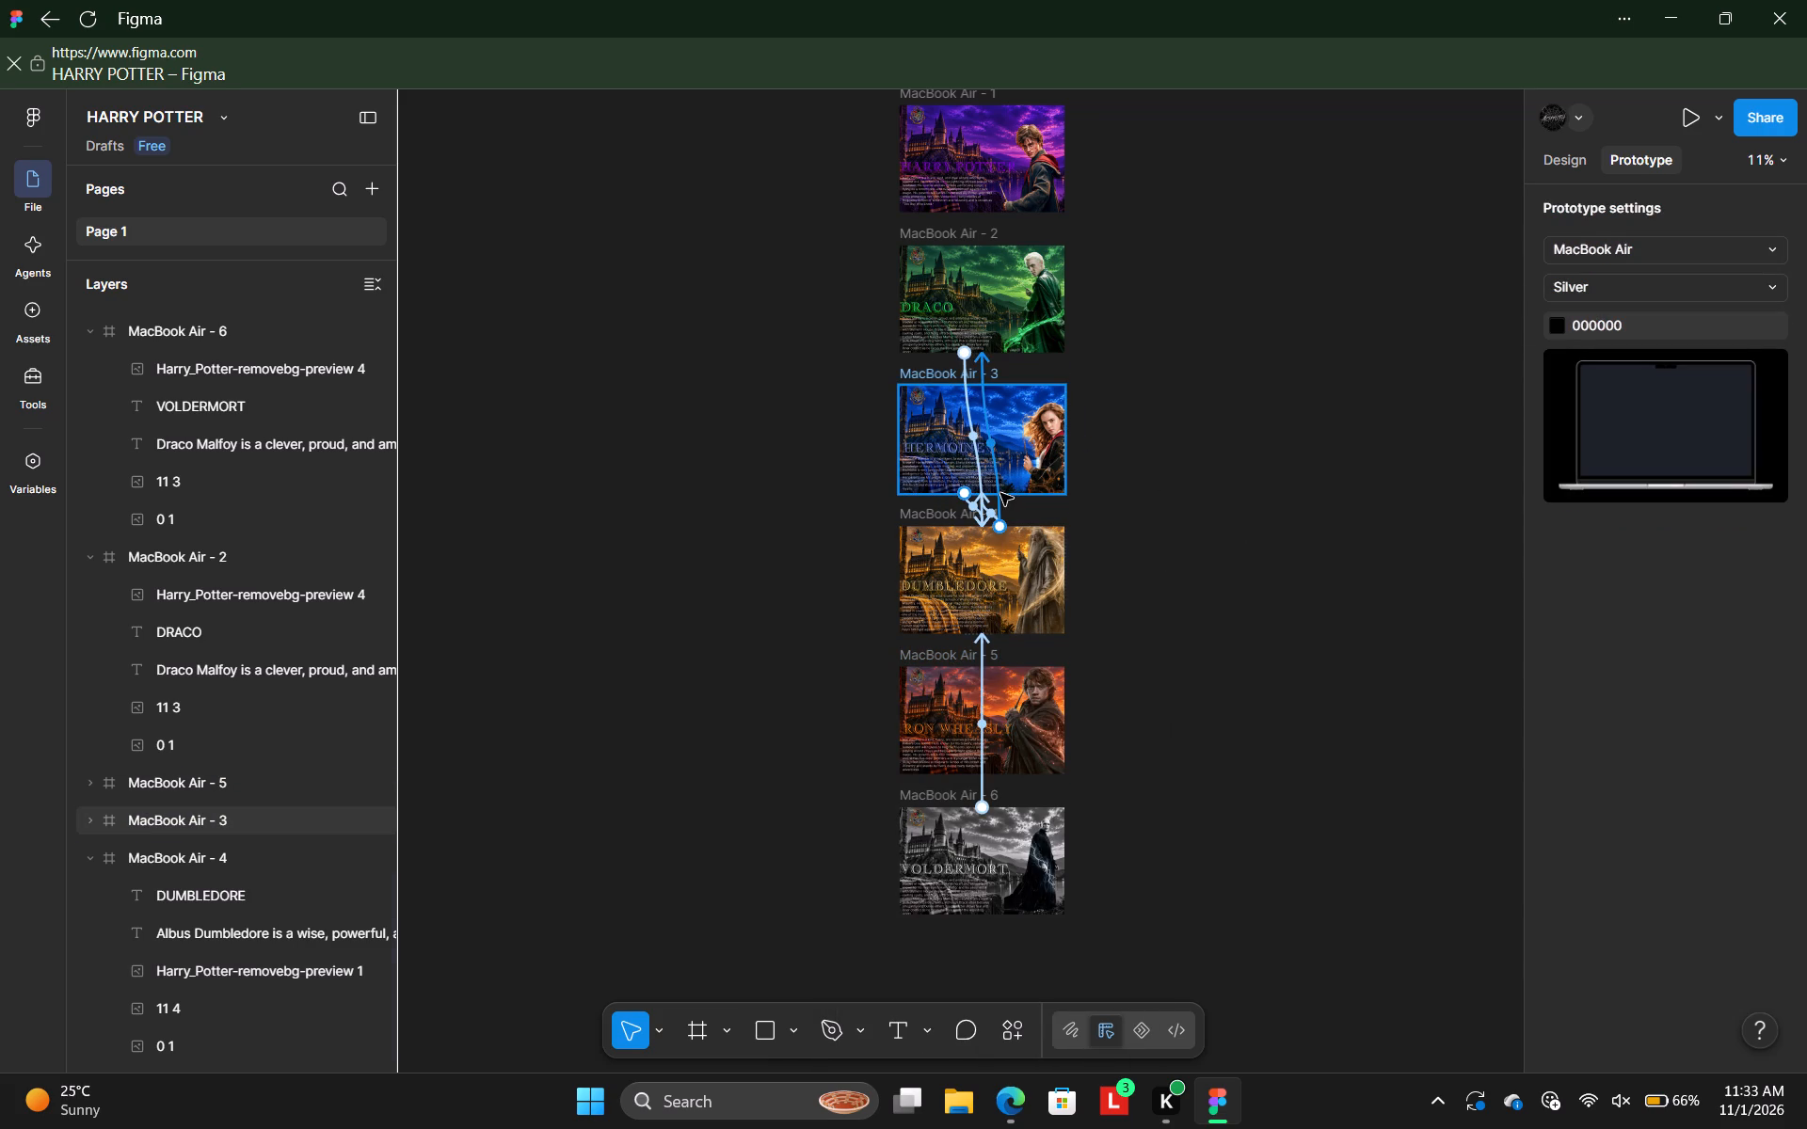
{"action": "key", "text": "BackSpace"}
{"action": "left_click", "coordinate": [980, 474]}
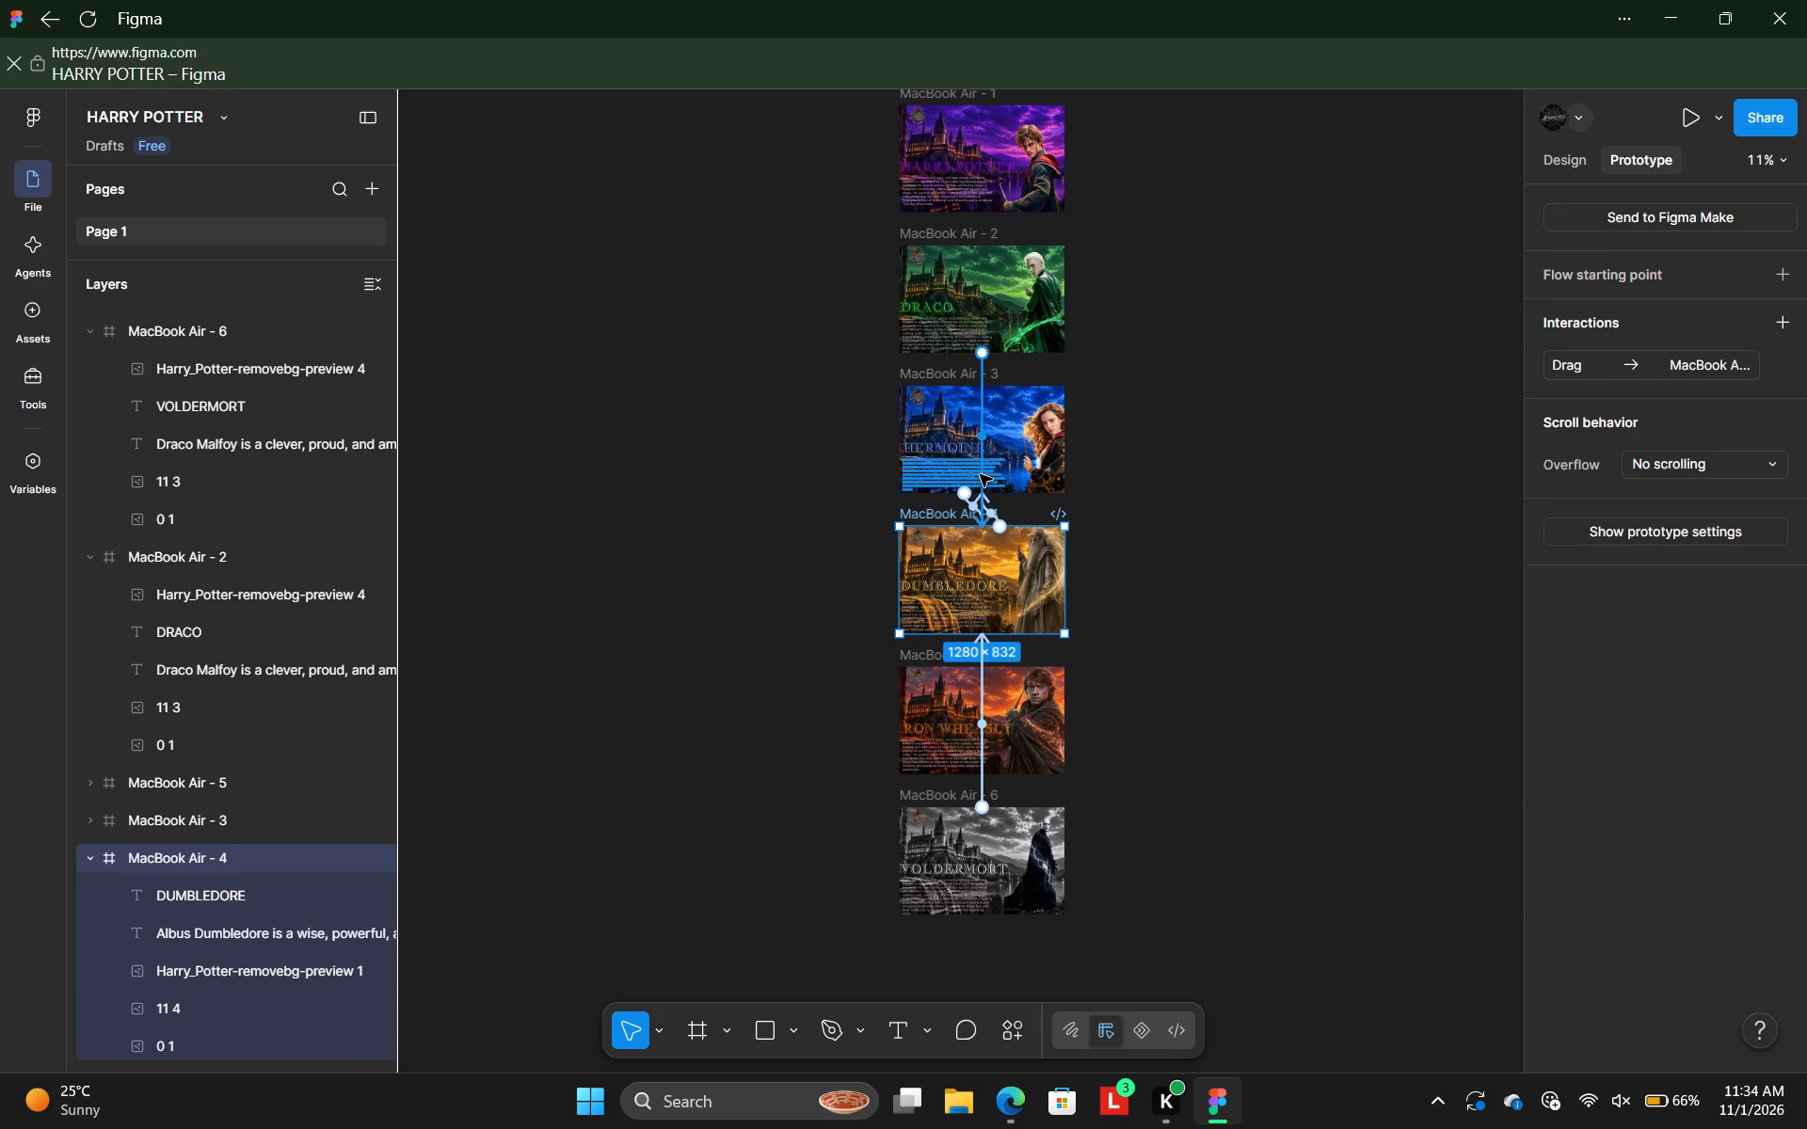
{"action": "key", "text": "BackSpace"}
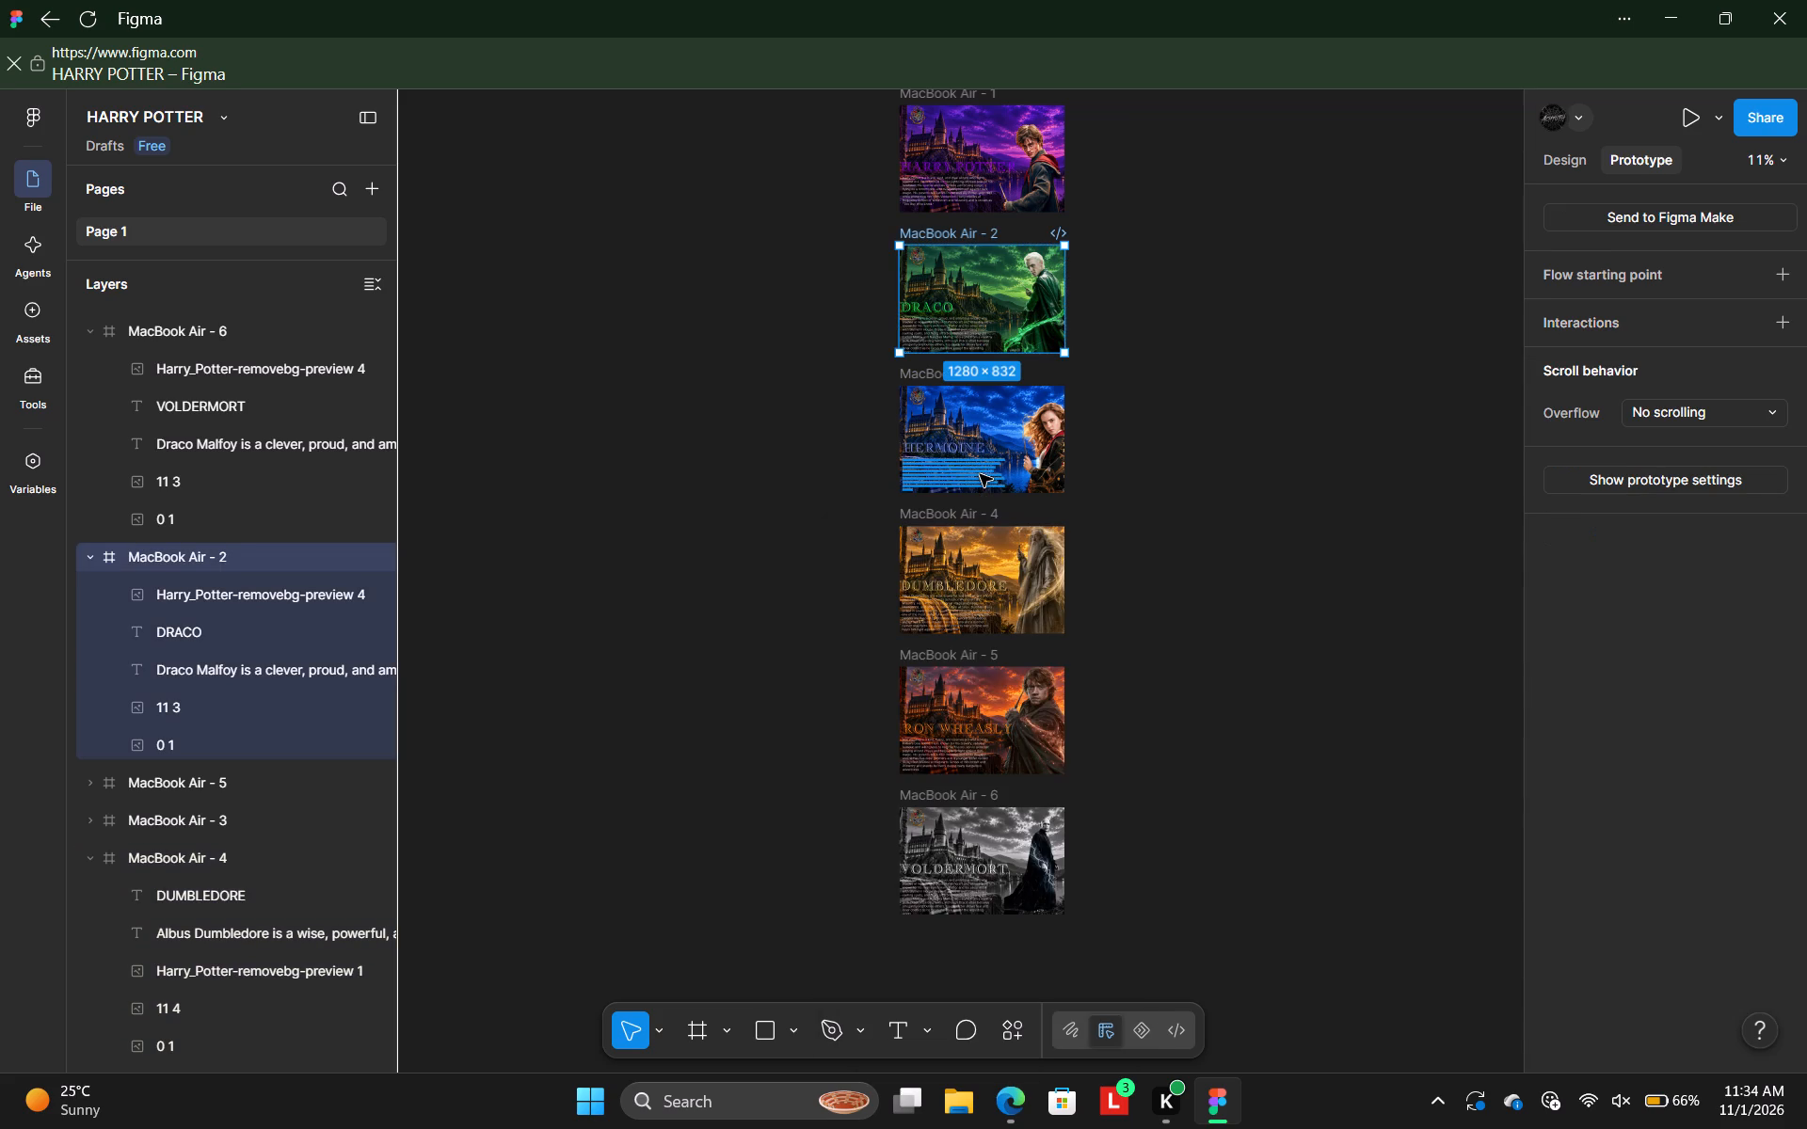
{"action": "left_click", "coordinate": [1259, 394]}
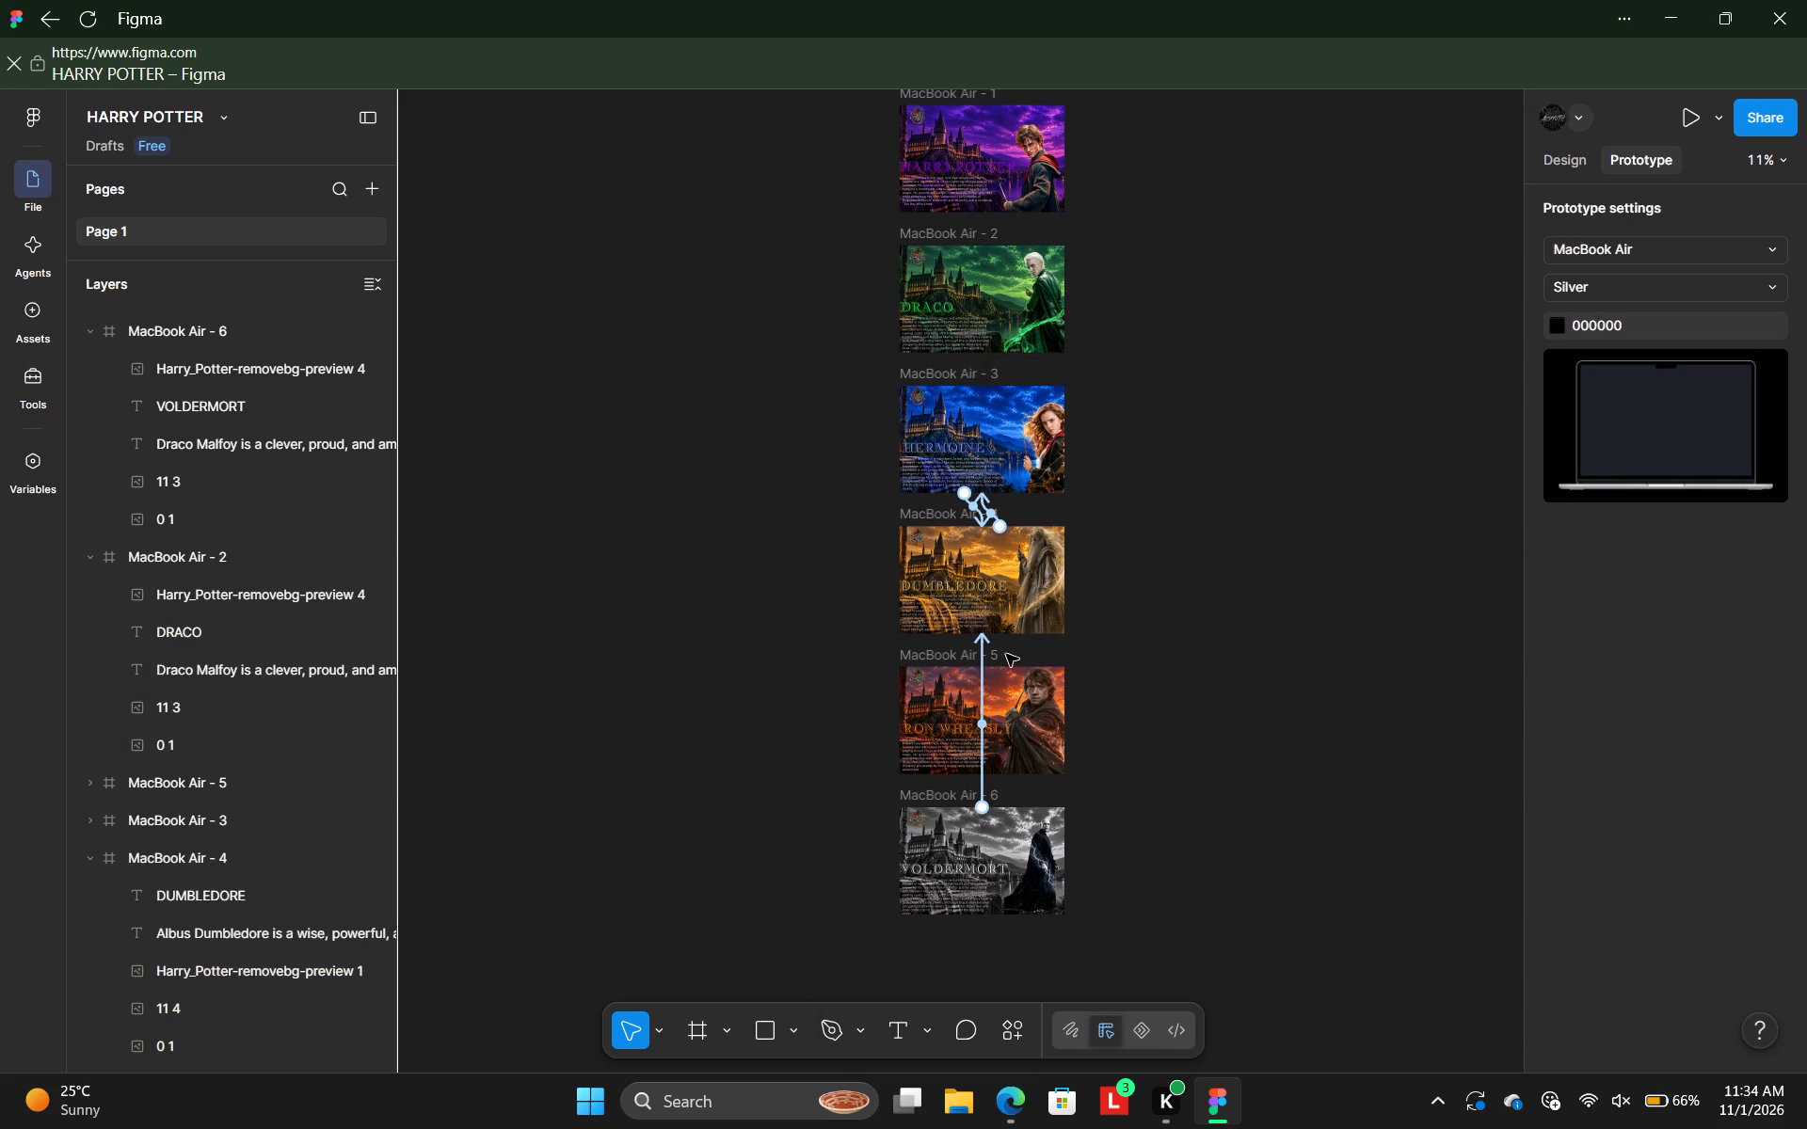
Delete the prototype connection from the MacBook Air - 6 frame to MacBook Air - 4.
{"action": "left_click", "coordinate": [983, 651]}
{"action": "key", "text": "BackSpace"}
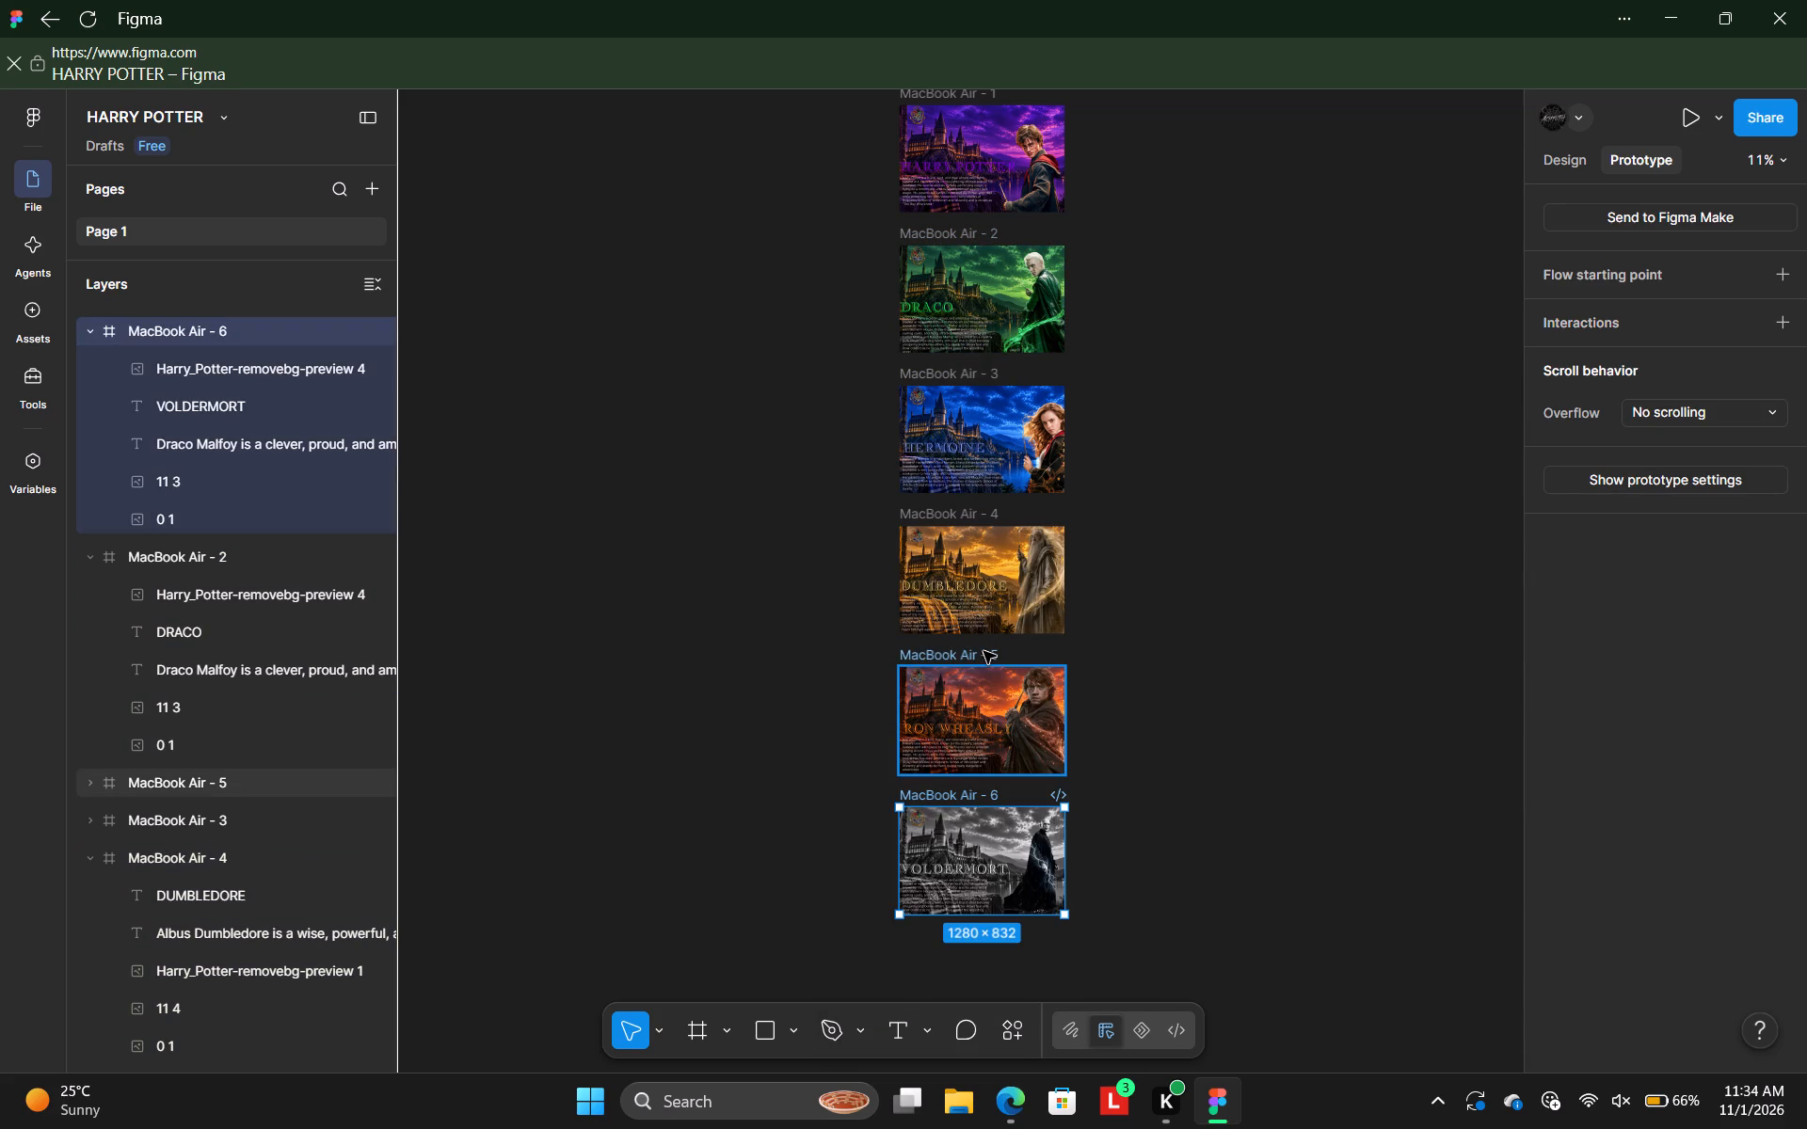
{"action": "left_click", "coordinate": [1342, 593]}
Connect the MacBook Air - 1 frame to MacBook Air - 2 with an On drag interaction.
{"action": "scroll", "coordinate": [1342, 593], "scroll_direction": "up", "scroll_amount": 2}
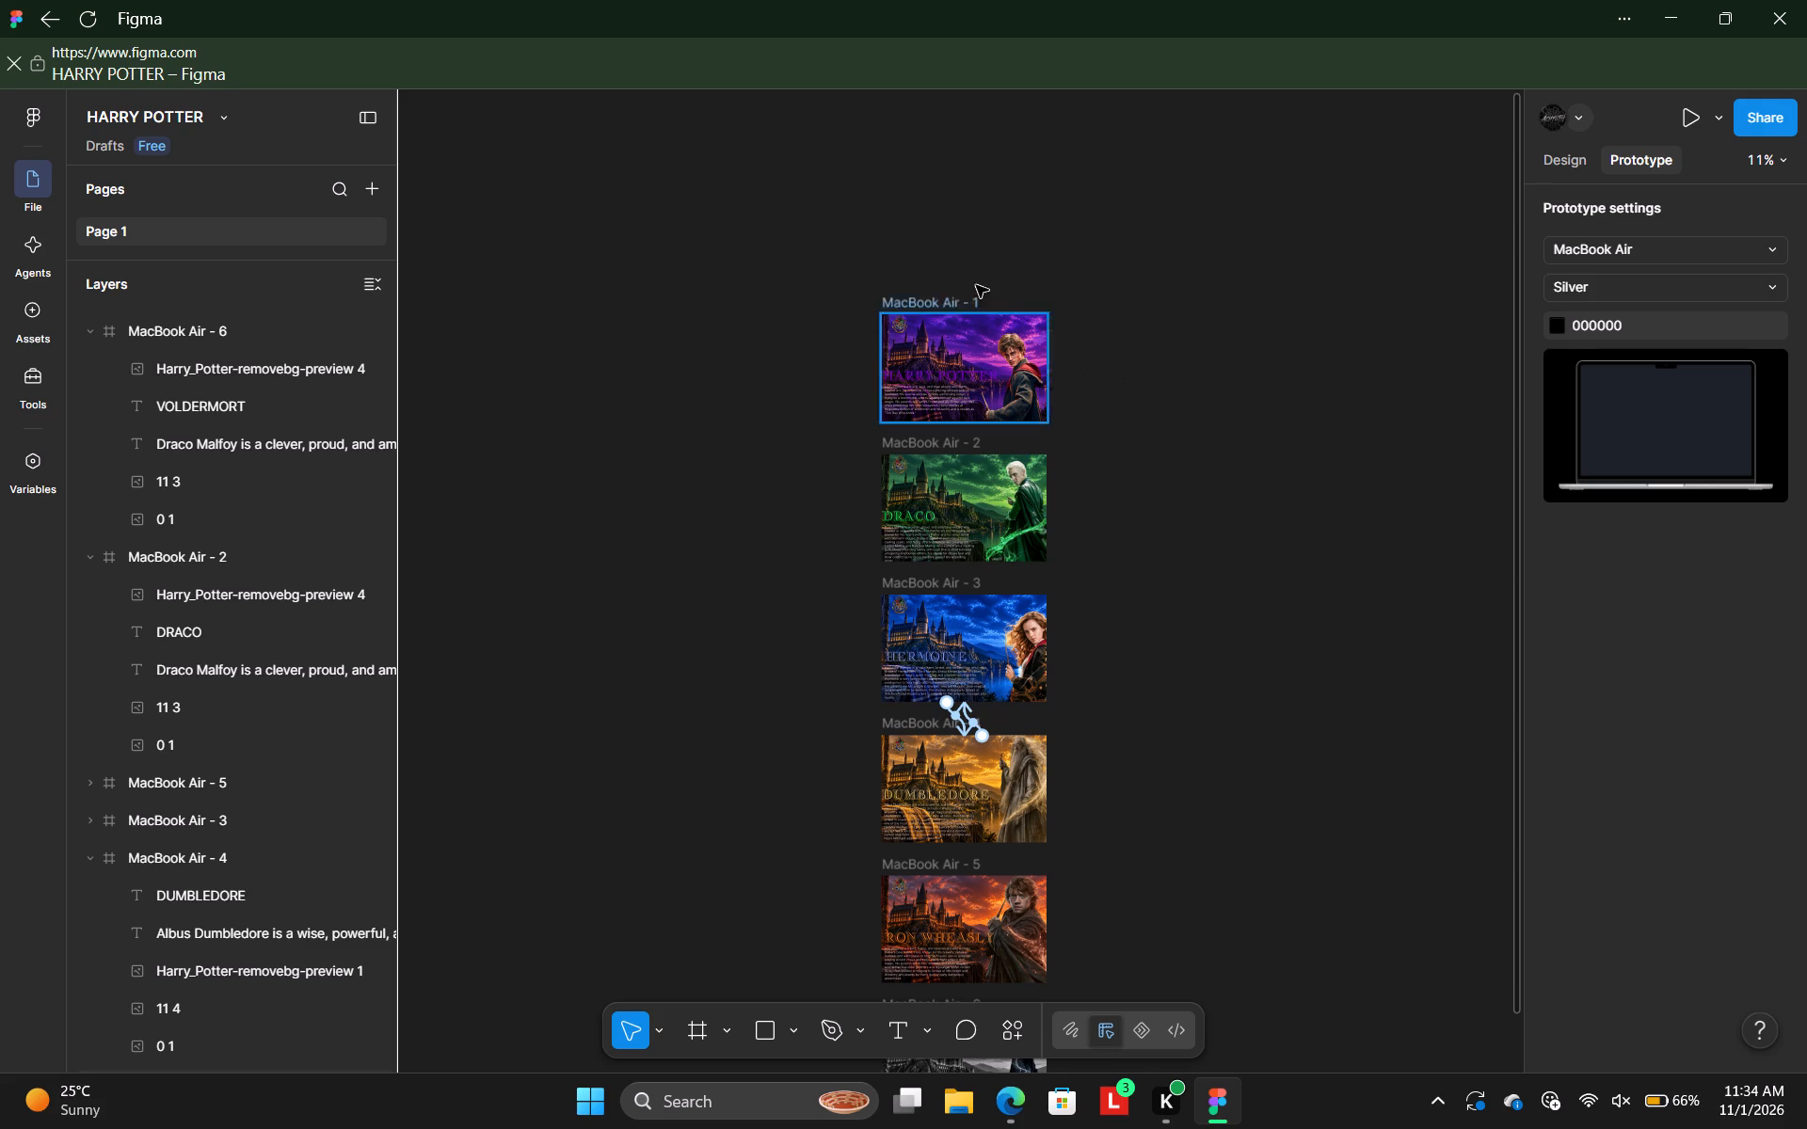
{"action": "left_click", "coordinate": [946, 301]}
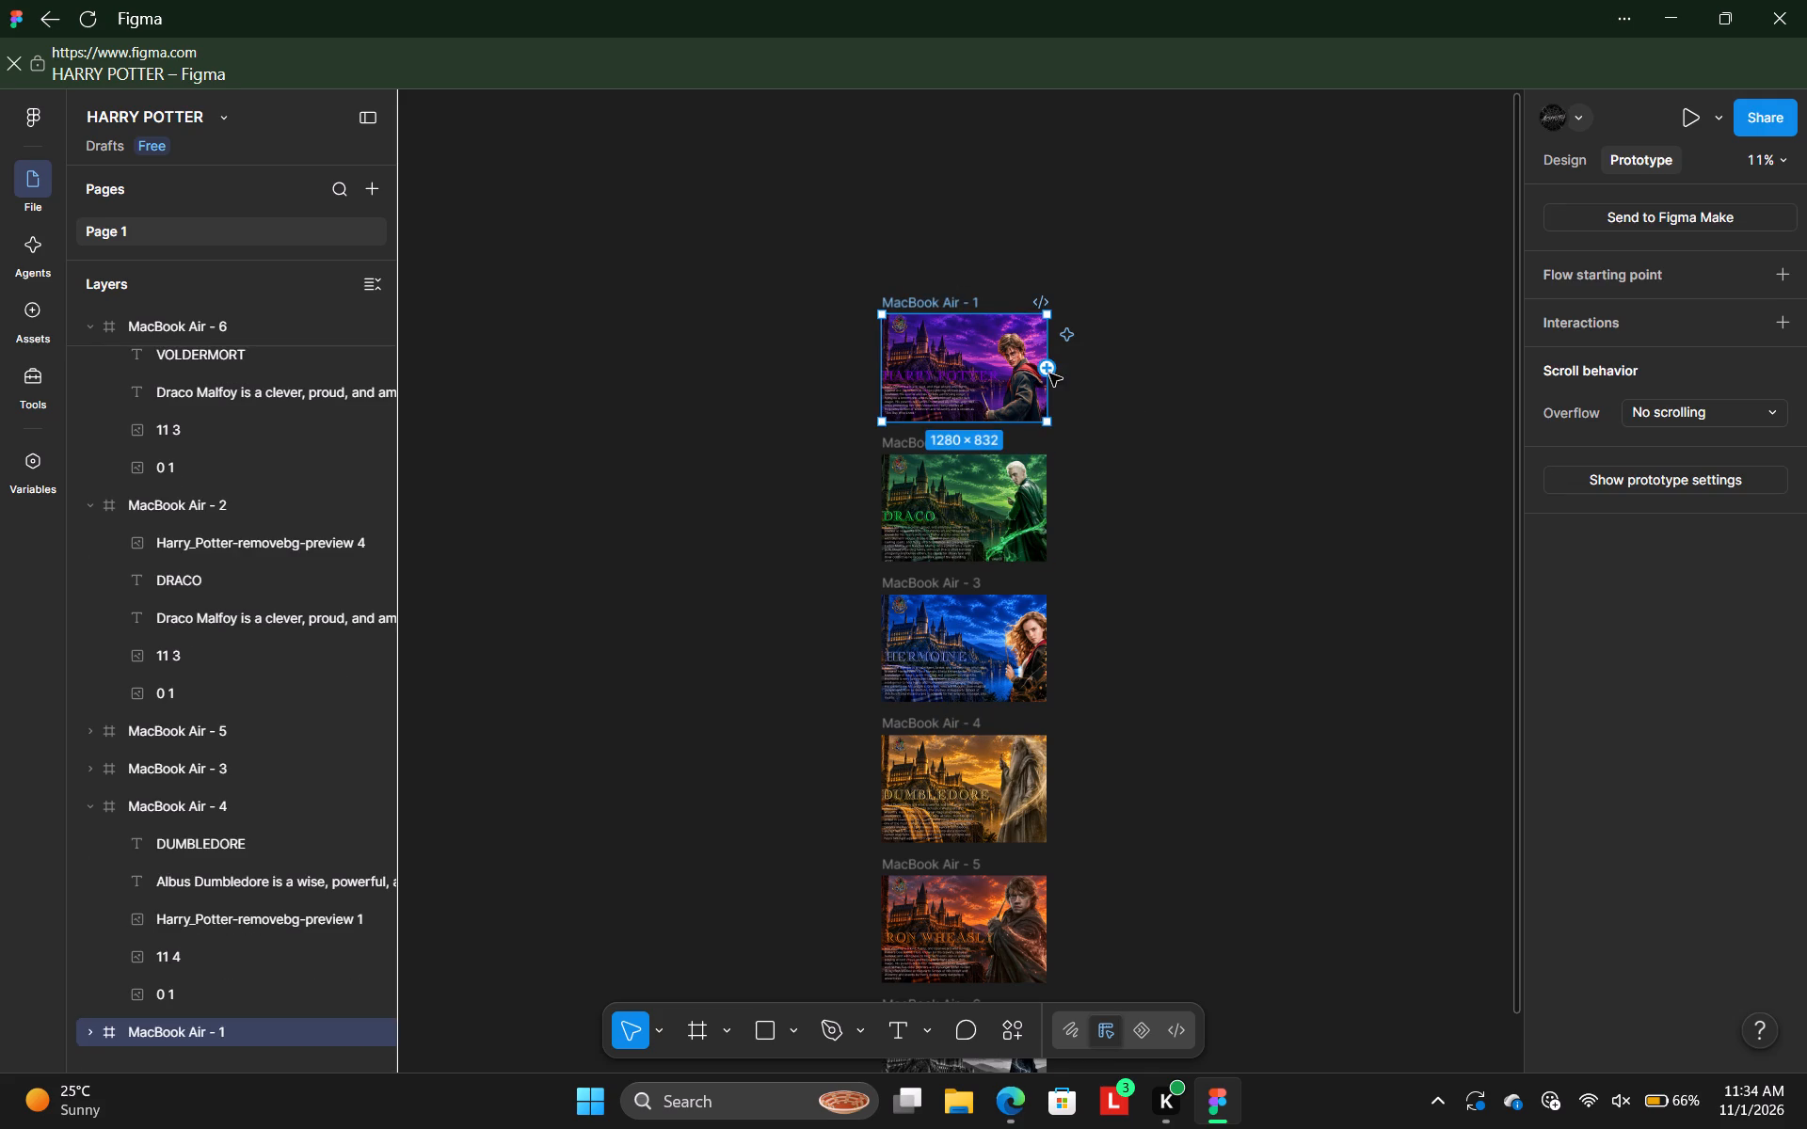
{"action": "left_click_drag", "start_coordinate": [1048, 370], "coordinate": [1046, 385]}
{"action": "left_click_drag", "start_coordinate": [1046, 385], "coordinate": [1016, 435]}
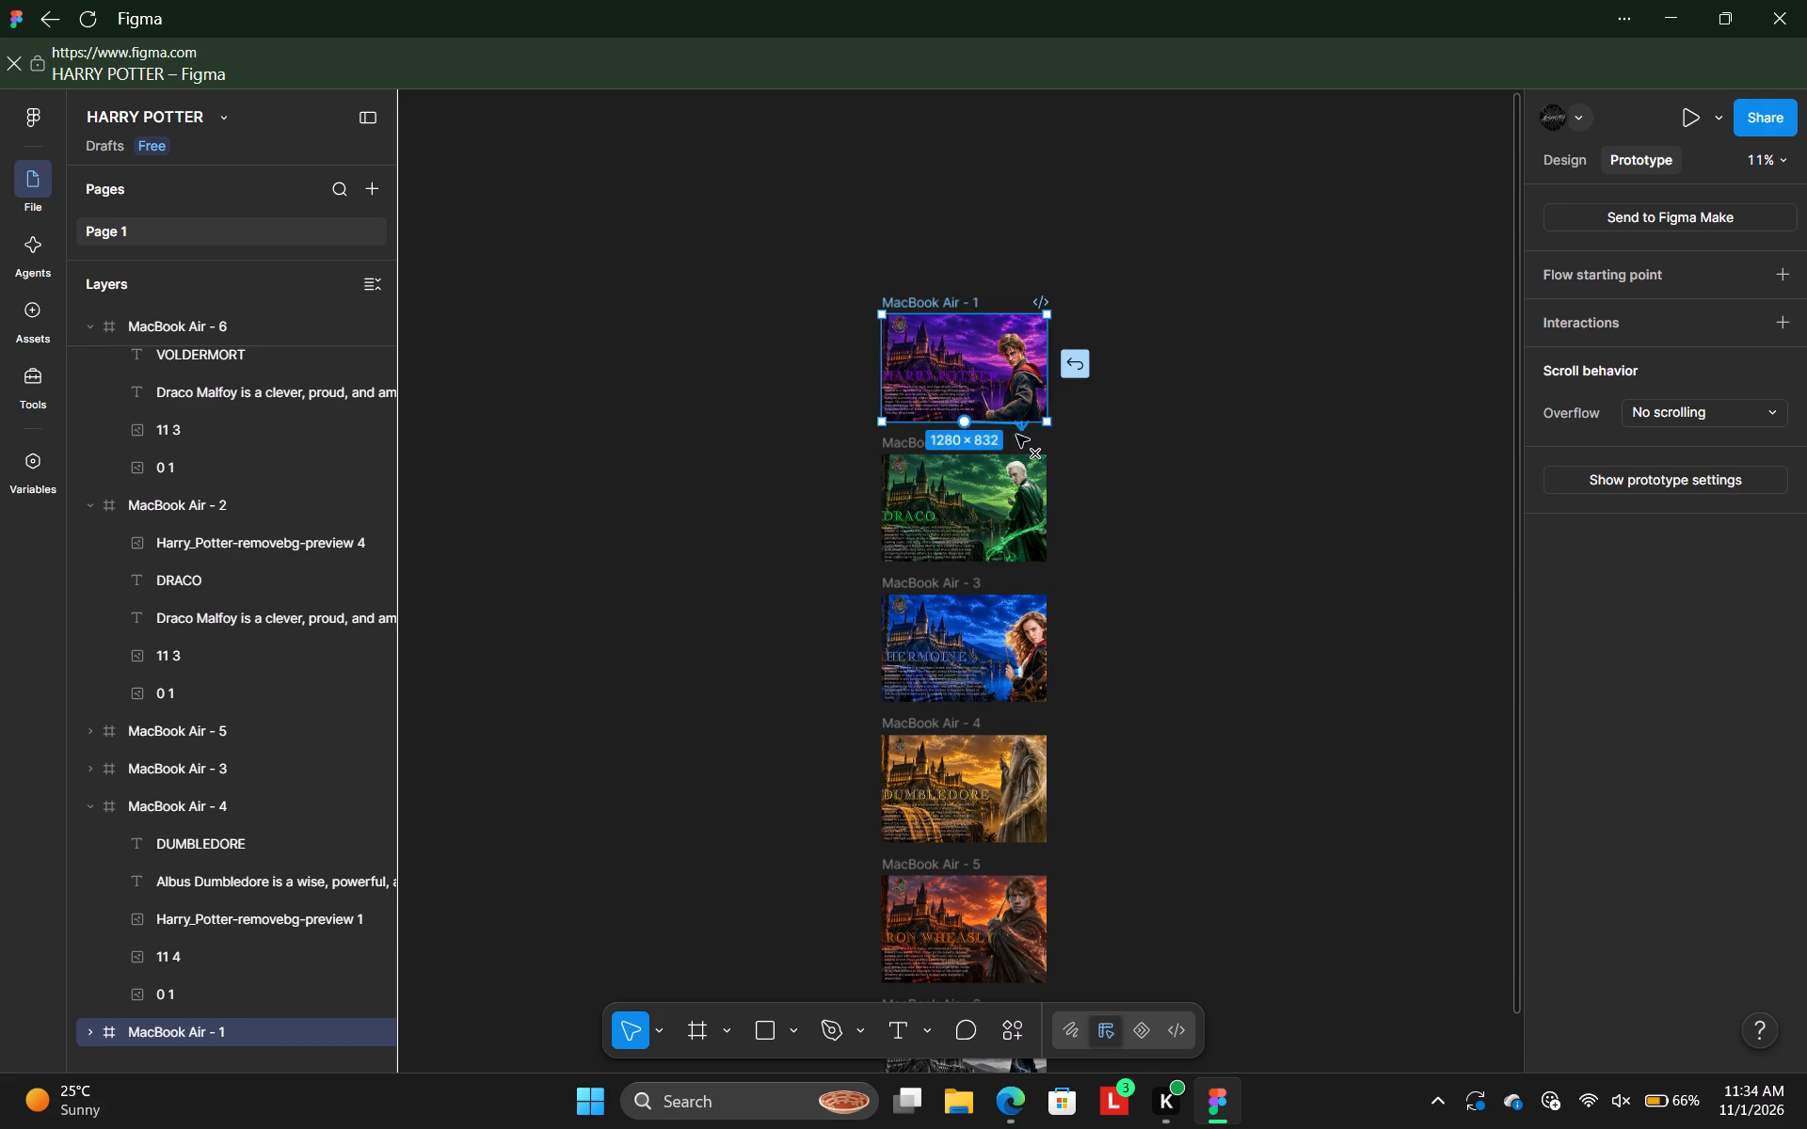
{"action": "left_click_drag", "start_coordinate": [1016, 435], "coordinate": [974, 459]}
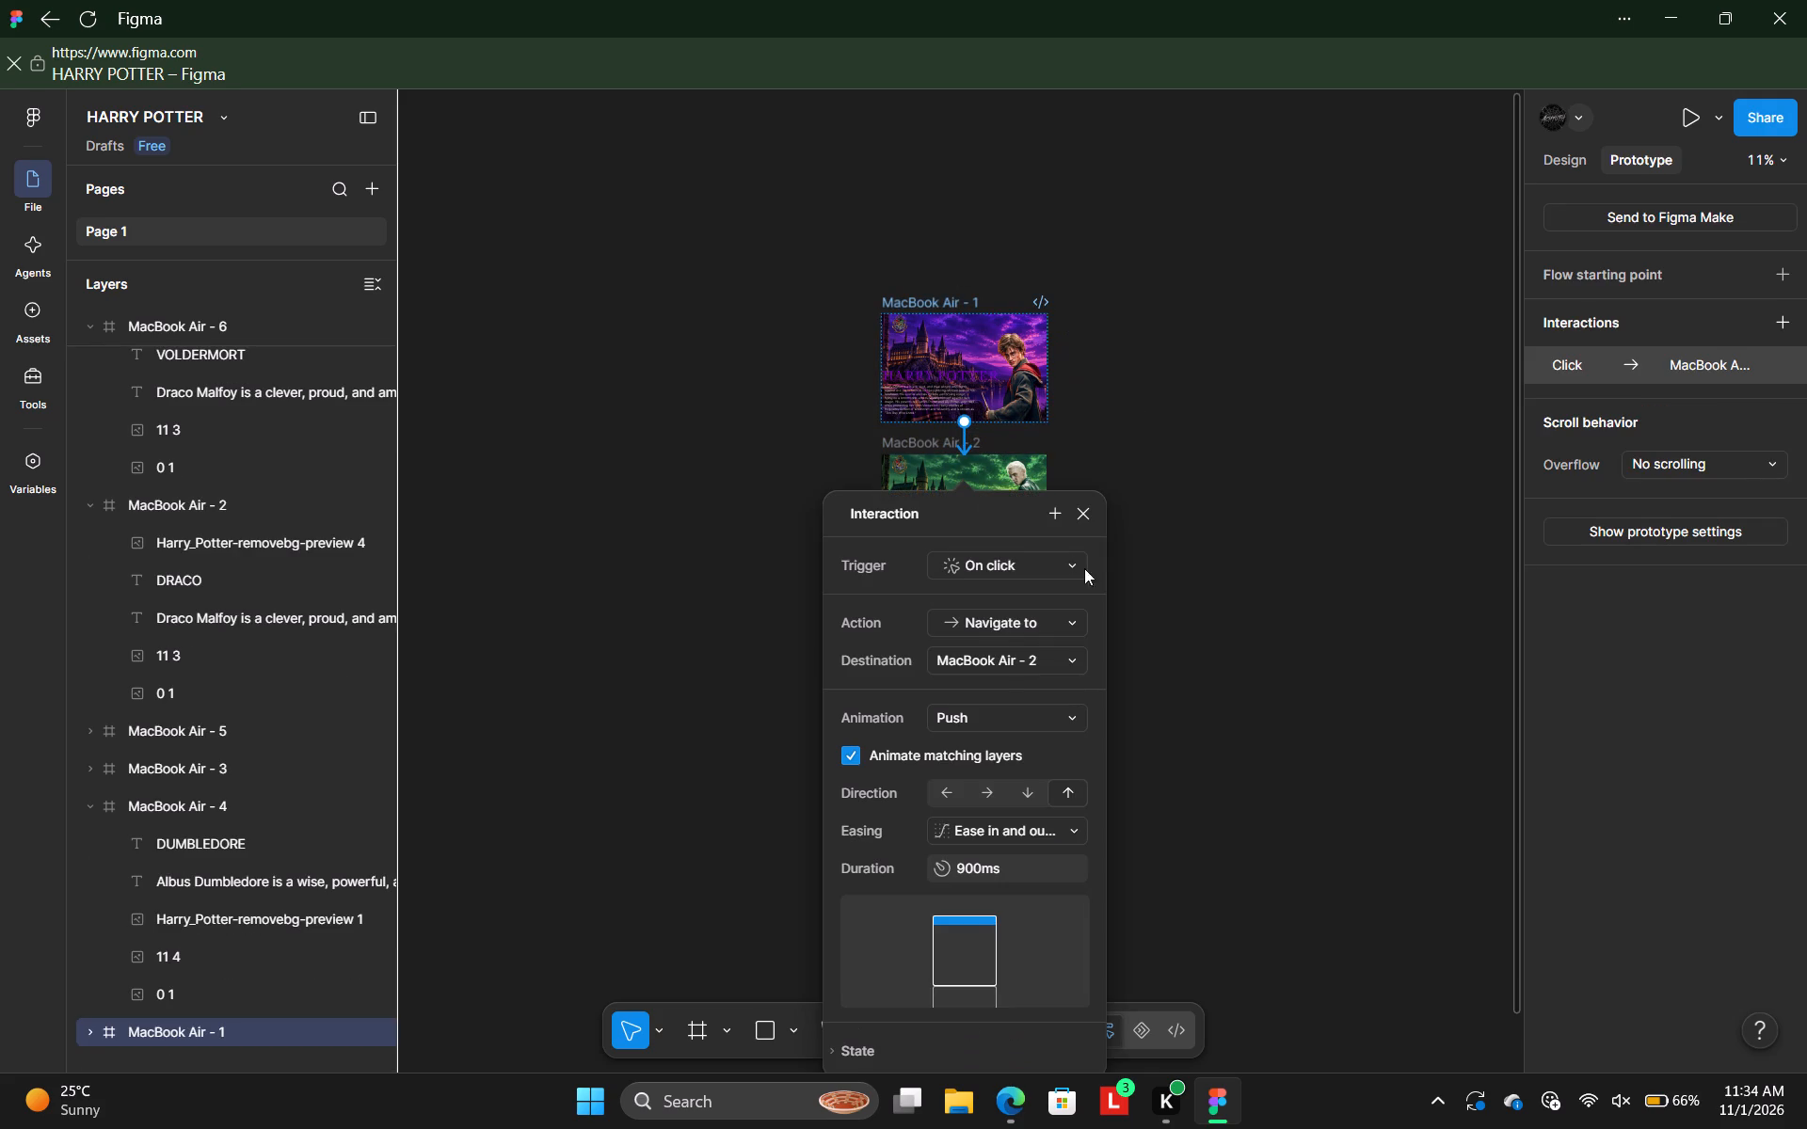
{"action": "left_click", "coordinate": [1071, 565]}
{"action": "left_click", "coordinate": [1046, 587]}
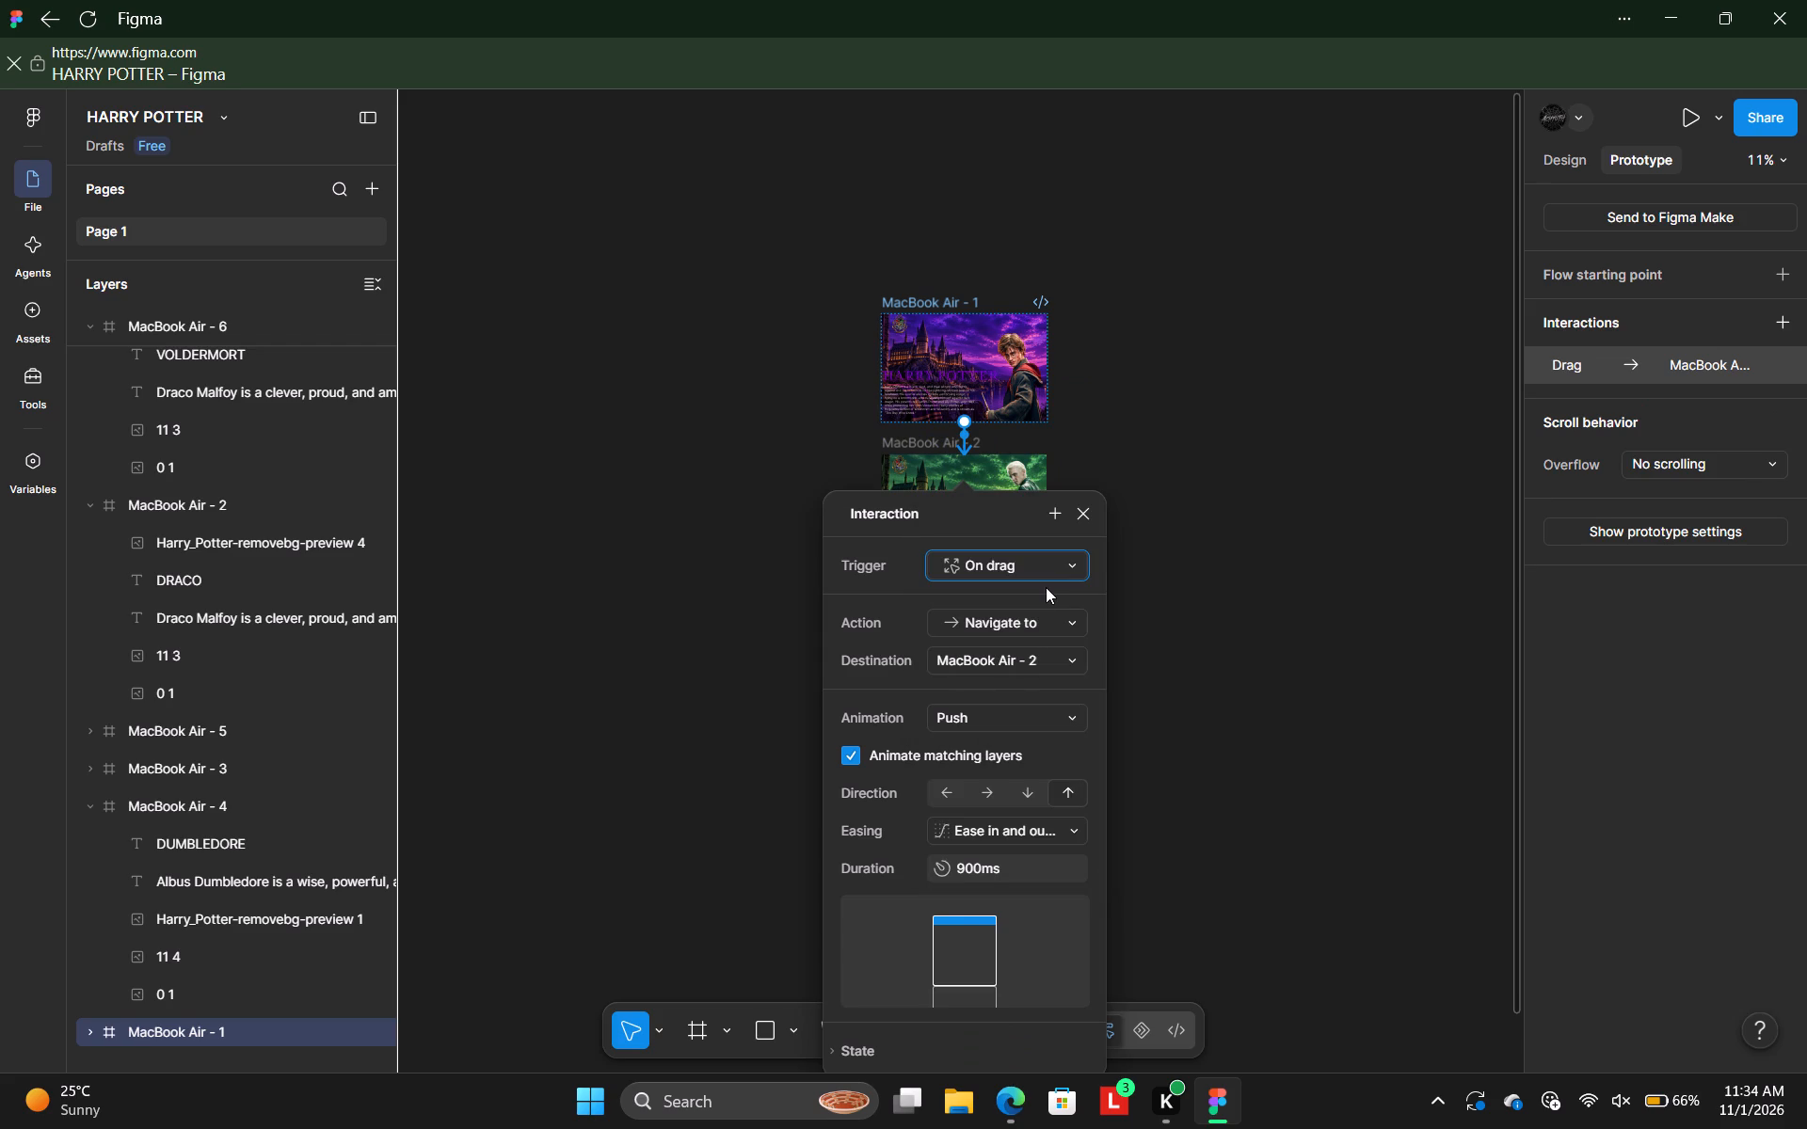
{"action": "left_click", "coordinate": [1137, 716]}
Connect the MacBook Air - 2 frame back to MacBook Air - 1 with an On drag interaction.
{"action": "left_click", "coordinate": [934, 446]}
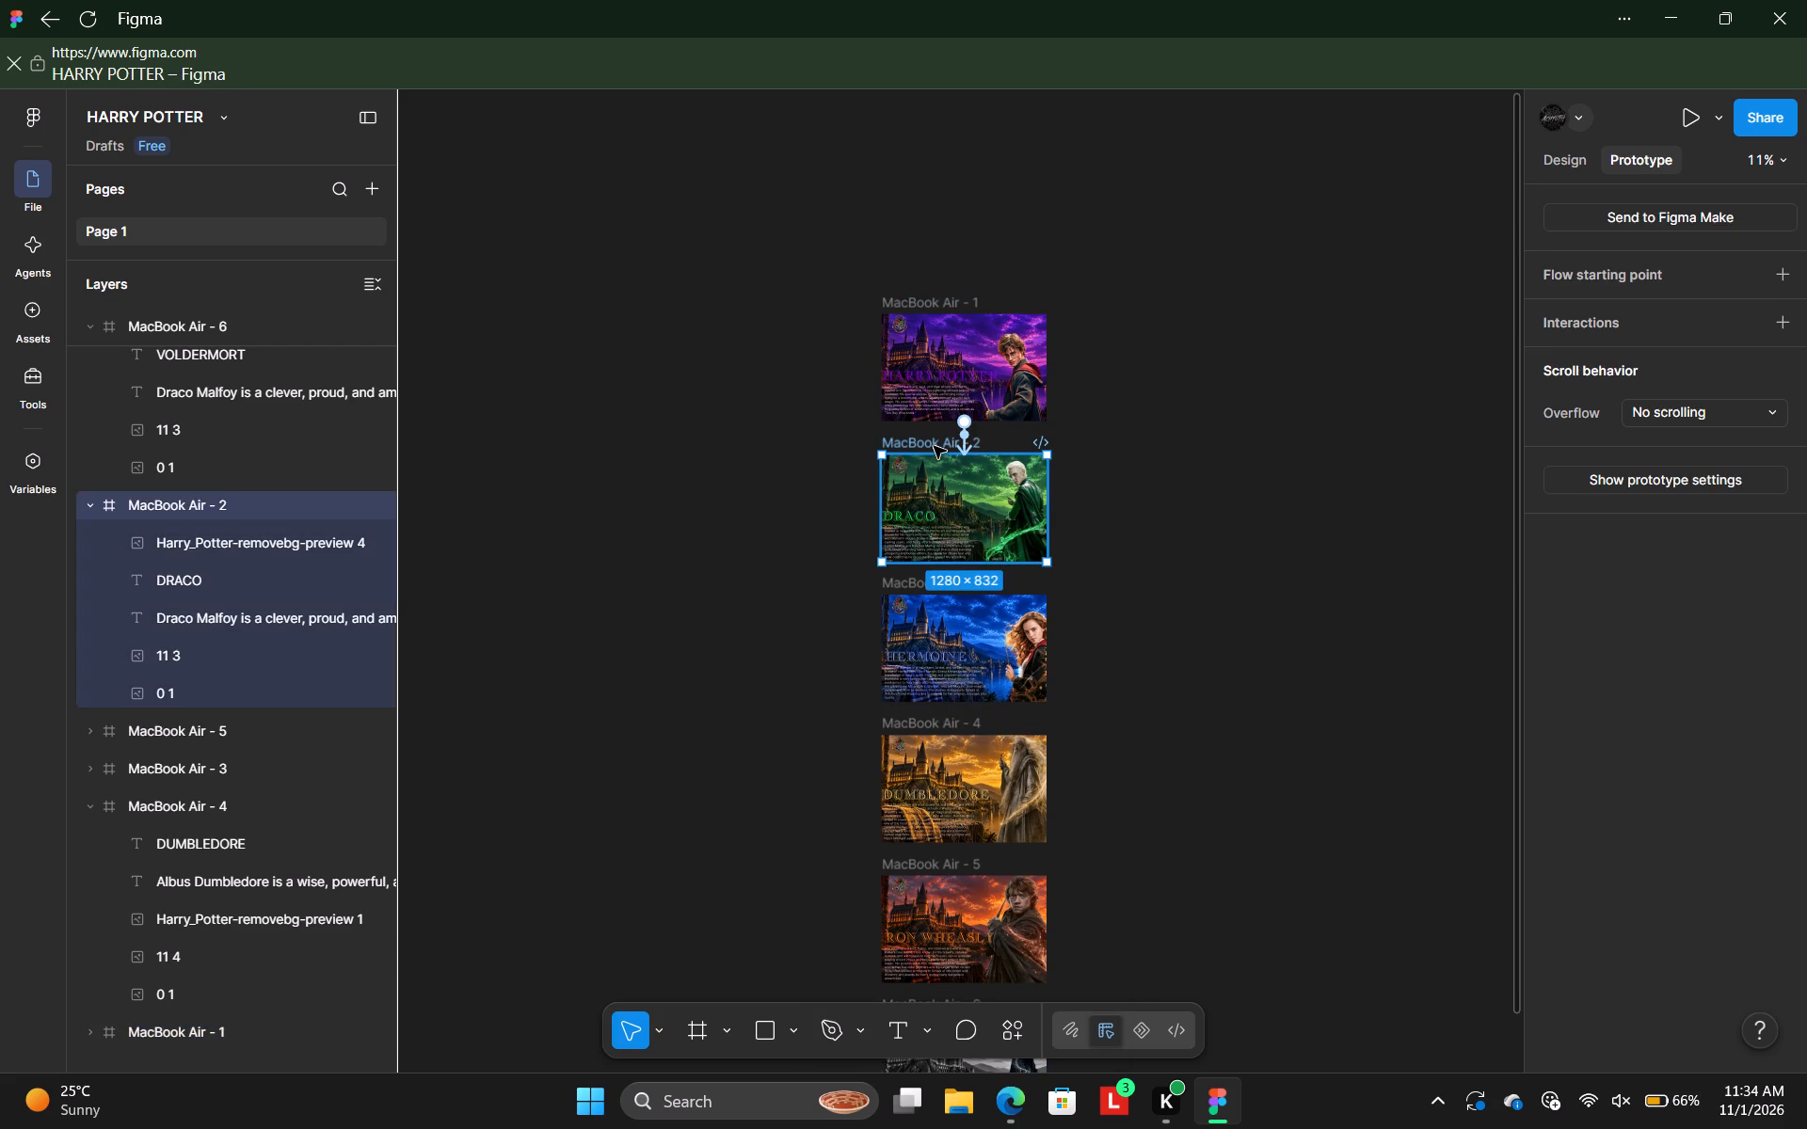
{"action": "left_click_drag", "start_coordinate": [1049, 512], "coordinate": [1073, 469]}
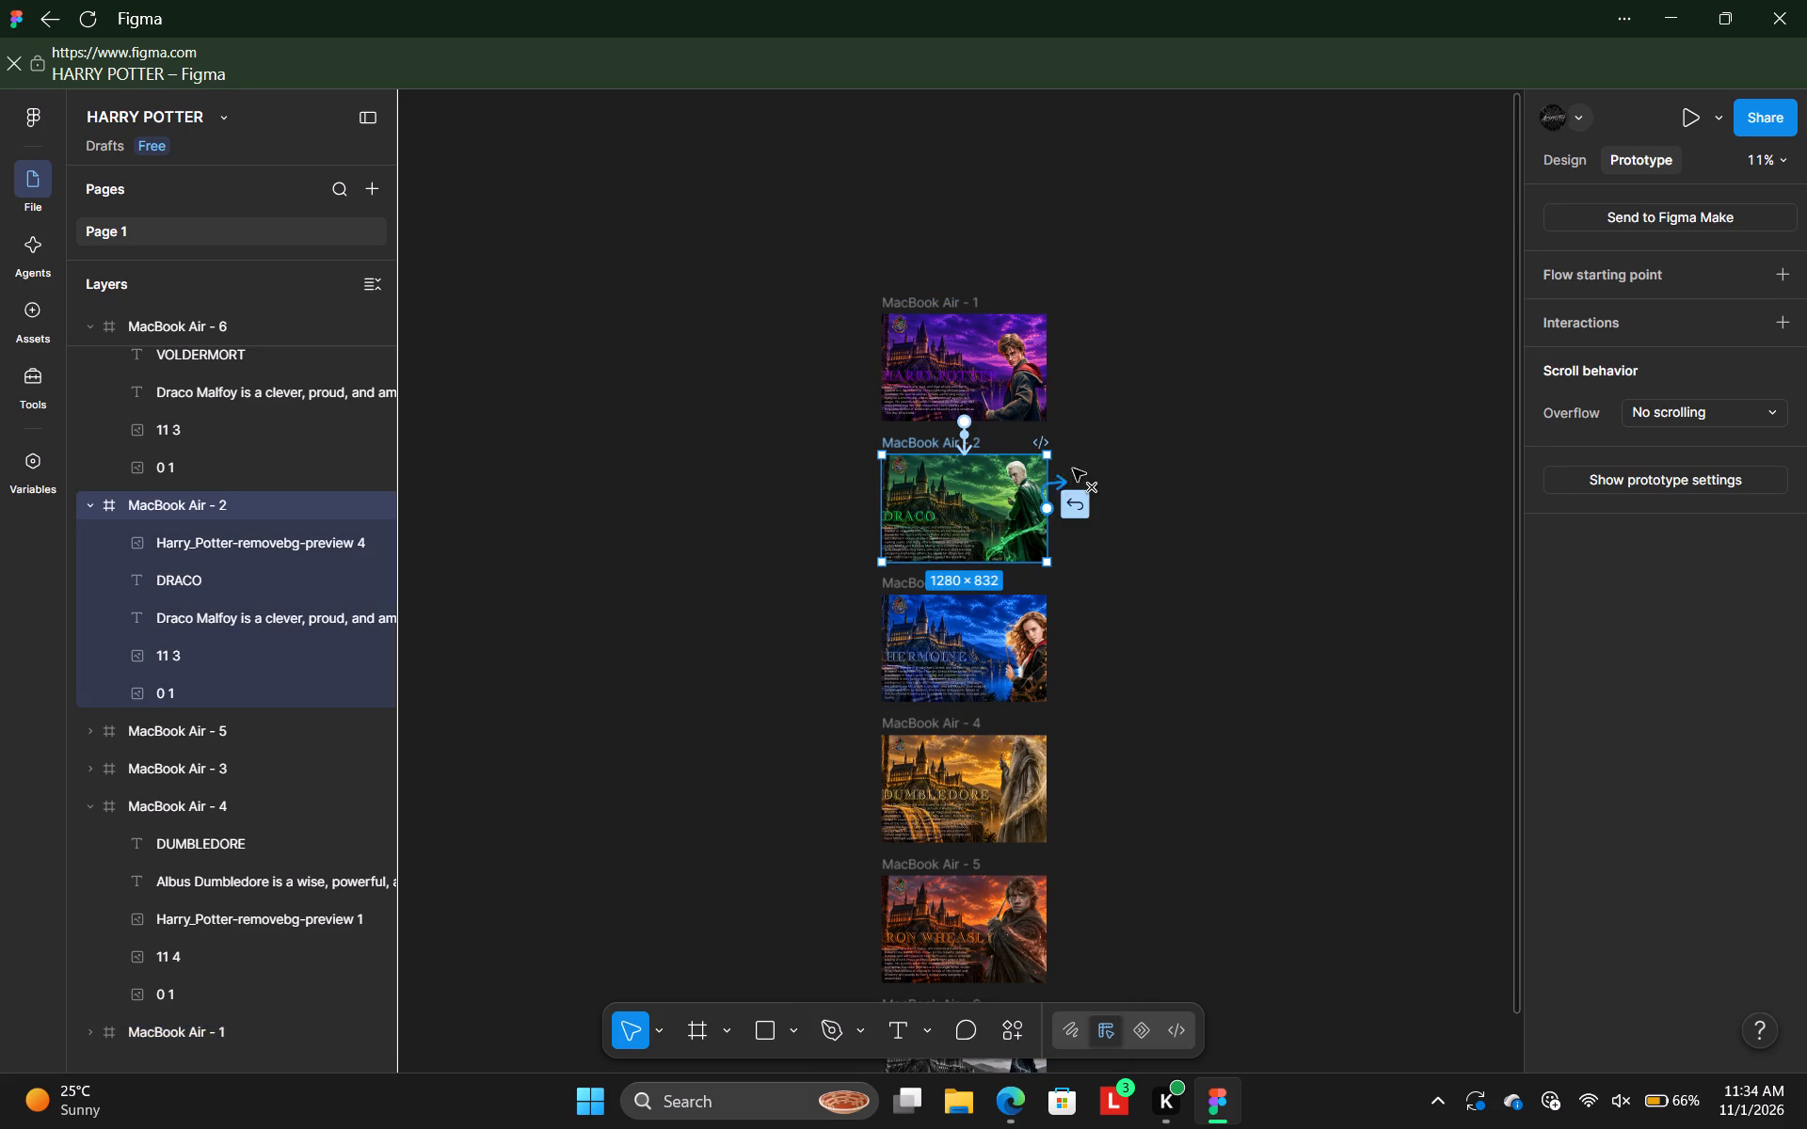
{"action": "left_click_drag", "start_coordinate": [1073, 469], "coordinate": [1011, 270]}
{"action": "left_click_drag", "start_coordinate": [1054, 504], "coordinate": [1058, 439]}
{"action": "left_click_drag", "start_coordinate": [1058, 439], "coordinate": [1002, 391]}
{"action": "left_click", "coordinate": [1034, 530]}
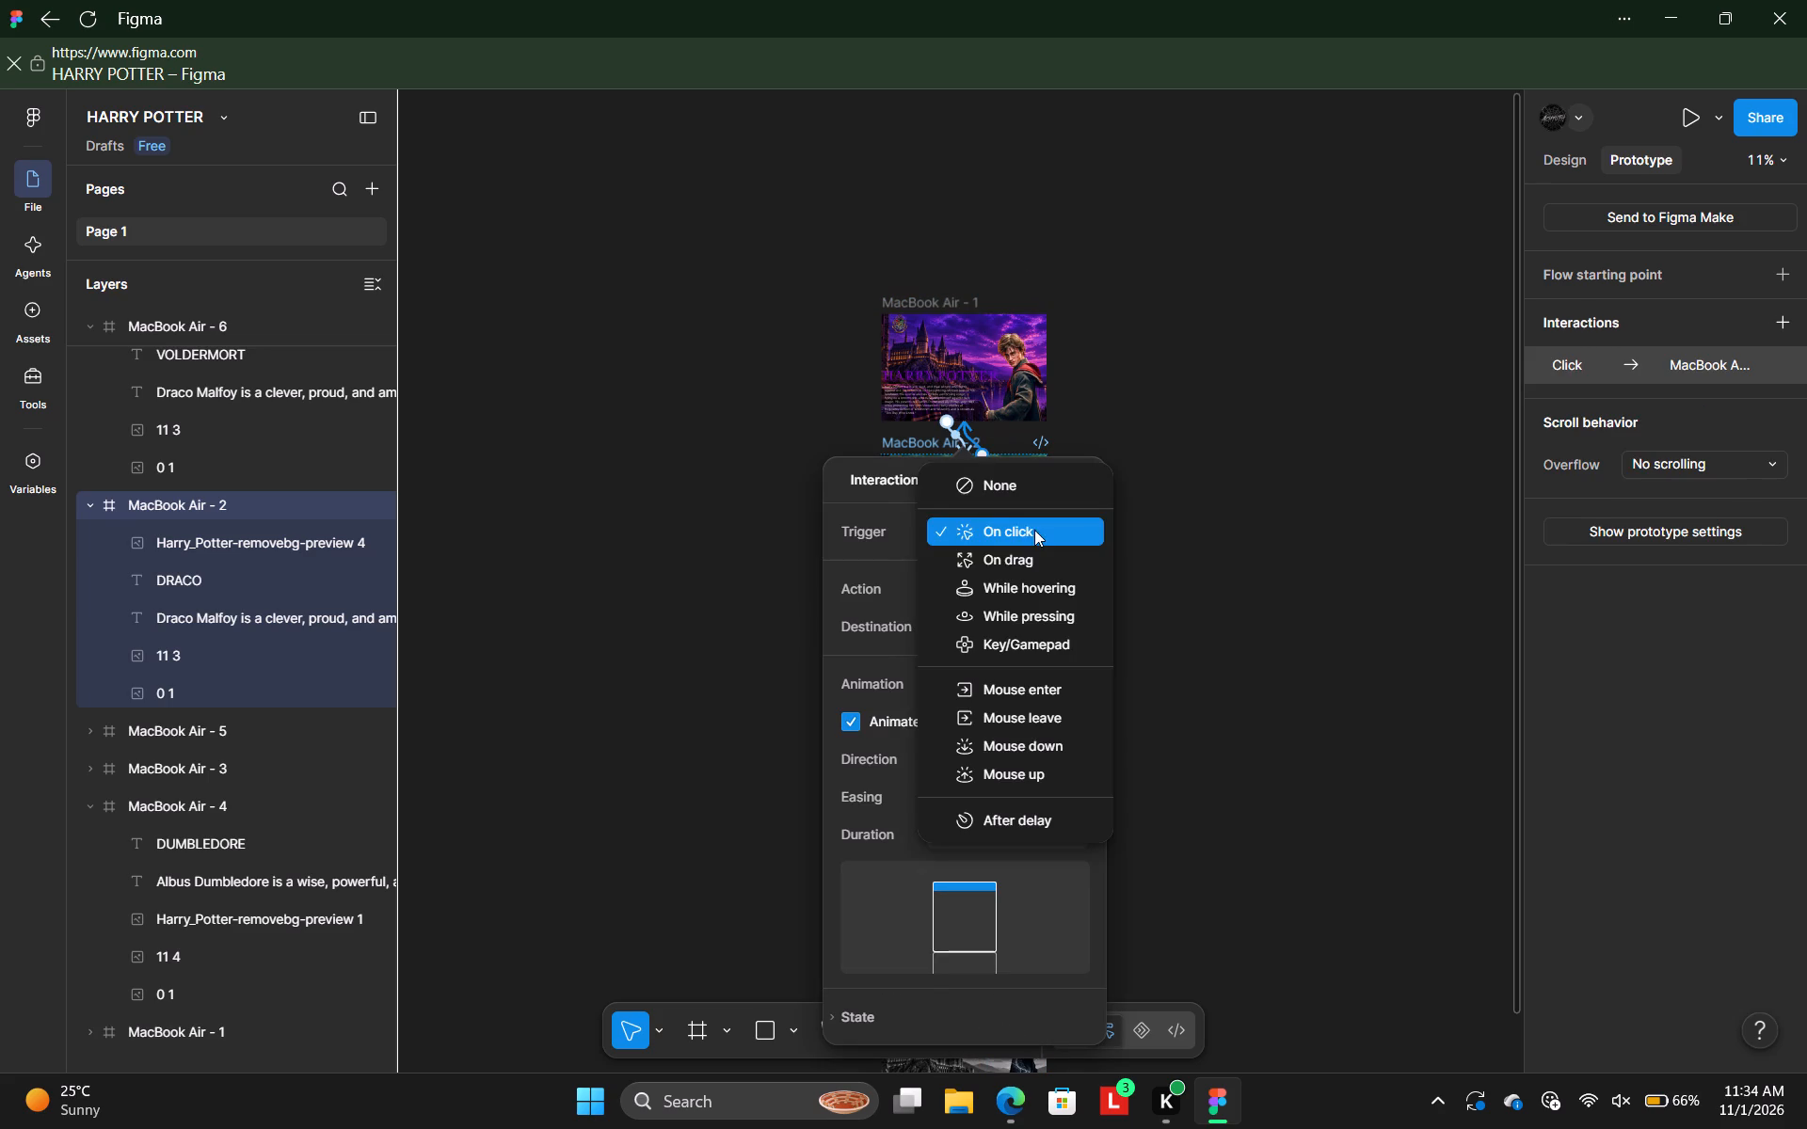
{"action": "left_click", "coordinate": [1031, 546]}
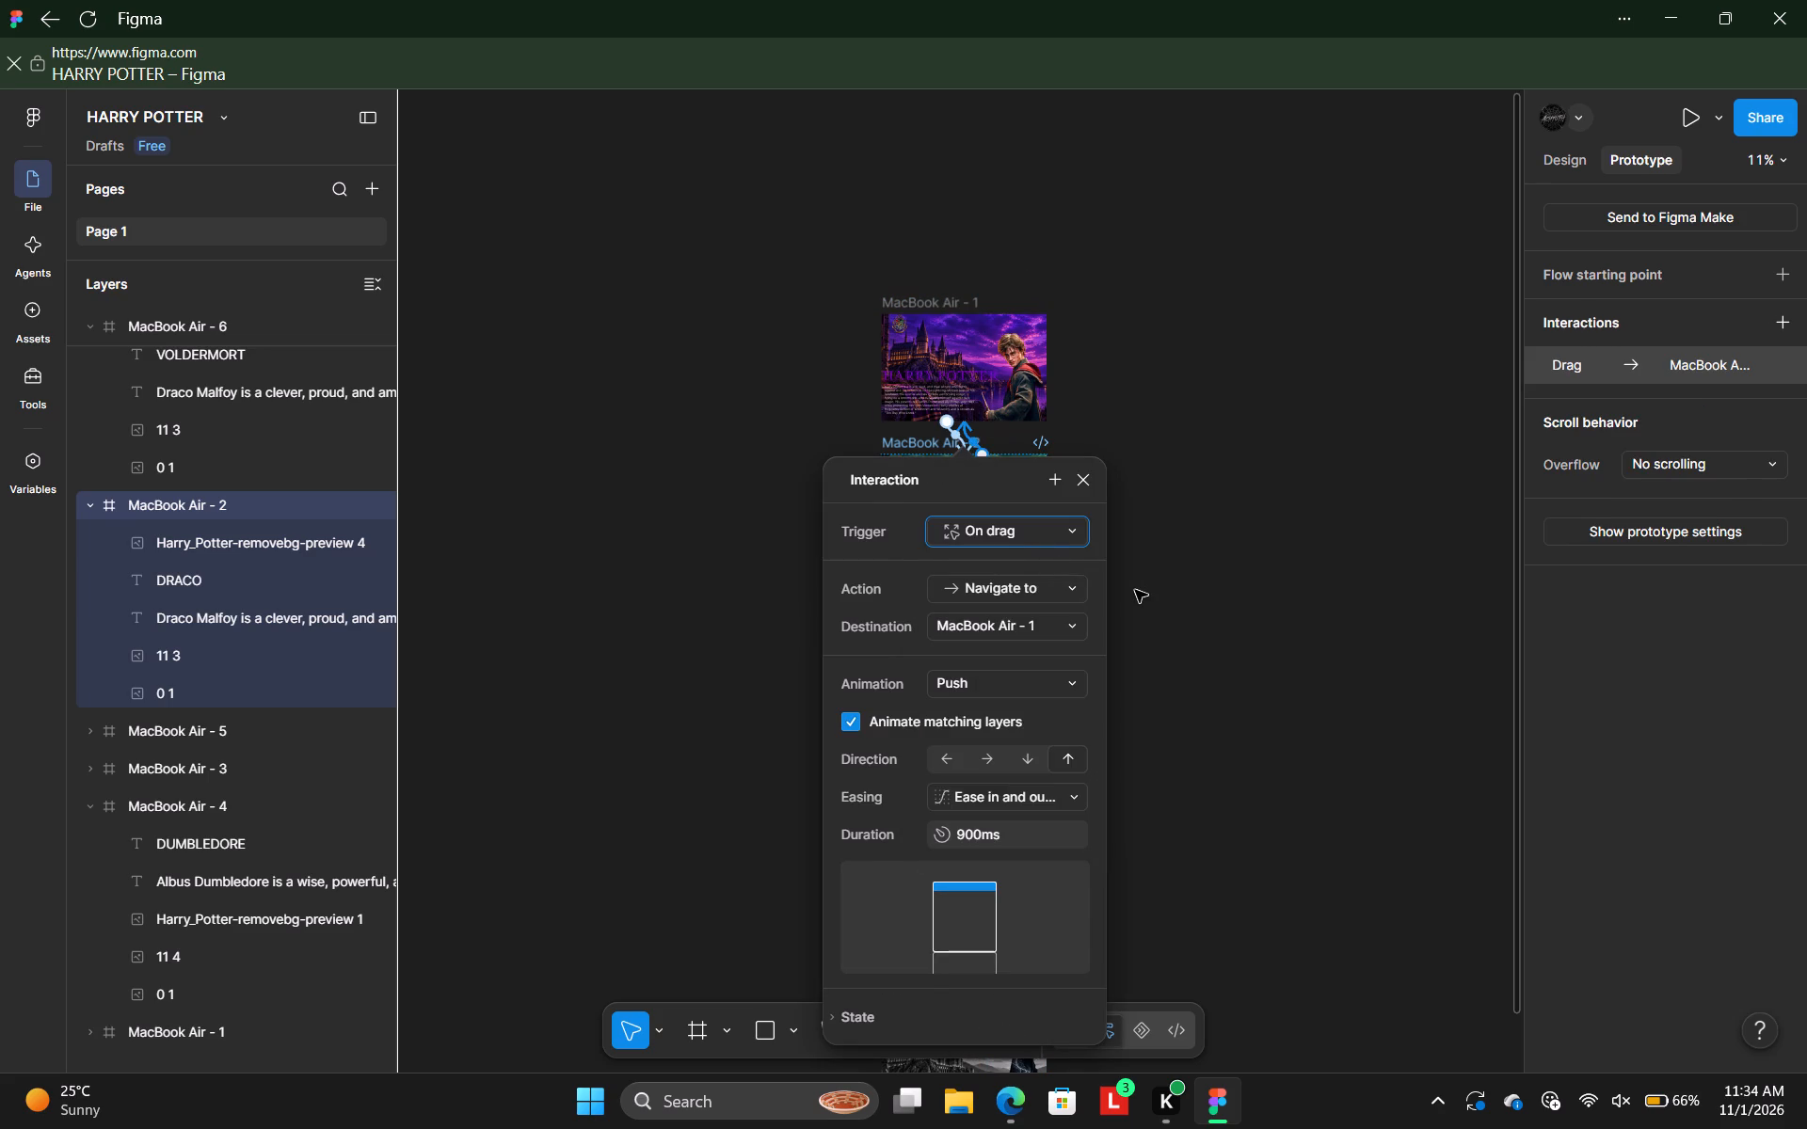
{"action": "left_click", "coordinate": [1135, 590]}
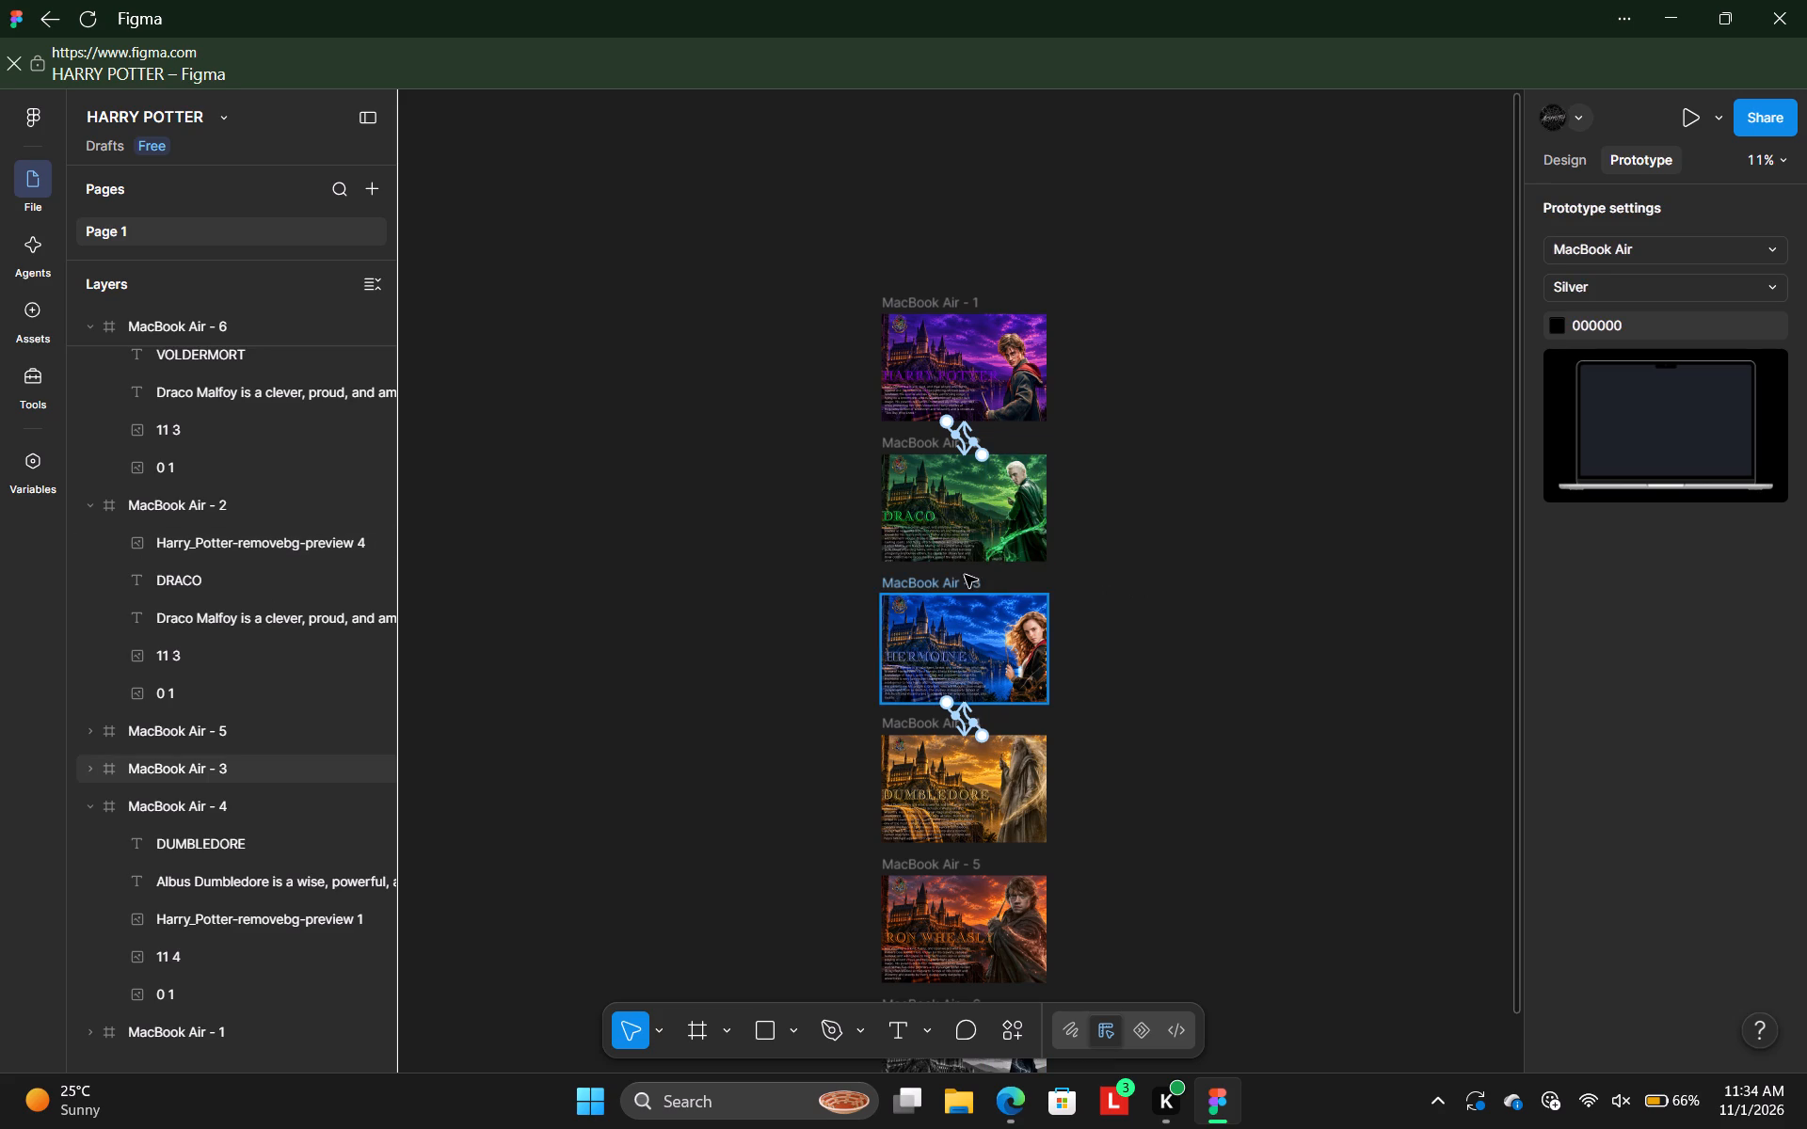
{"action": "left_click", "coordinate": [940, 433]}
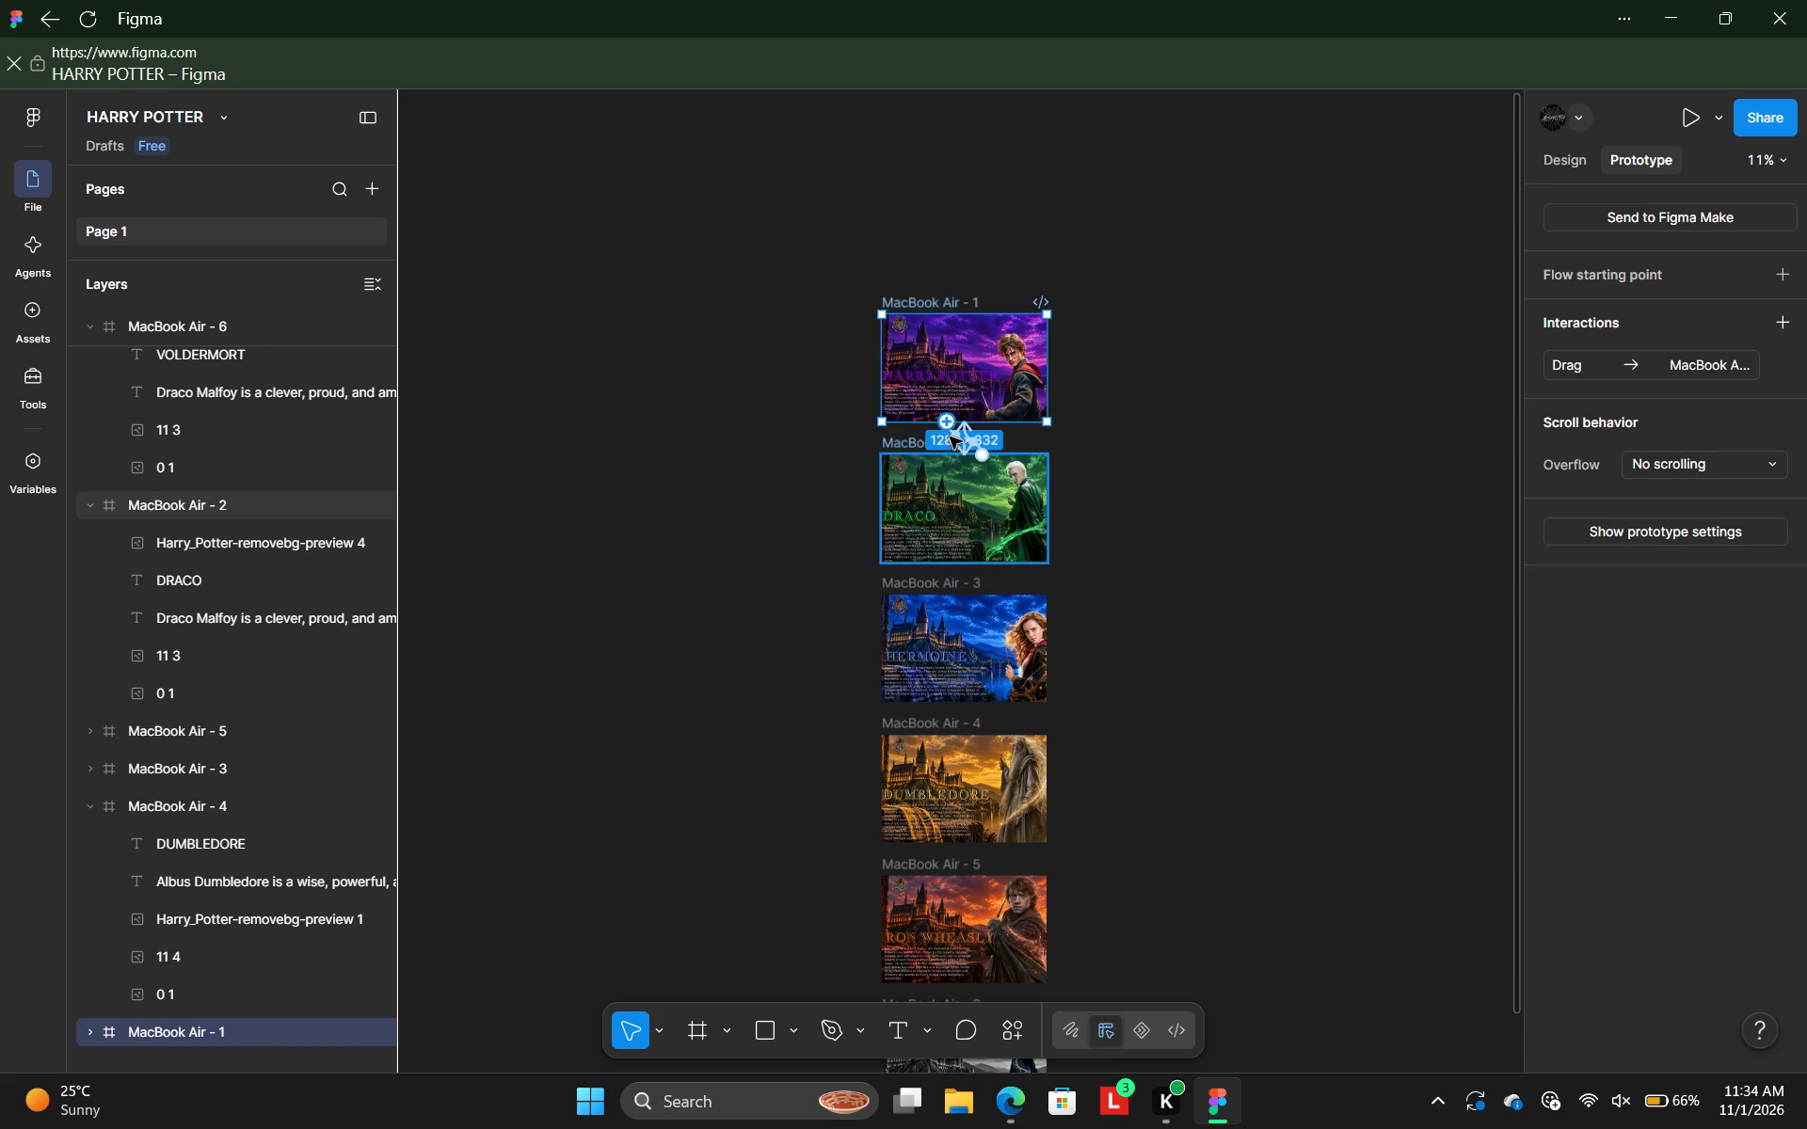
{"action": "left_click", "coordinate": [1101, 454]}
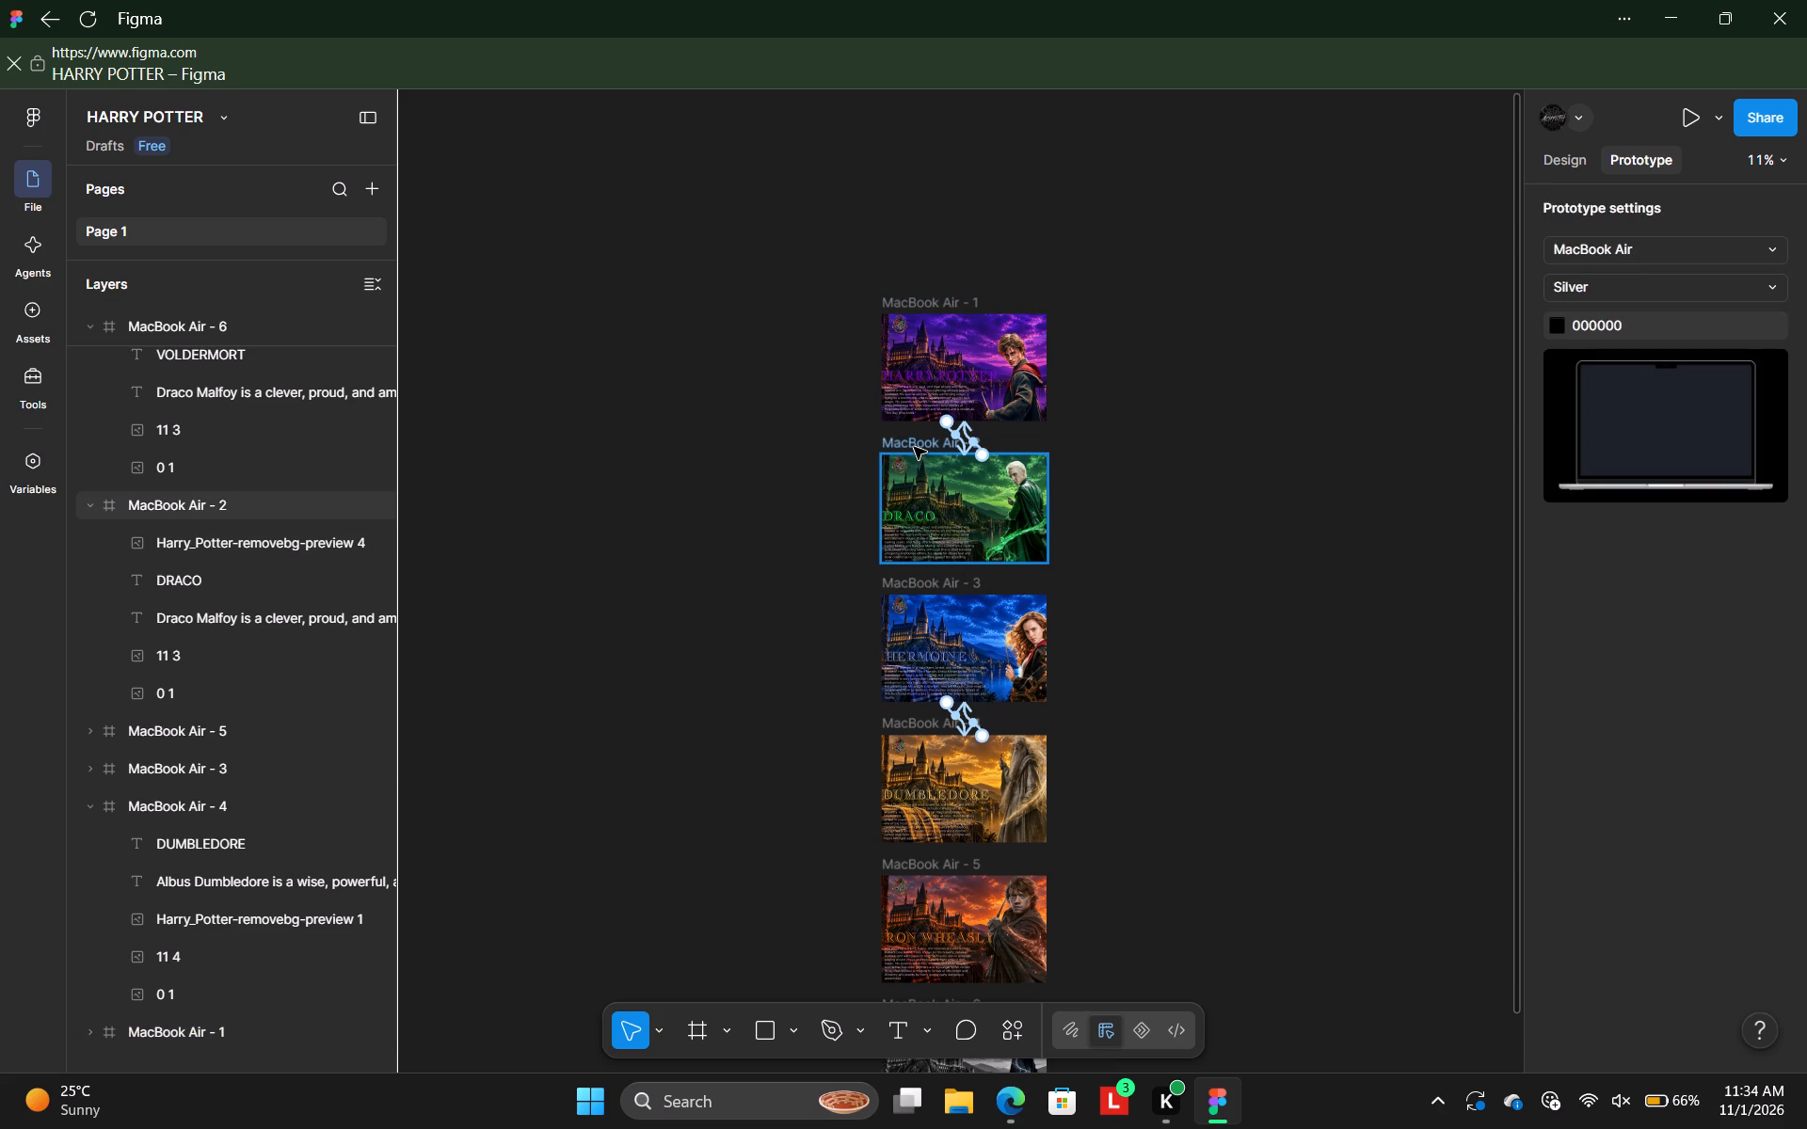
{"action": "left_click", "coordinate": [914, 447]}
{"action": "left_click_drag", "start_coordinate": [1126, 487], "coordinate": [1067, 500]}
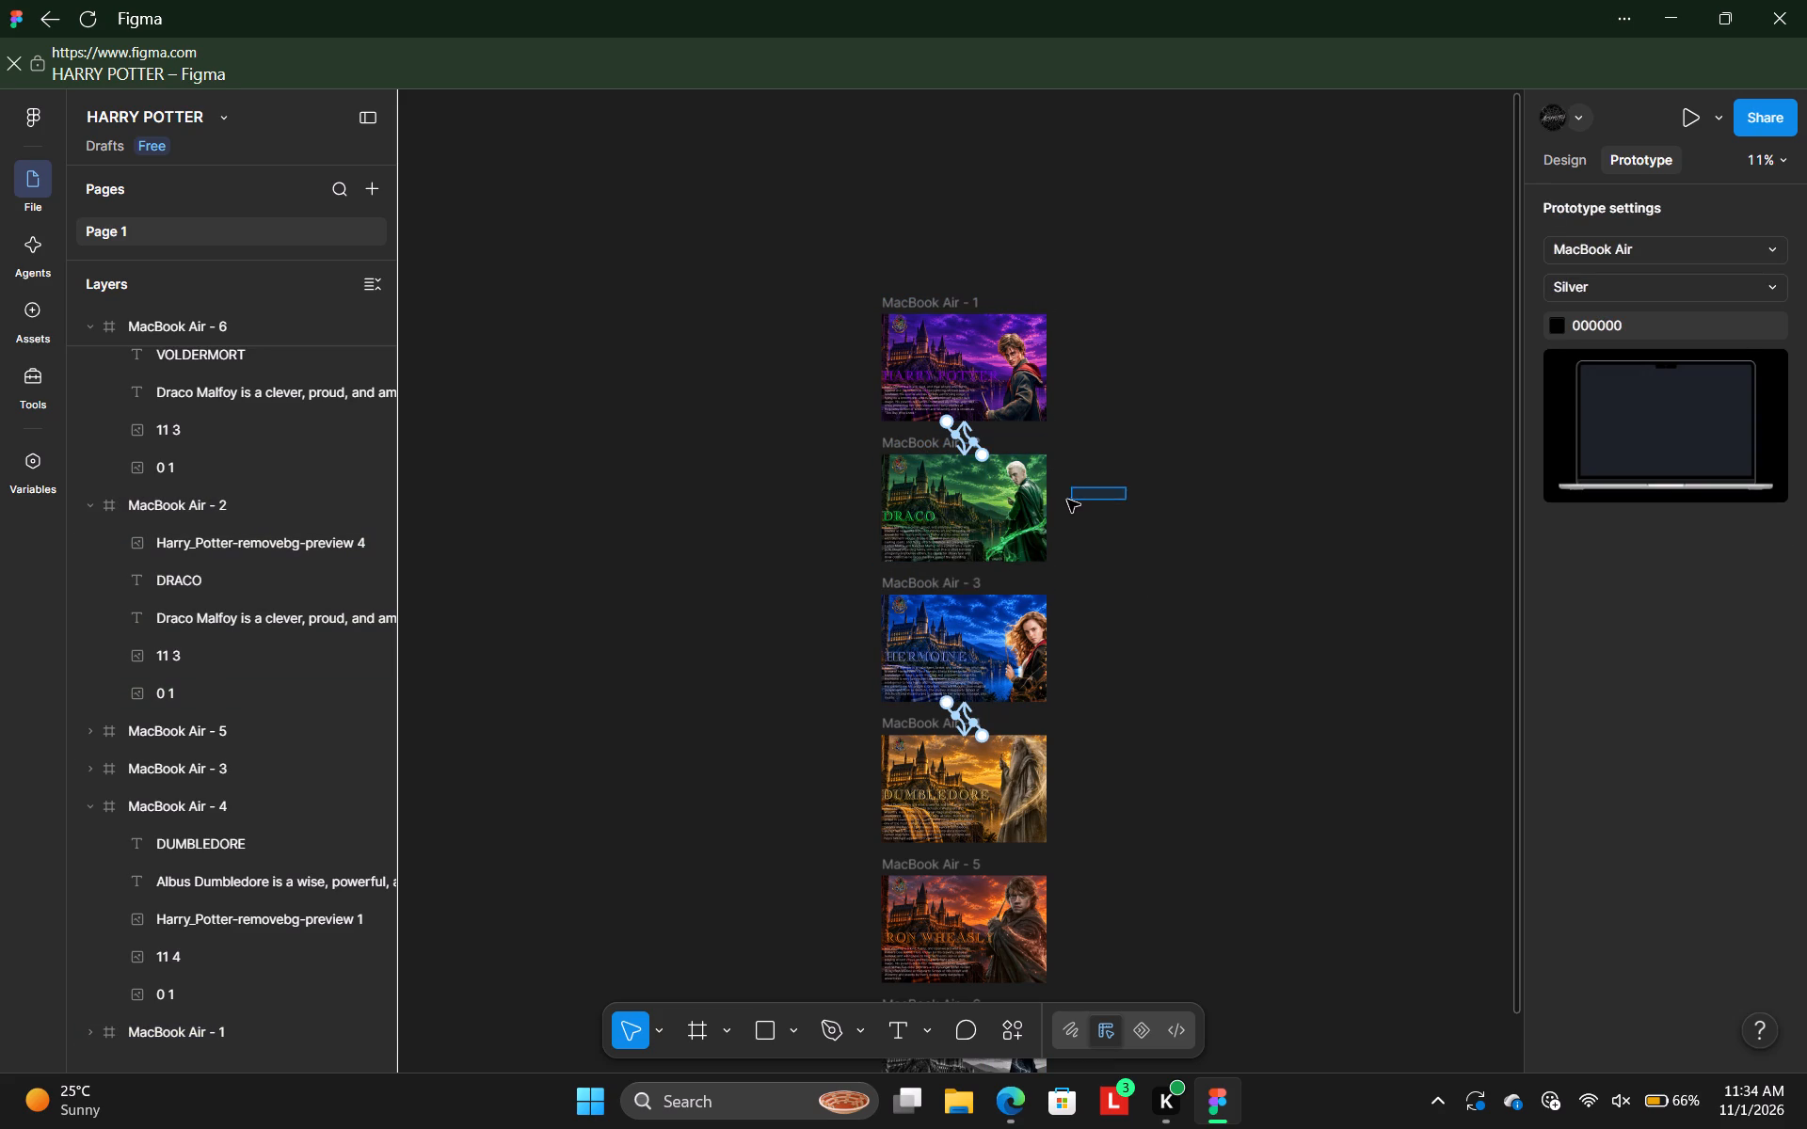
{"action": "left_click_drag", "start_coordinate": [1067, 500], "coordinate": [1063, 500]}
Connect the MacBook Air - 2 frame to MacBook Air - 3 with an On drag interaction.
{"action": "left_click", "coordinate": [923, 446]}
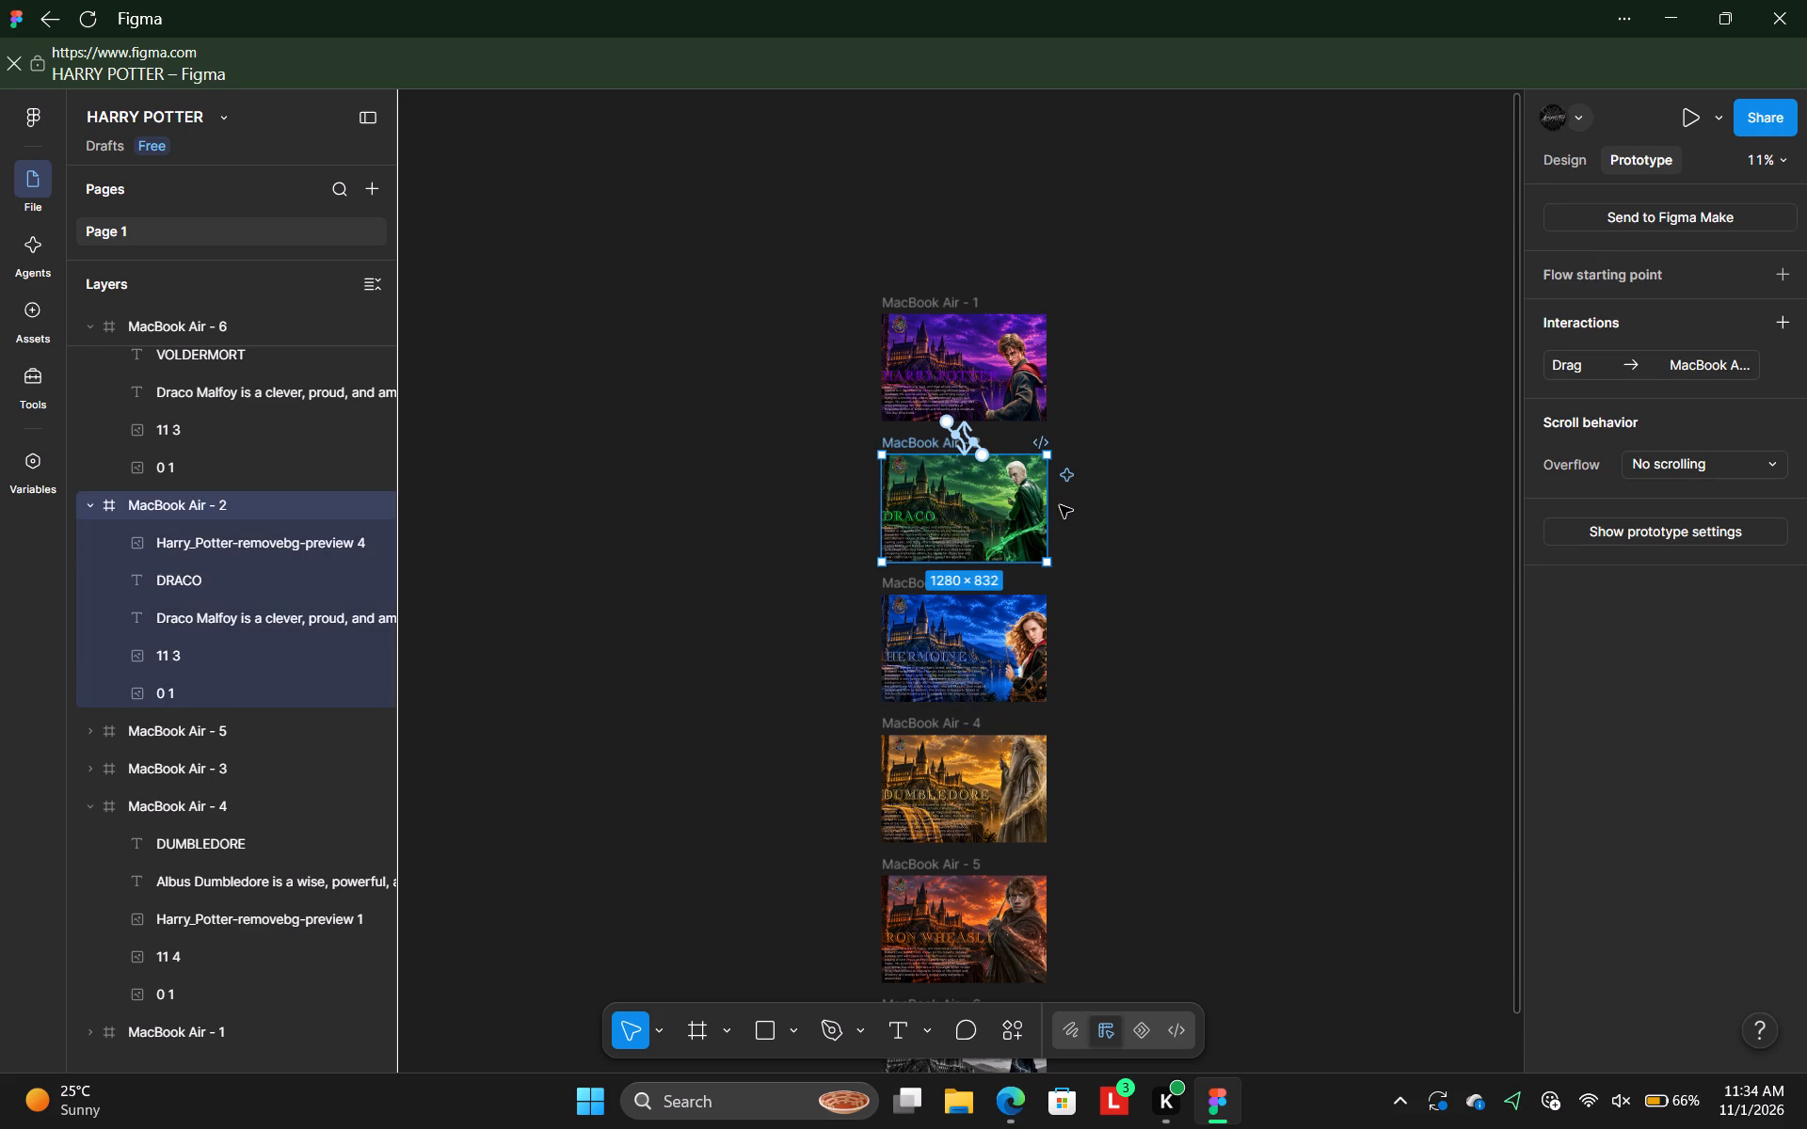
{"action": "left_click_drag", "start_coordinate": [1051, 505], "coordinate": [983, 611]}
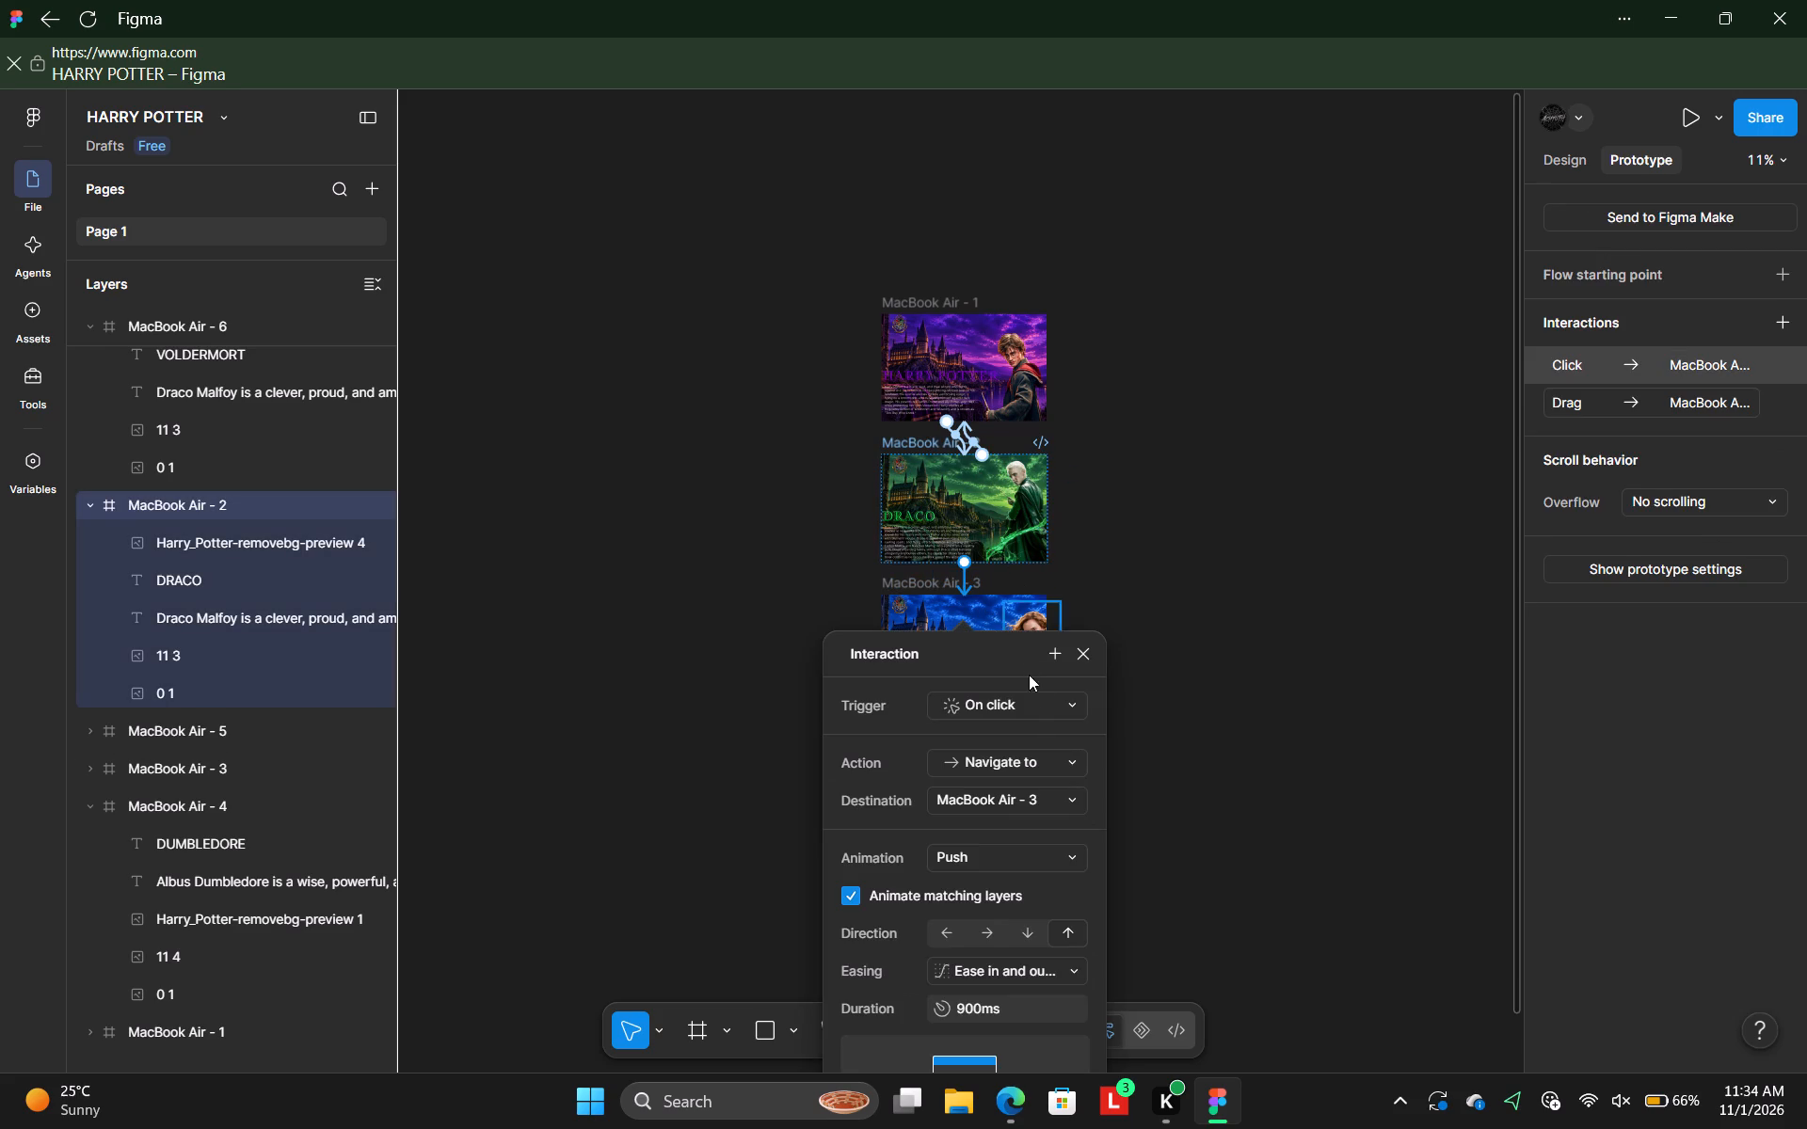
{"action": "left_click", "coordinate": [1042, 705]}
{"action": "left_click", "coordinate": [1027, 730]}
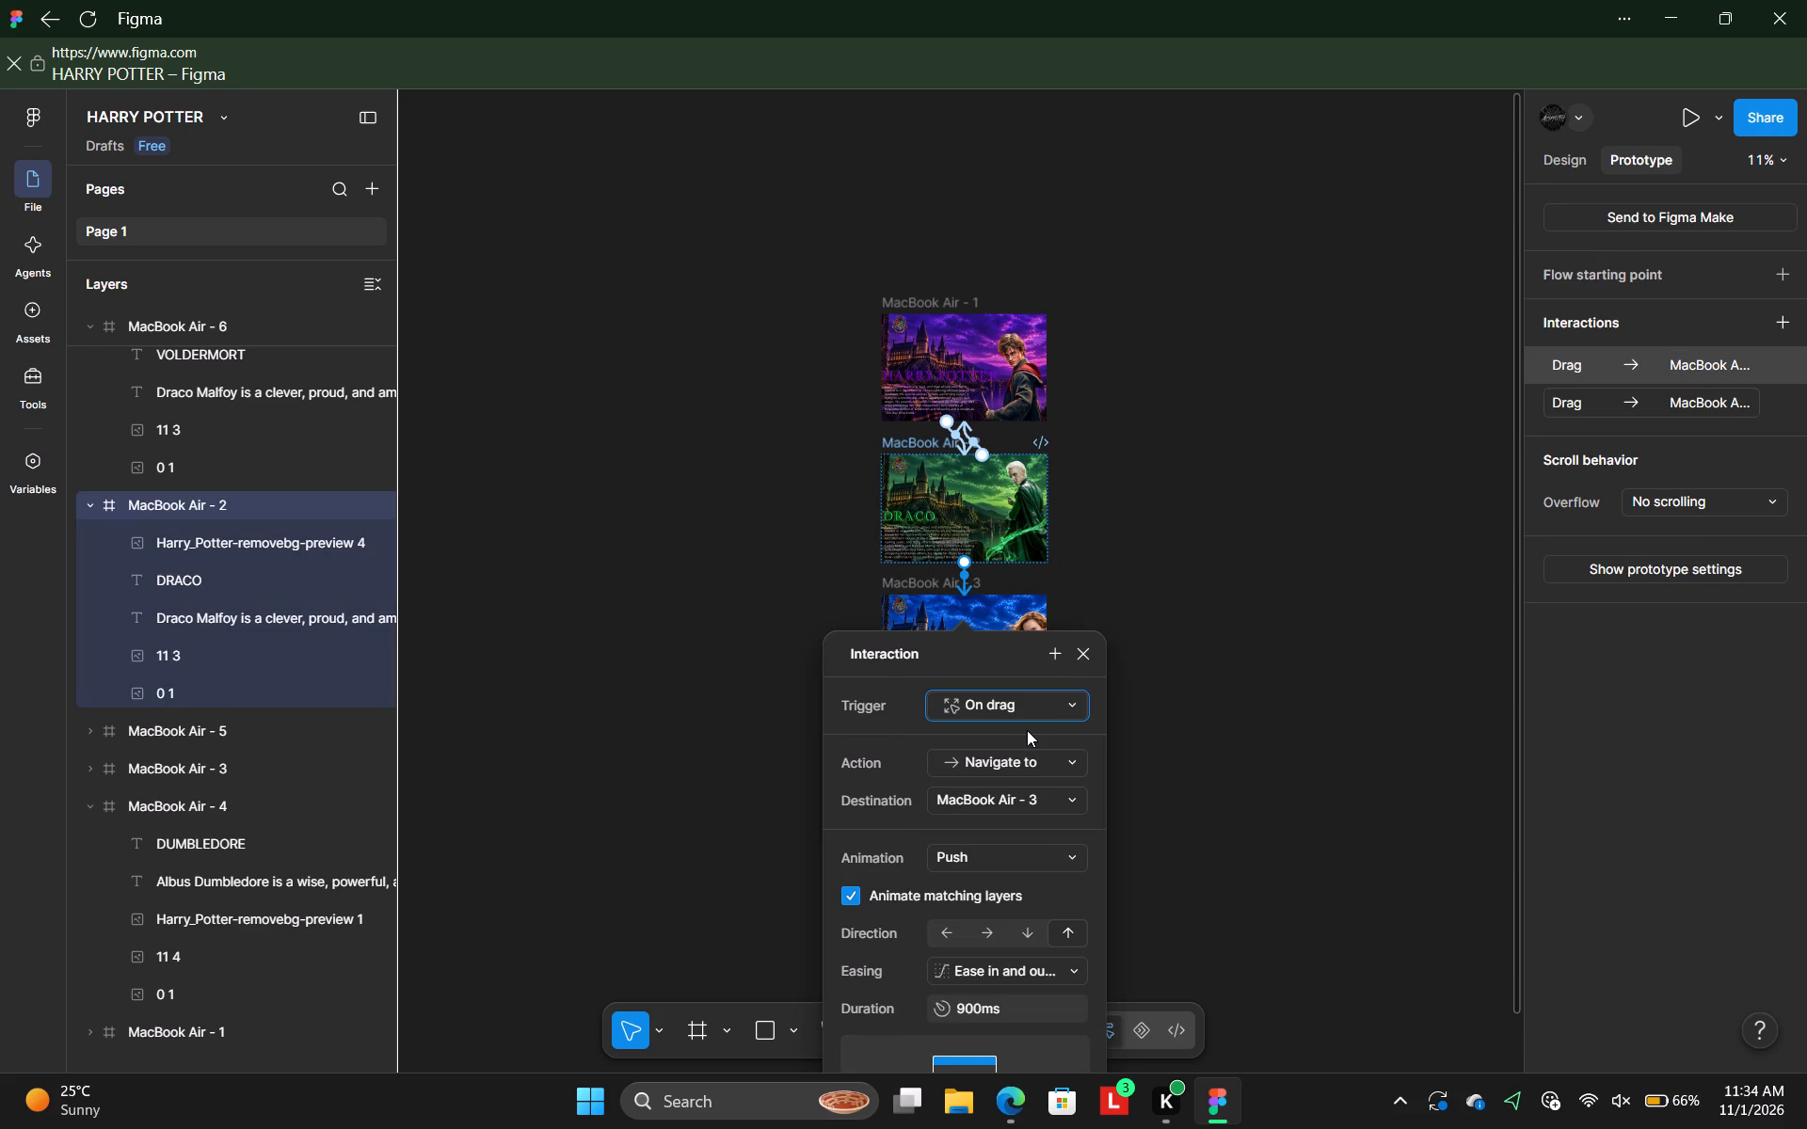
{"action": "left_click", "coordinate": [1088, 662]}
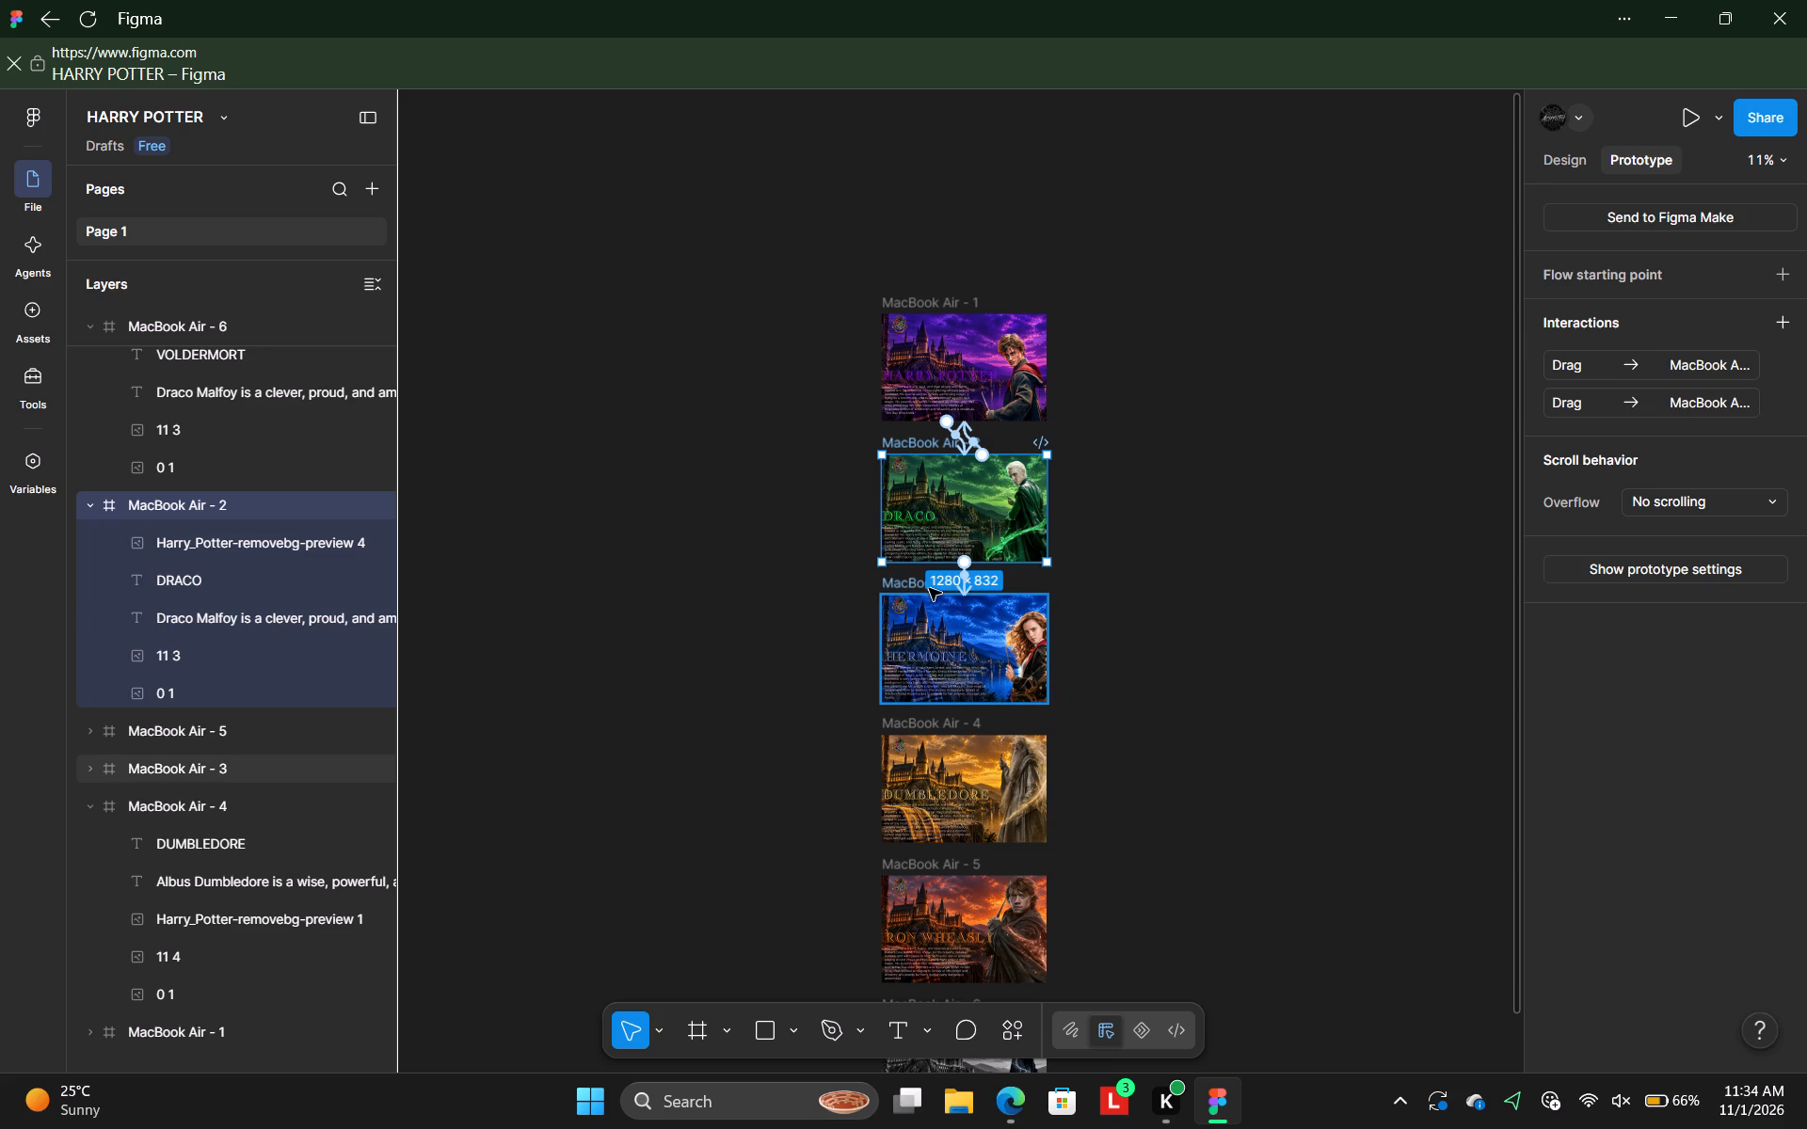
Connect the MacBook Air - 3 frame back to MacBook Air - 2 with an On drag interaction.
{"action": "left_click", "coordinate": [911, 583]}
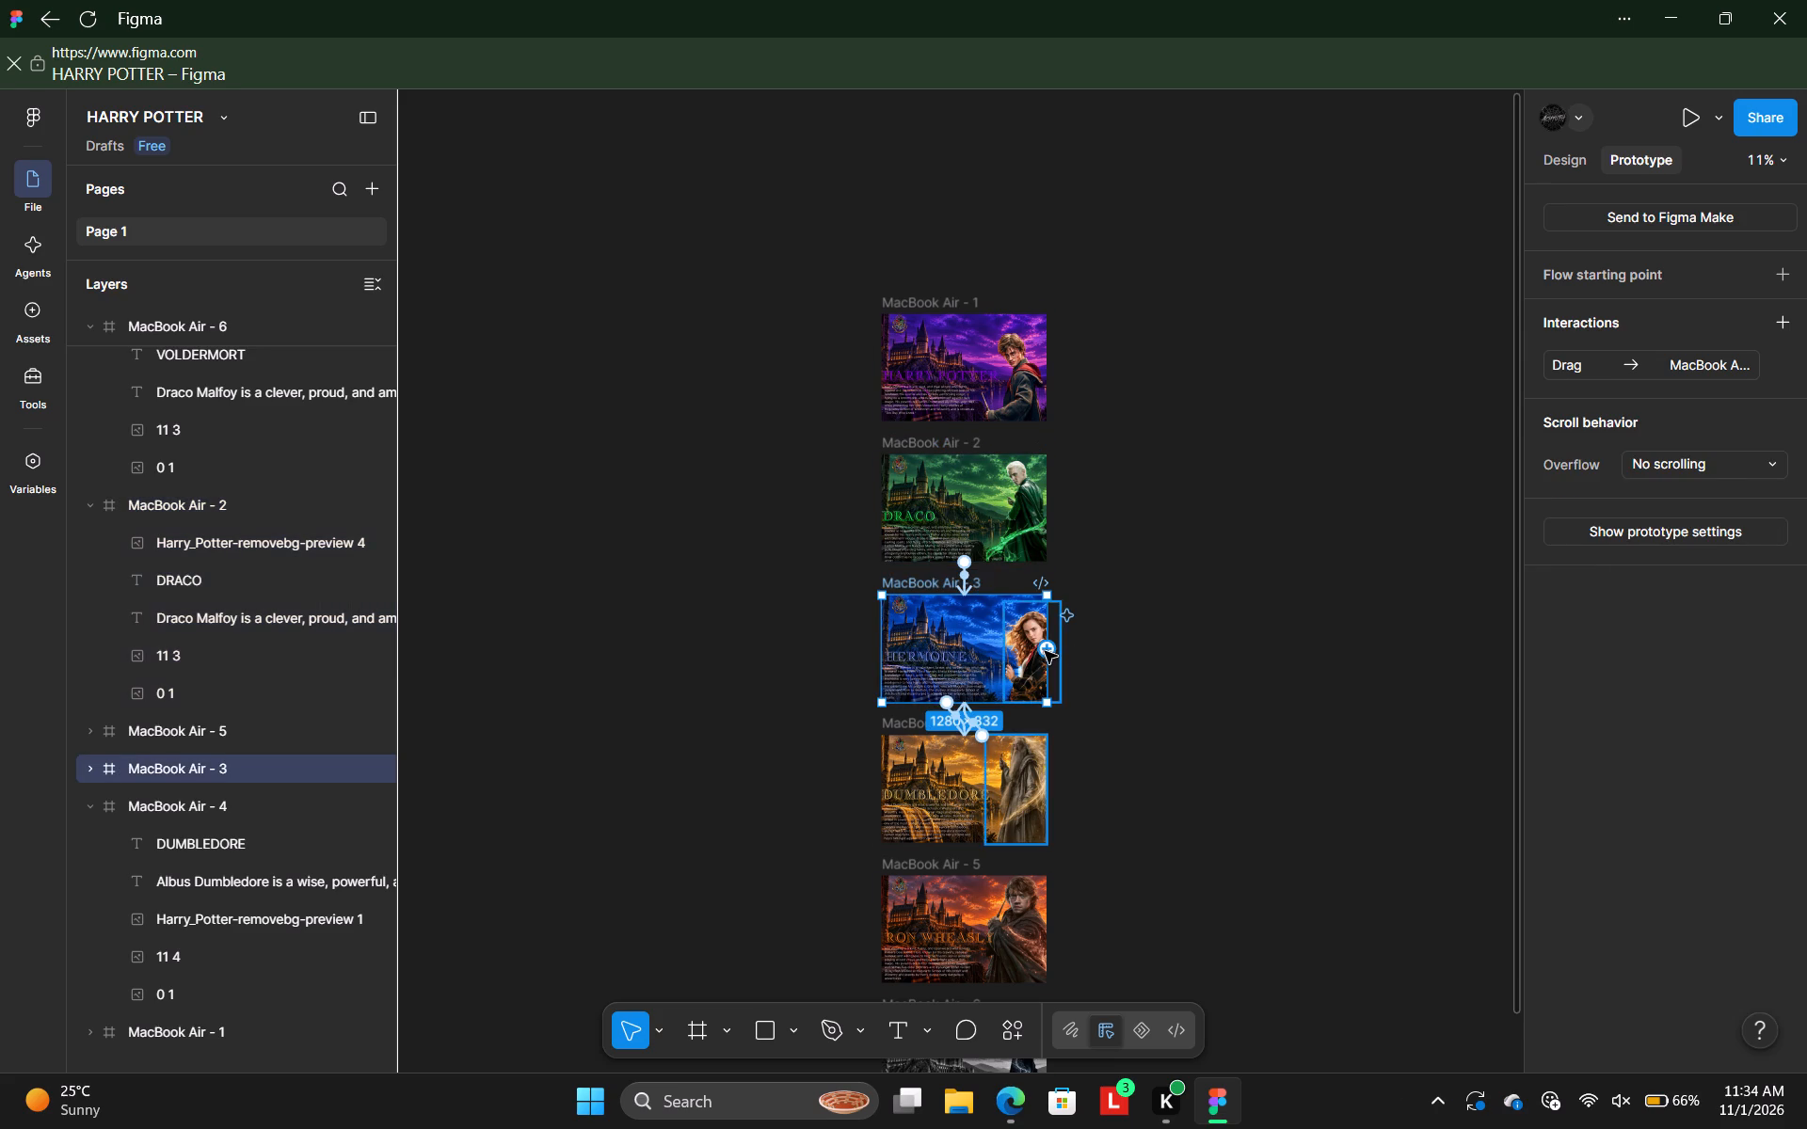
{"action": "left_click_drag", "start_coordinate": [1045, 651], "coordinate": [1004, 554]}
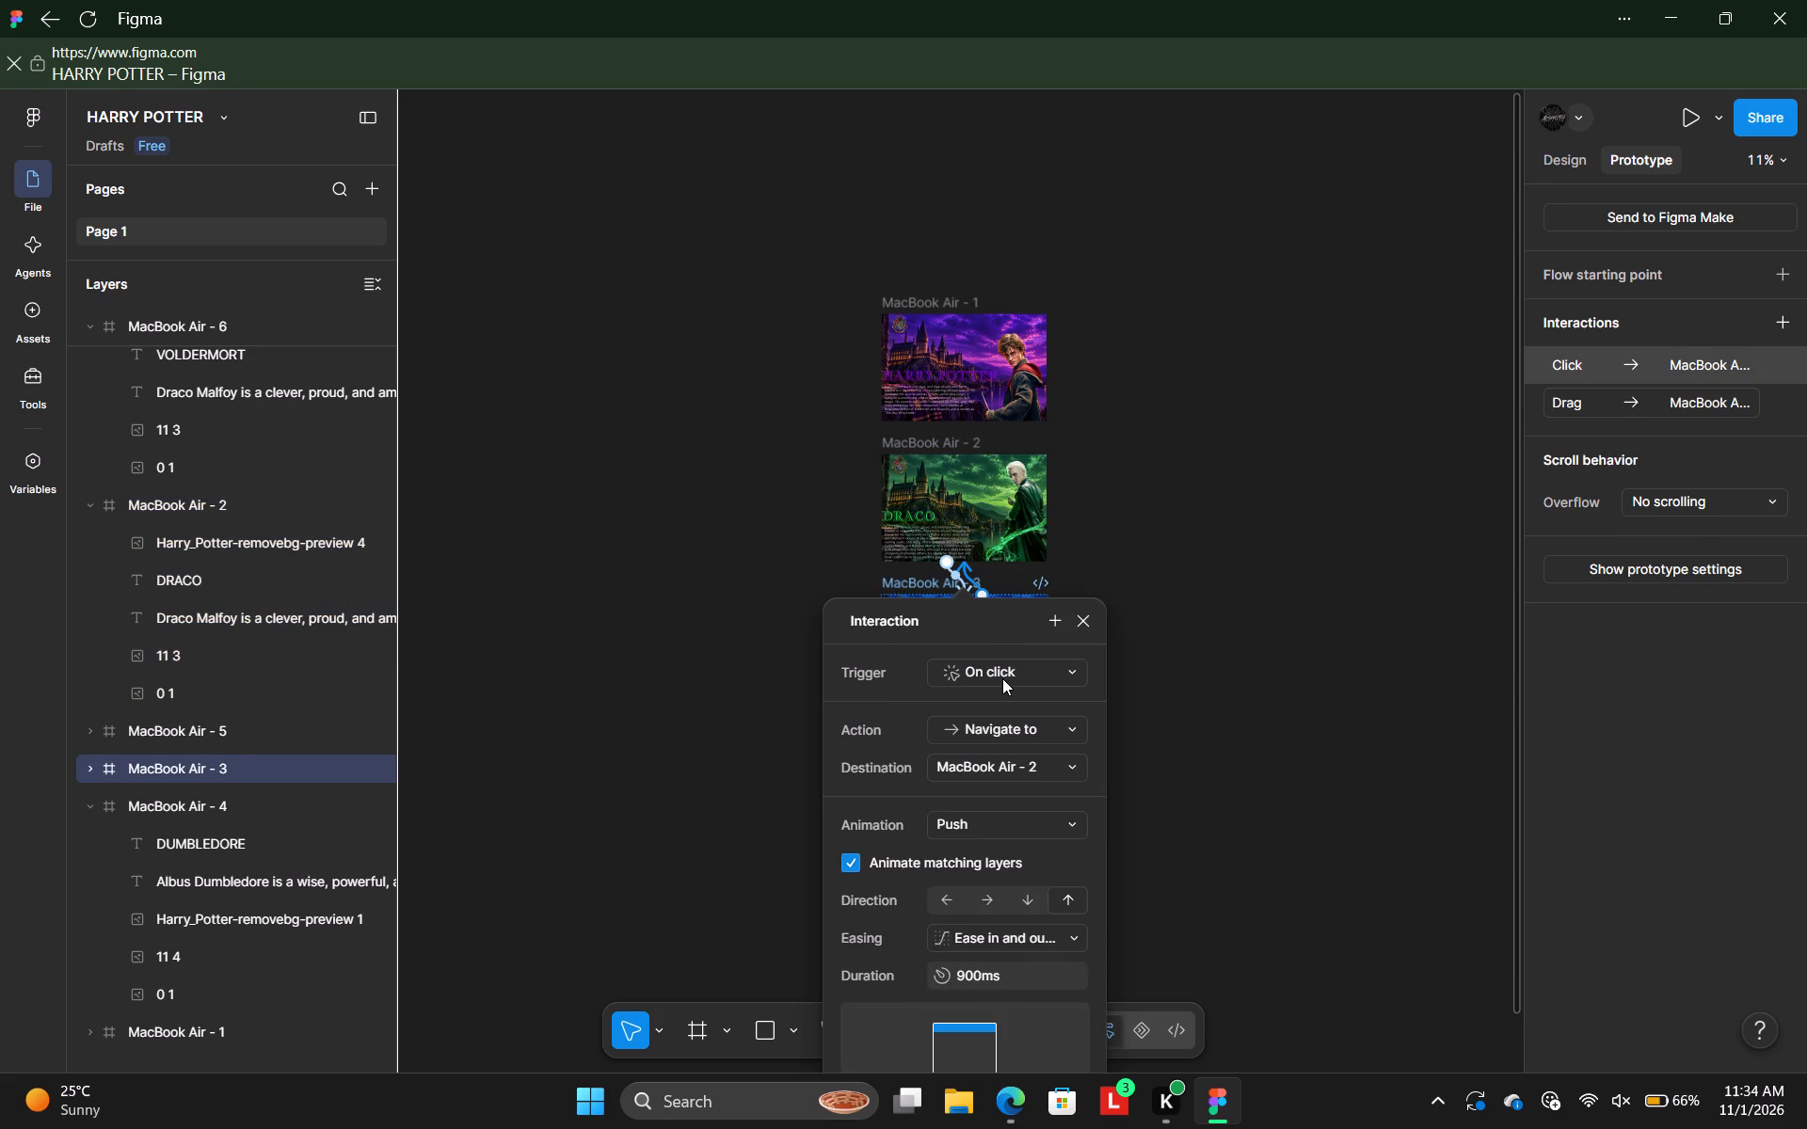
{"action": "left_click", "coordinate": [1002, 678]}
{"action": "left_click", "coordinate": [1001, 697]}
{"action": "left_click", "coordinate": [1134, 634]}
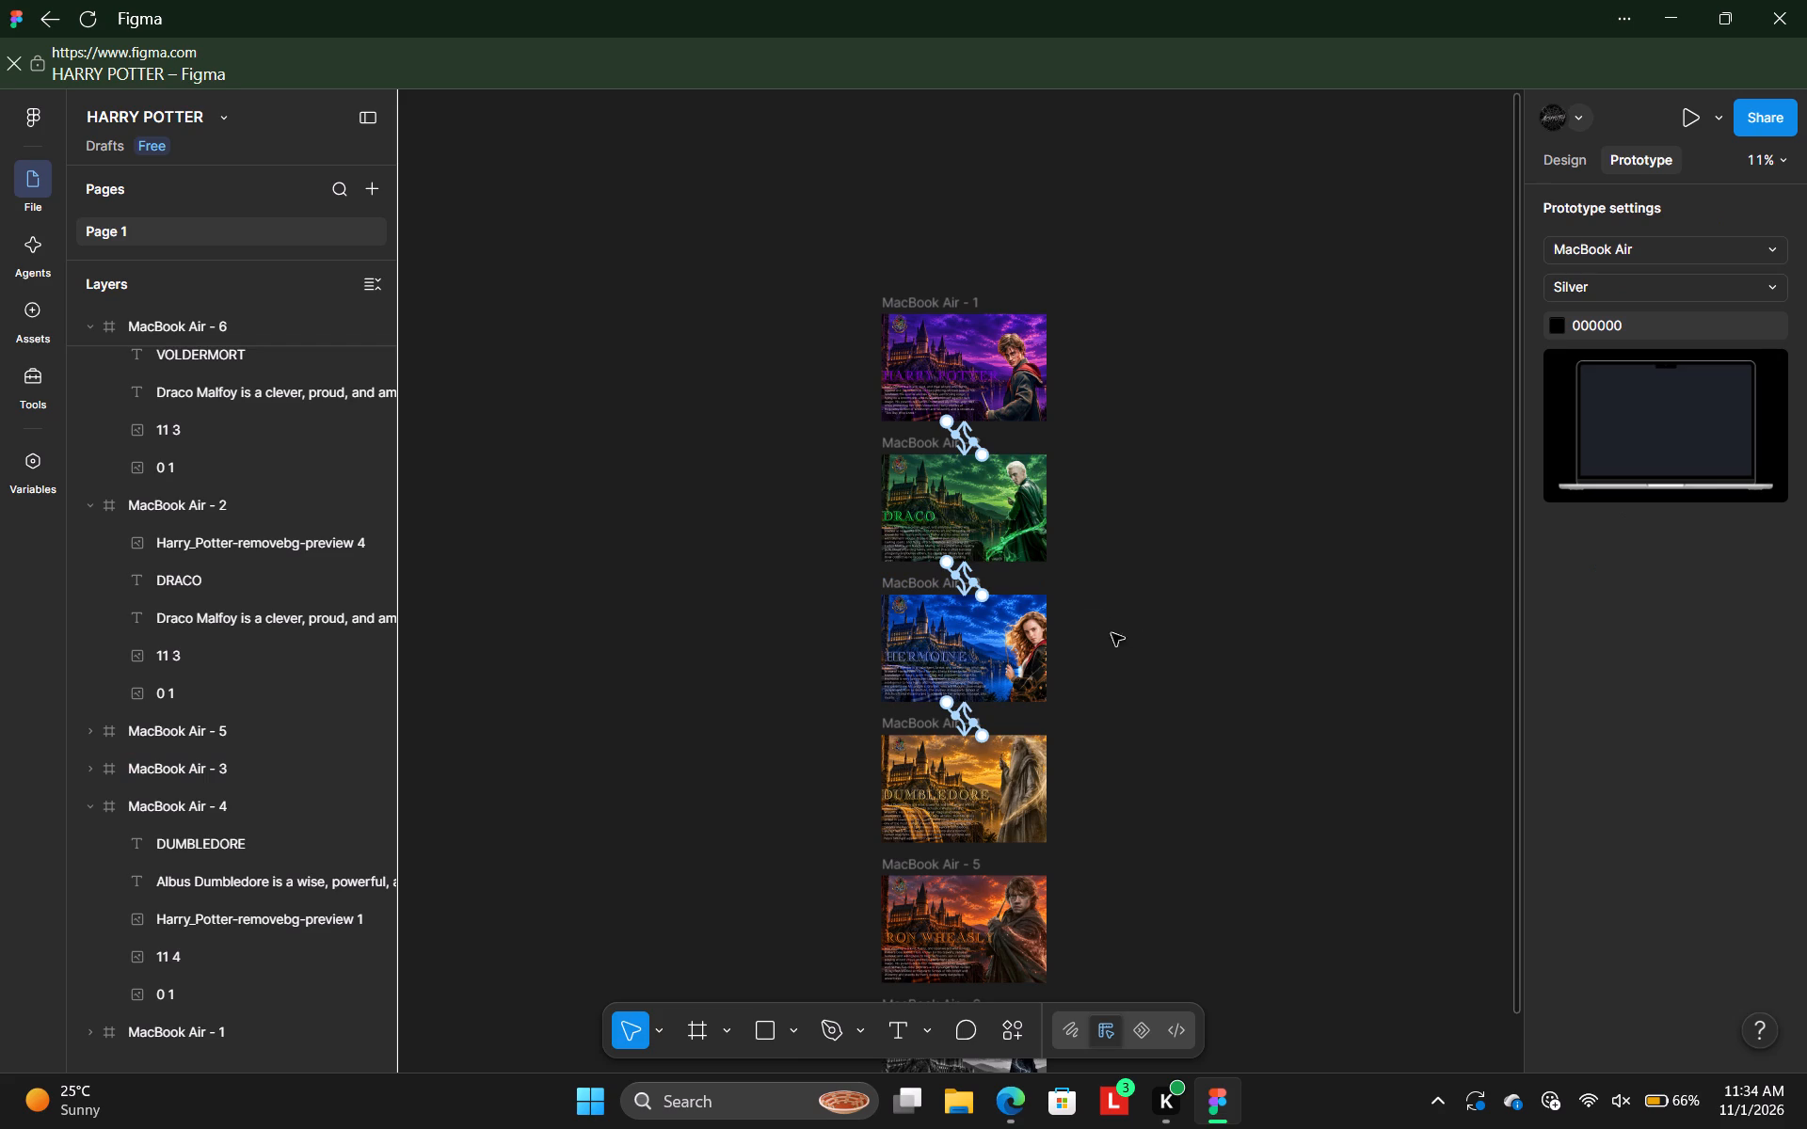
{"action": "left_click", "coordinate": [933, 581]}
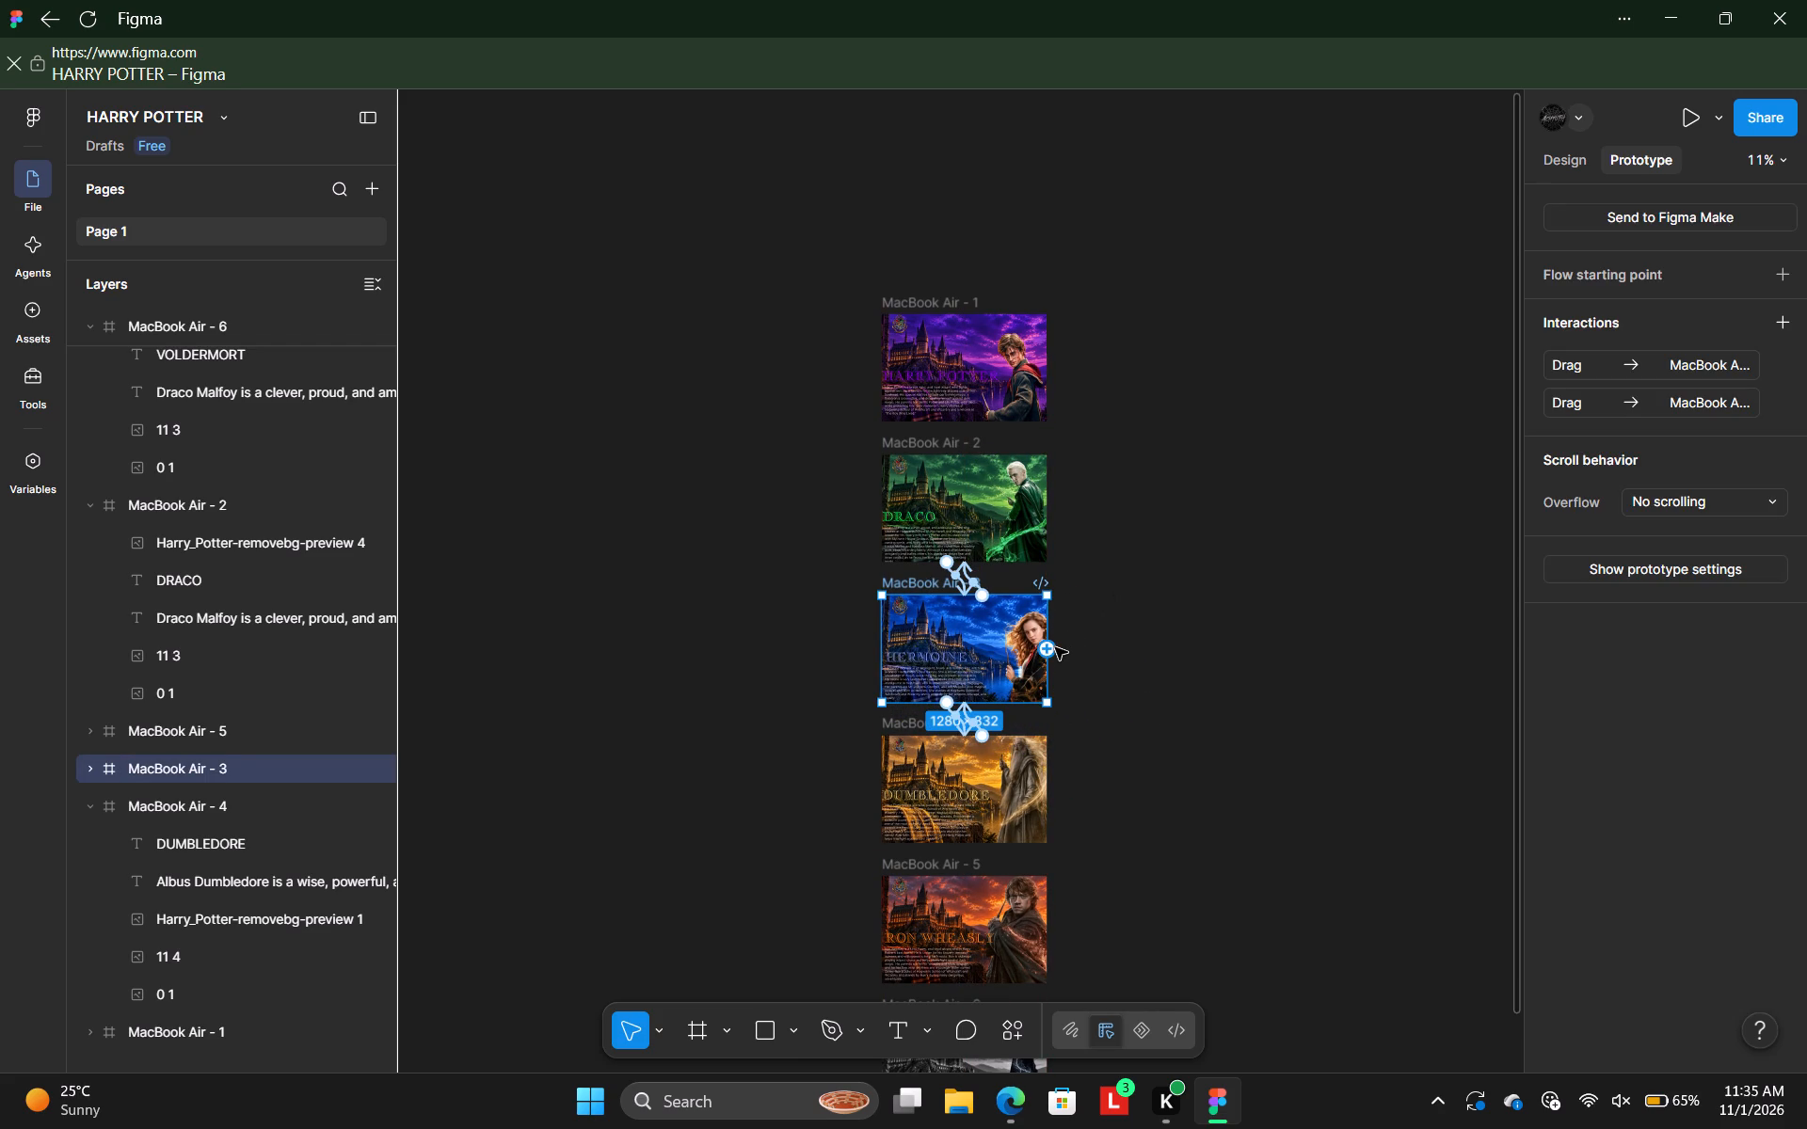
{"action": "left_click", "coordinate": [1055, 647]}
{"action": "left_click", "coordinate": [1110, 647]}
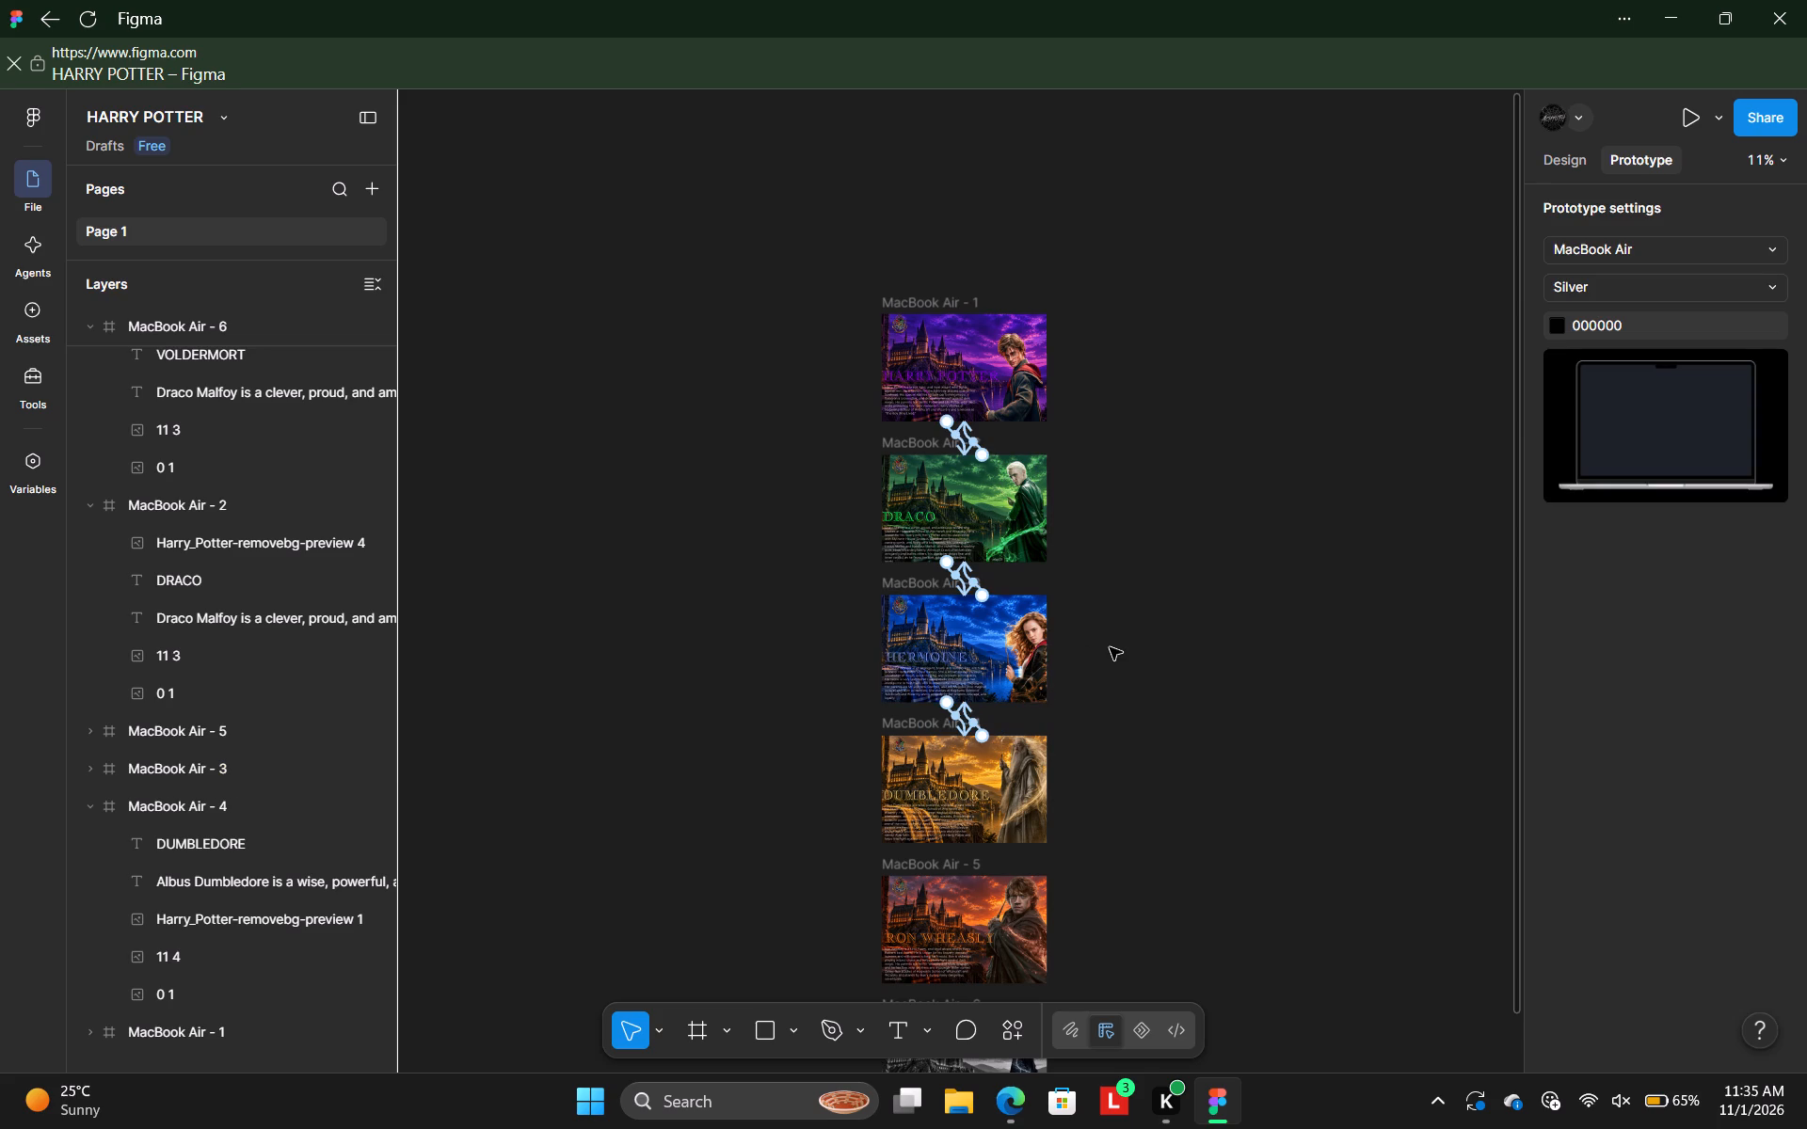
Connect the MacBook Air - 4 frame to MacBook Air - 5 with an On drag interaction.
{"action": "scroll", "coordinate": [1110, 647], "scroll_direction": "down", "scroll_amount": 2}
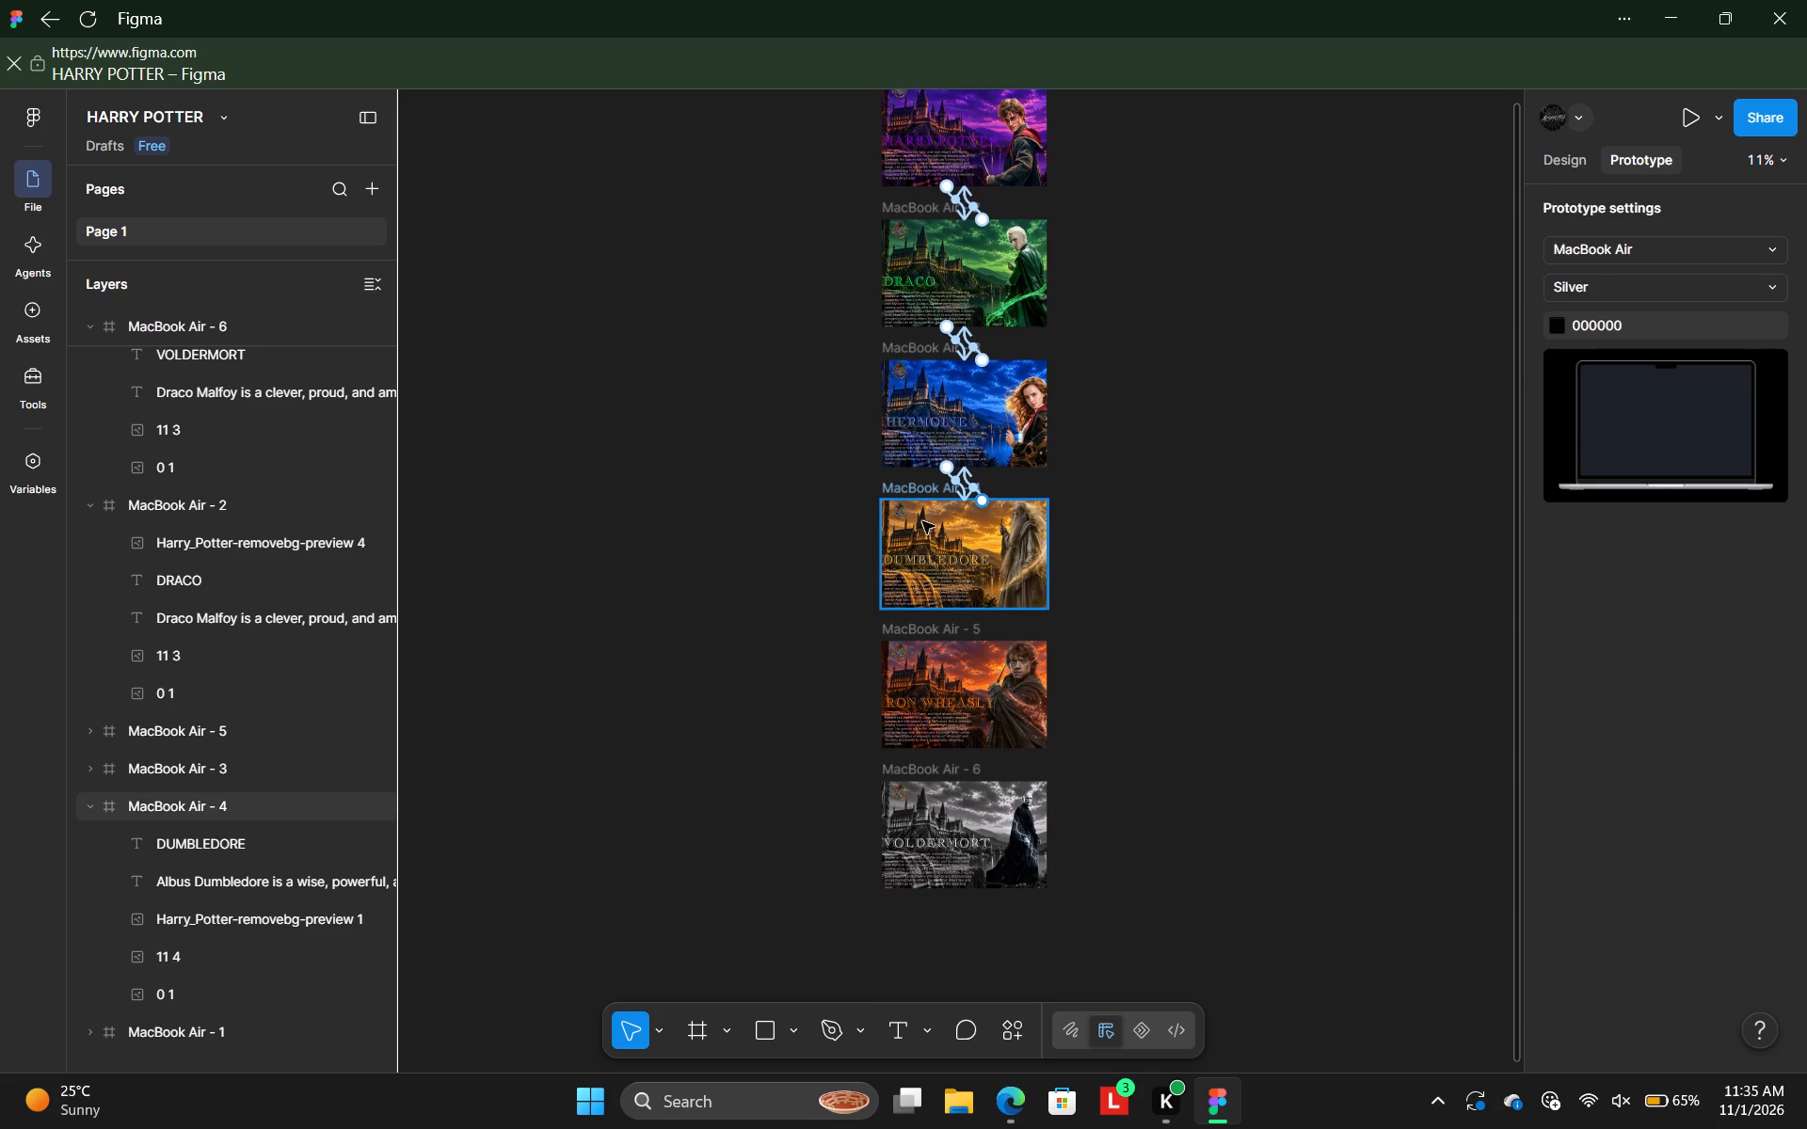
{"action": "left_click", "coordinate": [914, 488]}
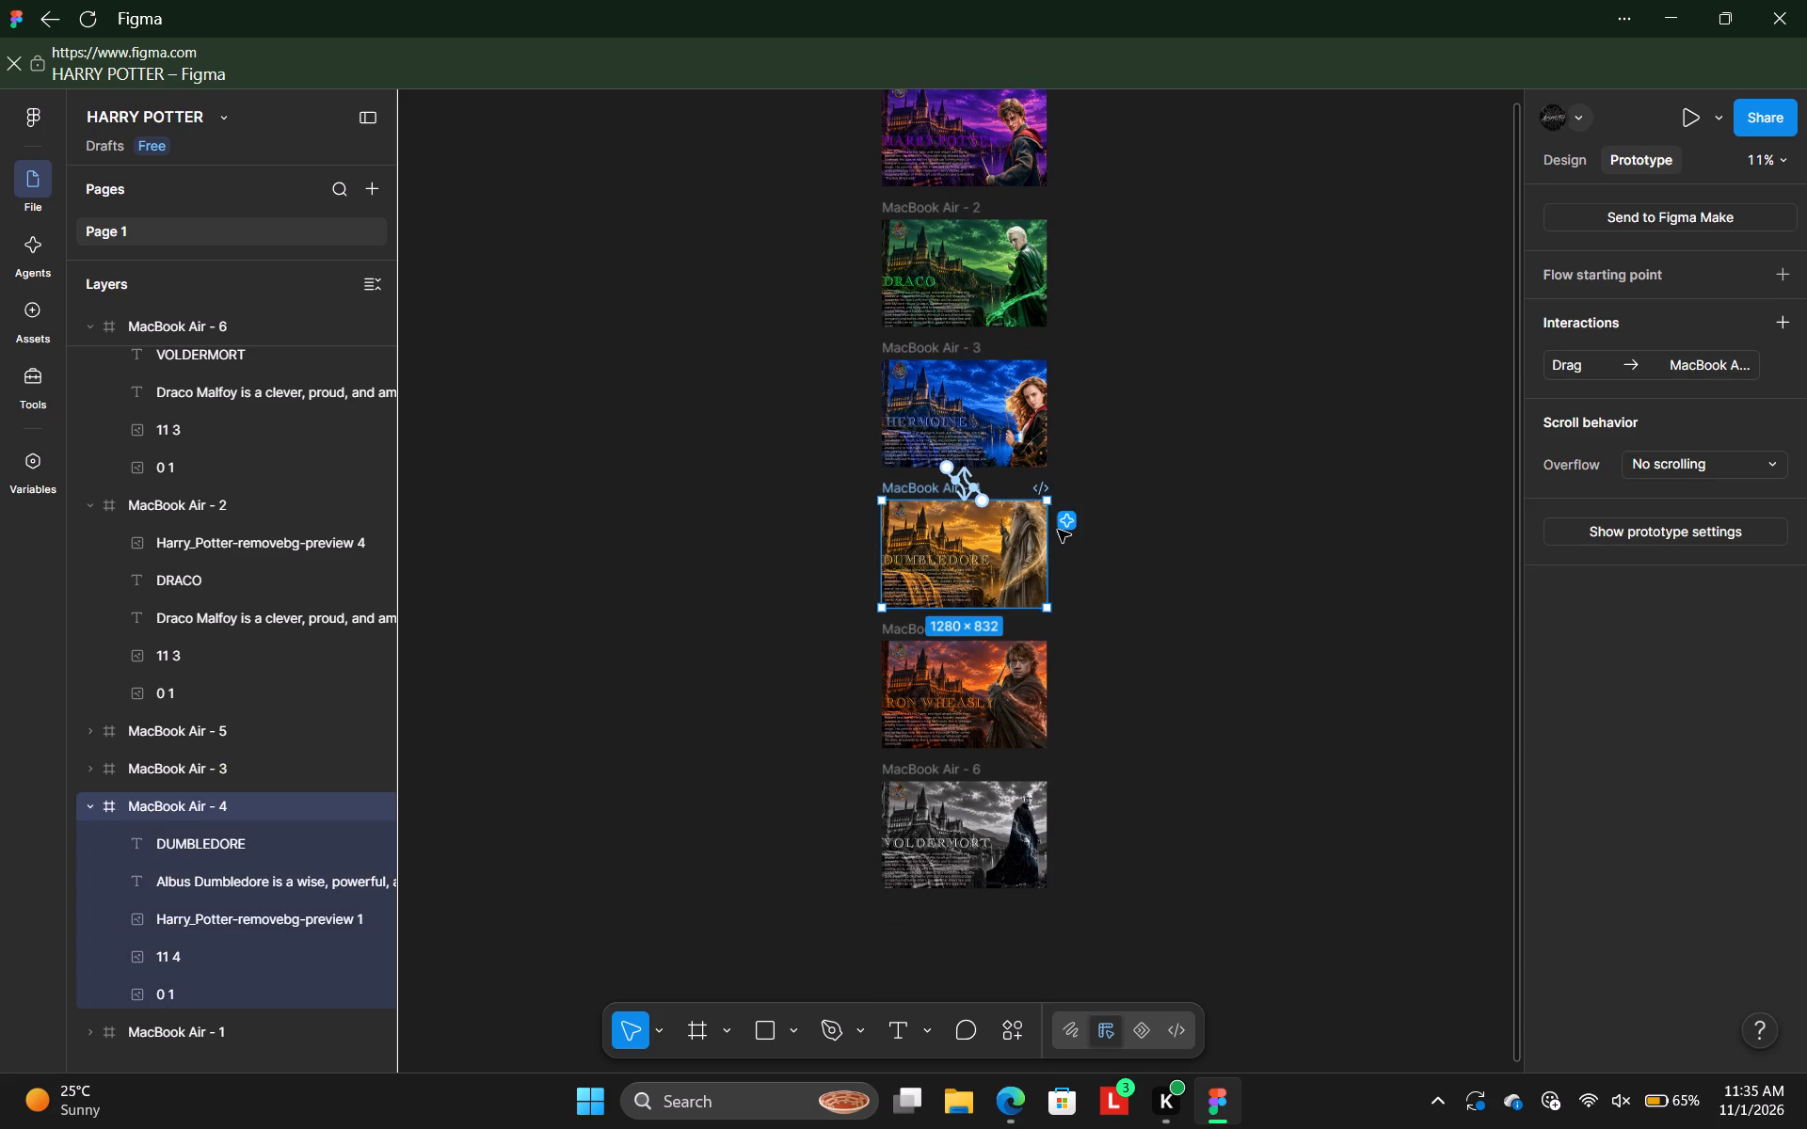
{"action": "left_click", "coordinate": [1058, 530]}
{"action": "left_click", "coordinate": [1100, 708]}
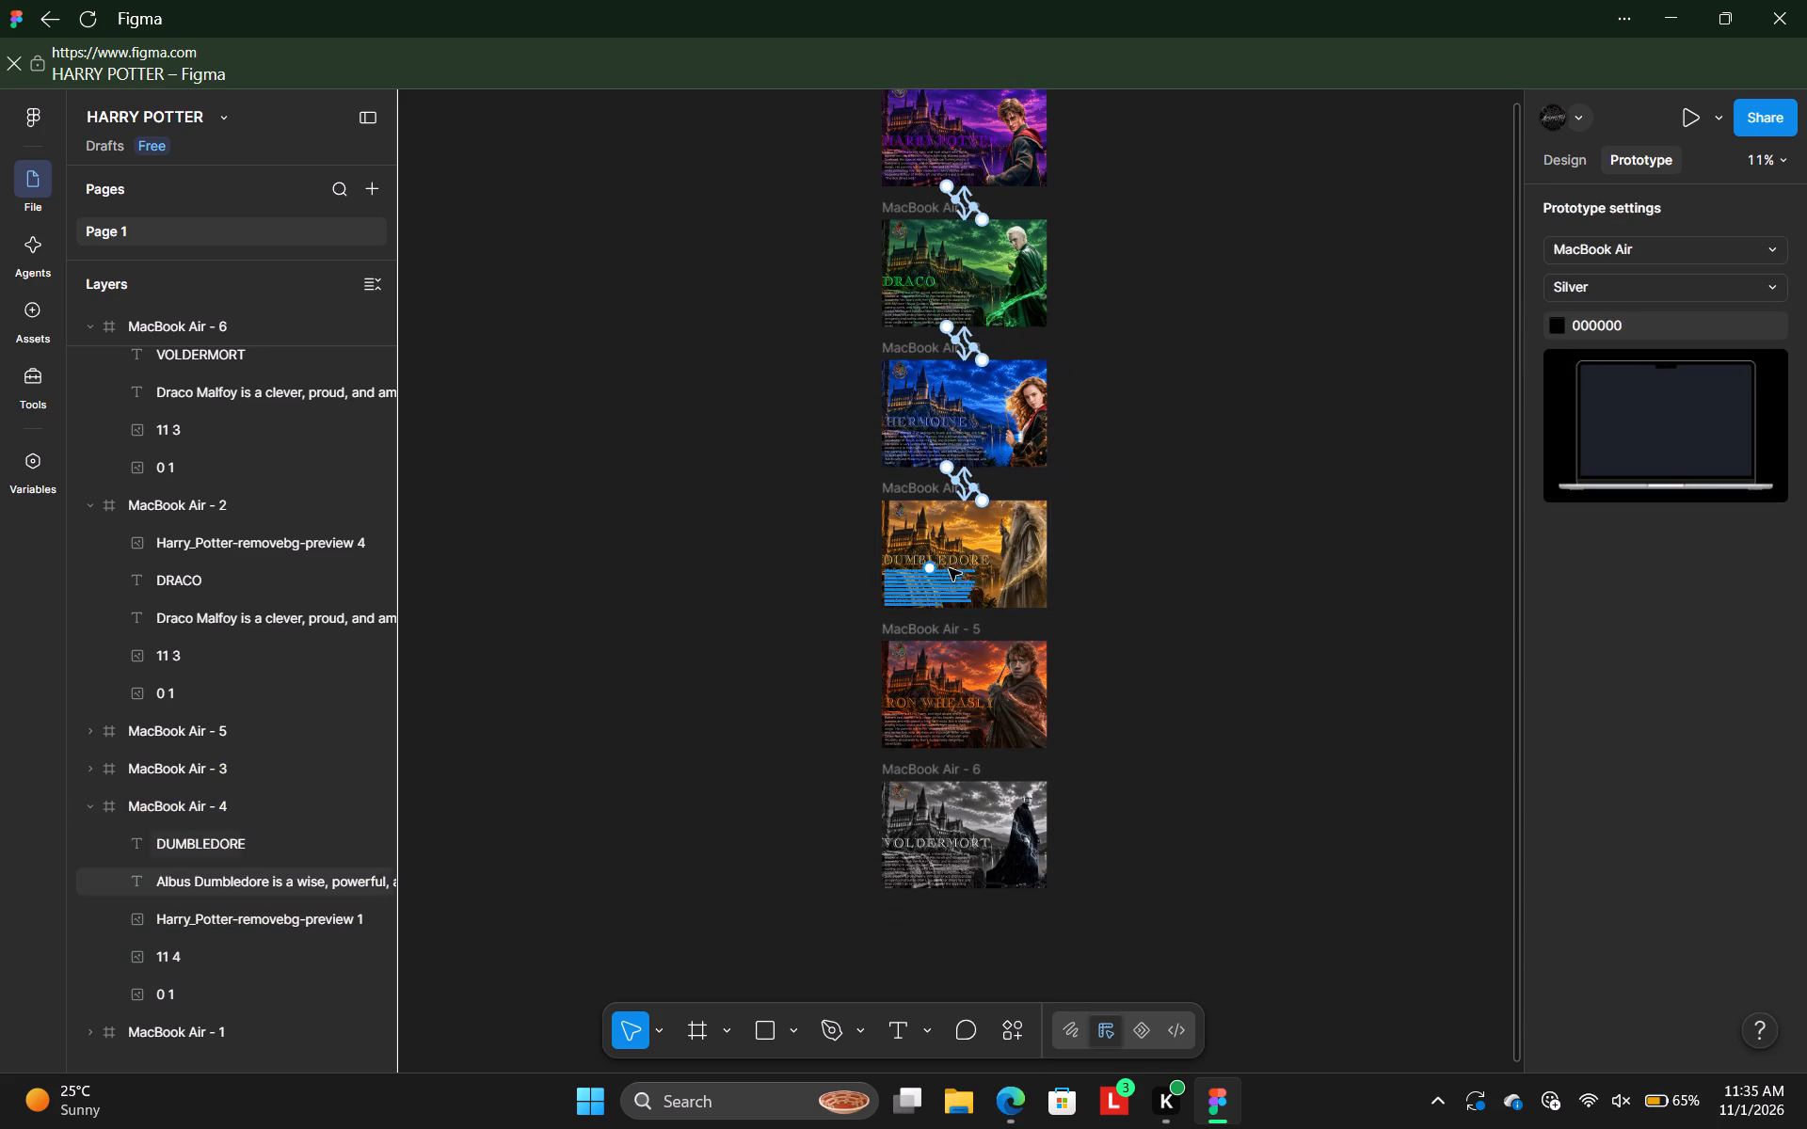
{"action": "left_click", "coordinate": [913, 491]}
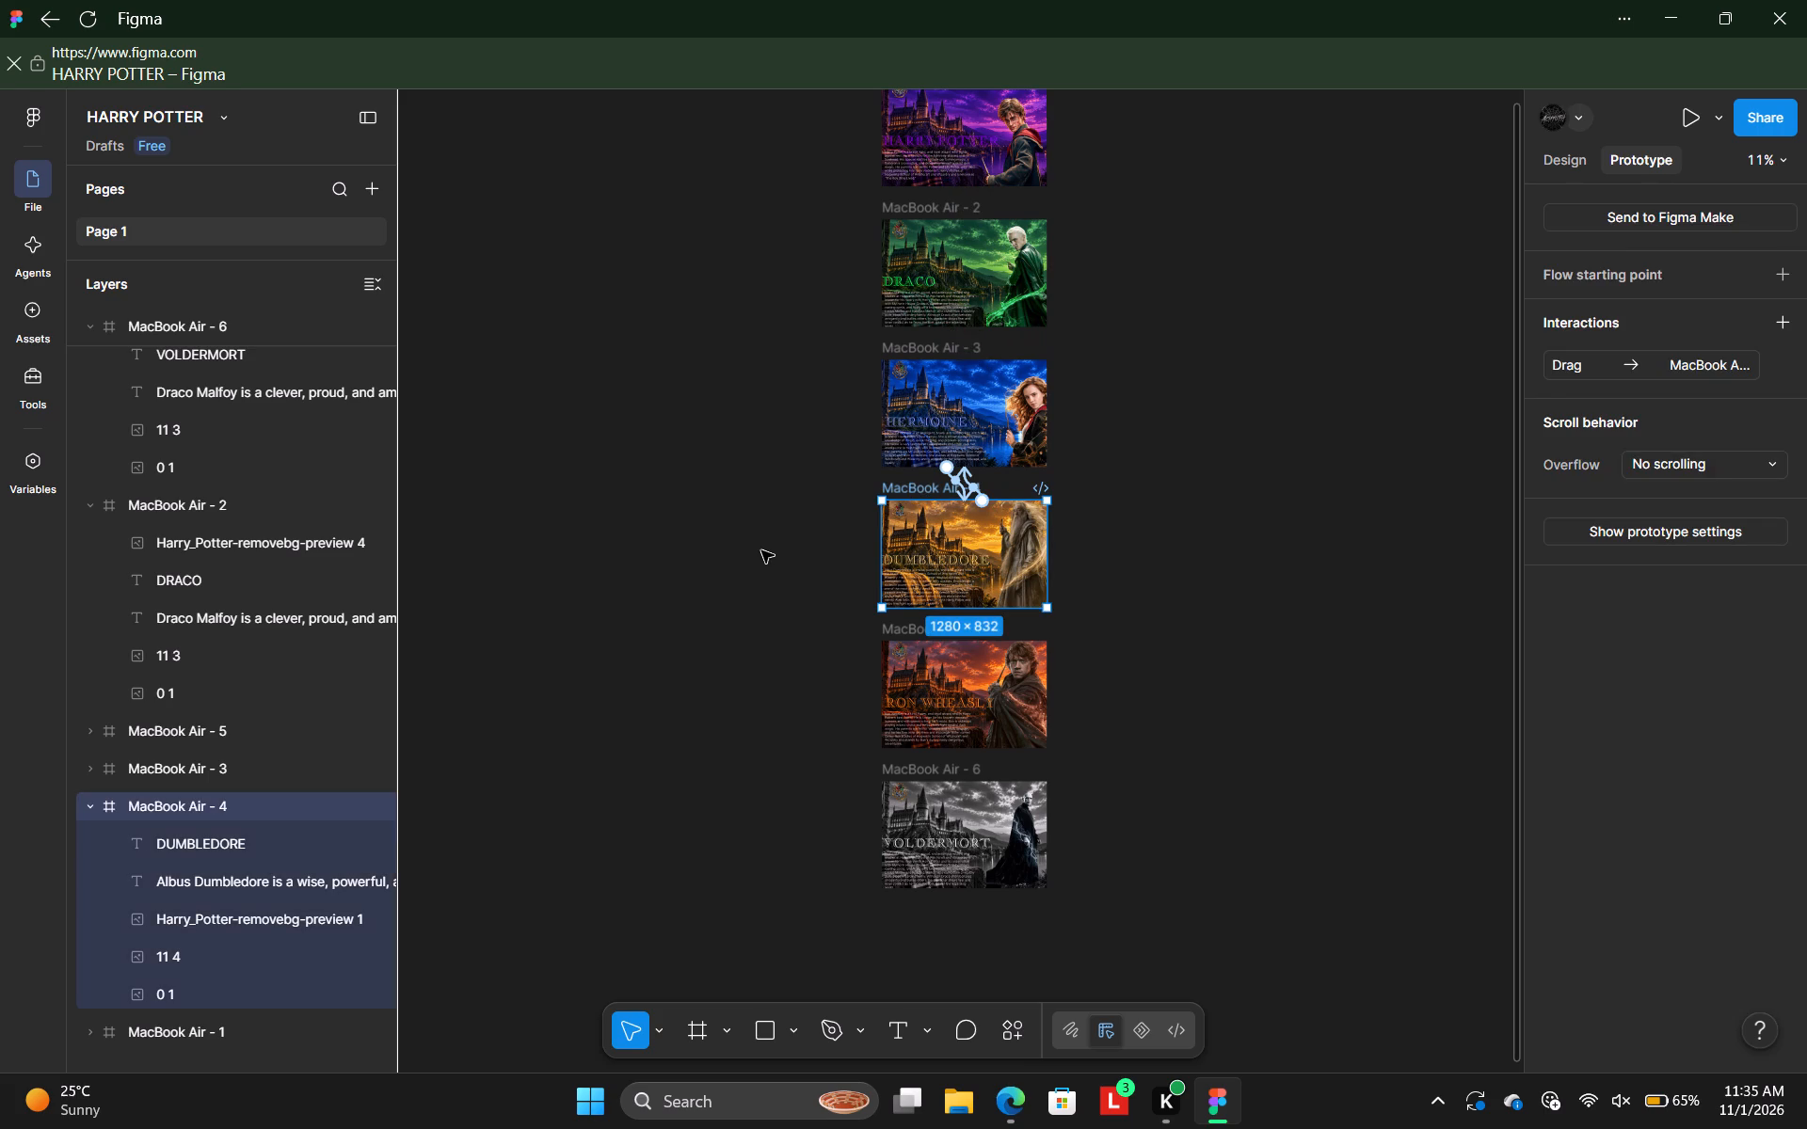
{"action": "left_click", "coordinate": [761, 550]}
{"action": "left_click", "coordinate": [925, 491]}
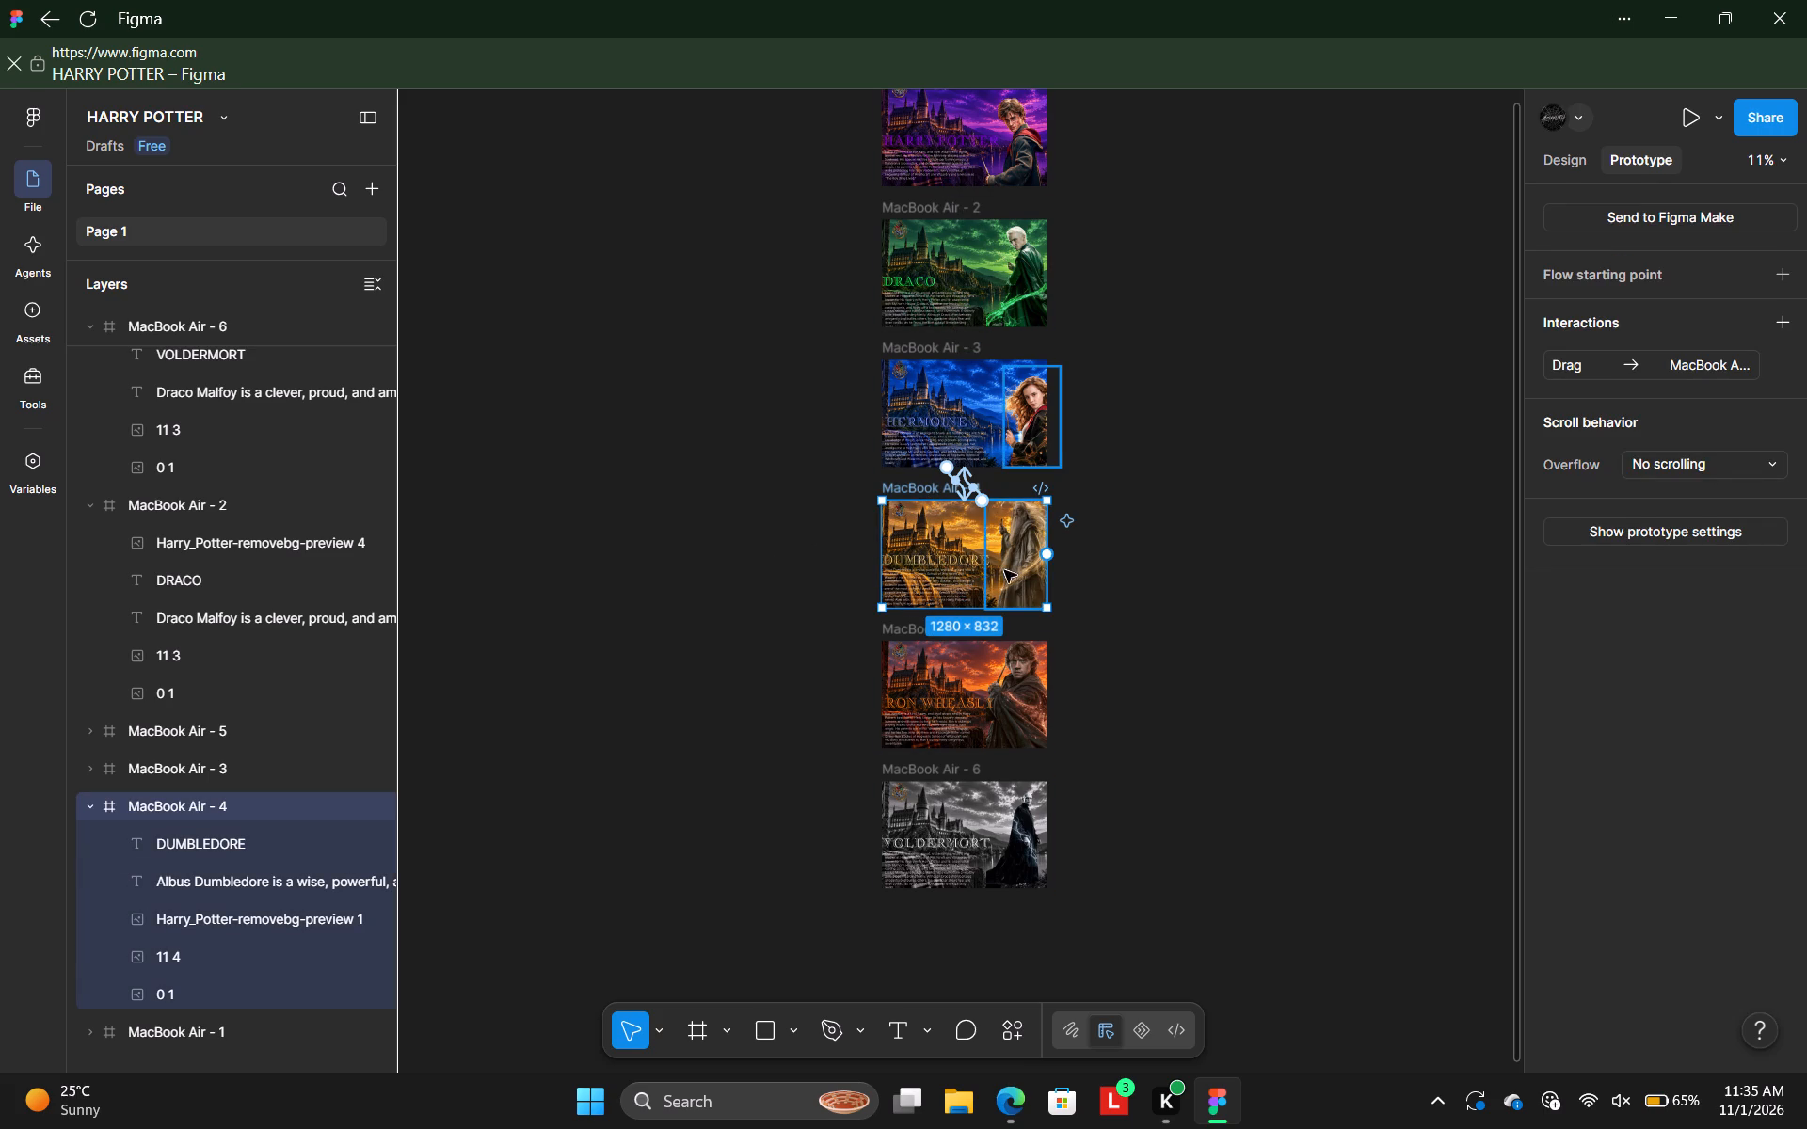
{"action": "left_click_drag", "start_coordinate": [1047, 556], "coordinate": [1003, 638]}
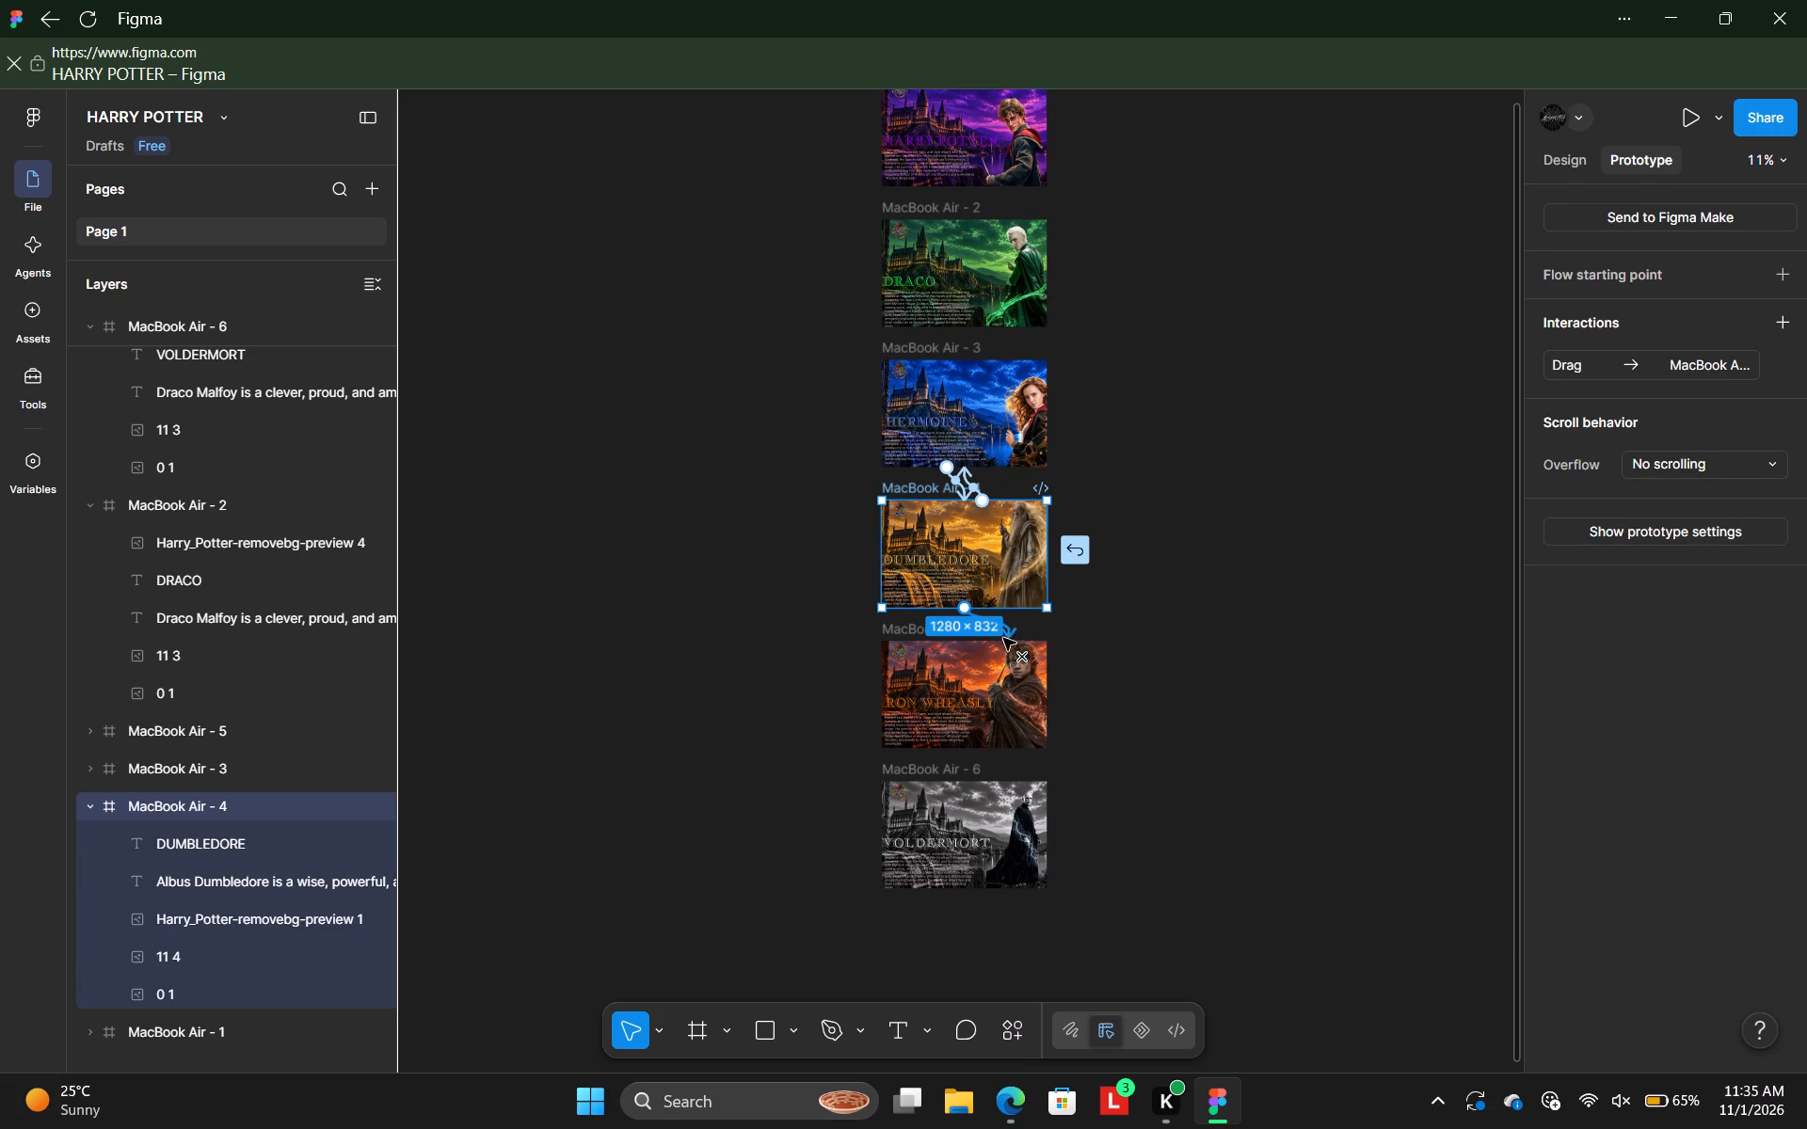
{"action": "left_click_drag", "start_coordinate": [1003, 638], "coordinate": [980, 644]}
{"action": "left_click", "coordinate": [1023, 751]}
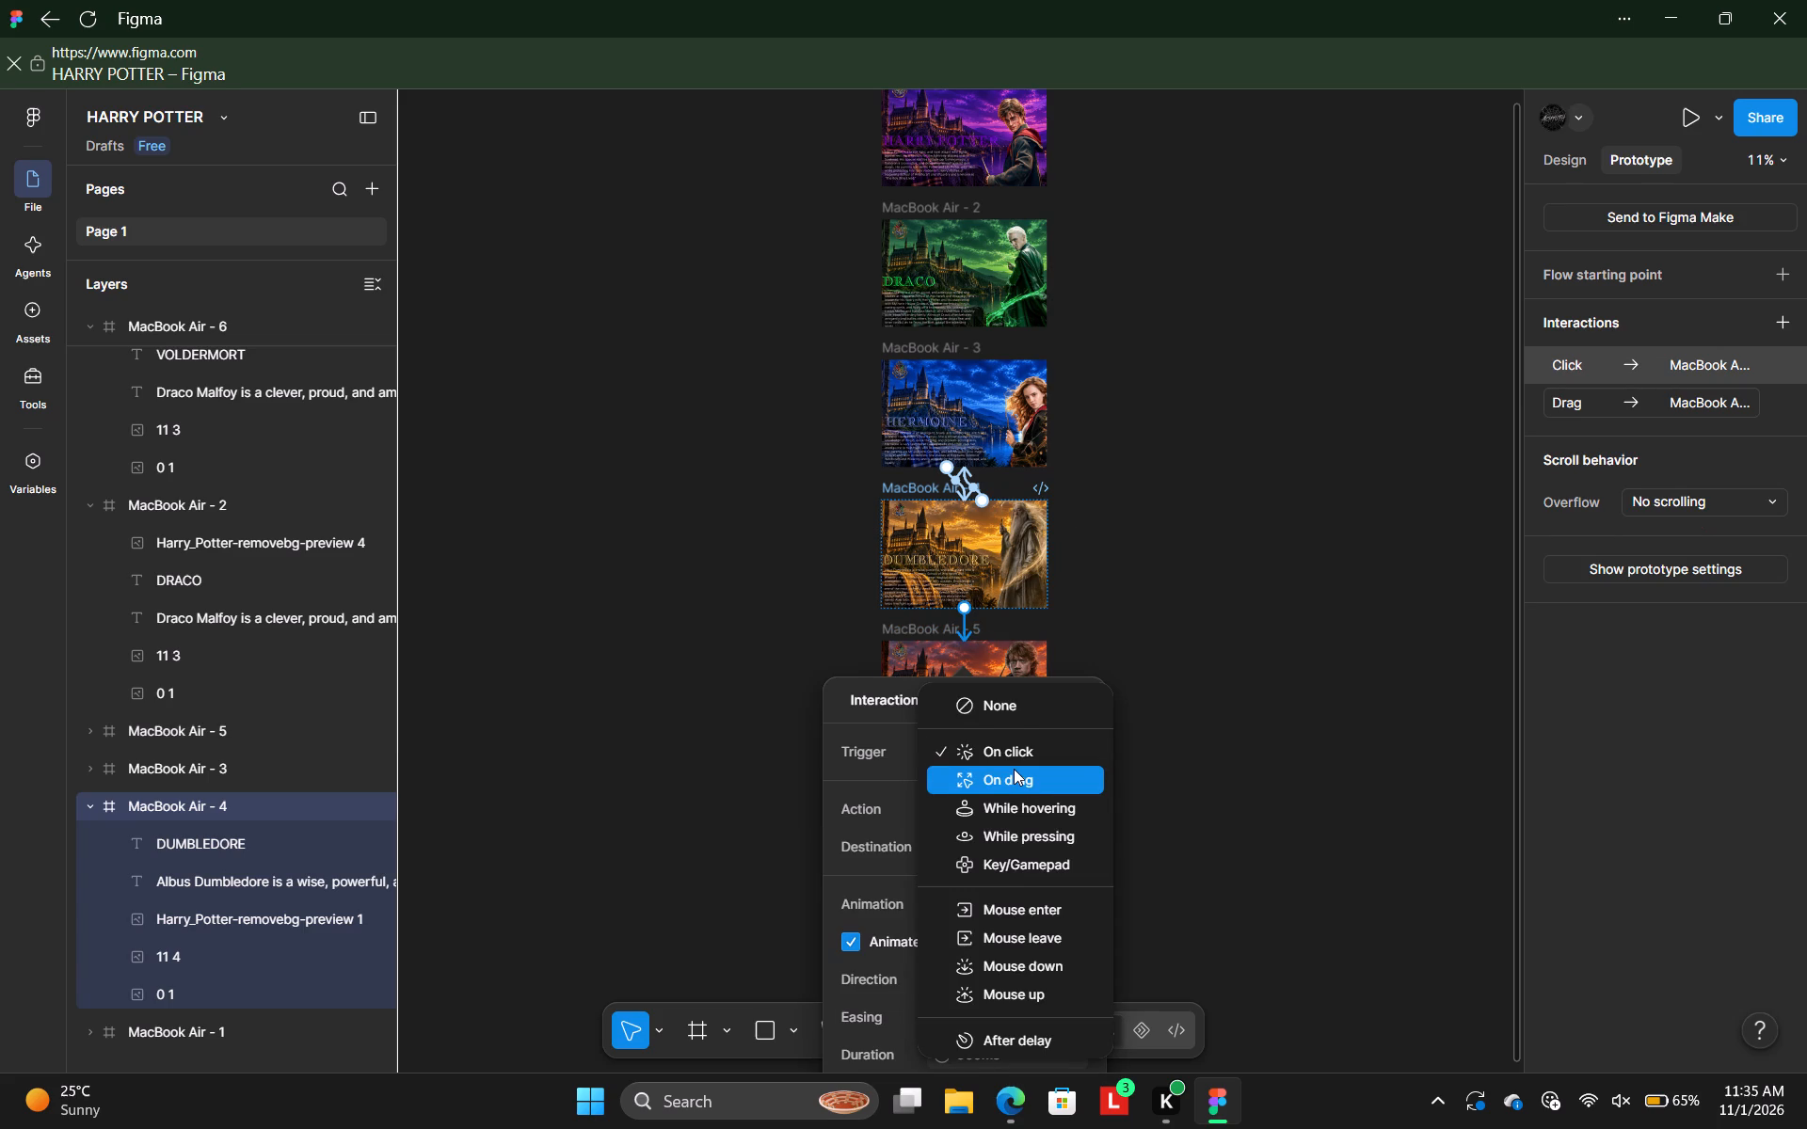
{"action": "left_click", "coordinate": [1014, 769]}
{"action": "left_click", "coordinate": [1154, 730]}
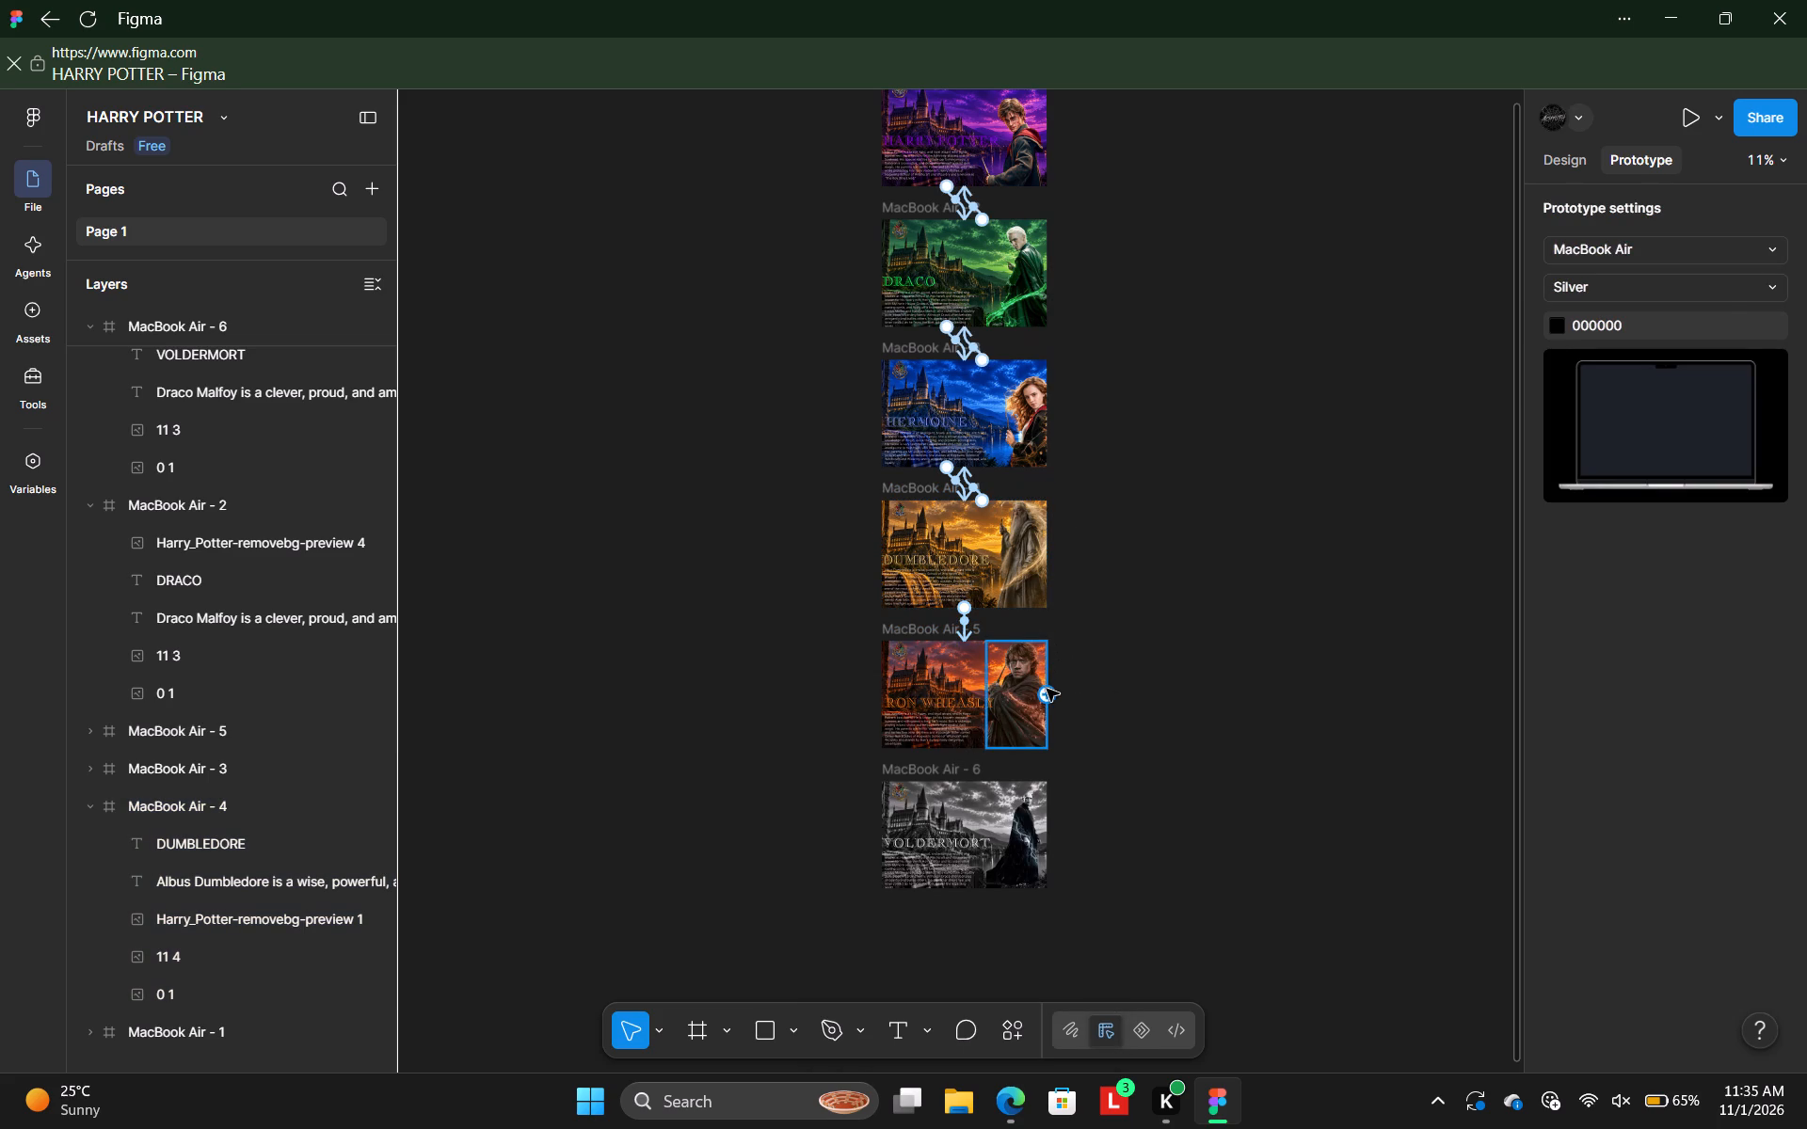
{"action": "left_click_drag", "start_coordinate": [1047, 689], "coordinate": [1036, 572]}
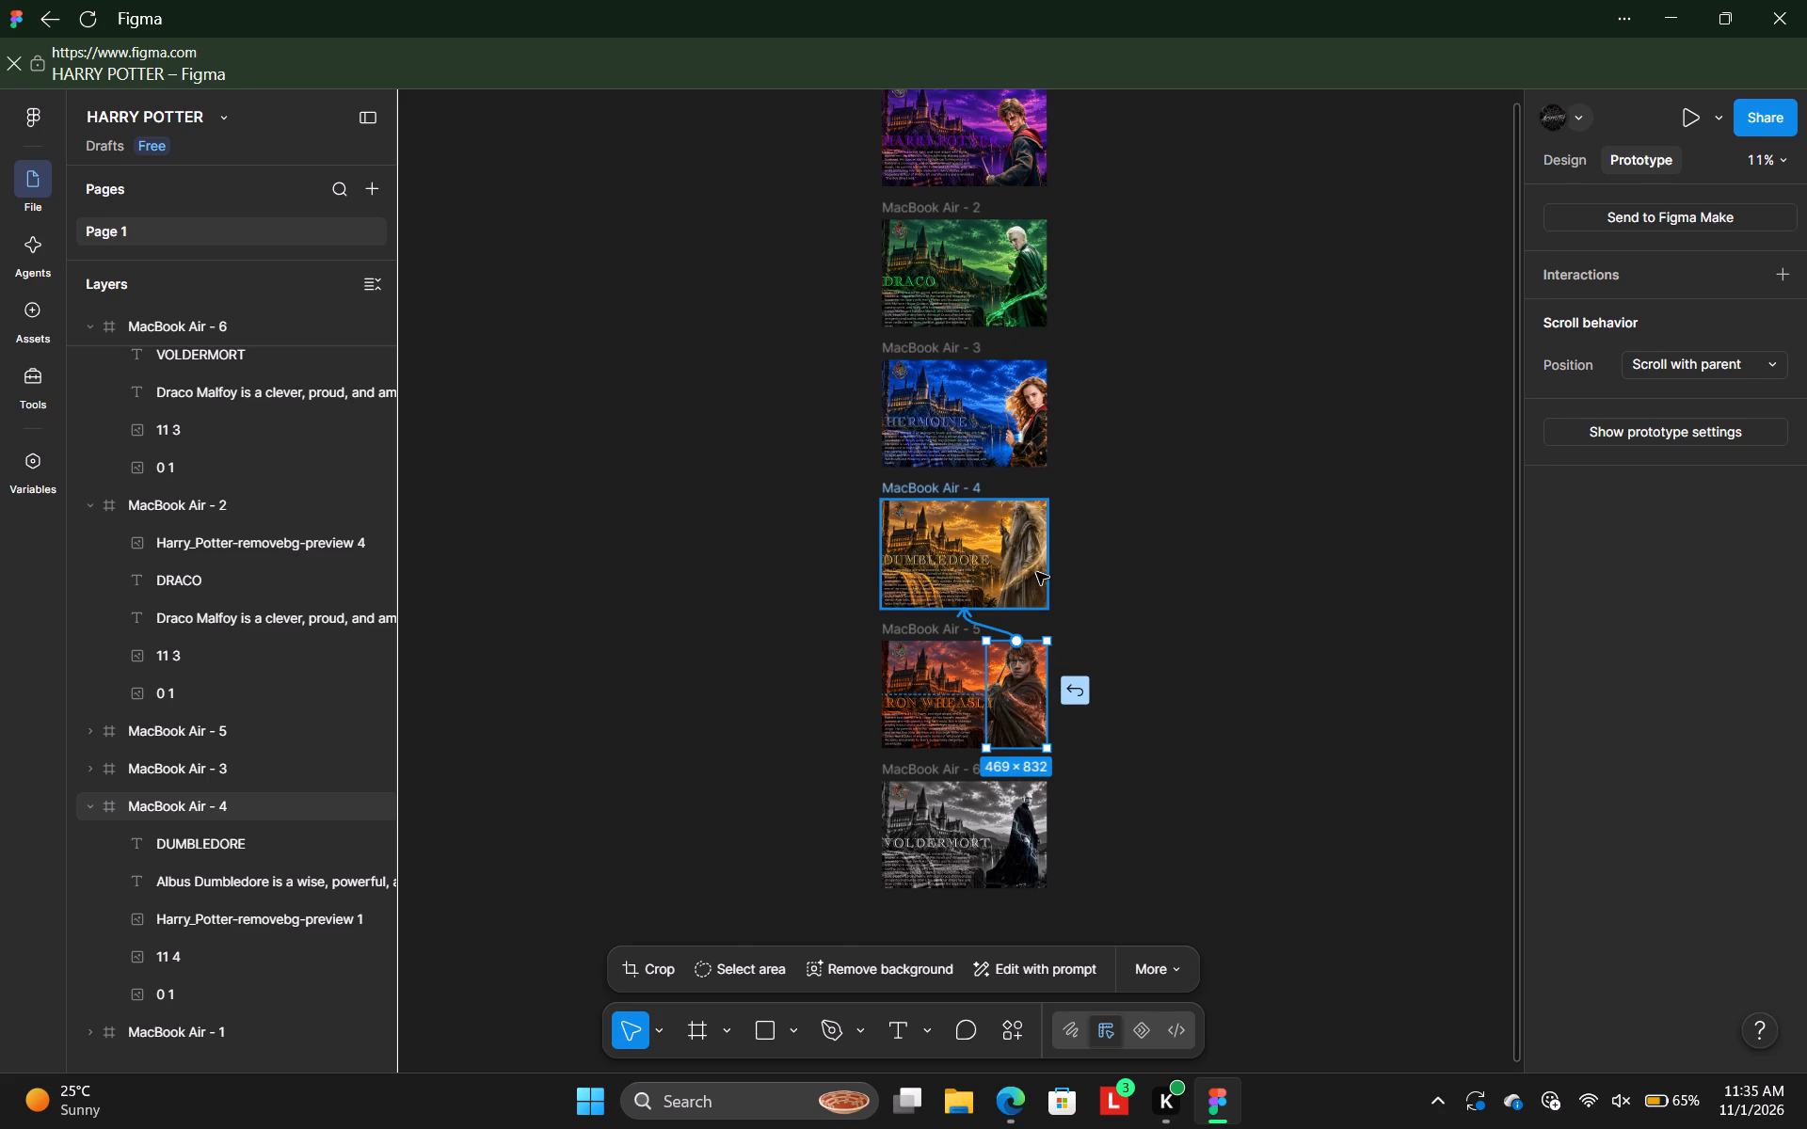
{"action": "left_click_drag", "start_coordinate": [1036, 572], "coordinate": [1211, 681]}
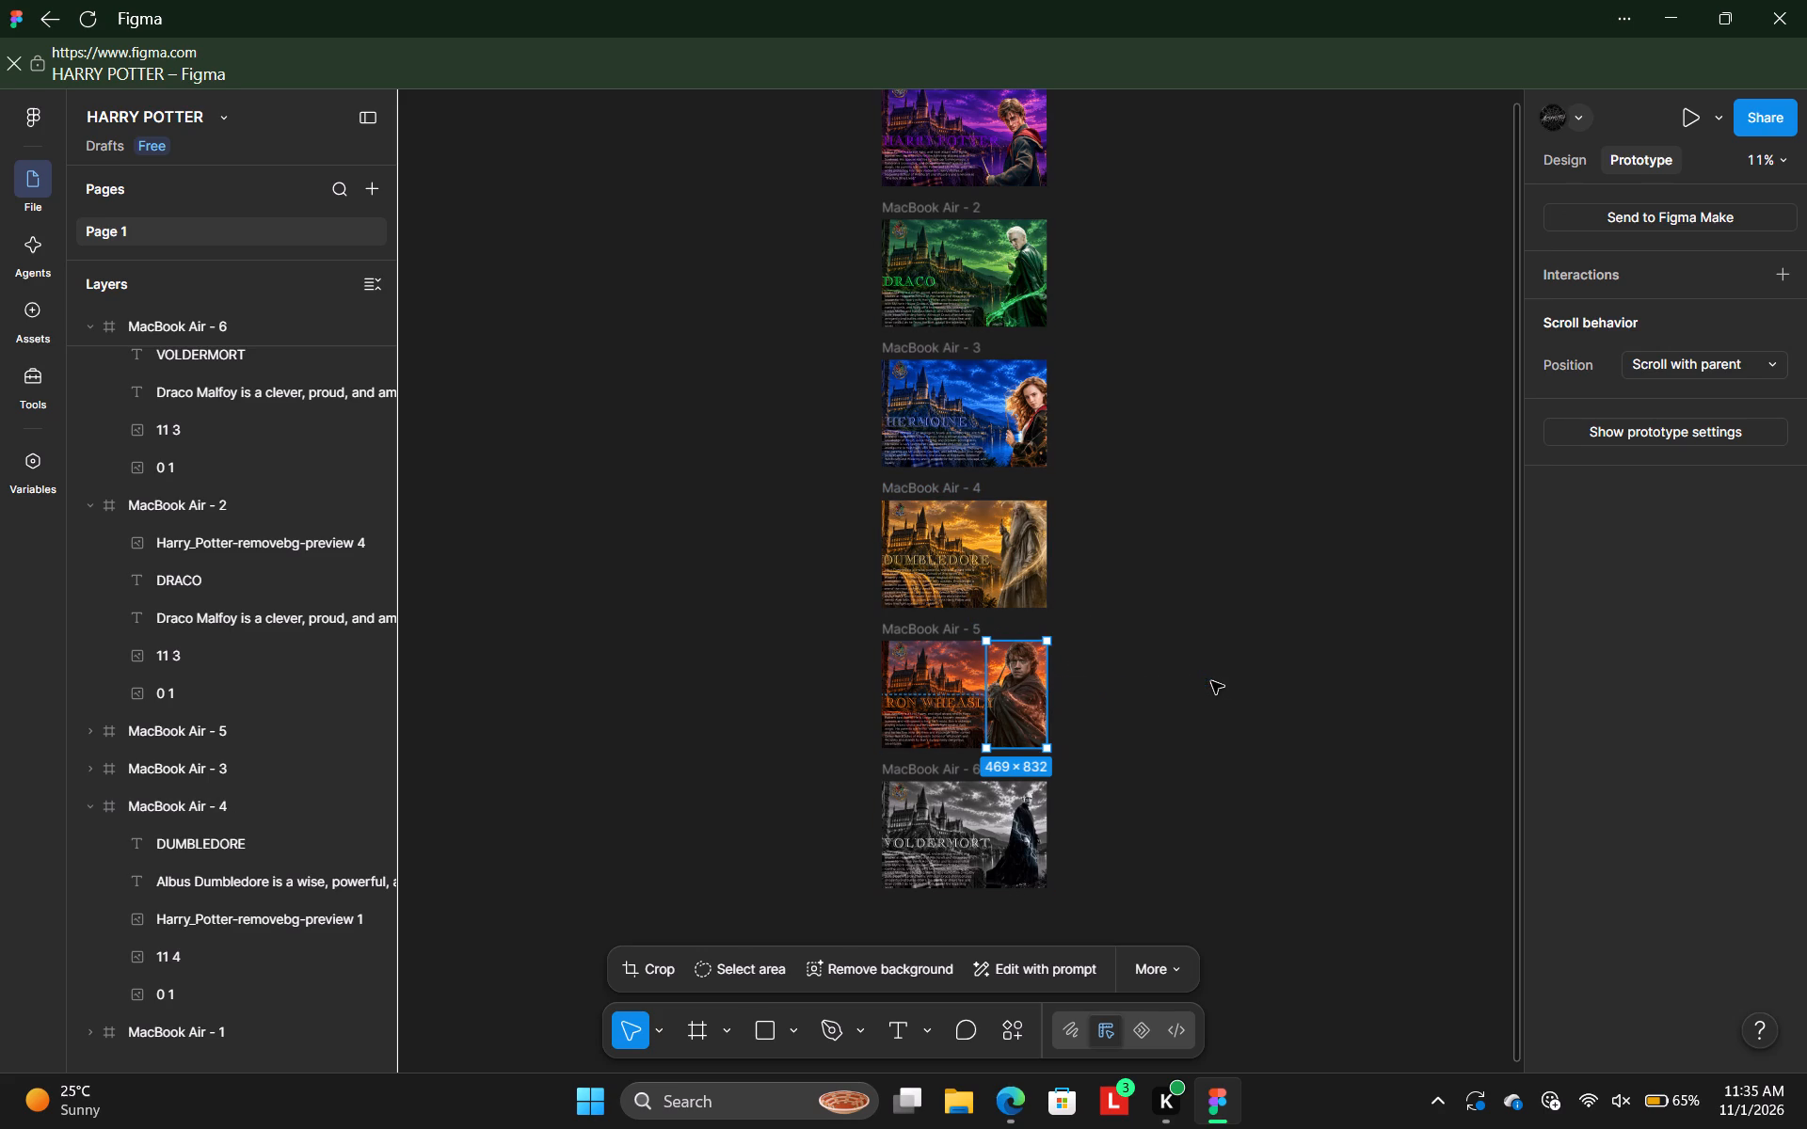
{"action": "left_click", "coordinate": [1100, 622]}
Connect the MacBook Air - 5 frame back to MacBook Air - 4 with an On drag interaction.
{"action": "left_click", "coordinate": [918, 628]}
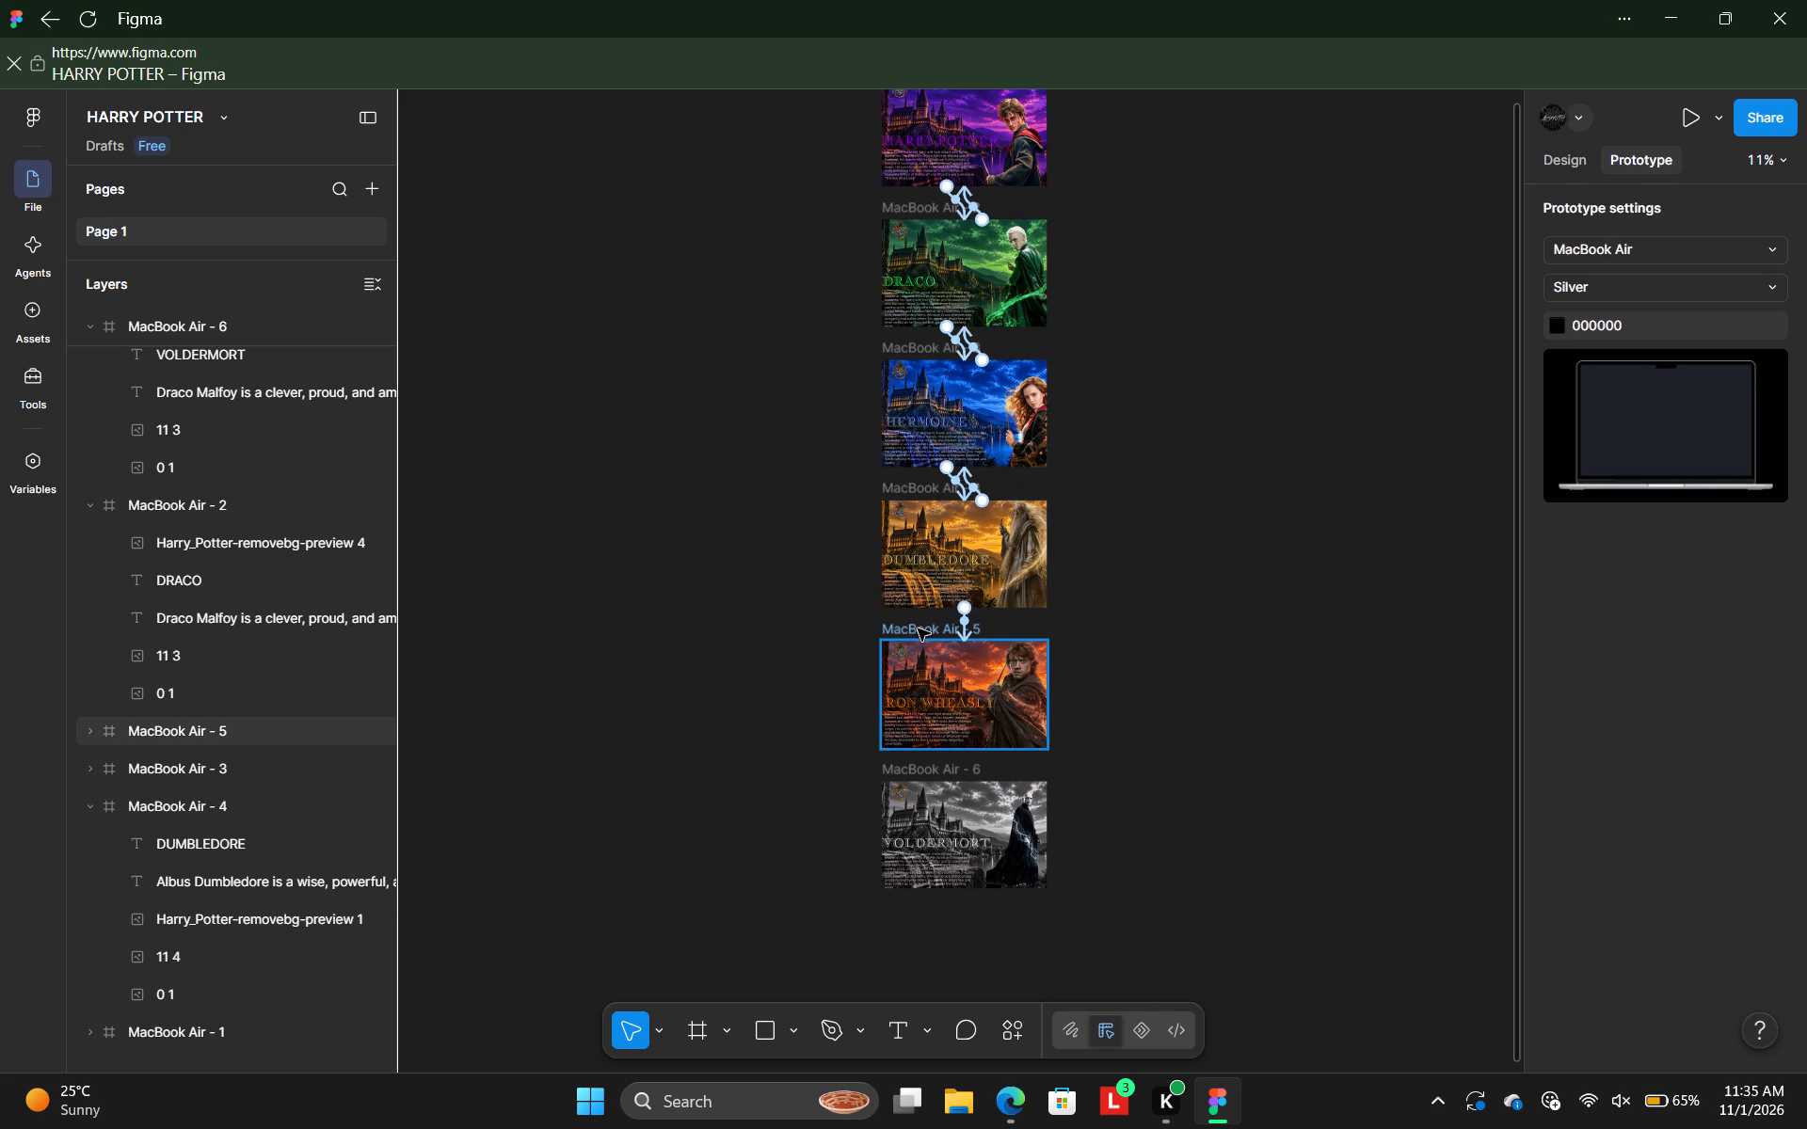
{"action": "left_click_drag", "start_coordinate": [1048, 699], "coordinate": [1059, 617]}
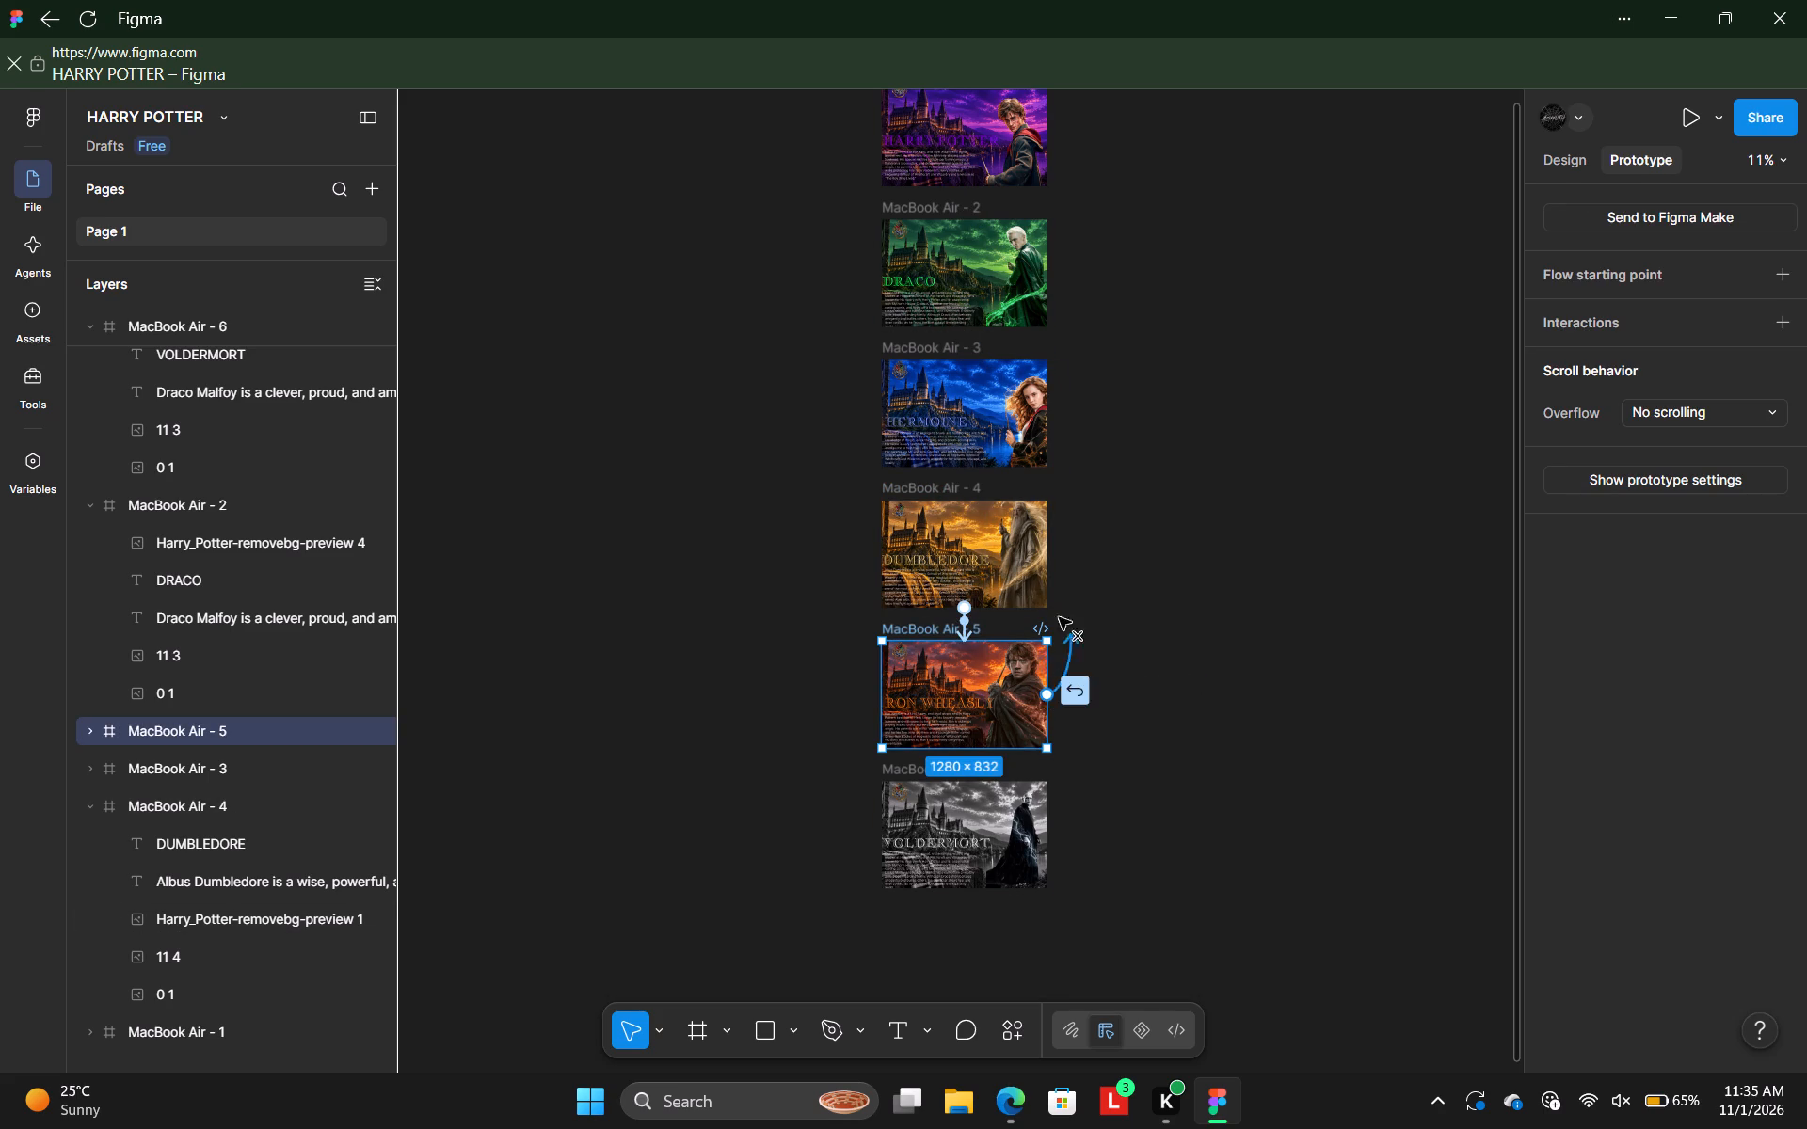
{"action": "left_click_drag", "start_coordinate": [1059, 617], "coordinate": [1007, 592]}
{"action": "left_click", "coordinate": [992, 724]}
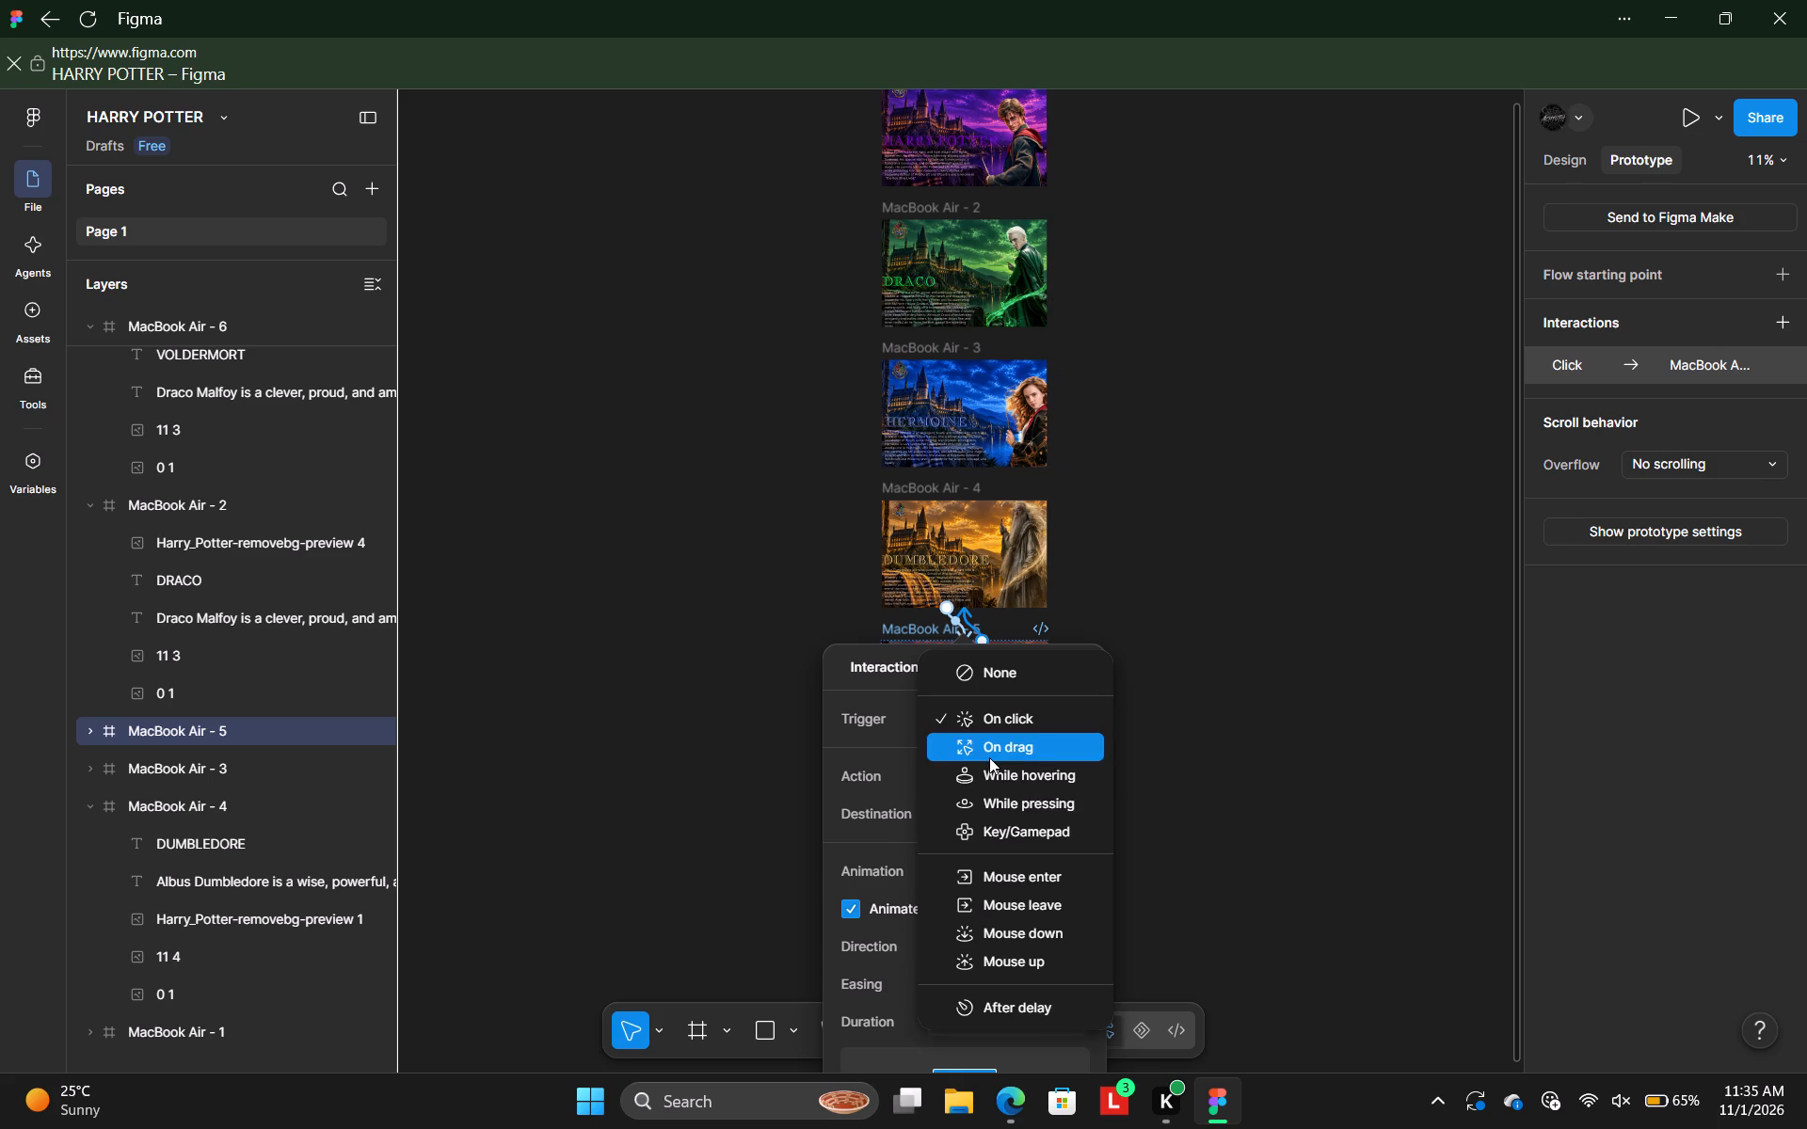
{"action": "left_click", "coordinate": [989, 757]}
{"action": "left_click", "coordinate": [1159, 669]}
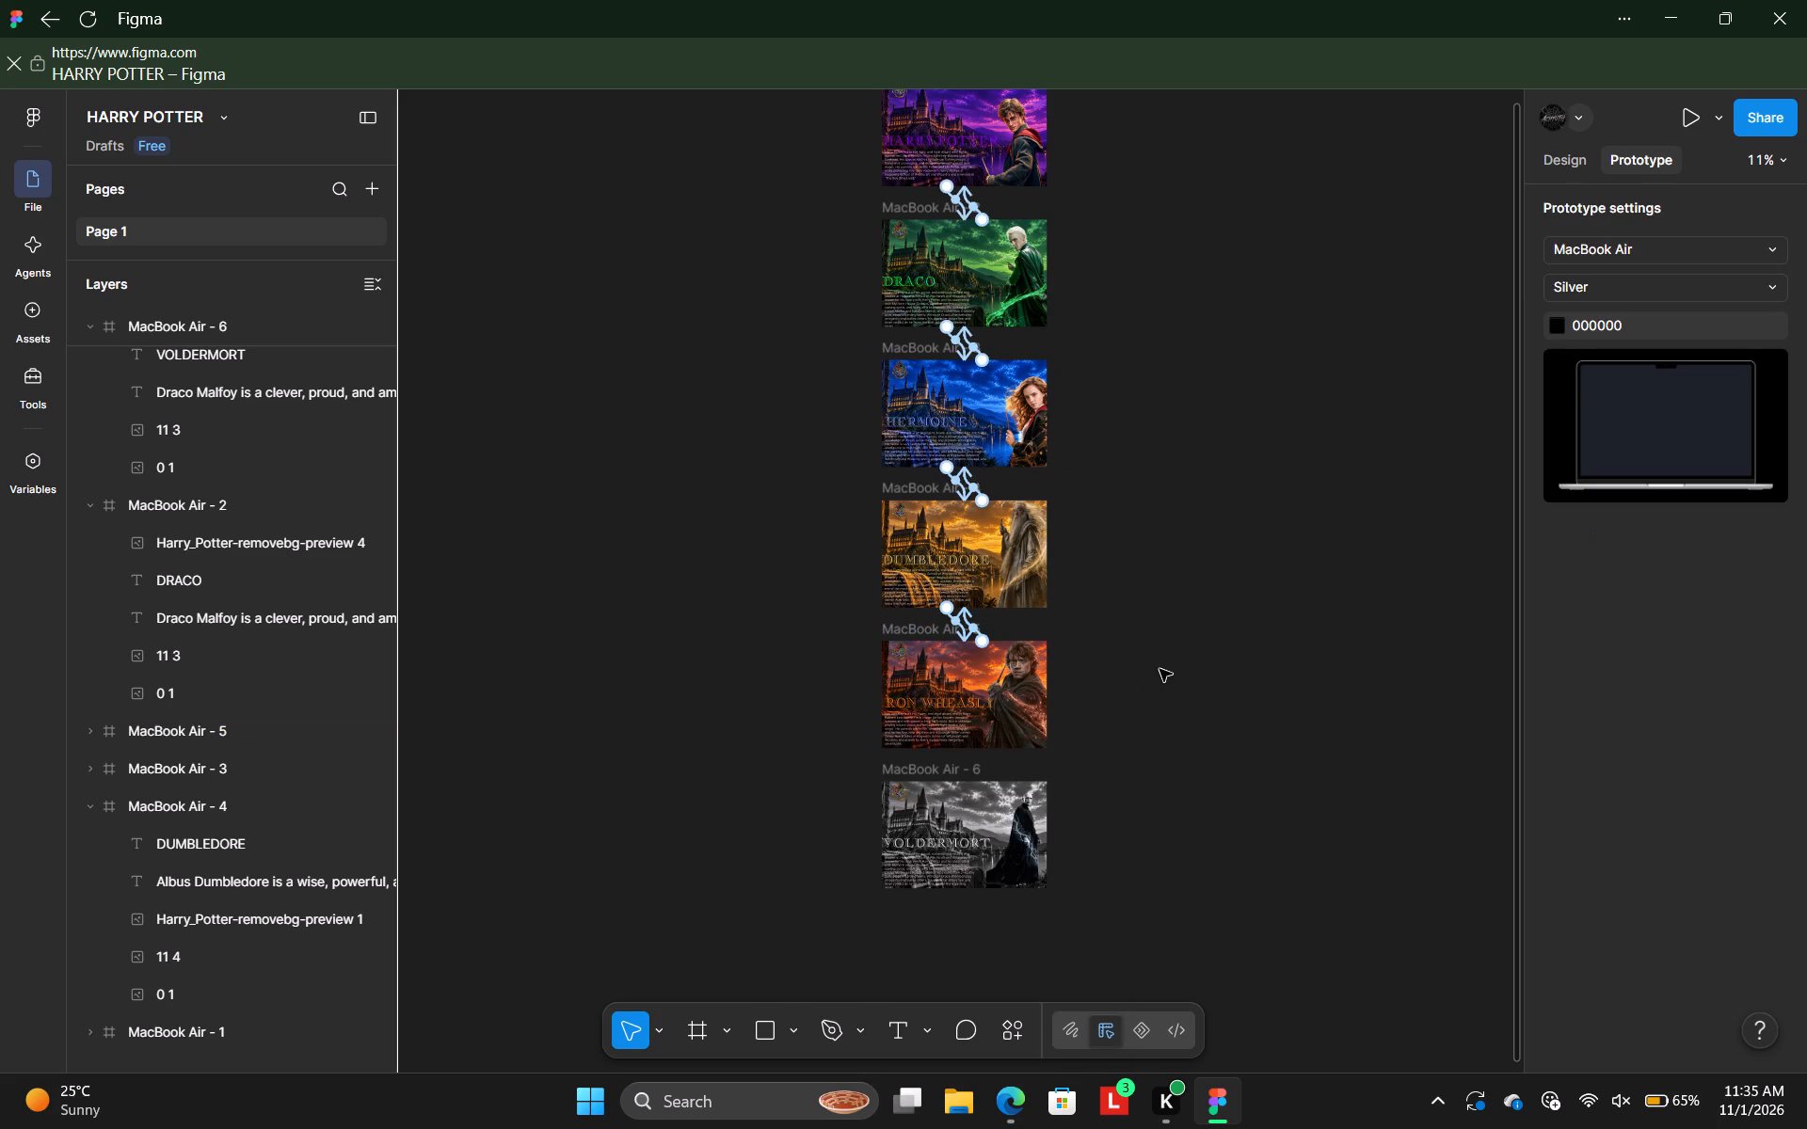
Connect the MacBook Air - 5 frame to MacBook Air - 6 with an On drag interaction.
{"action": "scroll", "coordinate": [1159, 669], "scroll_direction": "down", "scroll_amount": 1}
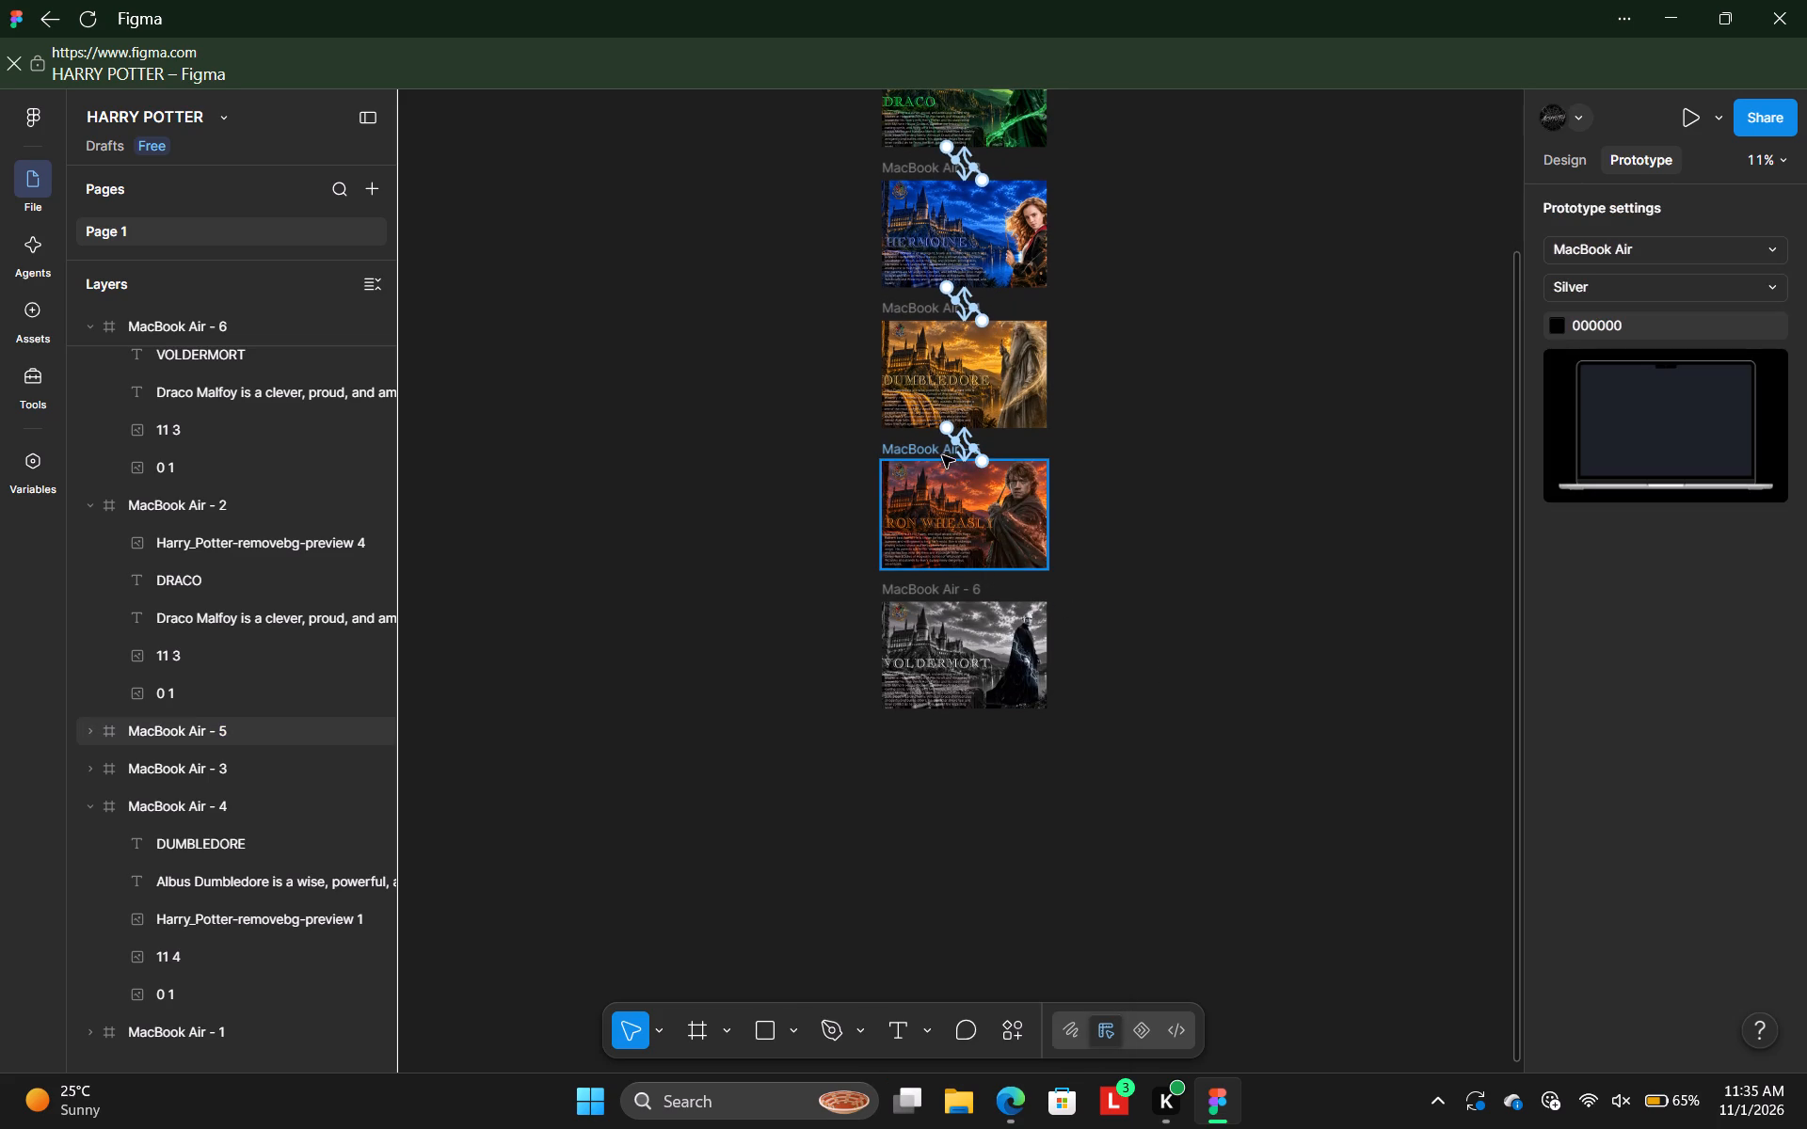
{"action": "left_click", "coordinate": [935, 452]}
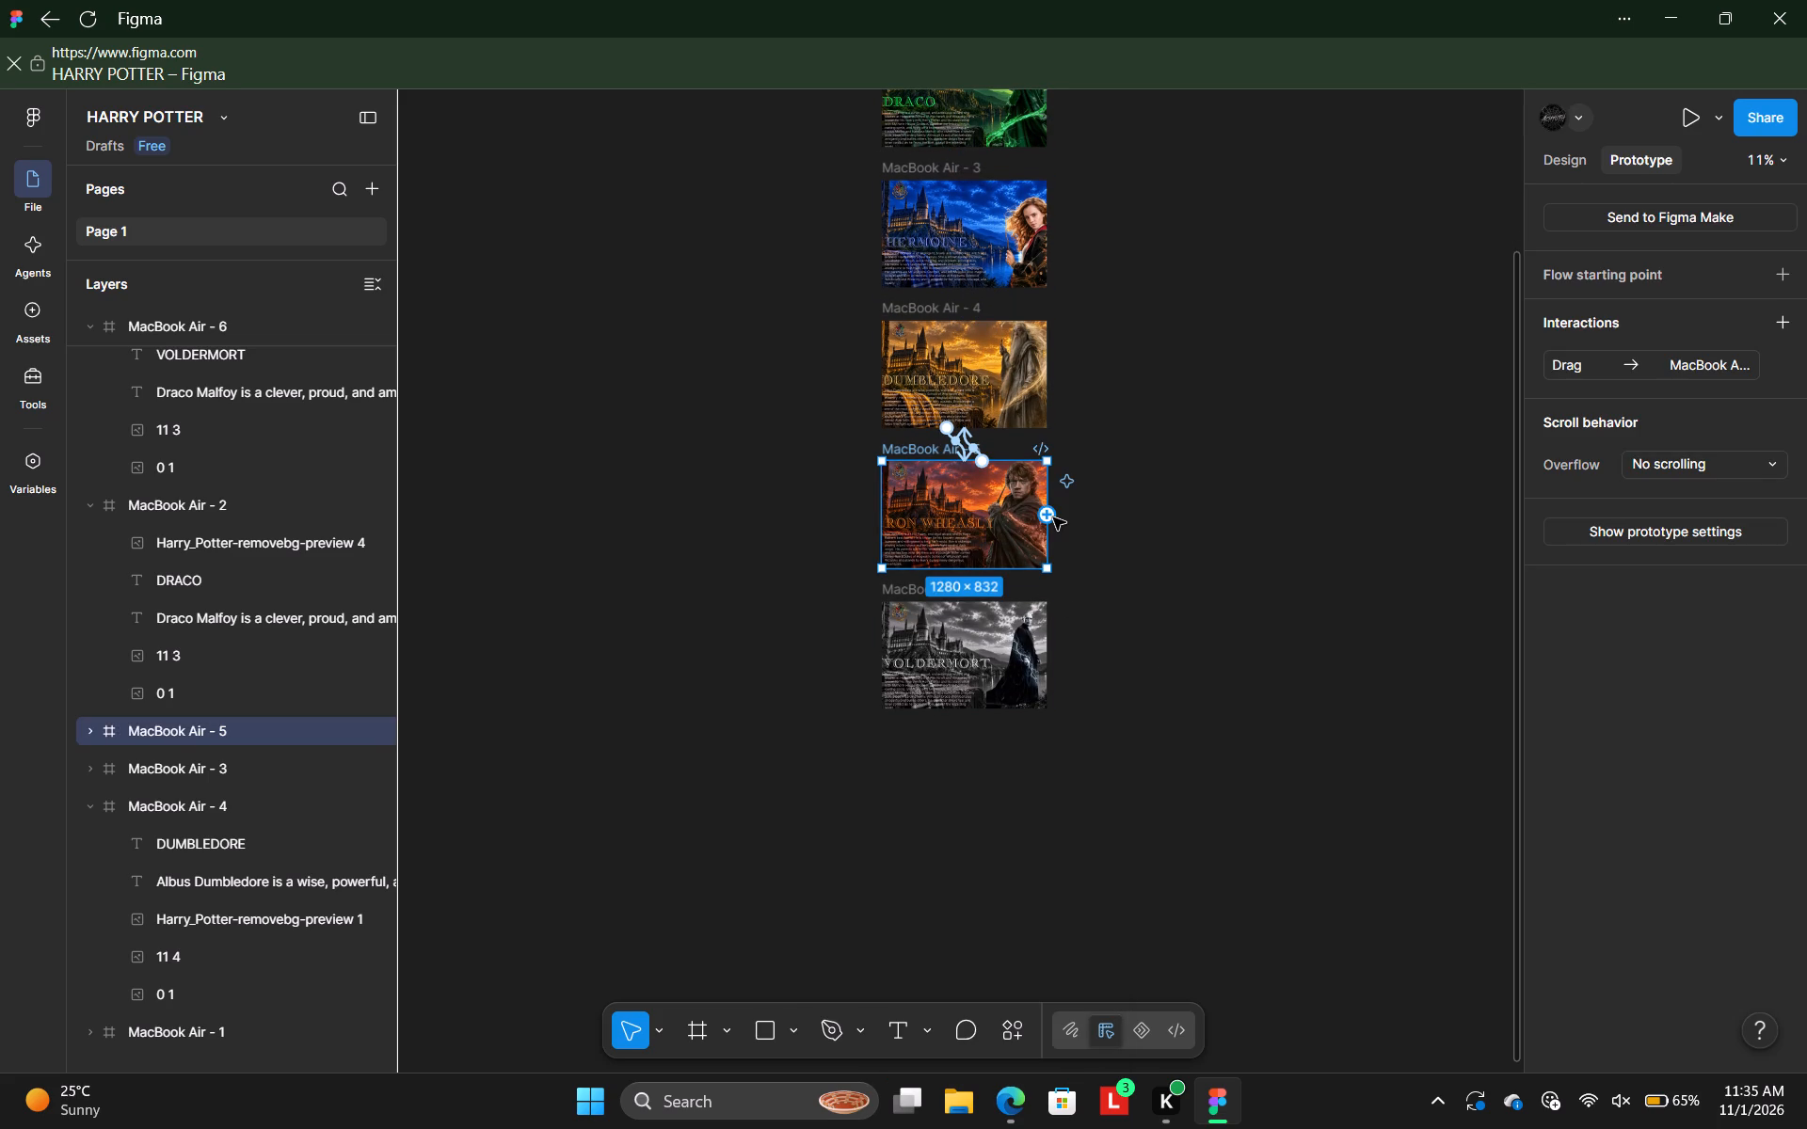
{"action": "left_click_drag", "start_coordinate": [1053, 517], "coordinate": [967, 608]}
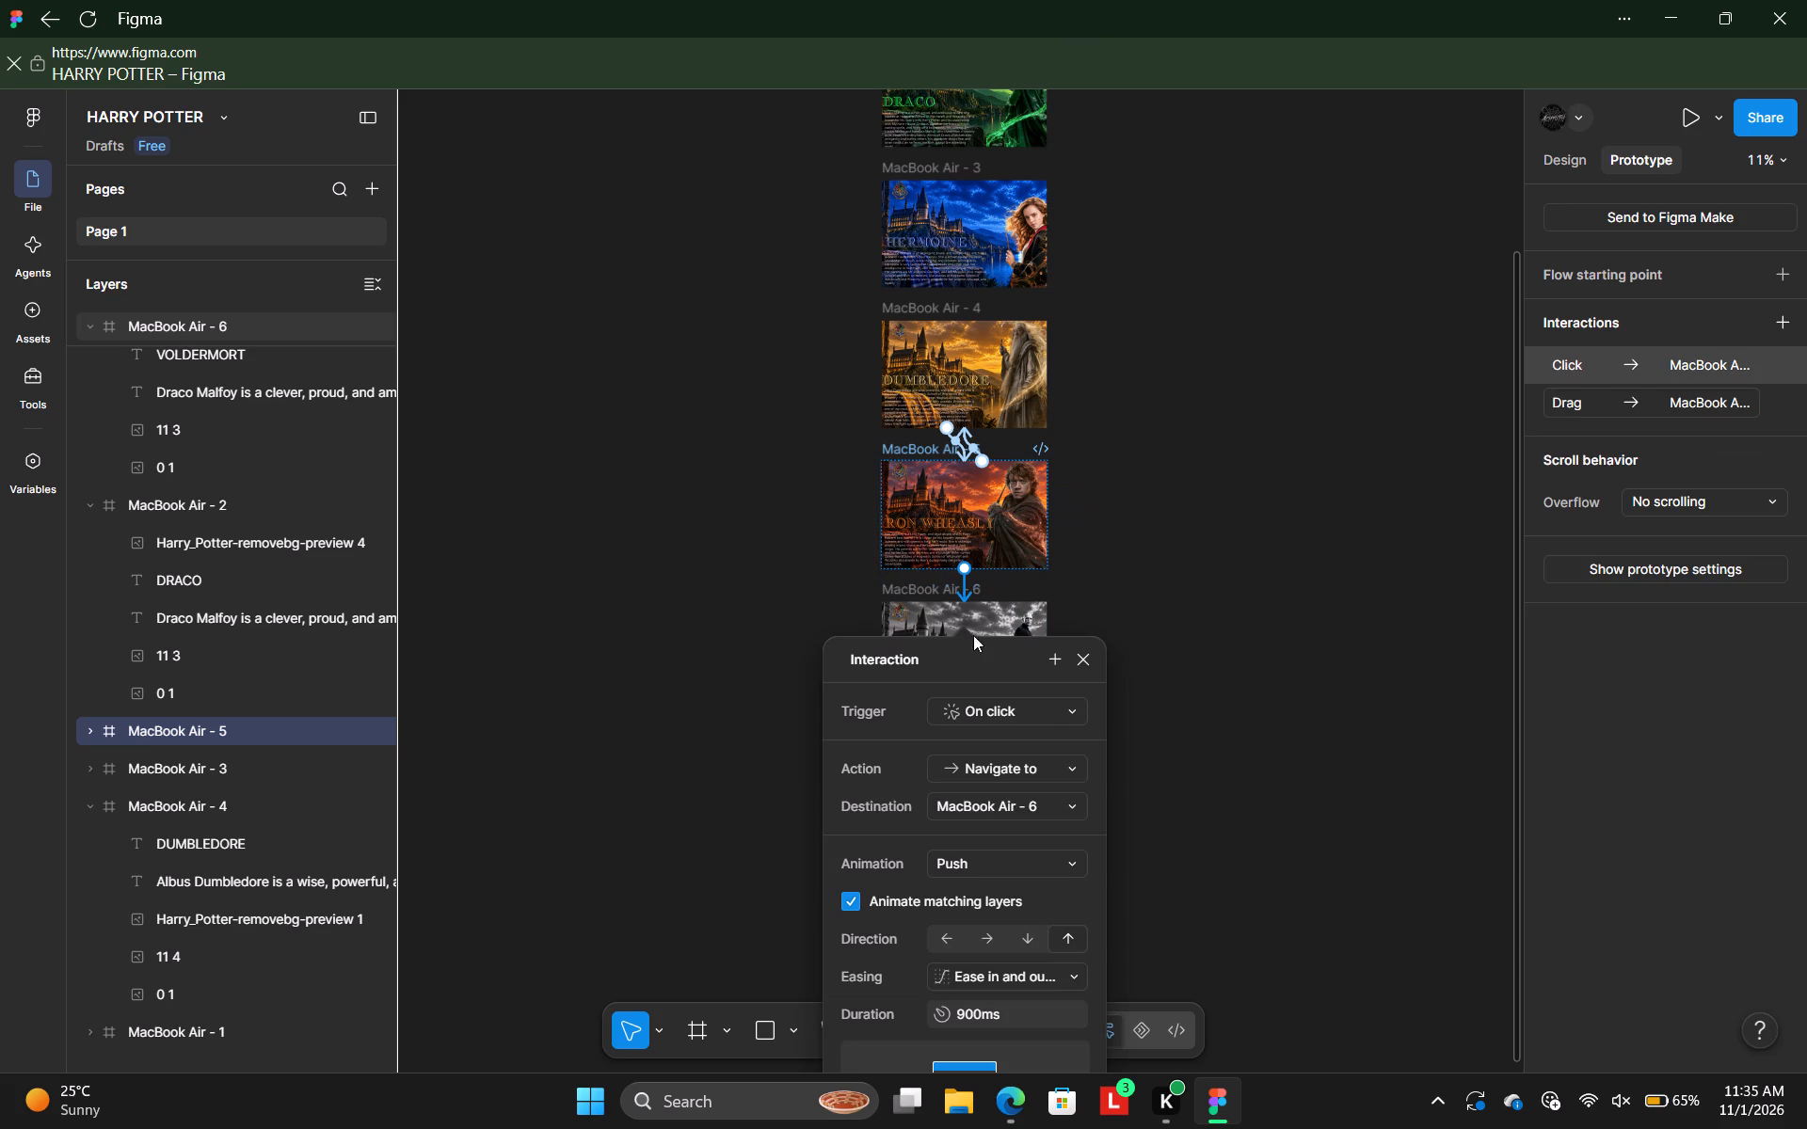
{"action": "left_click", "coordinate": [999, 699]}
{"action": "left_click", "coordinate": [997, 739]}
{"action": "left_click", "coordinate": [1094, 664]}
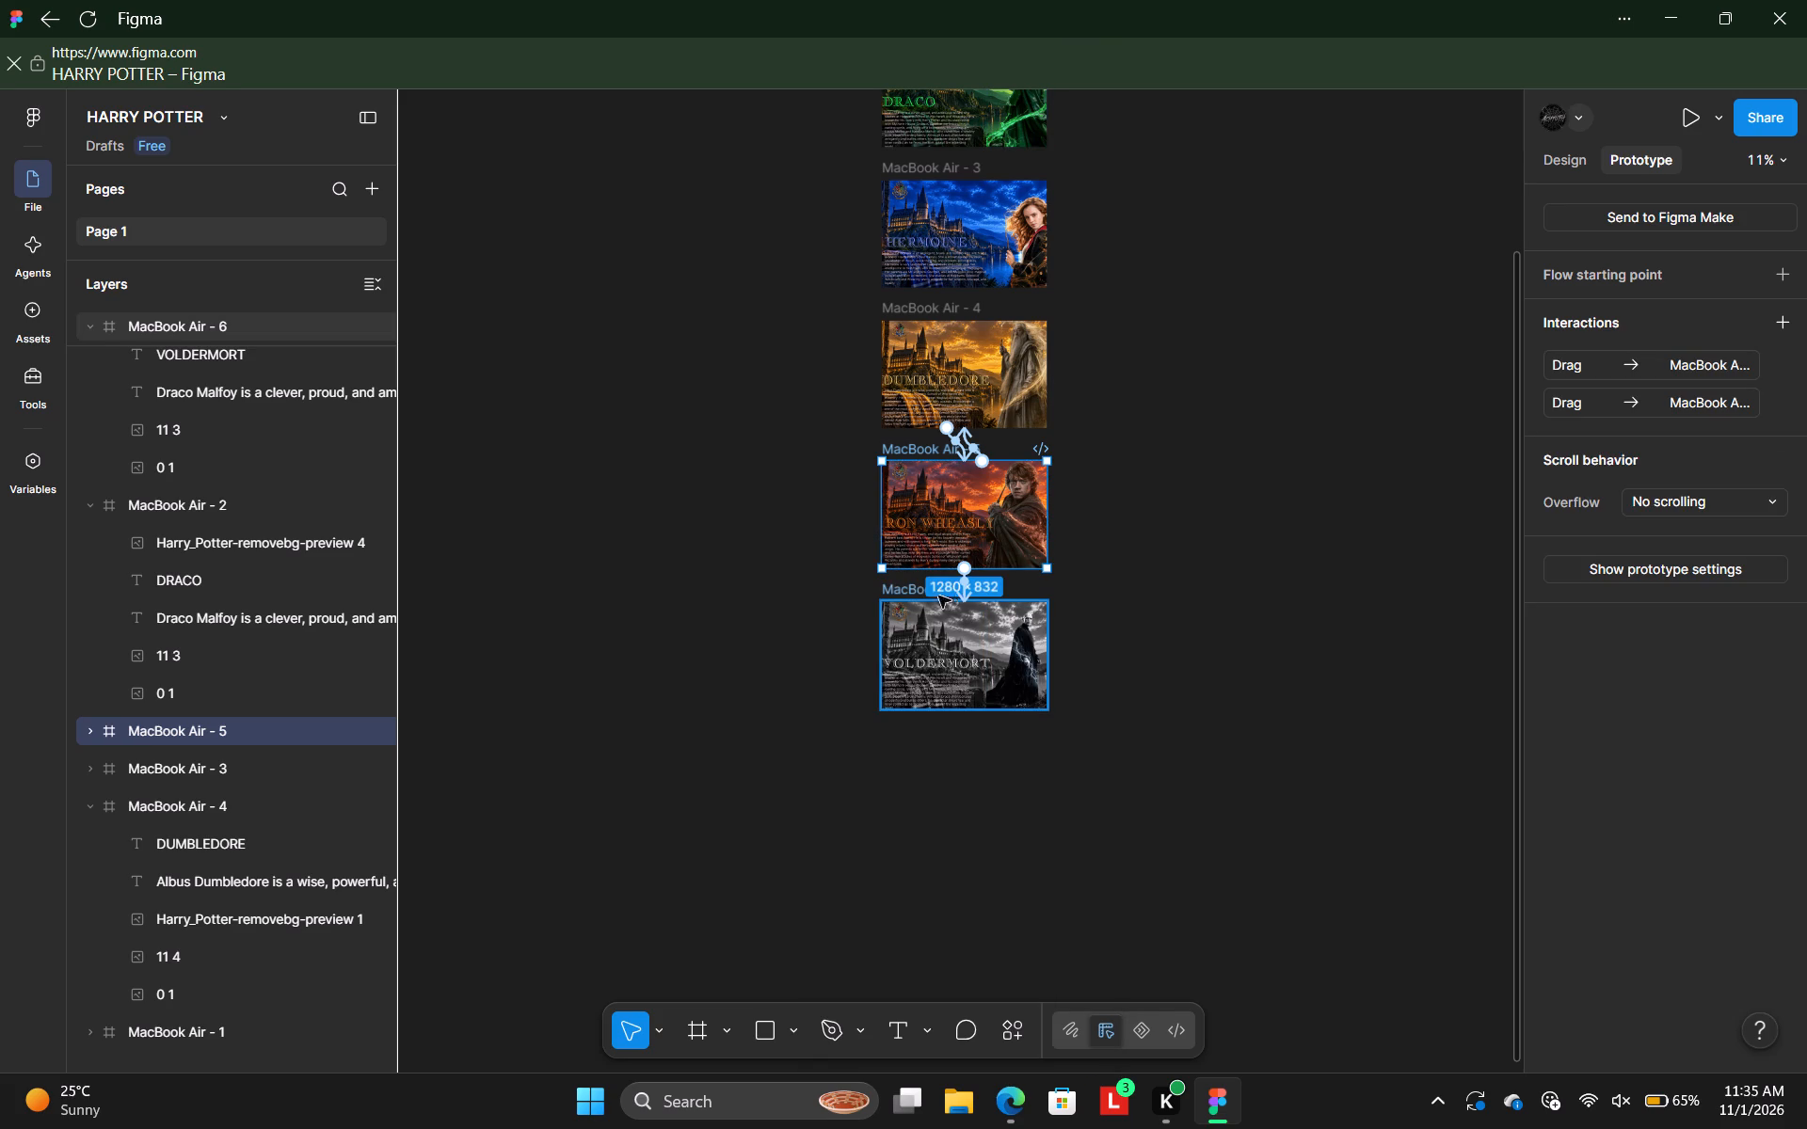
Connect the MacBook Air - 6 frame back to MacBook Air - 5 with an On drag interaction.
{"action": "left_click", "coordinate": [917, 593]}
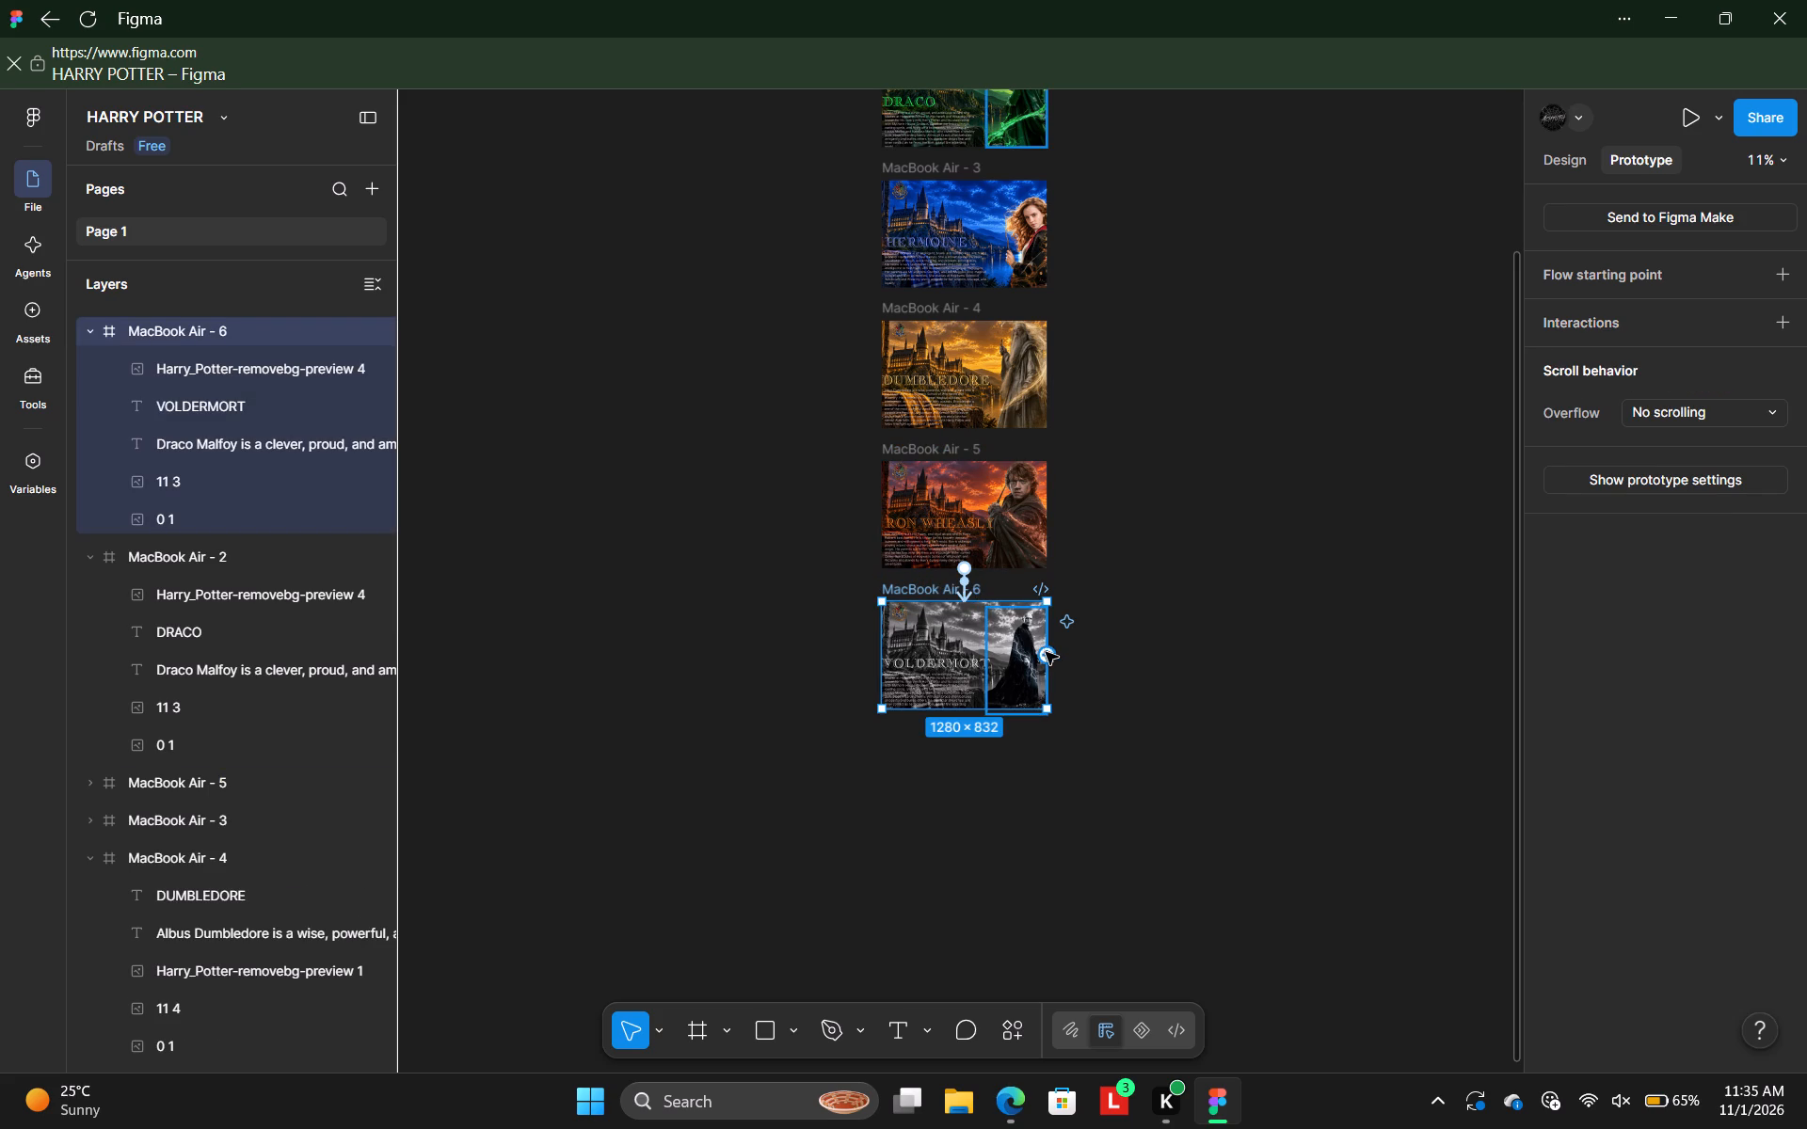
{"action": "left_click_drag", "start_coordinate": [1048, 654], "coordinate": [1021, 466]}
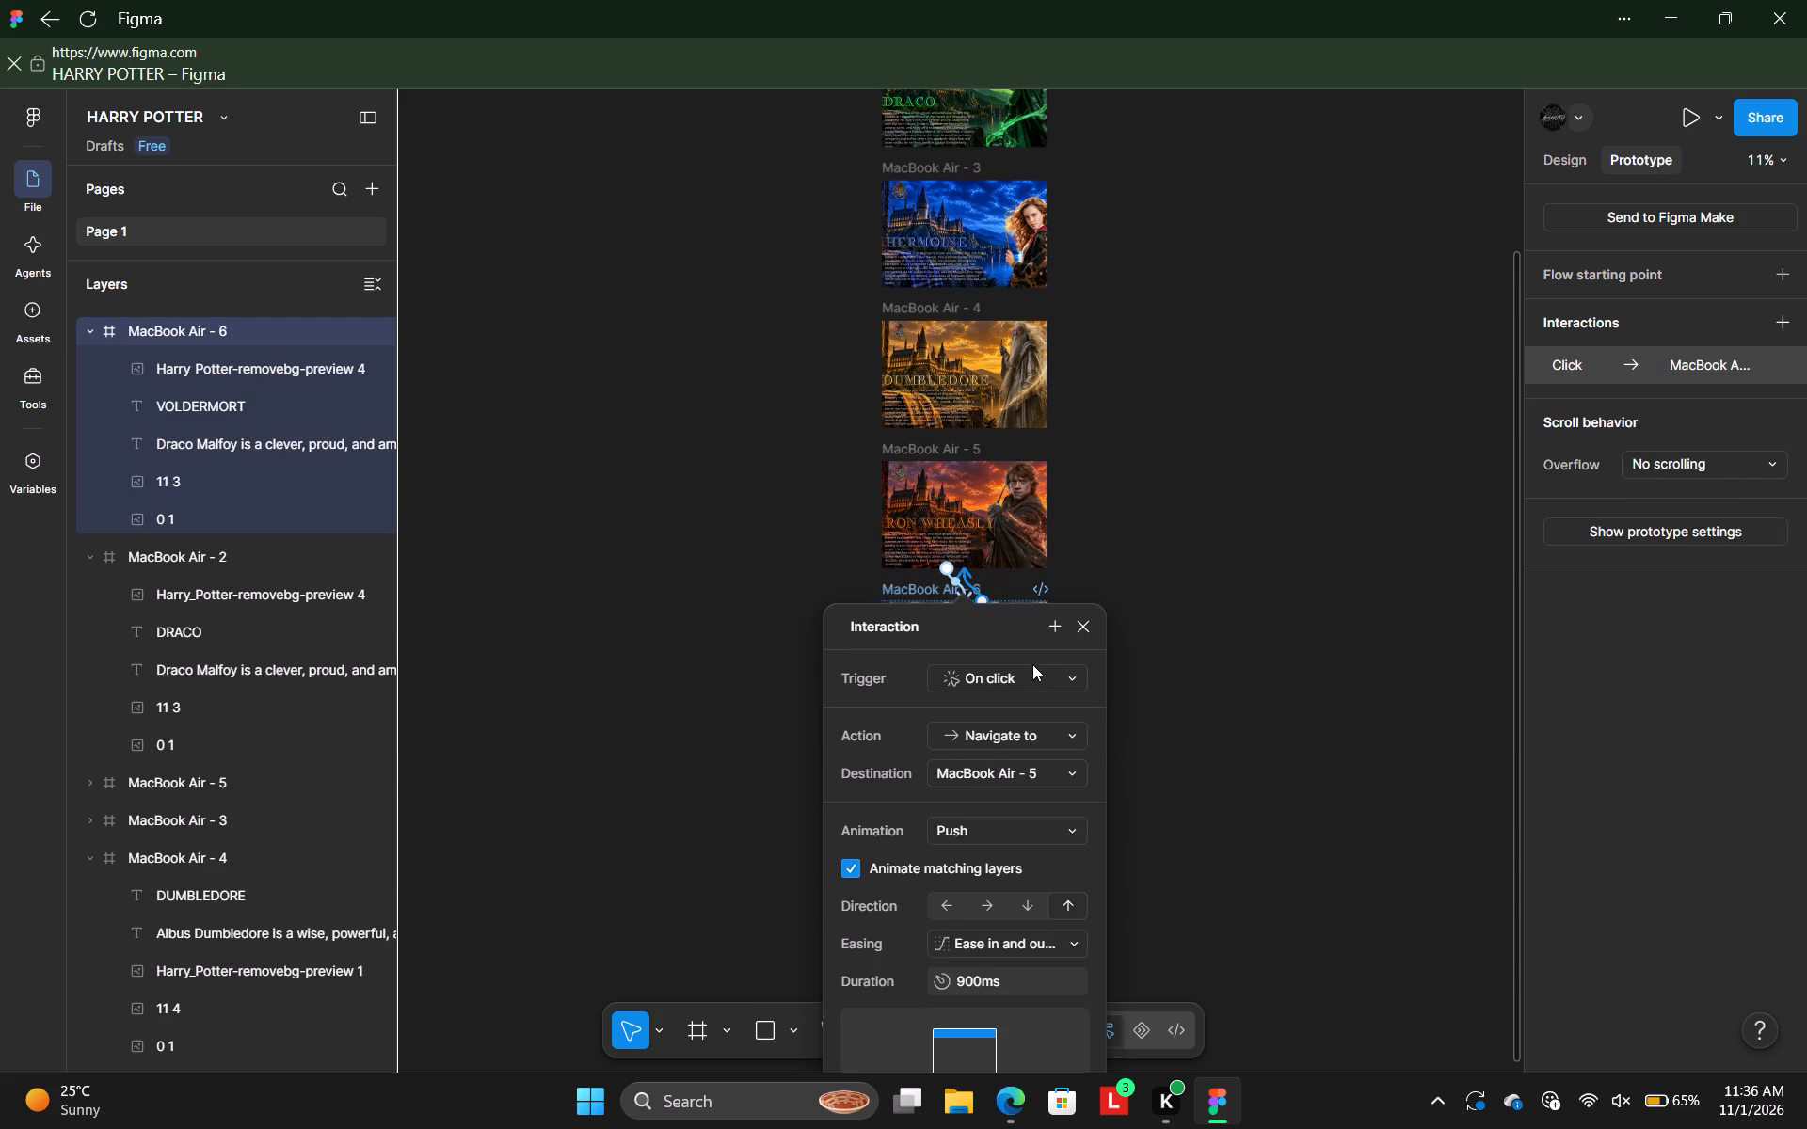
{"action": "left_click", "coordinate": [1046, 673]}
{"action": "left_click", "coordinate": [1029, 704]}
{"action": "left_click", "coordinate": [1183, 654]}
Preview the prototype from the Harry Potter frame through to the Voldermort frame, then close the preview.
{"action": "scroll", "coordinate": [1183, 654], "scroll_direction": "up", "scroll_amount": 4}
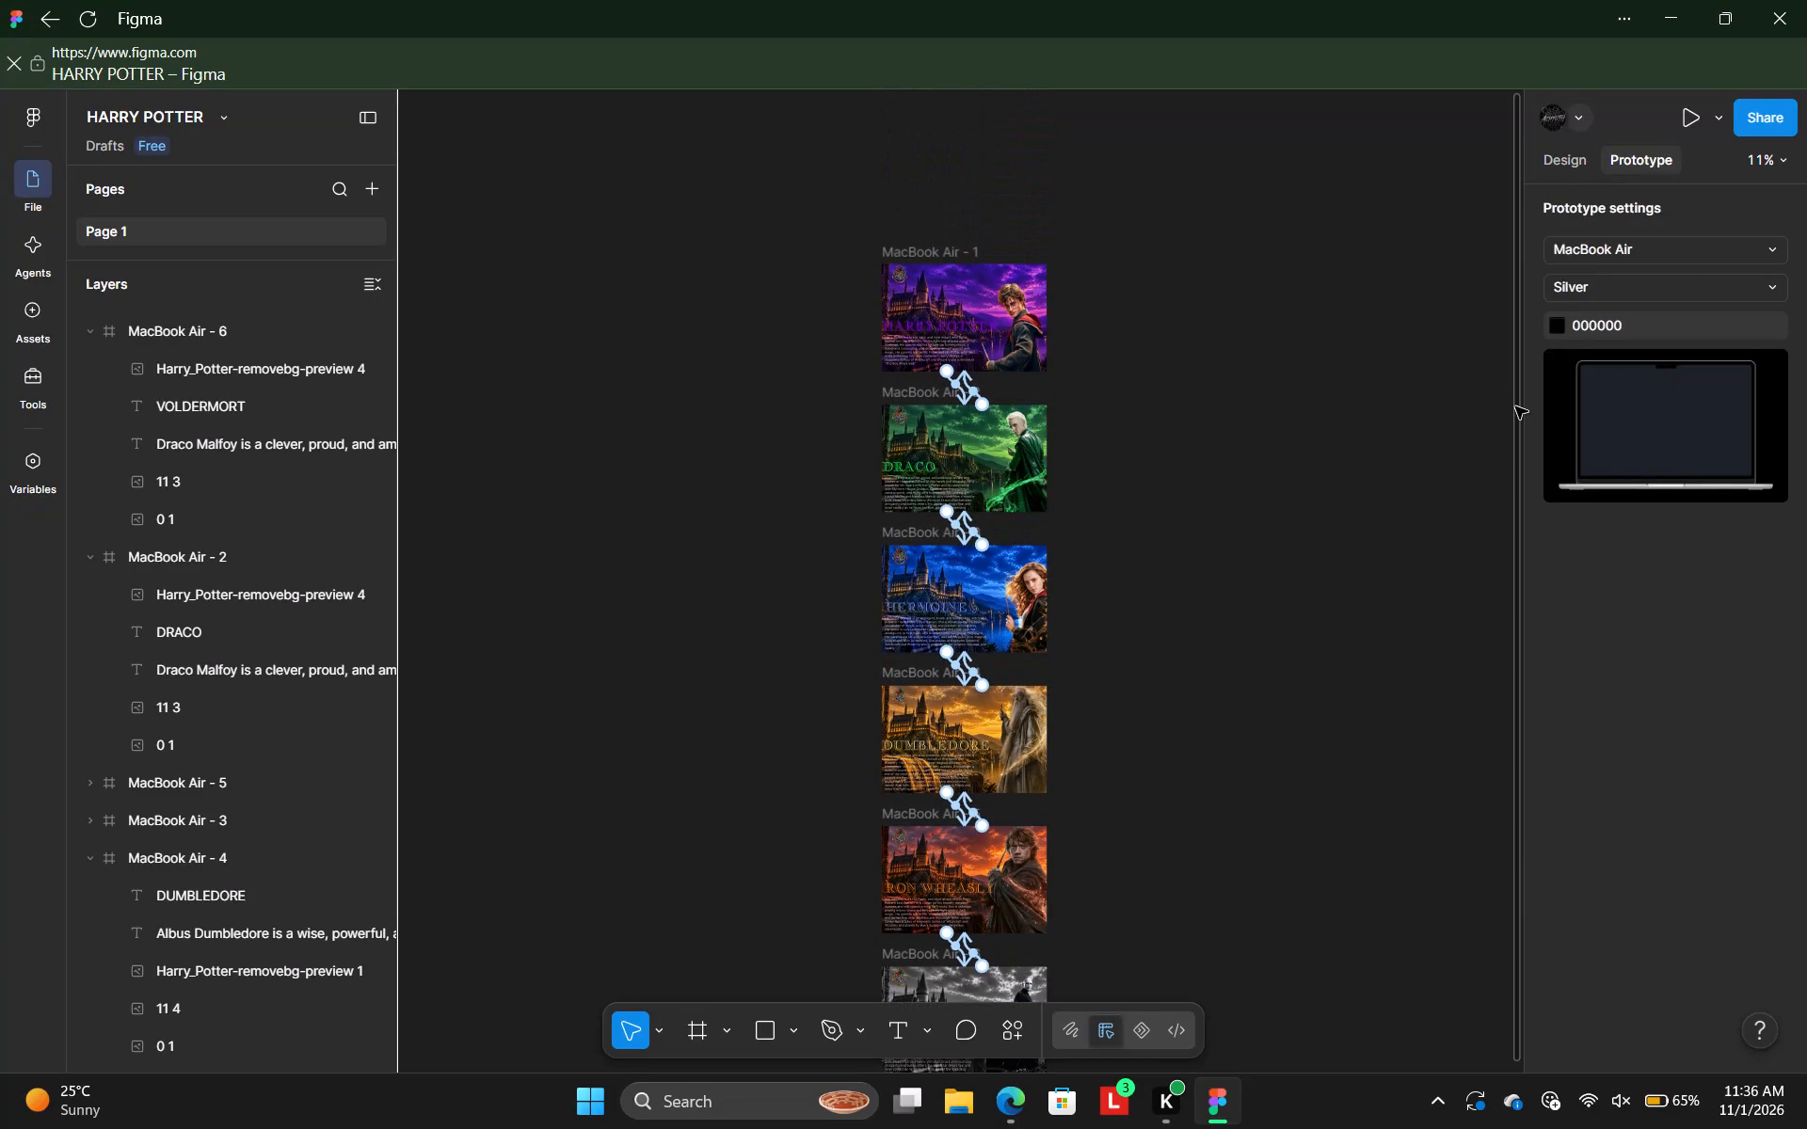
{"action": "left_click", "coordinate": [1685, 127]}
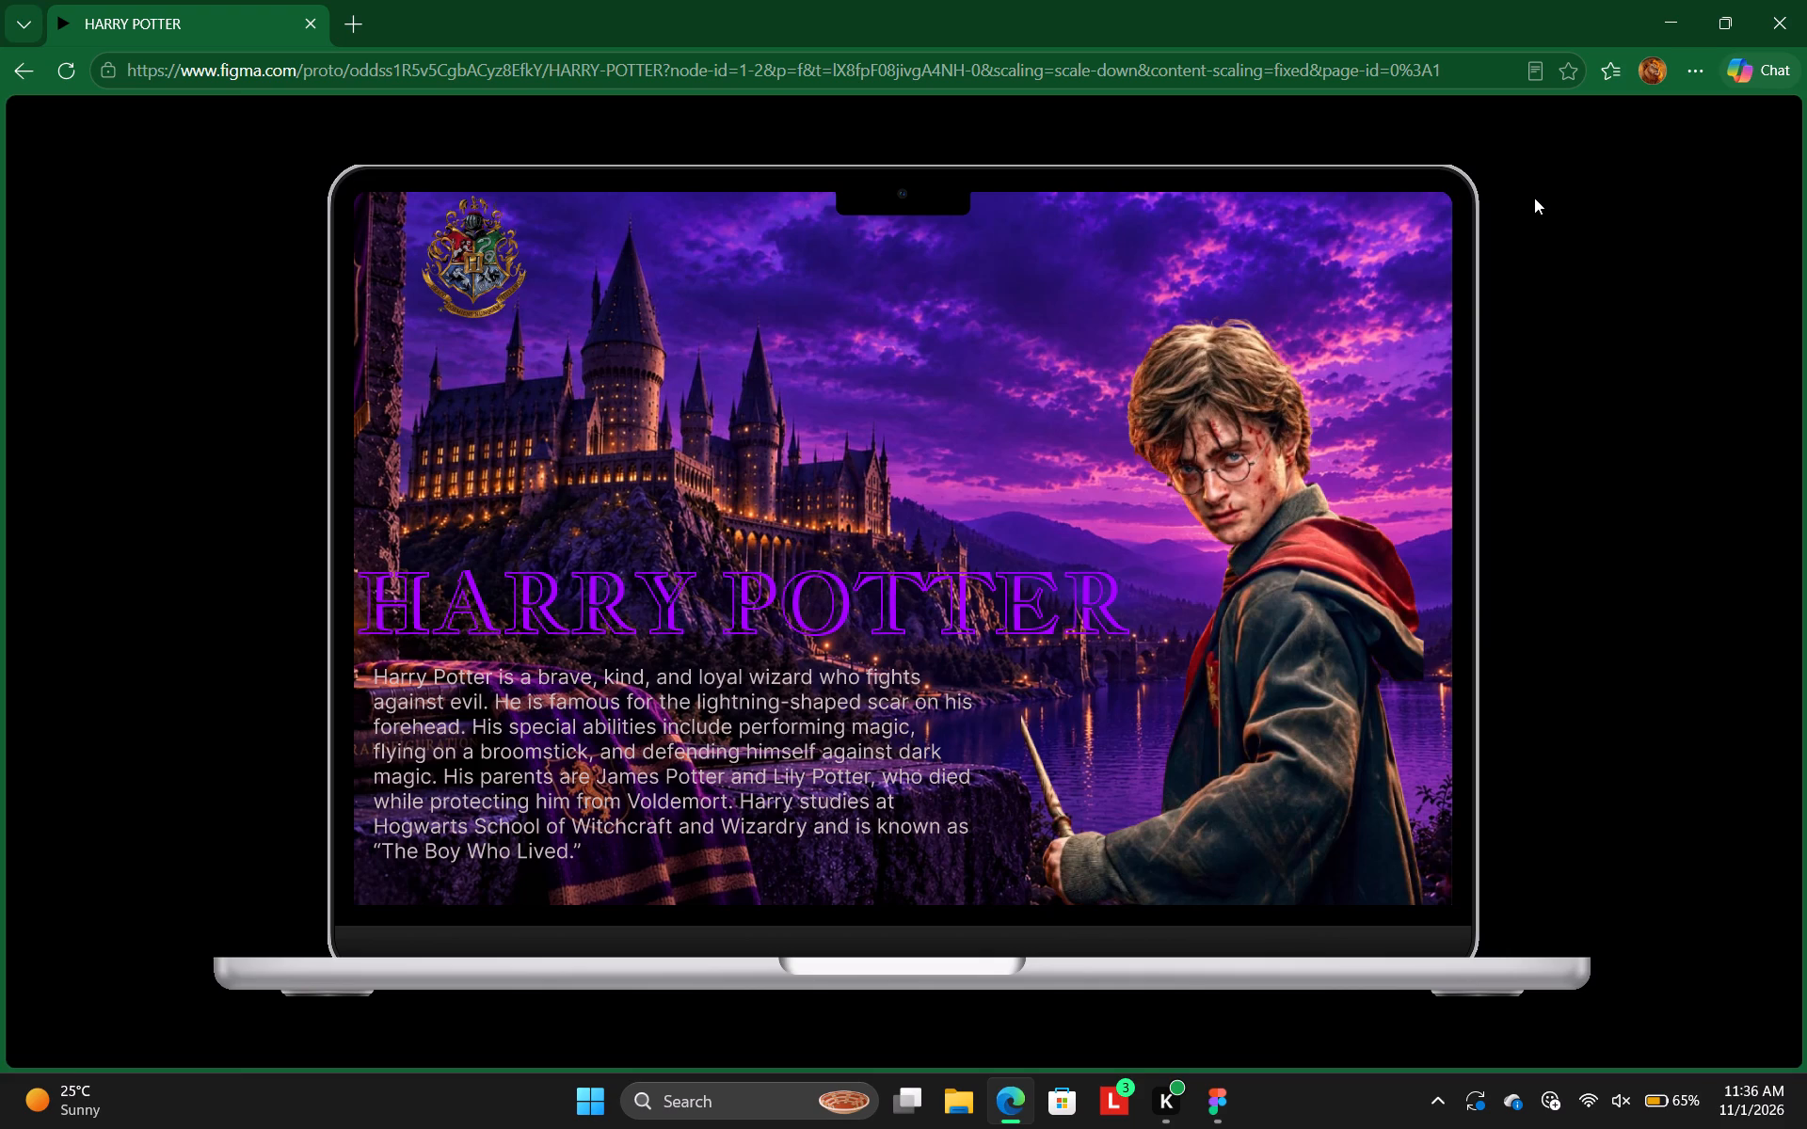
{"action": "key", "text": "Right"}
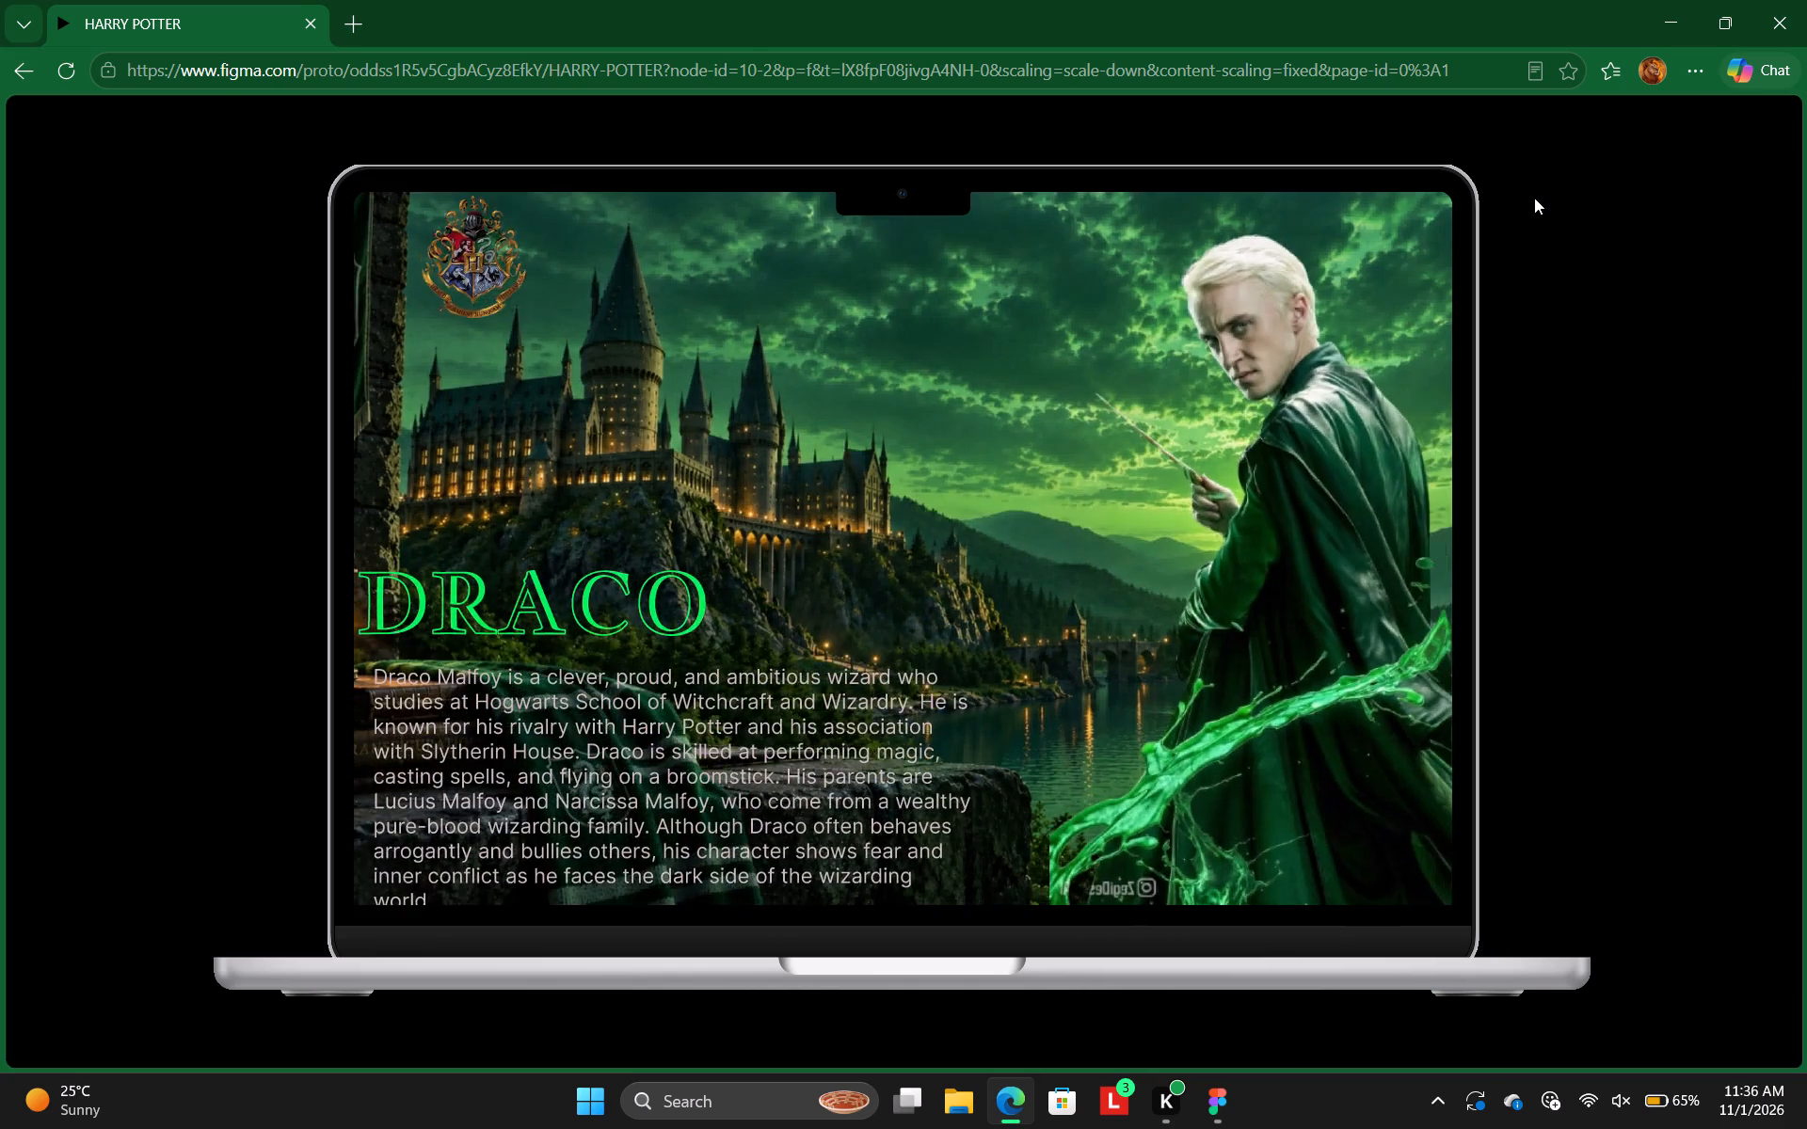
{"action": "key", "text": "Right"}
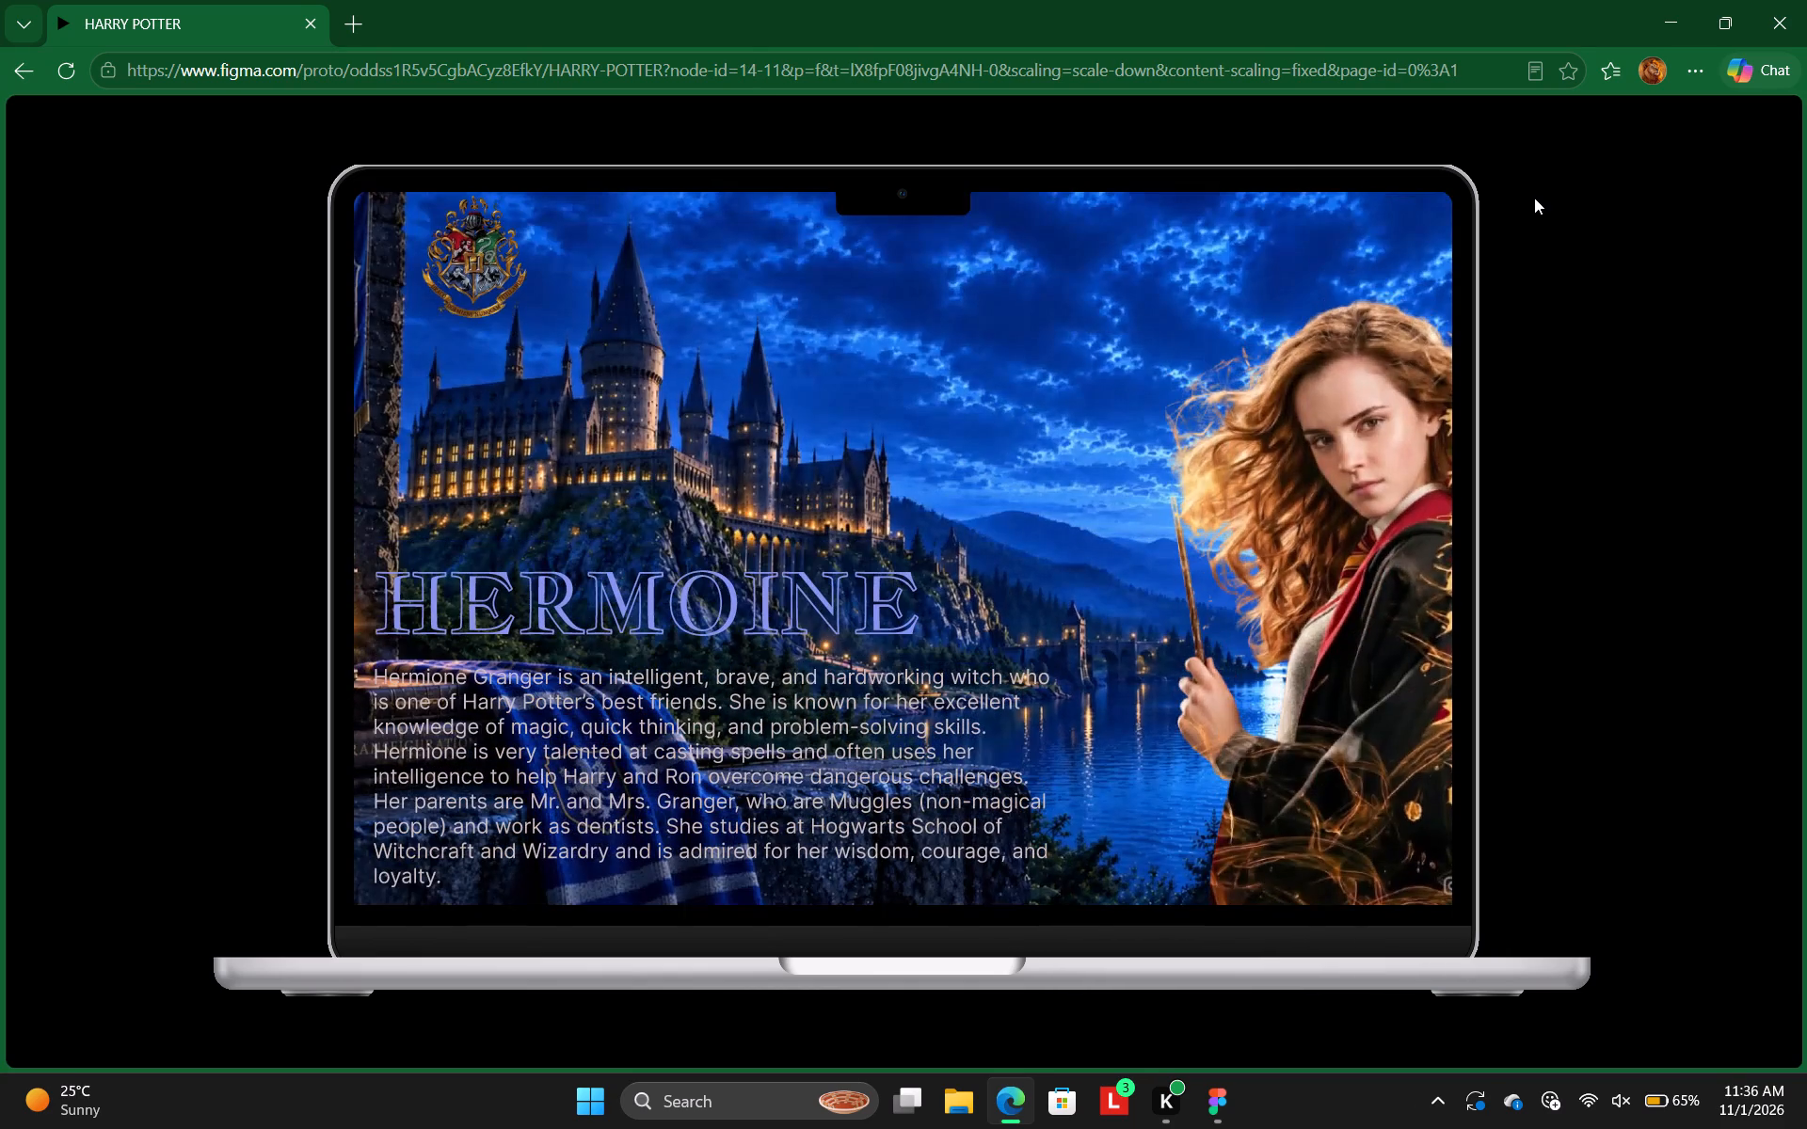
{"action": "key", "text": "Right"}
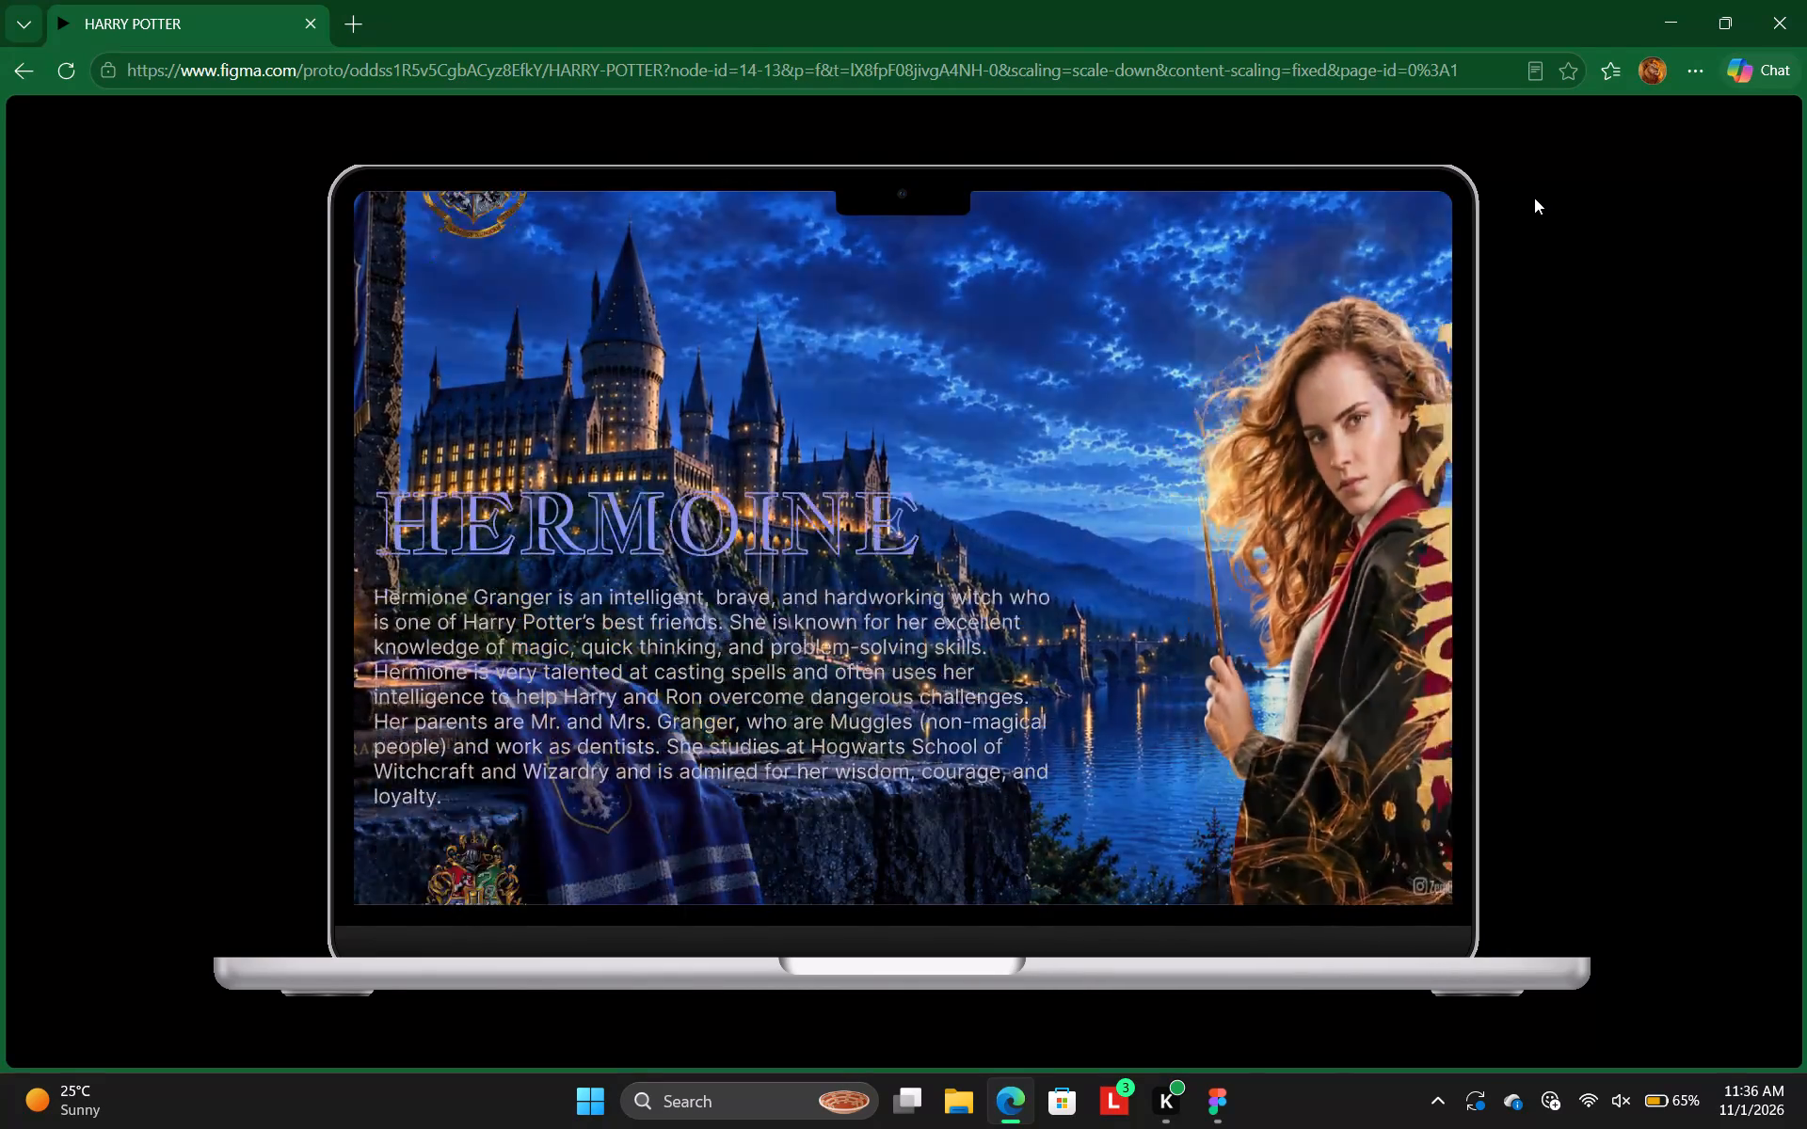
{"action": "key", "text": "Right"}
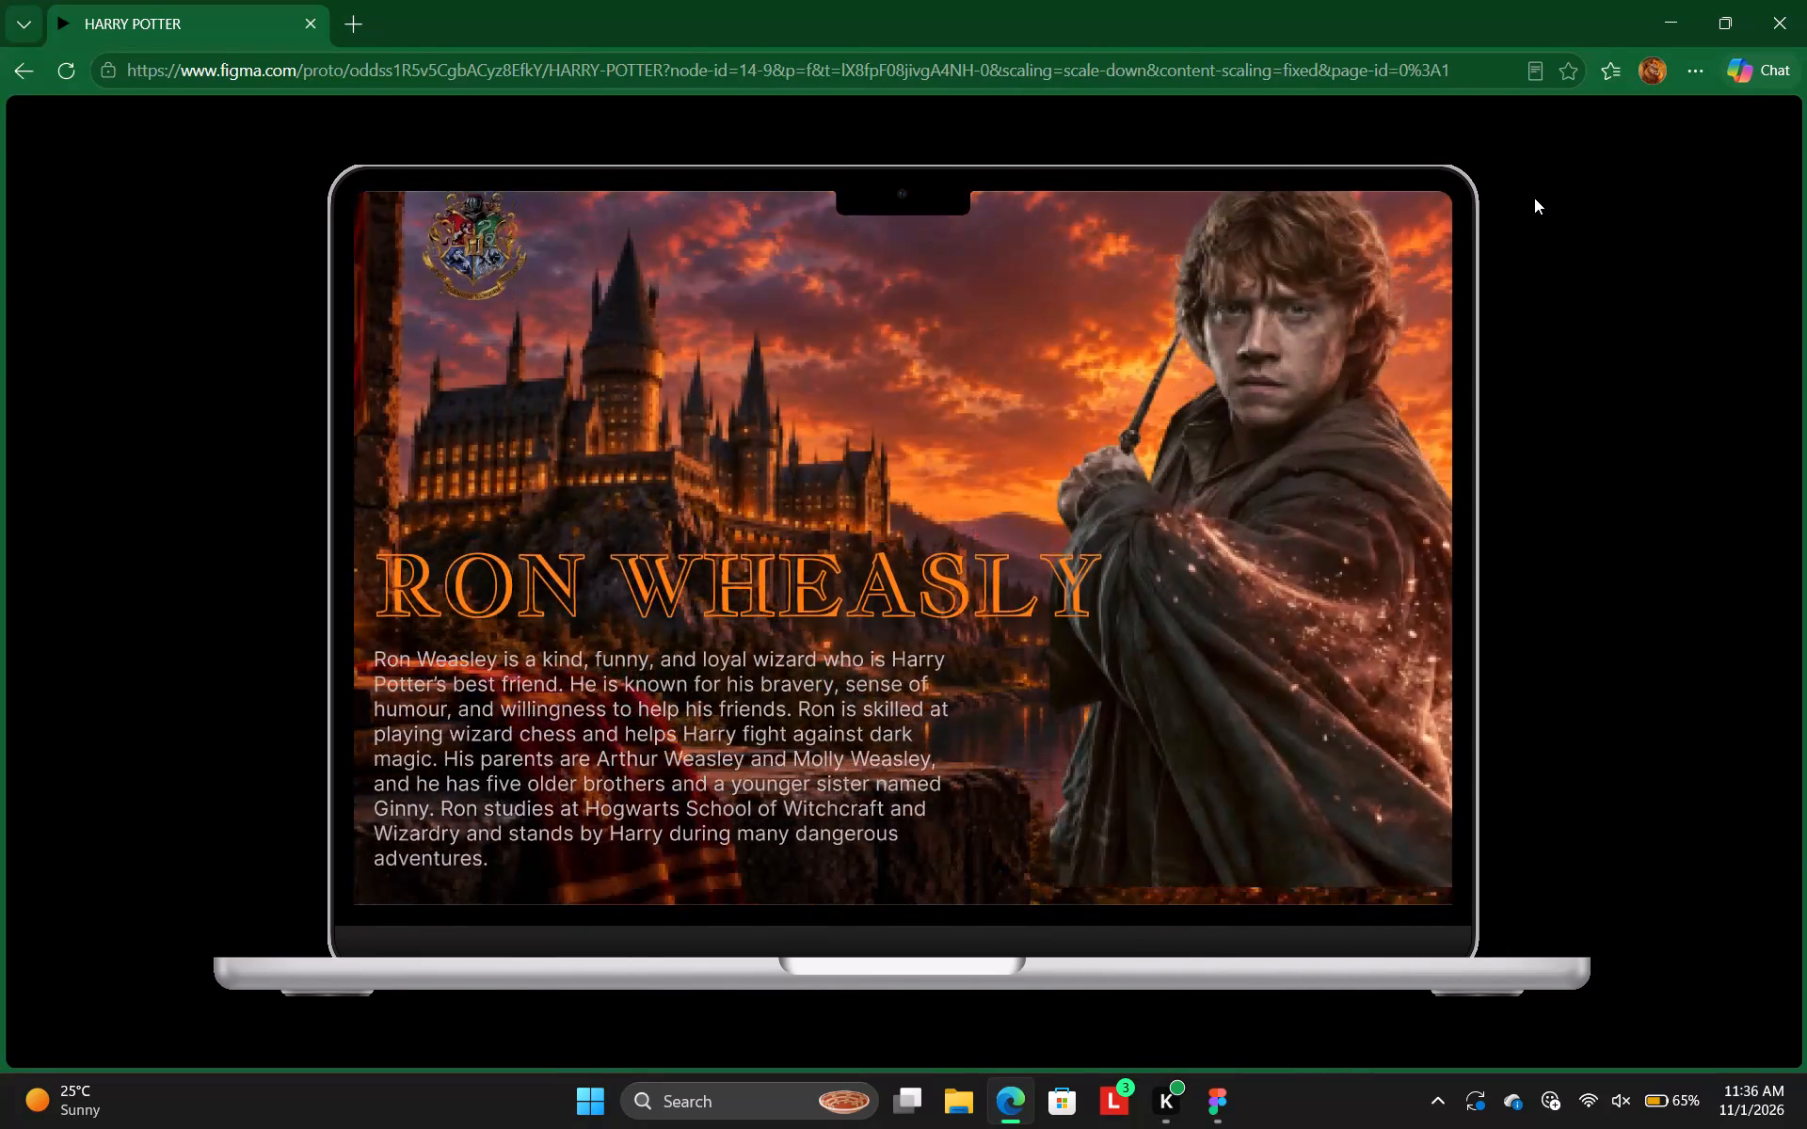
{"action": "key", "text": "Right"}
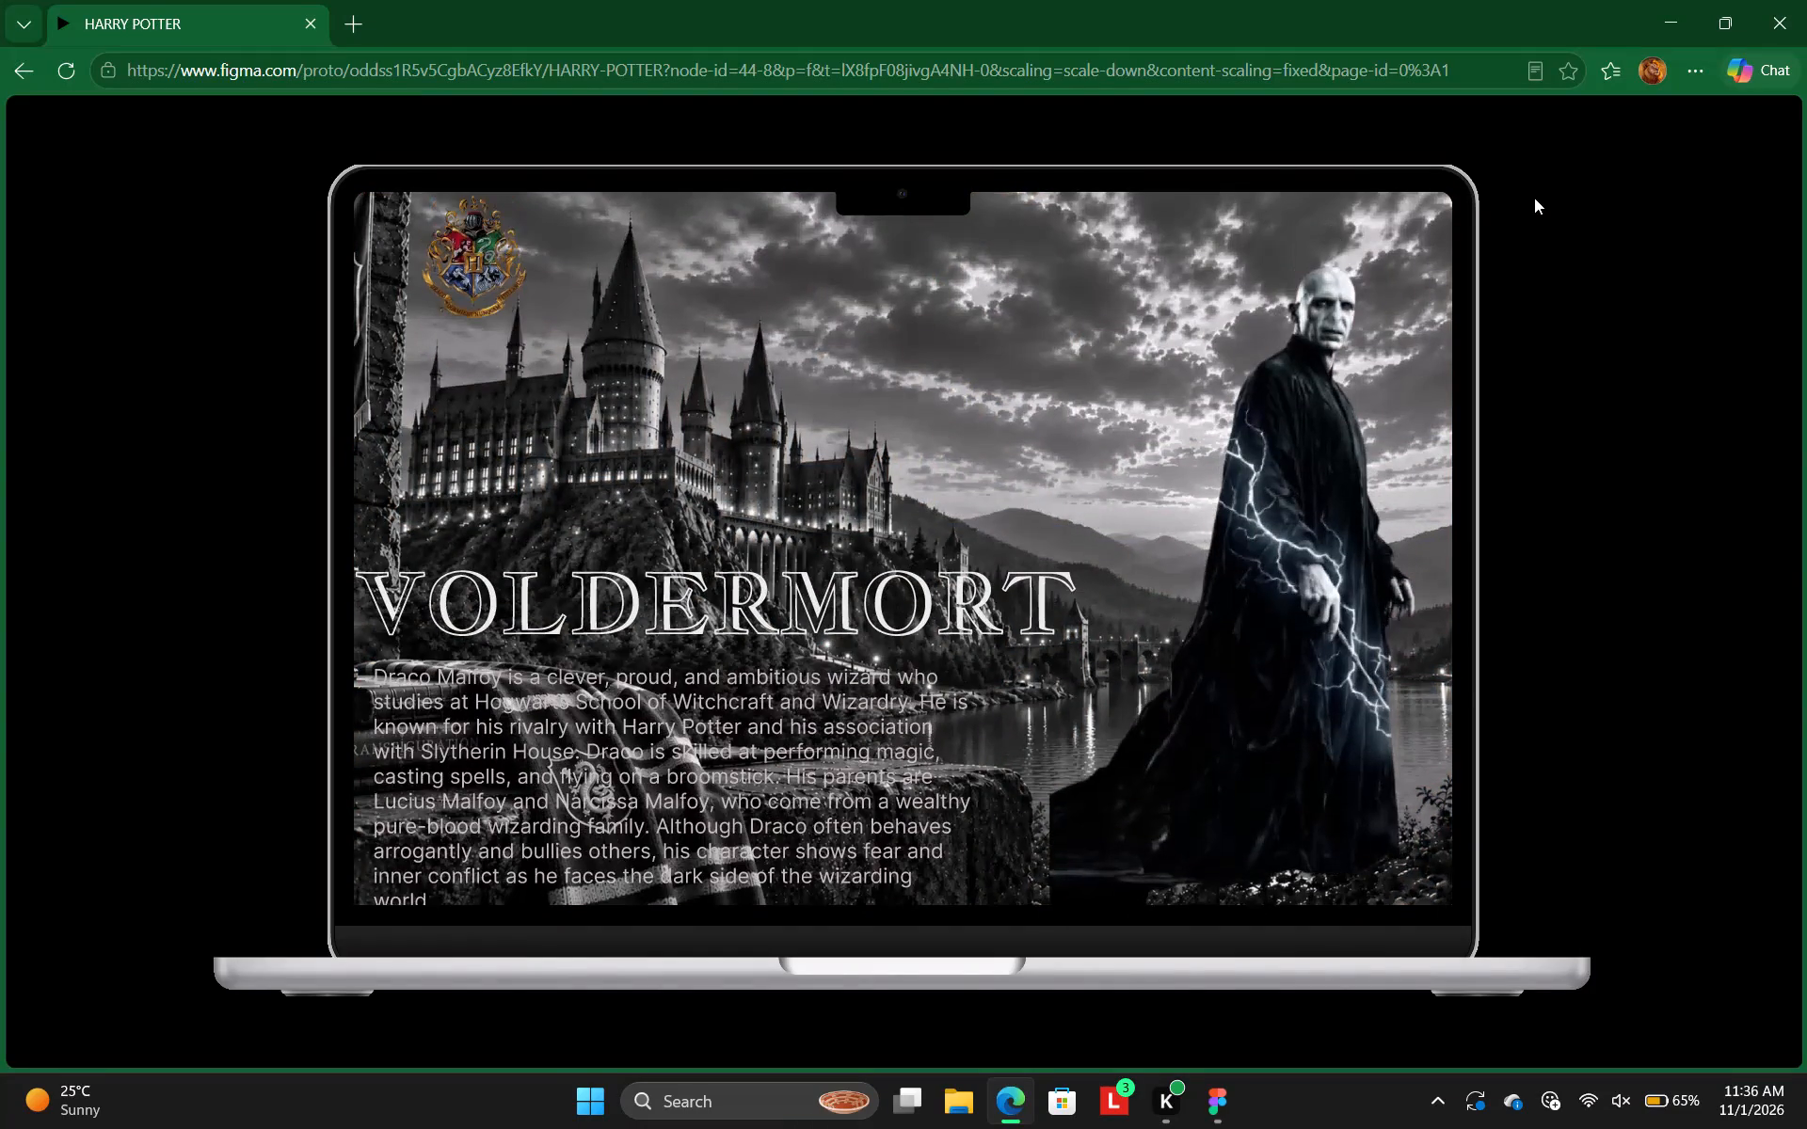
{"action": "left_click", "coordinate": [1806, 0]}
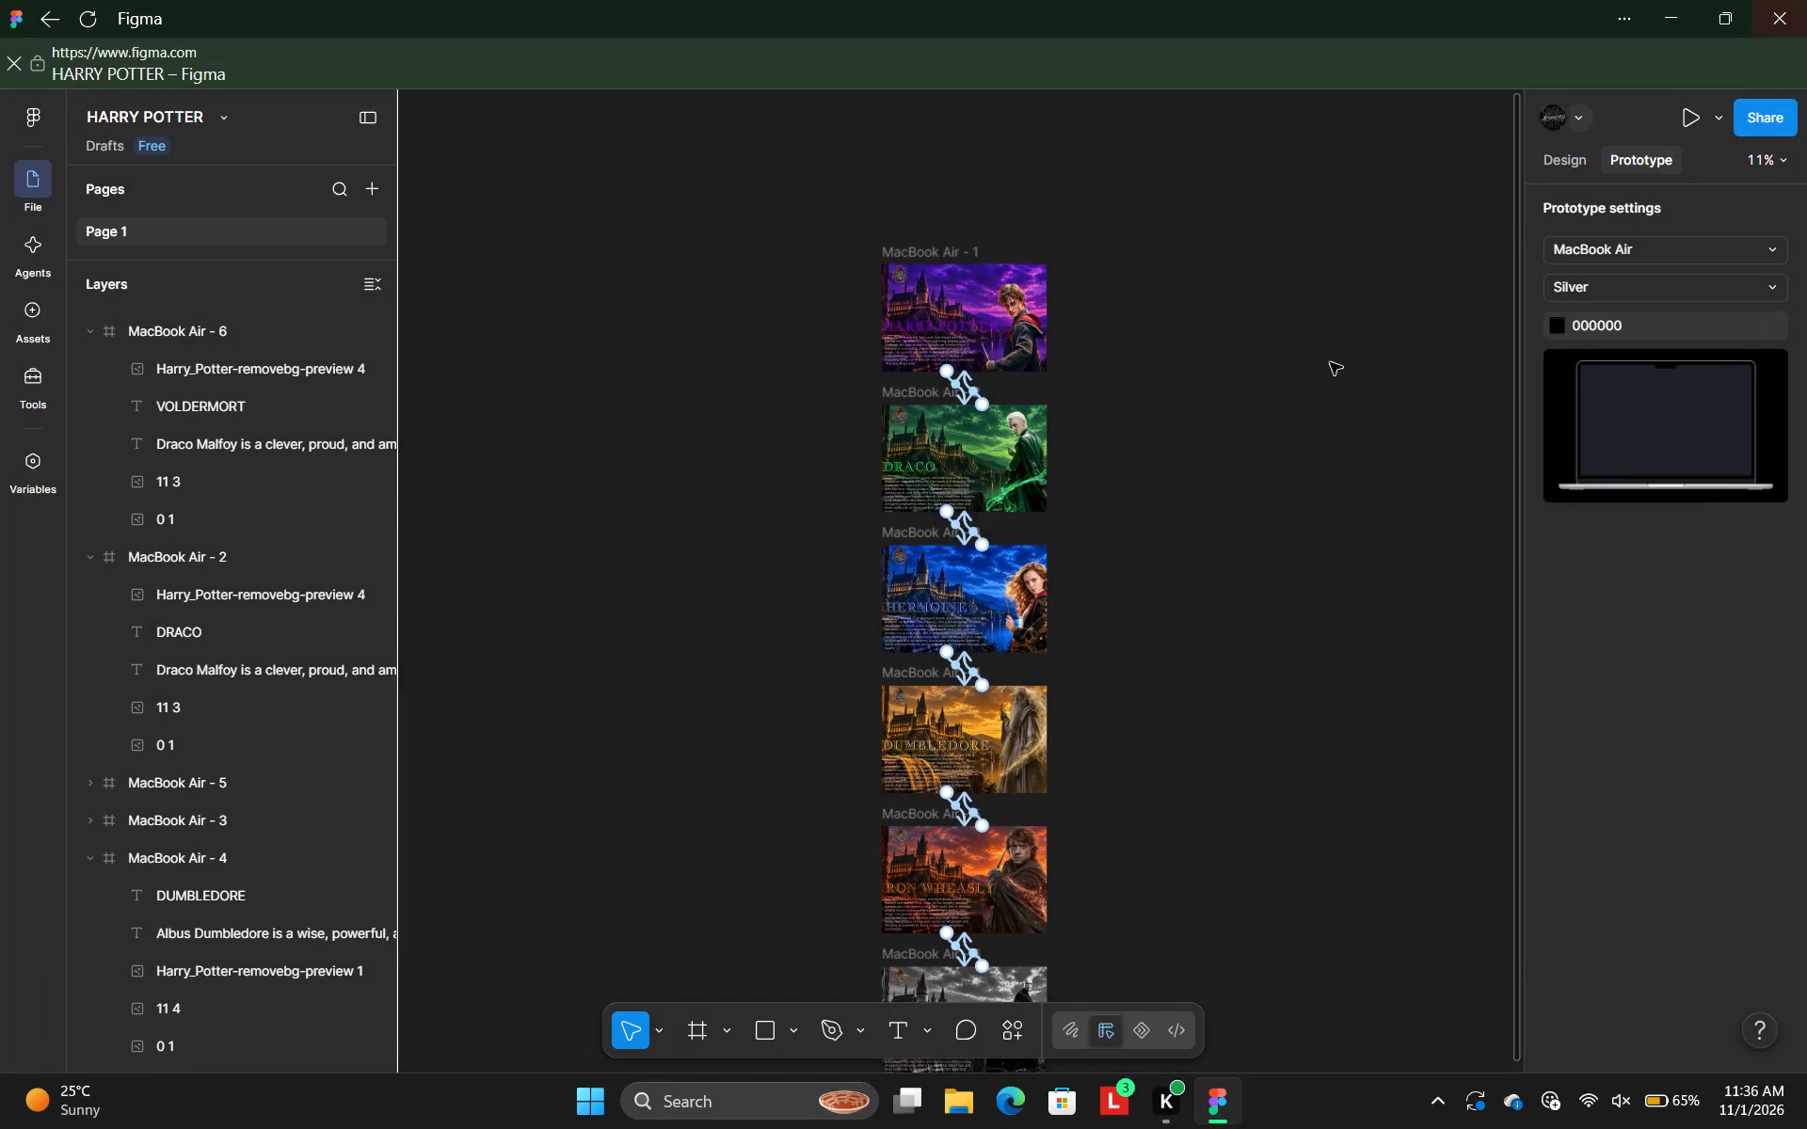
Flip the Voldermort character image horizontally in the MacBook Air - 6 frame.
{"action": "scroll", "coordinate": [1208, 696], "scroll_direction": "down", "scroll_amount": 2}
{"action": "left_click", "coordinate": [1031, 714]}
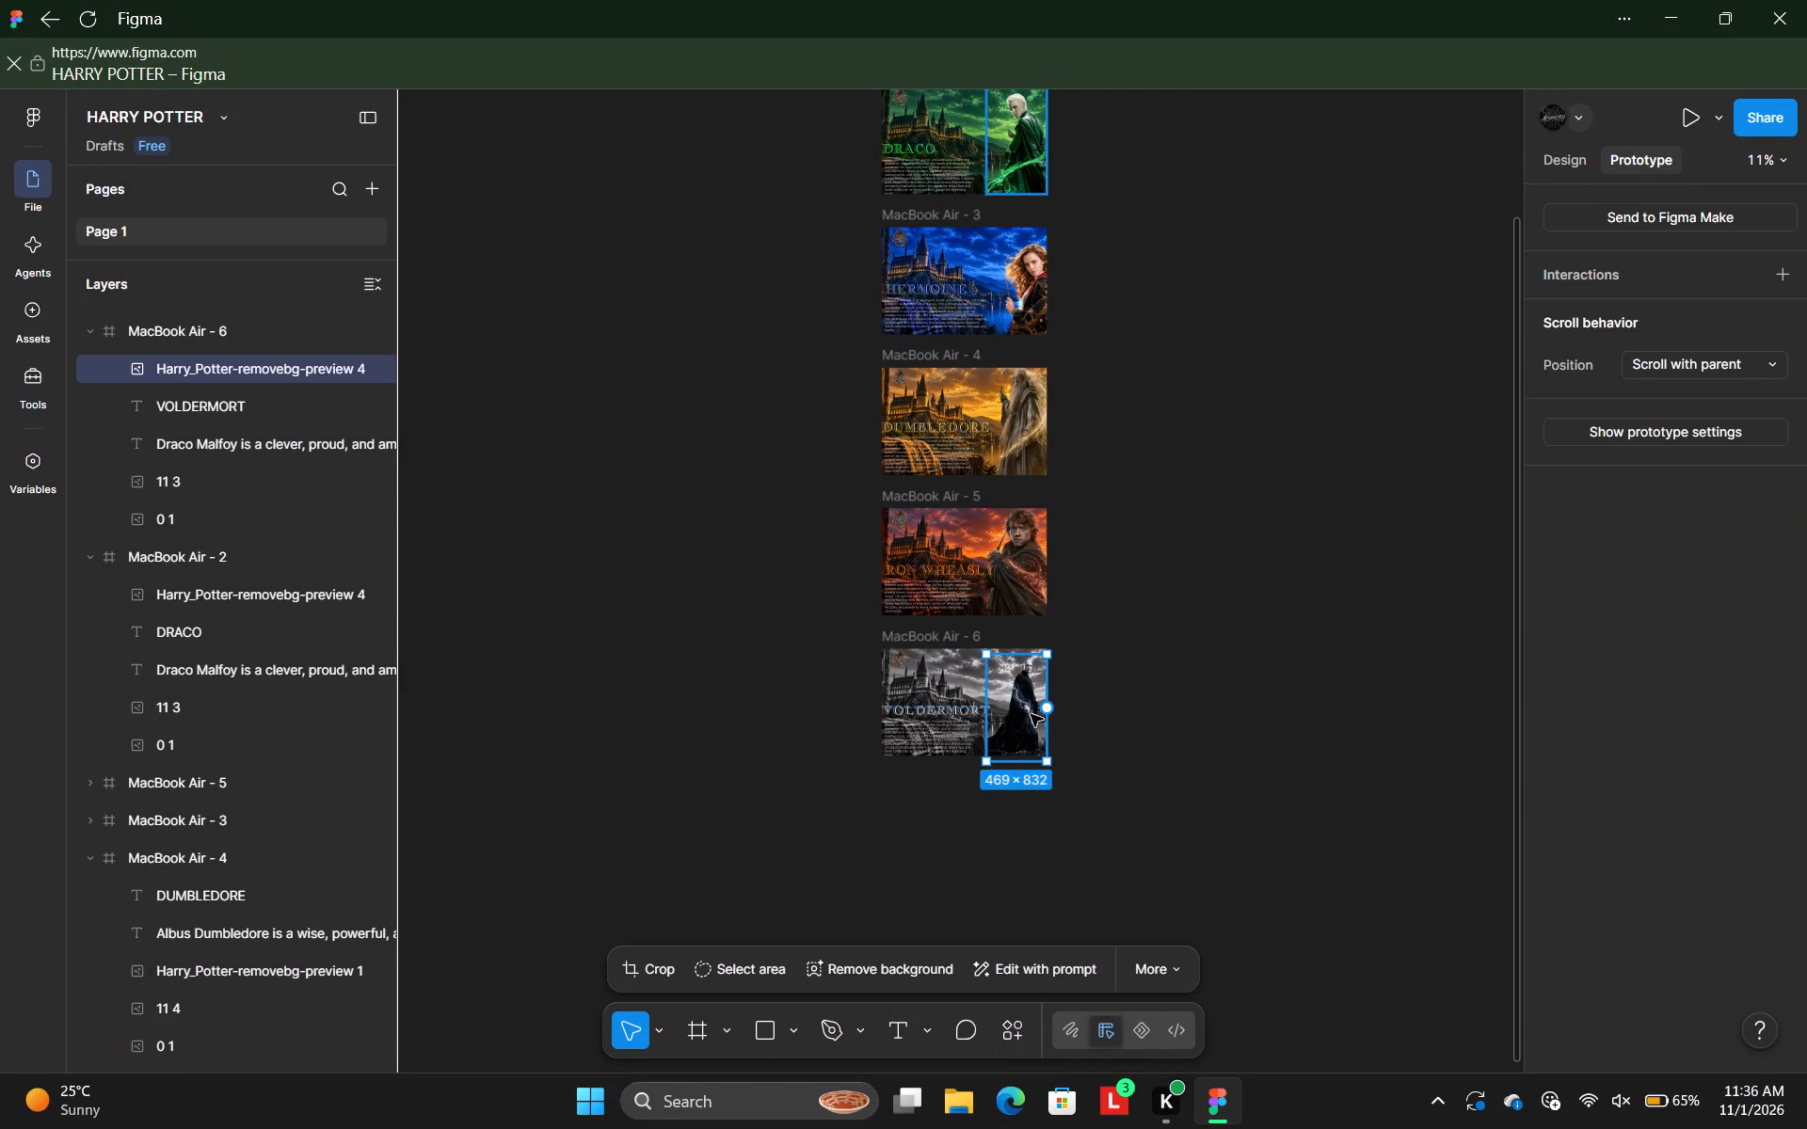
{"action": "left_click", "coordinate": [1561, 162]}
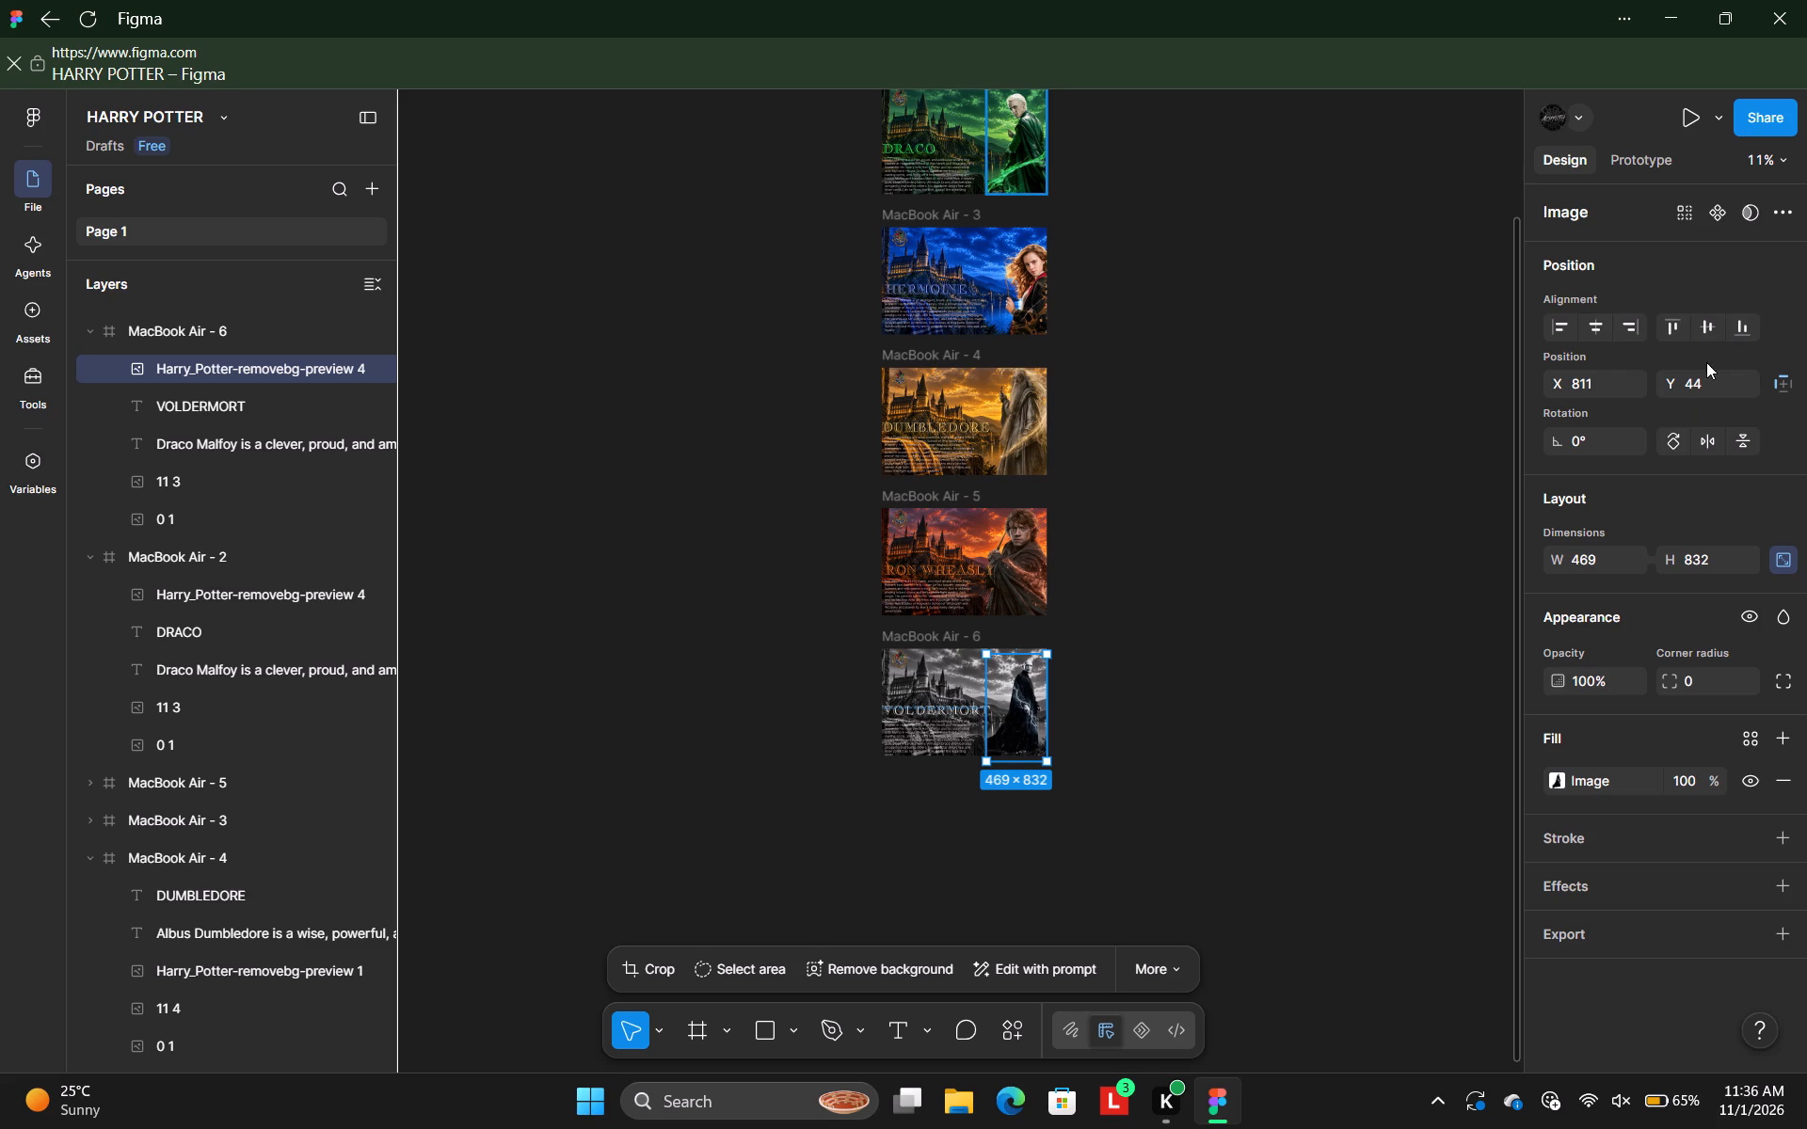
{"action": "left_click", "coordinate": [1710, 446]}
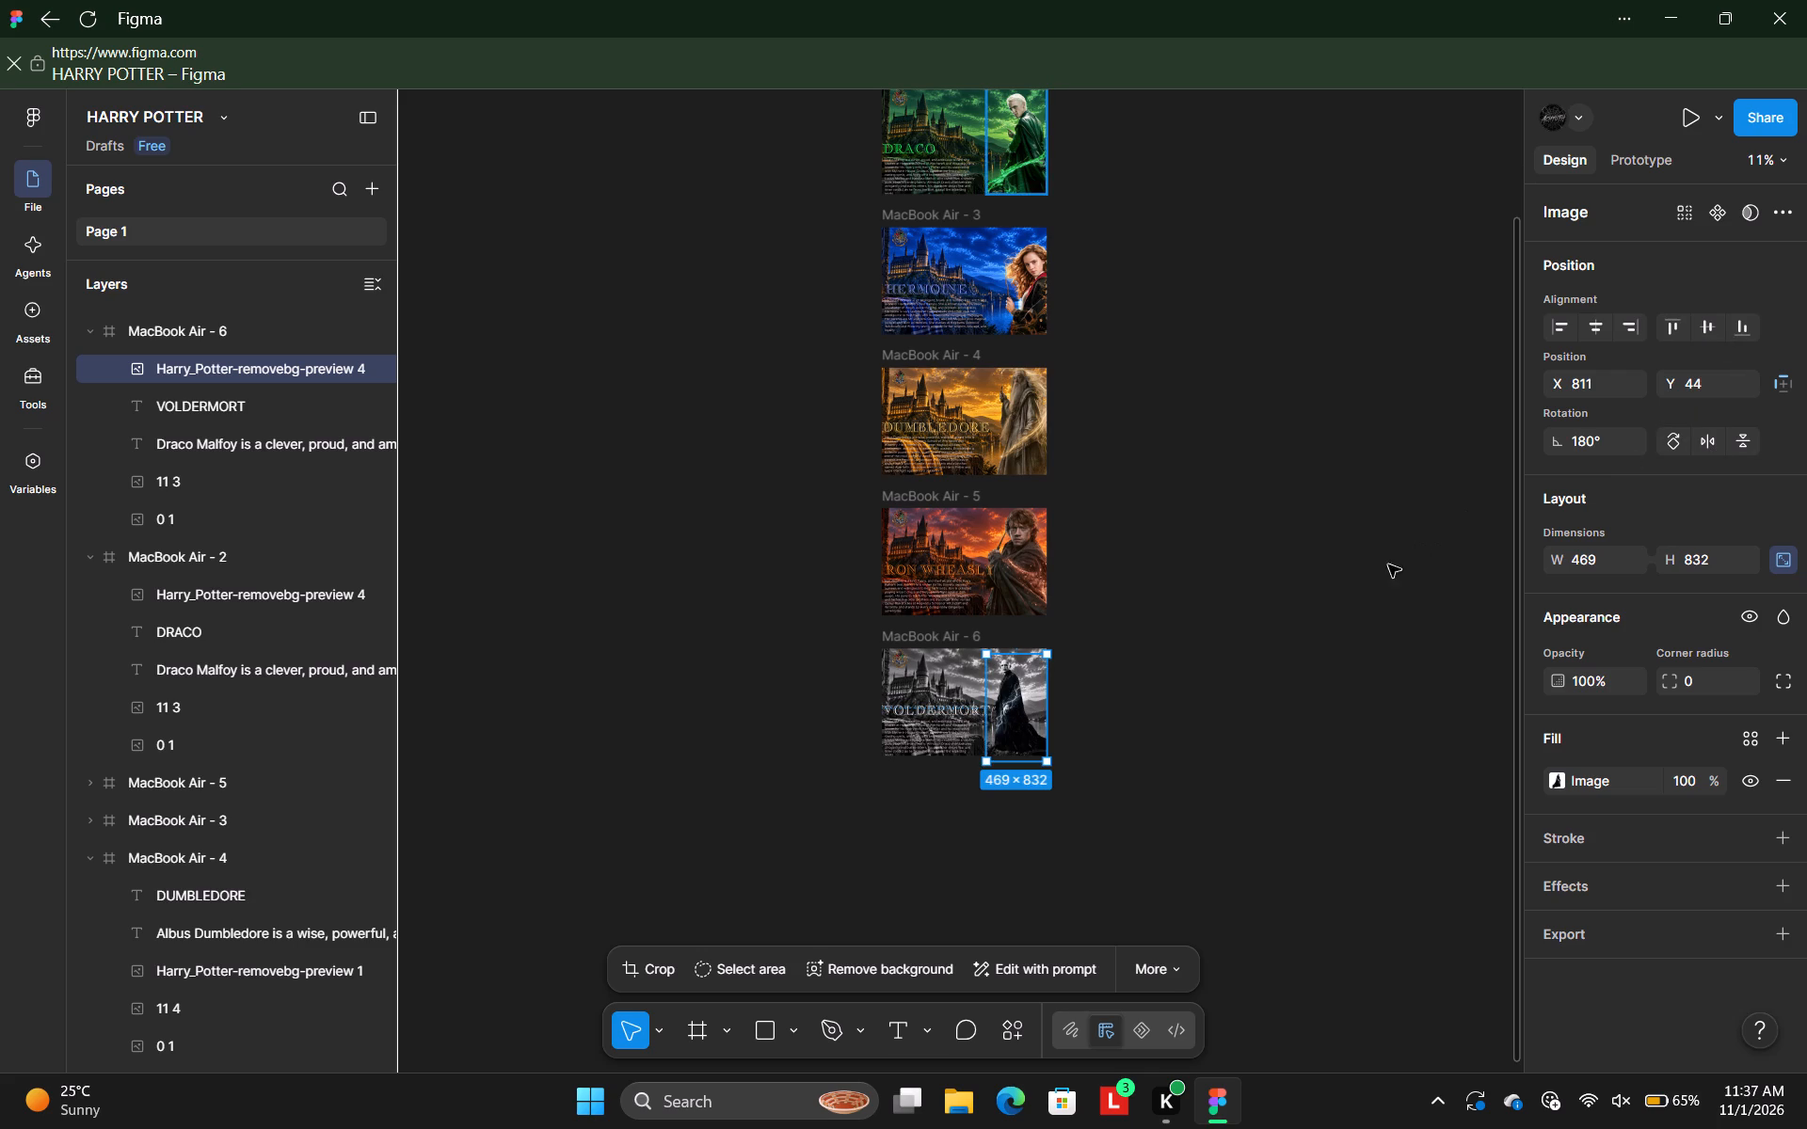
{"action": "left_click", "coordinate": [1366, 588]}
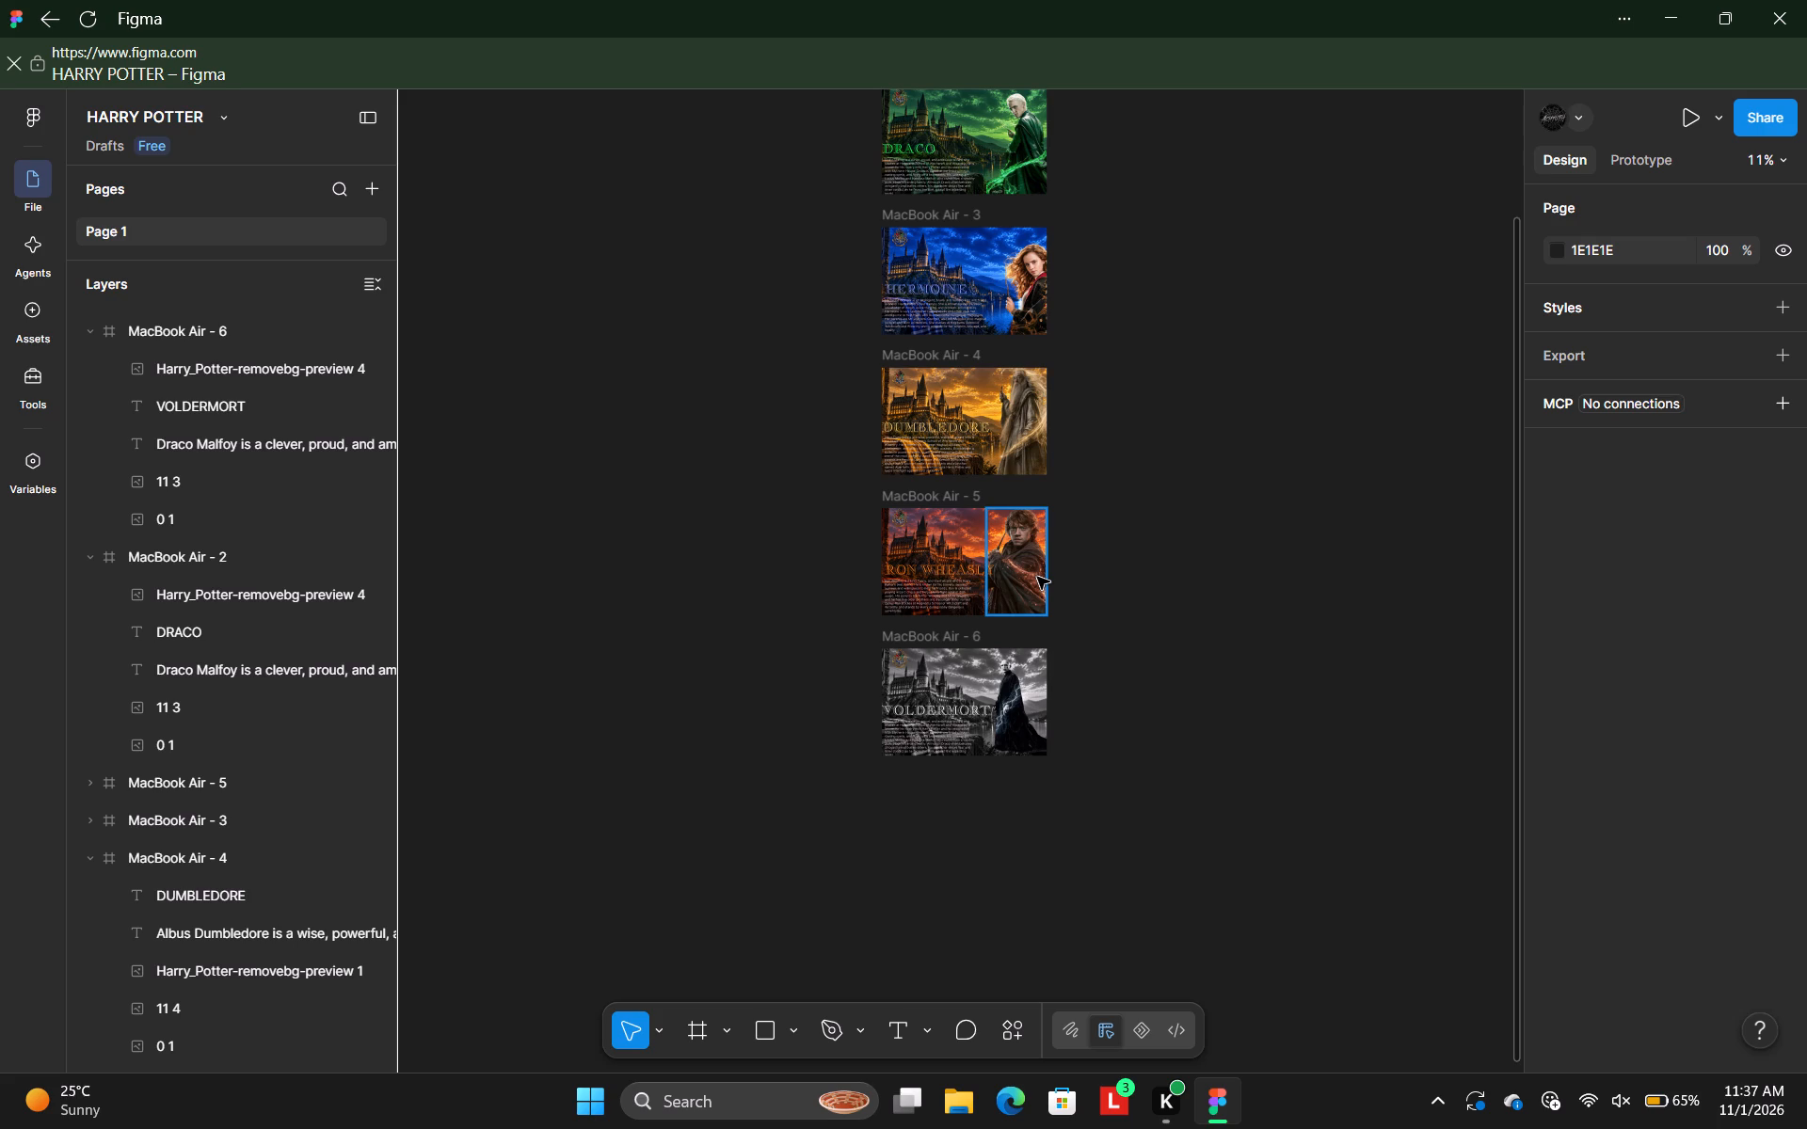
{"action": "left_click", "coordinate": [1189, 536]}
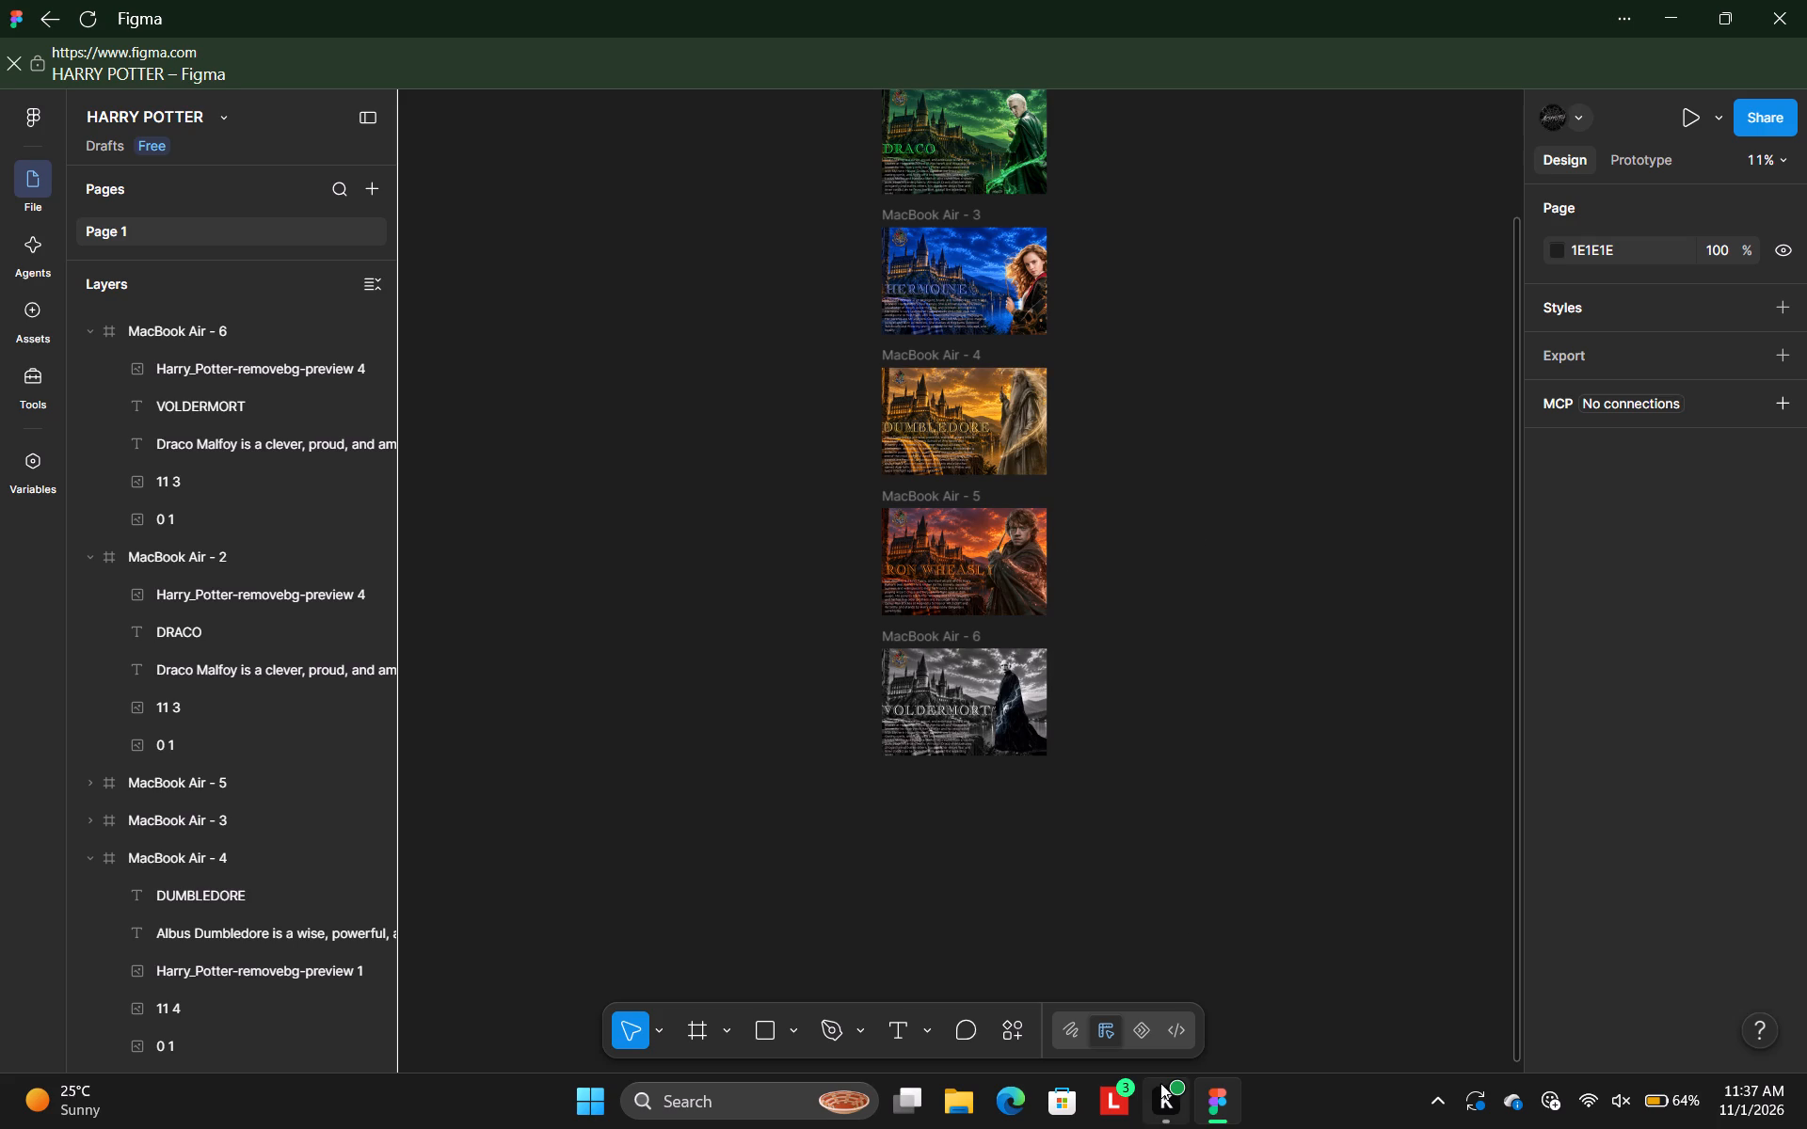
Try to open the prototype preview, reload its page once and close the preview window.
{"action": "left_click", "coordinate": [1689, 122]}
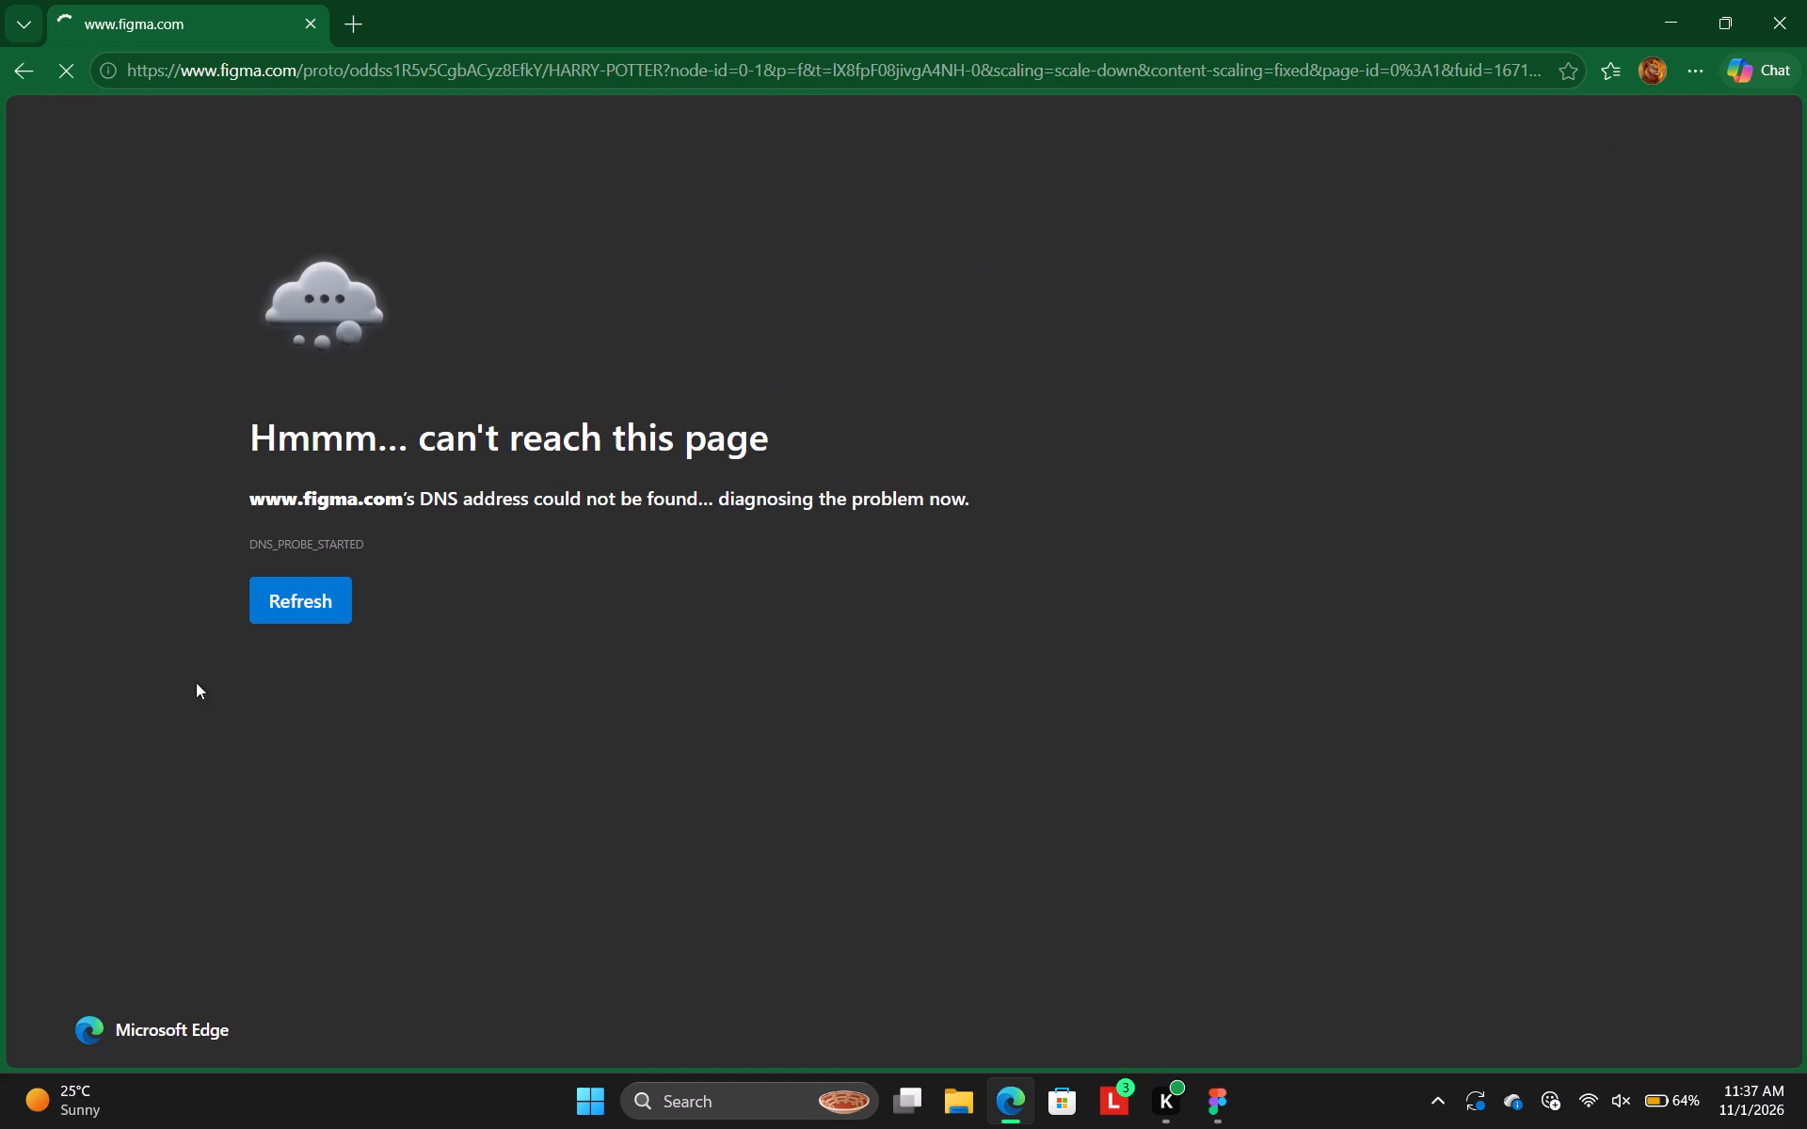
{"action": "left_click", "coordinate": [302, 591]}
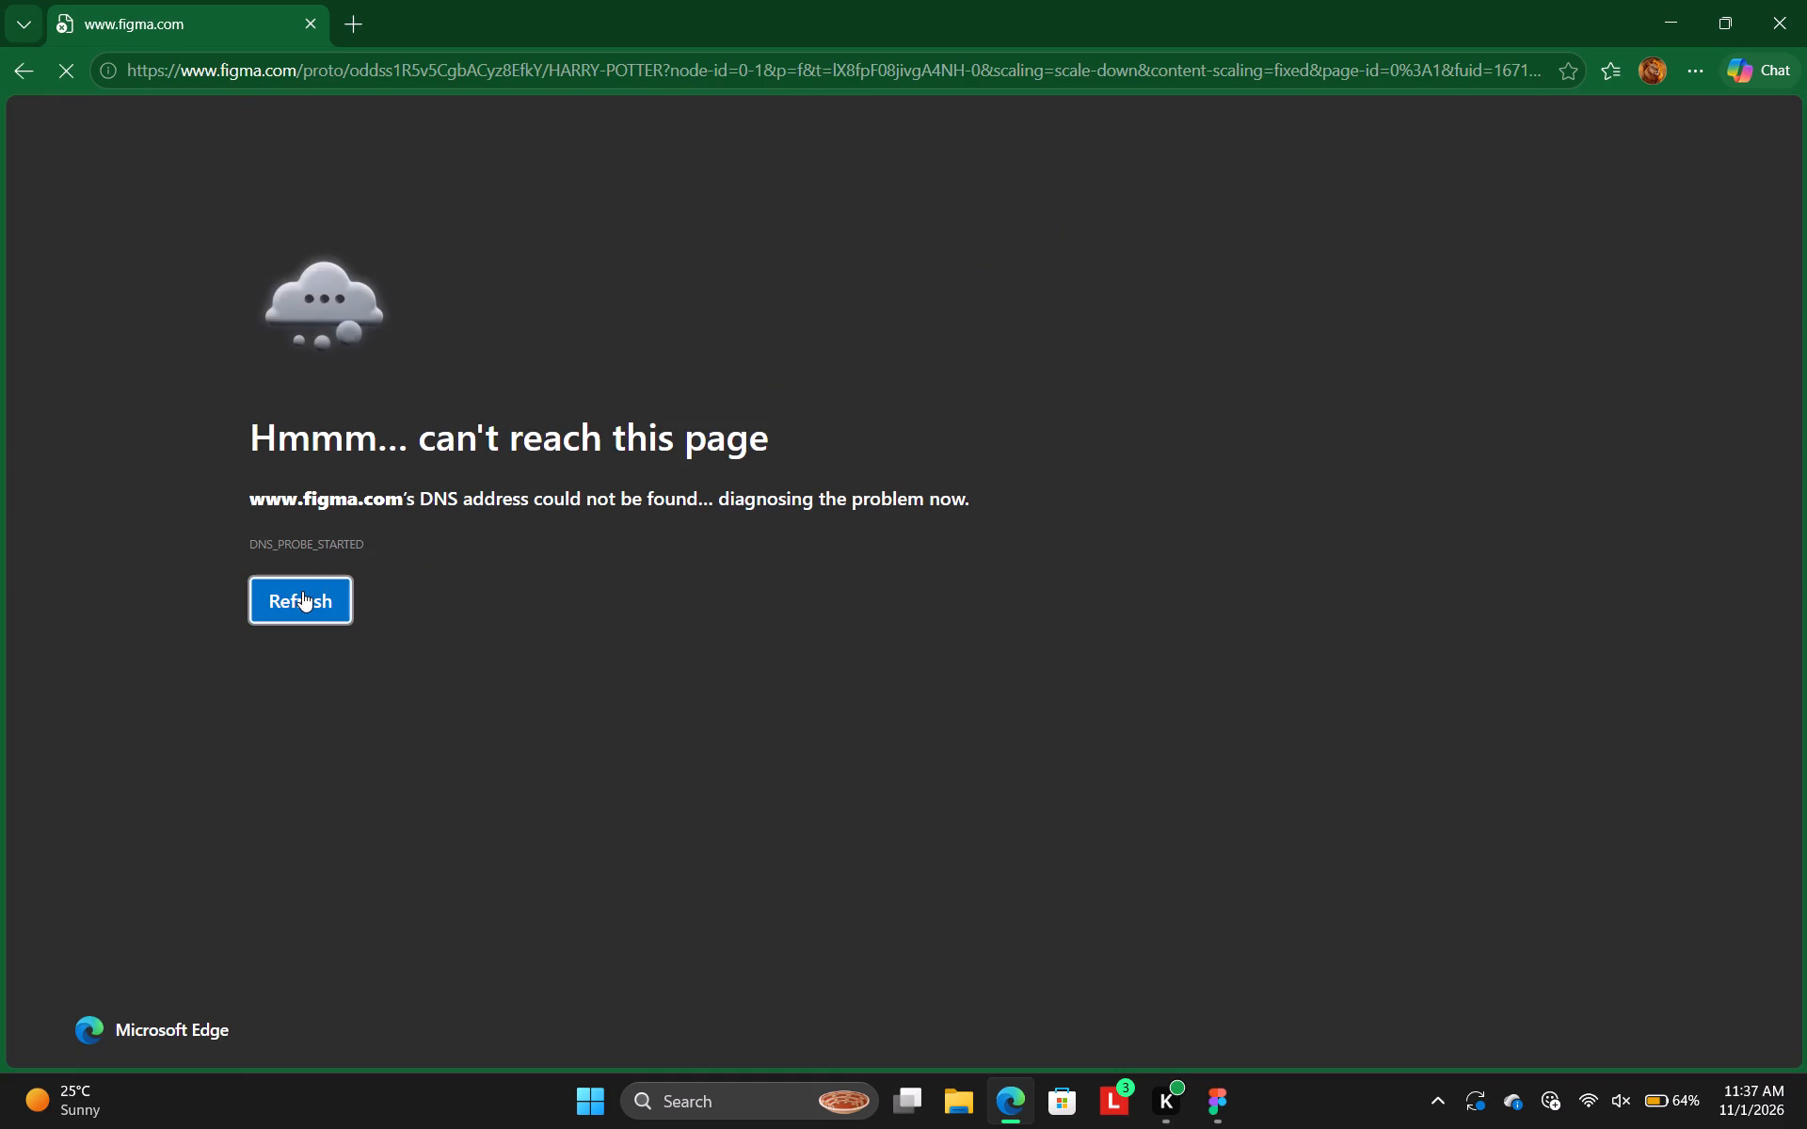
{"action": "left_click", "coordinate": [1793, 0]}
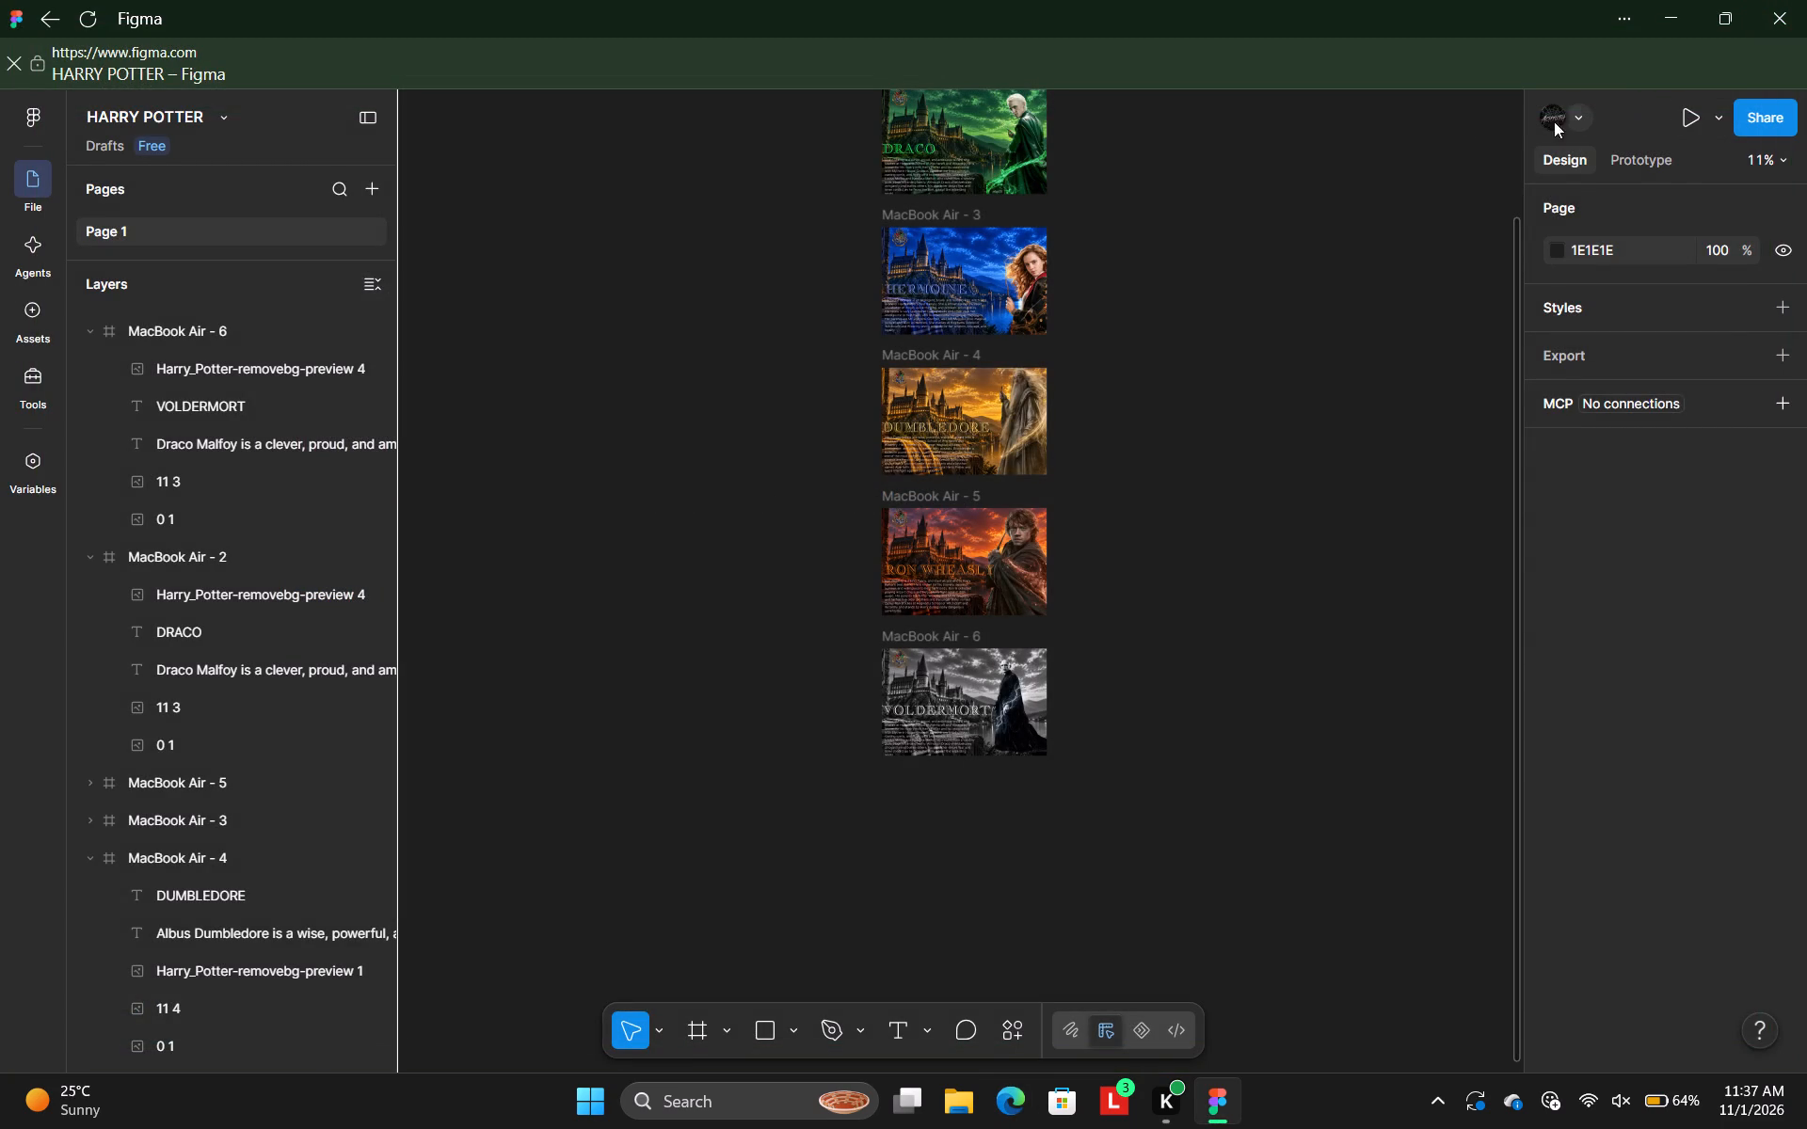
Return to prototype mode, try to run the preview again and close its browser window.
{"action": "left_click", "coordinate": [1633, 160]}
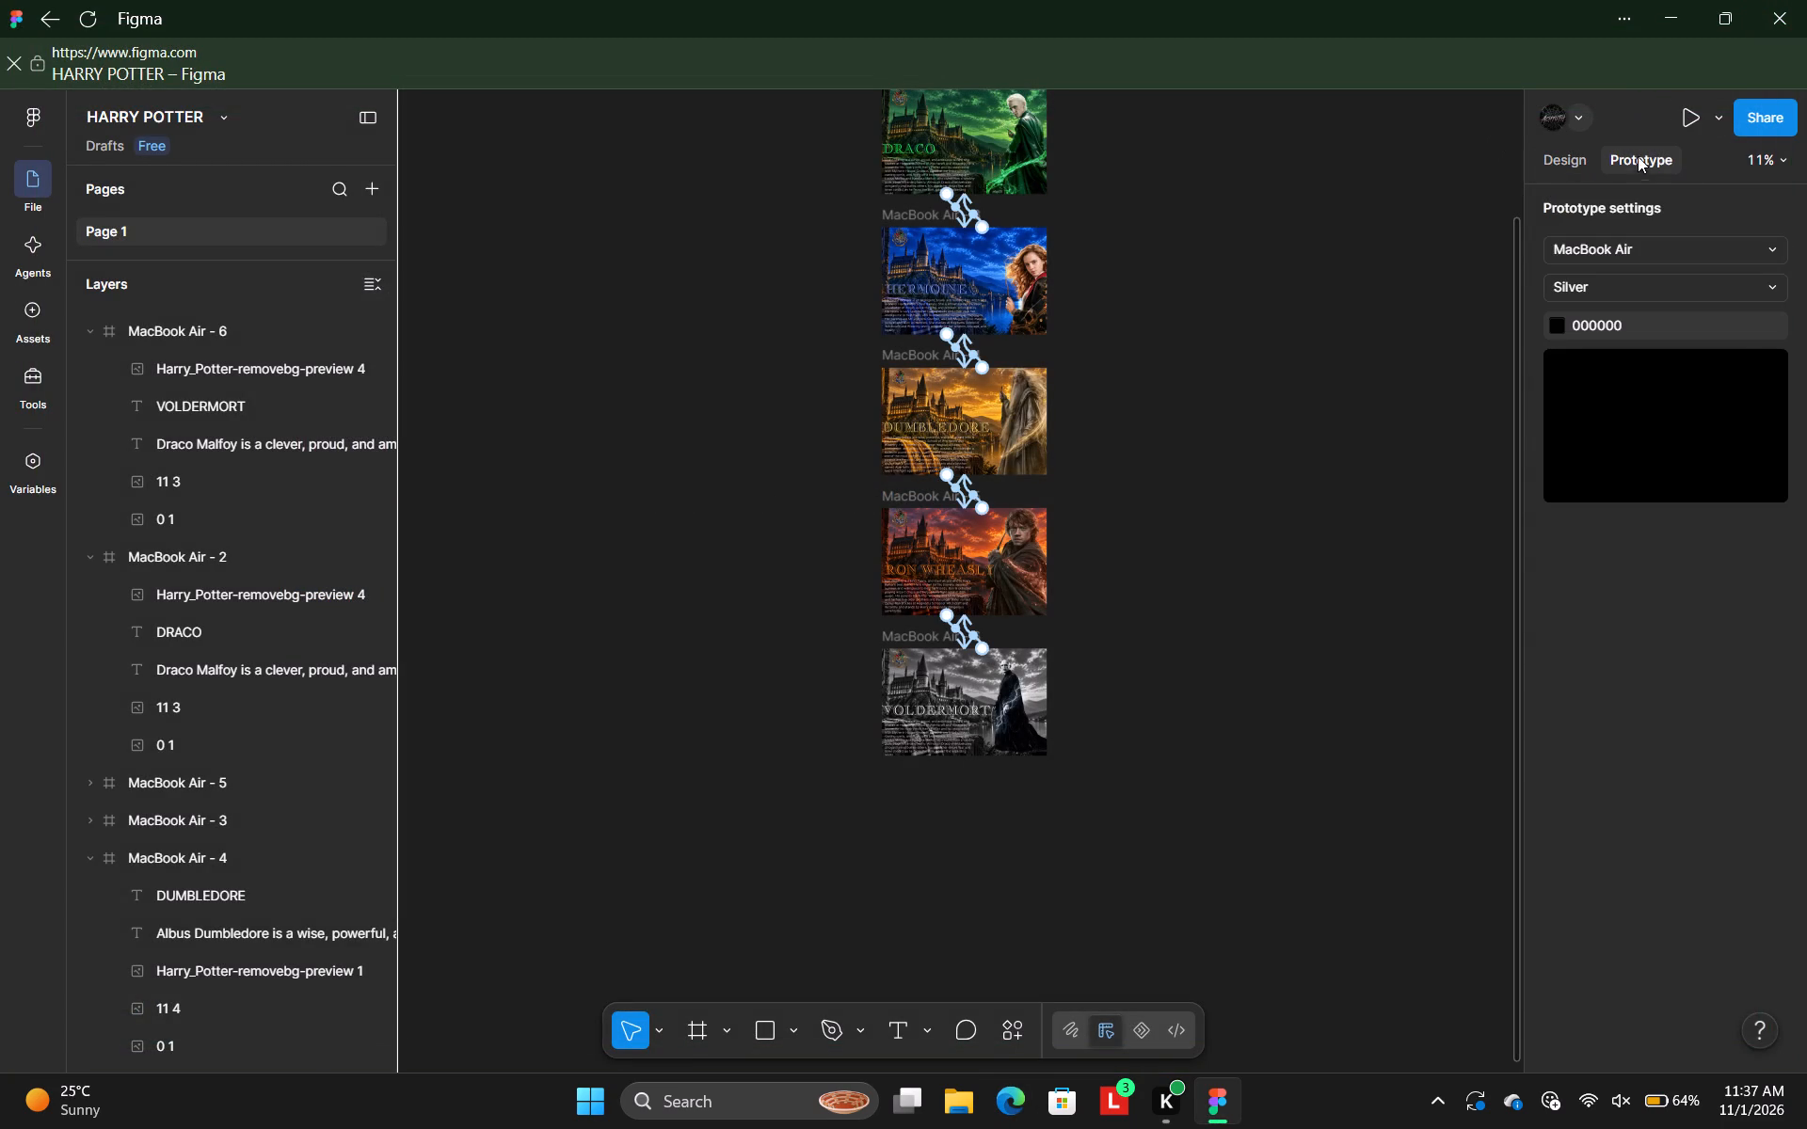
{"action": "left_click", "coordinate": [1682, 119]}
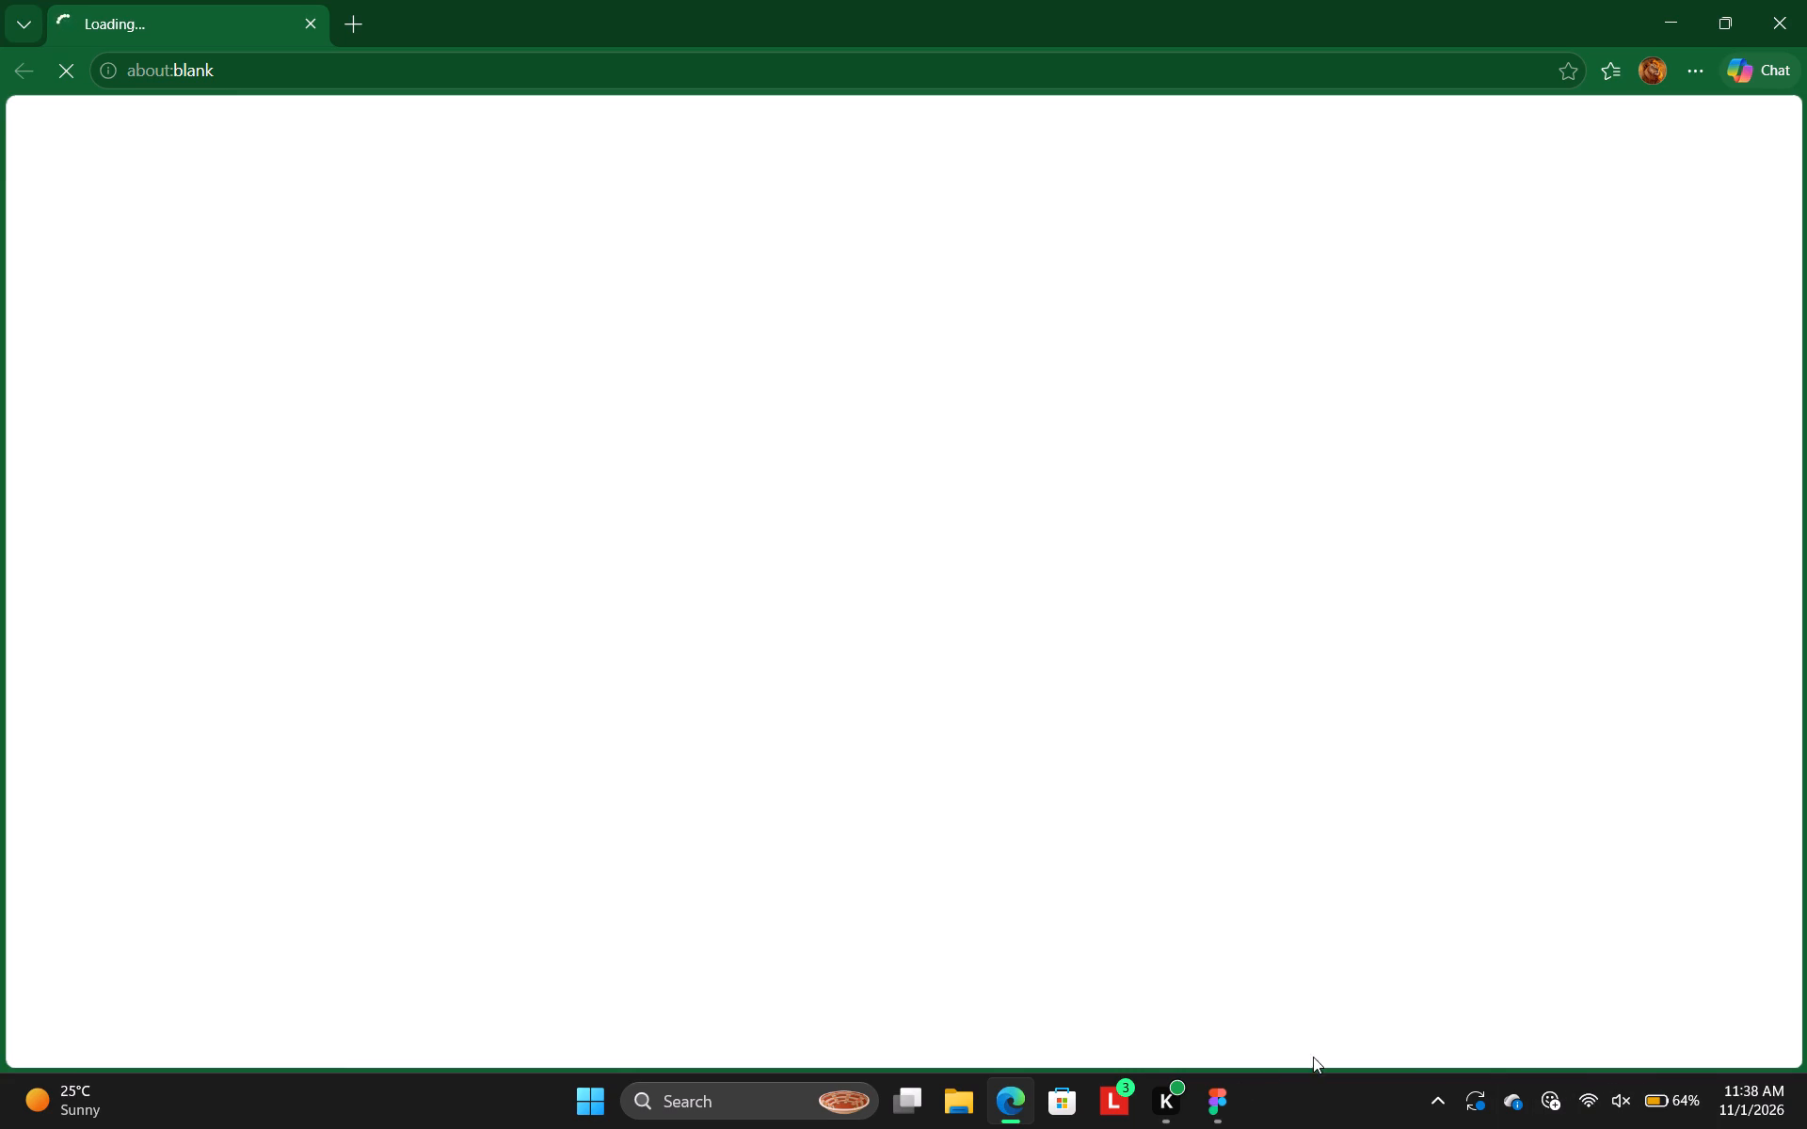
{"action": "left_click", "coordinate": [1228, 1091]}
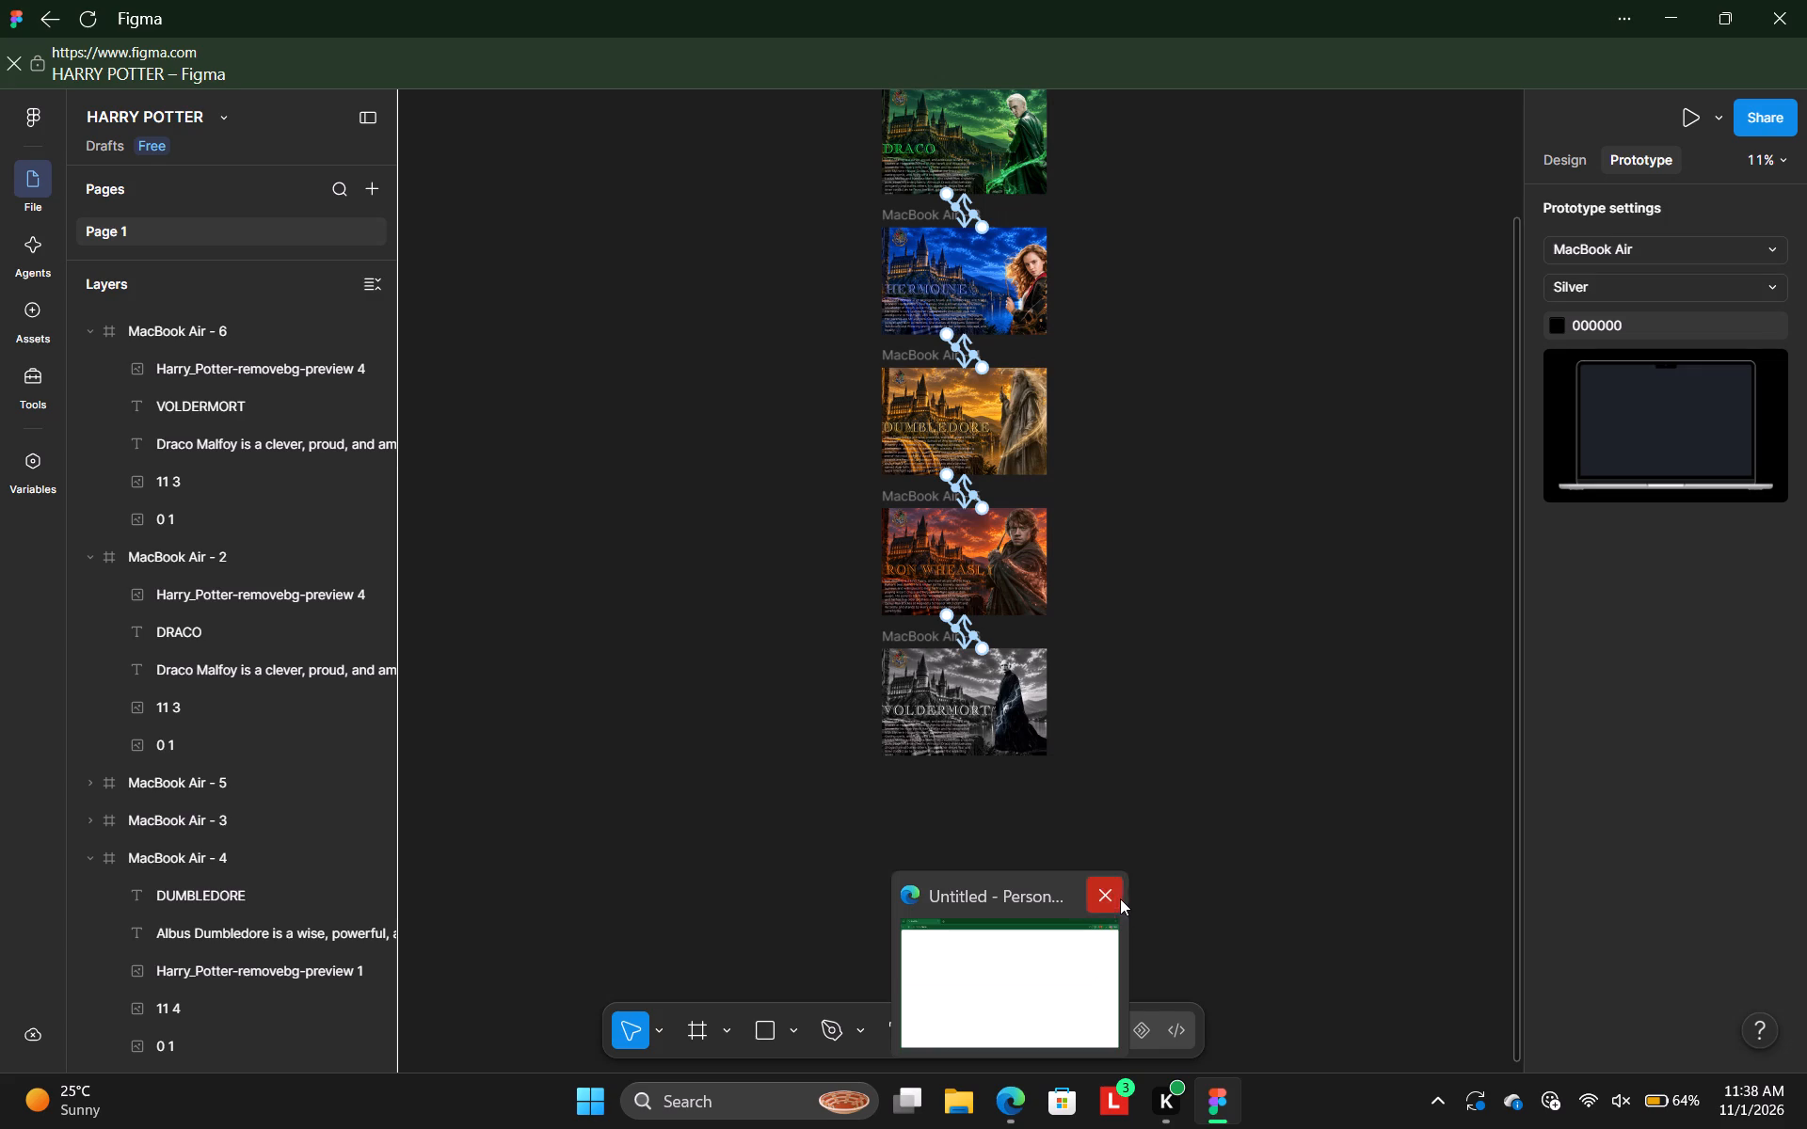
{"action": "left_click", "coordinate": [1111, 895]}
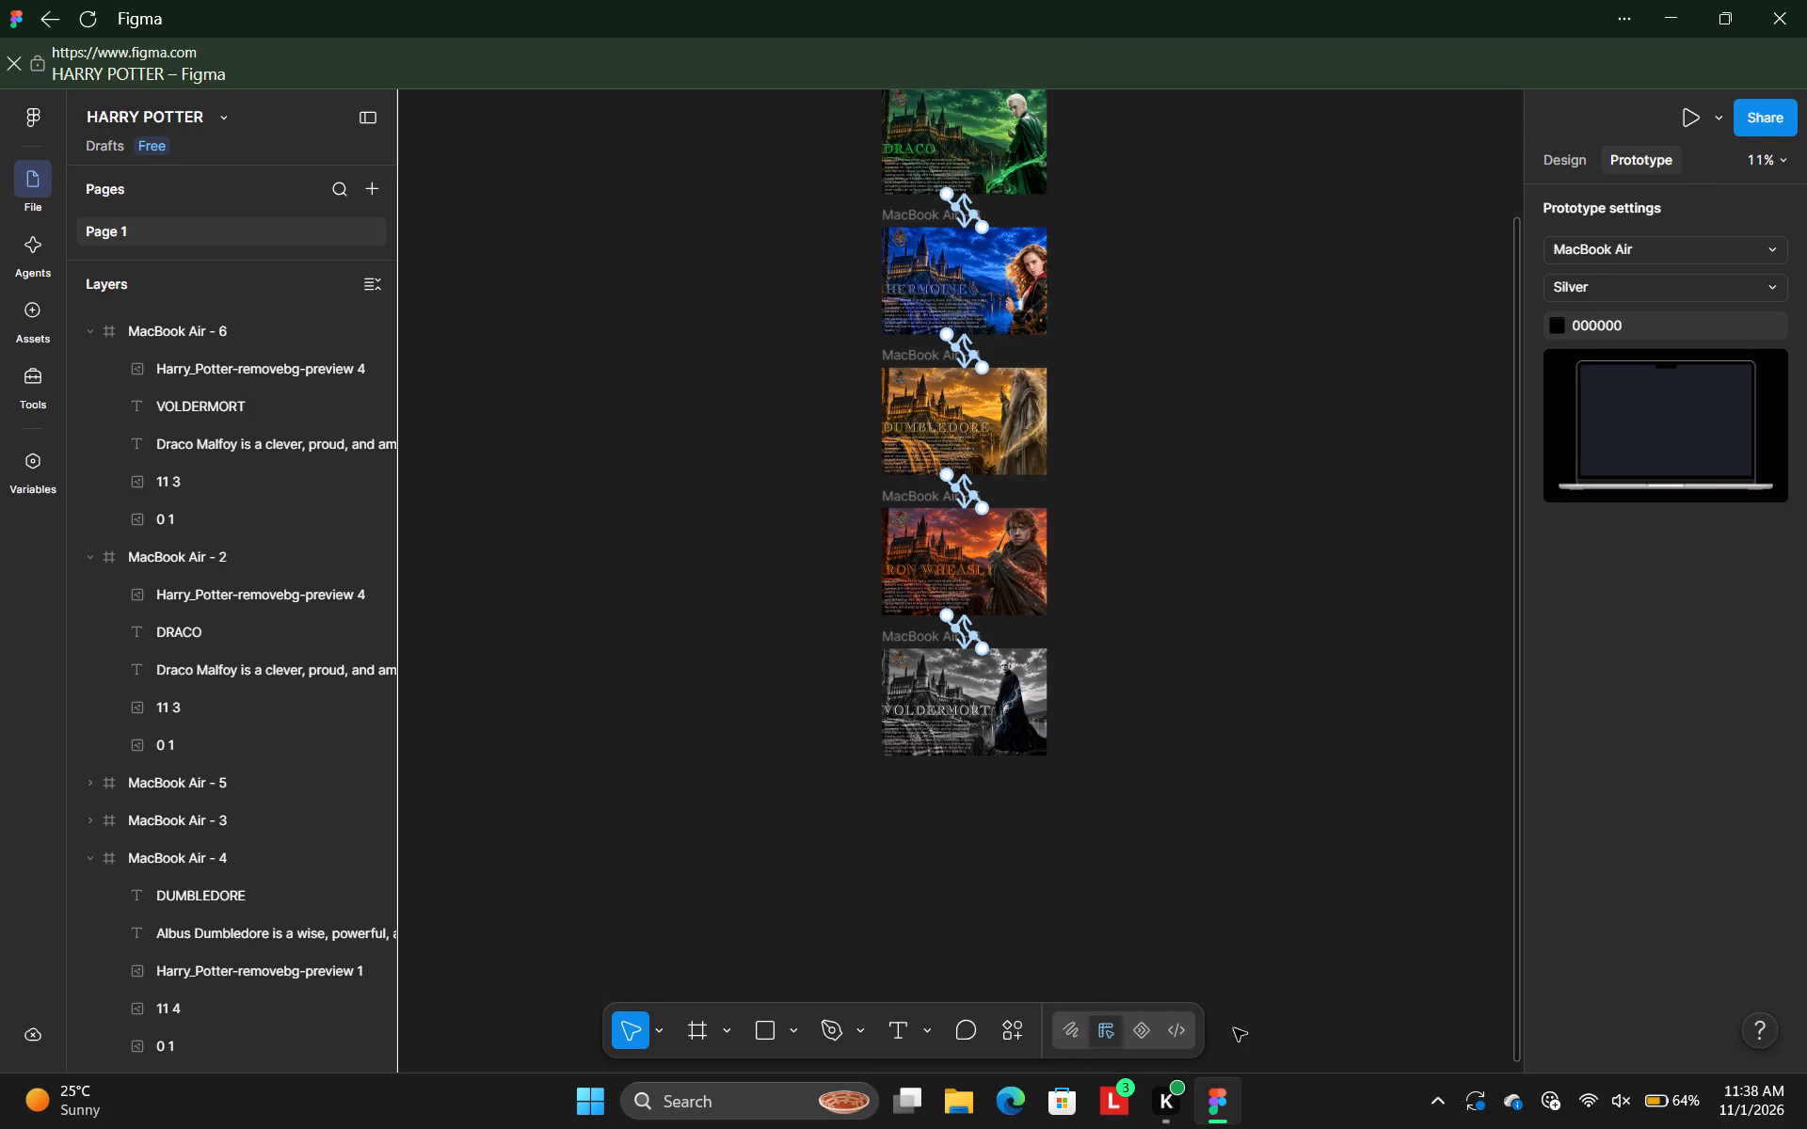
Launch the prototype preview of the six-frame Harry Potter column again.
{"action": "scroll", "coordinate": [1279, 784], "scroll_direction": "up", "scroll_amount": 2}
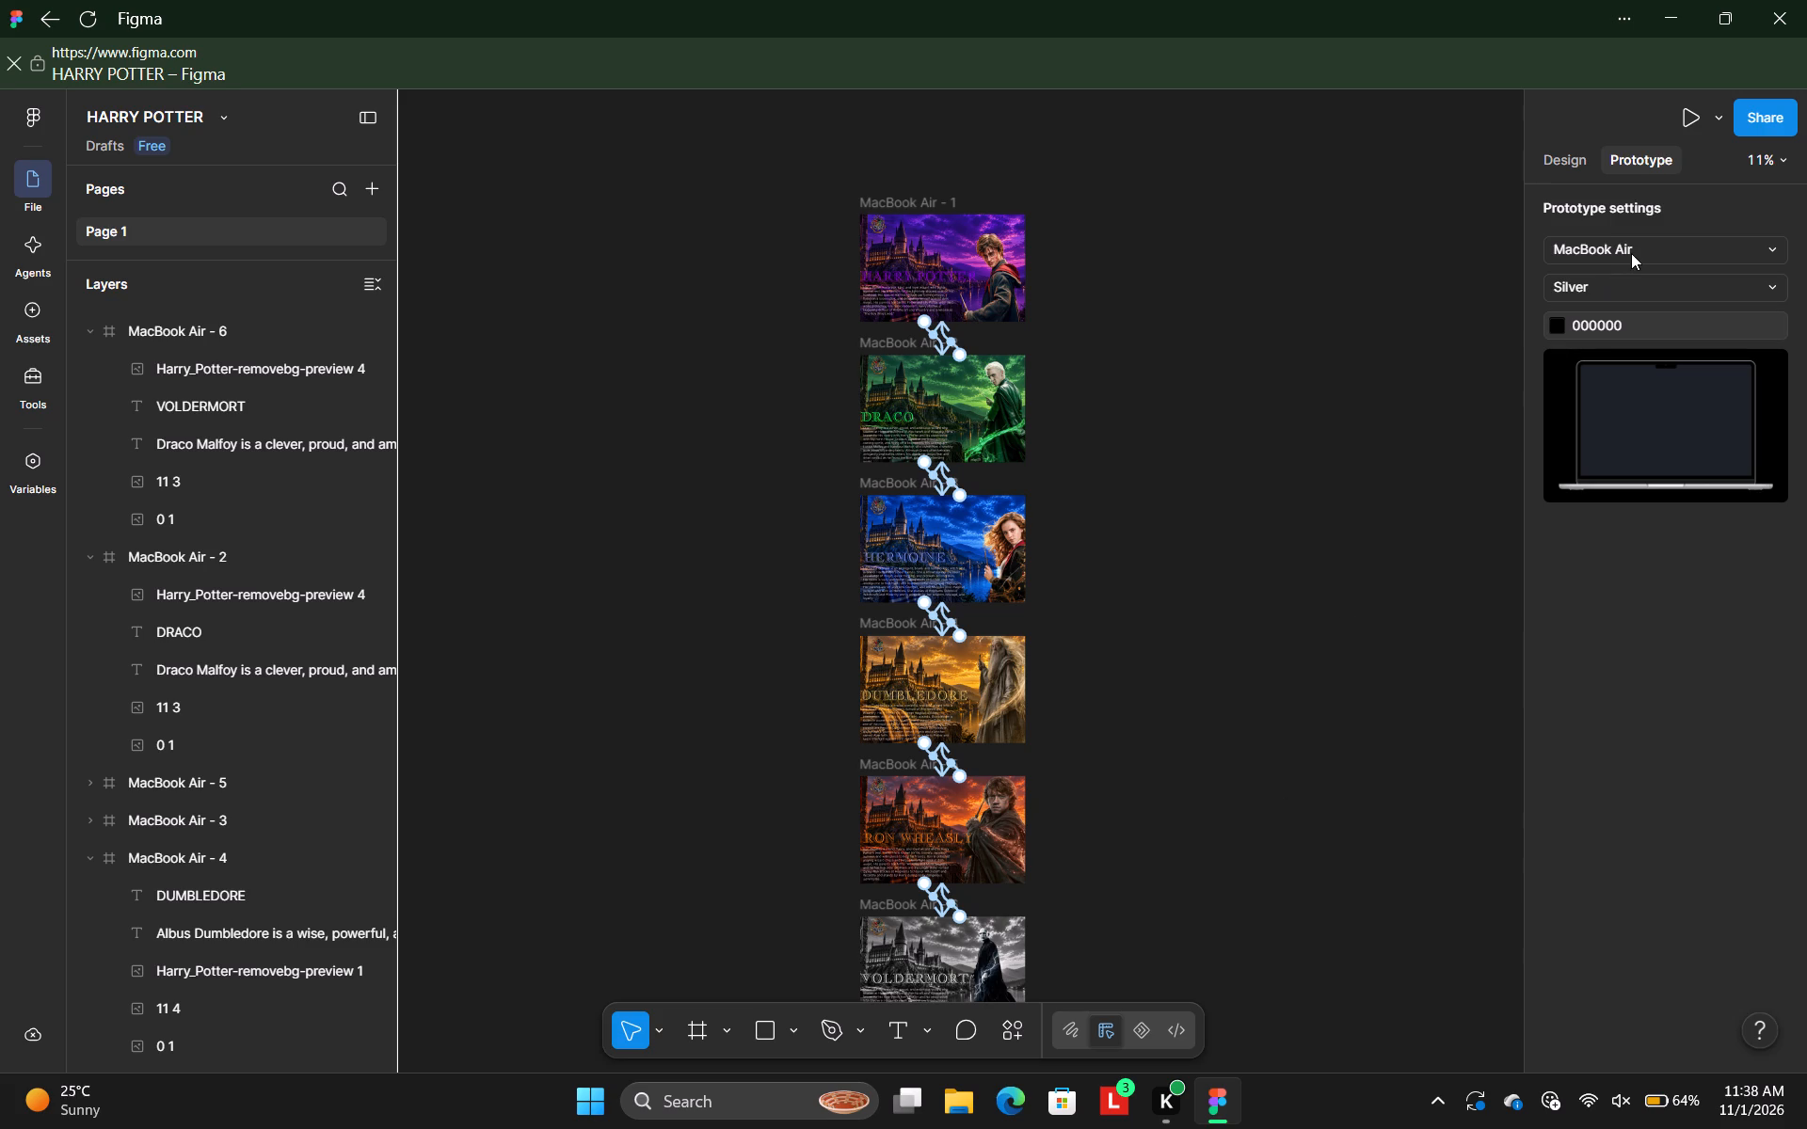
{"action": "left_click", "coordinate": [1677, 118]}
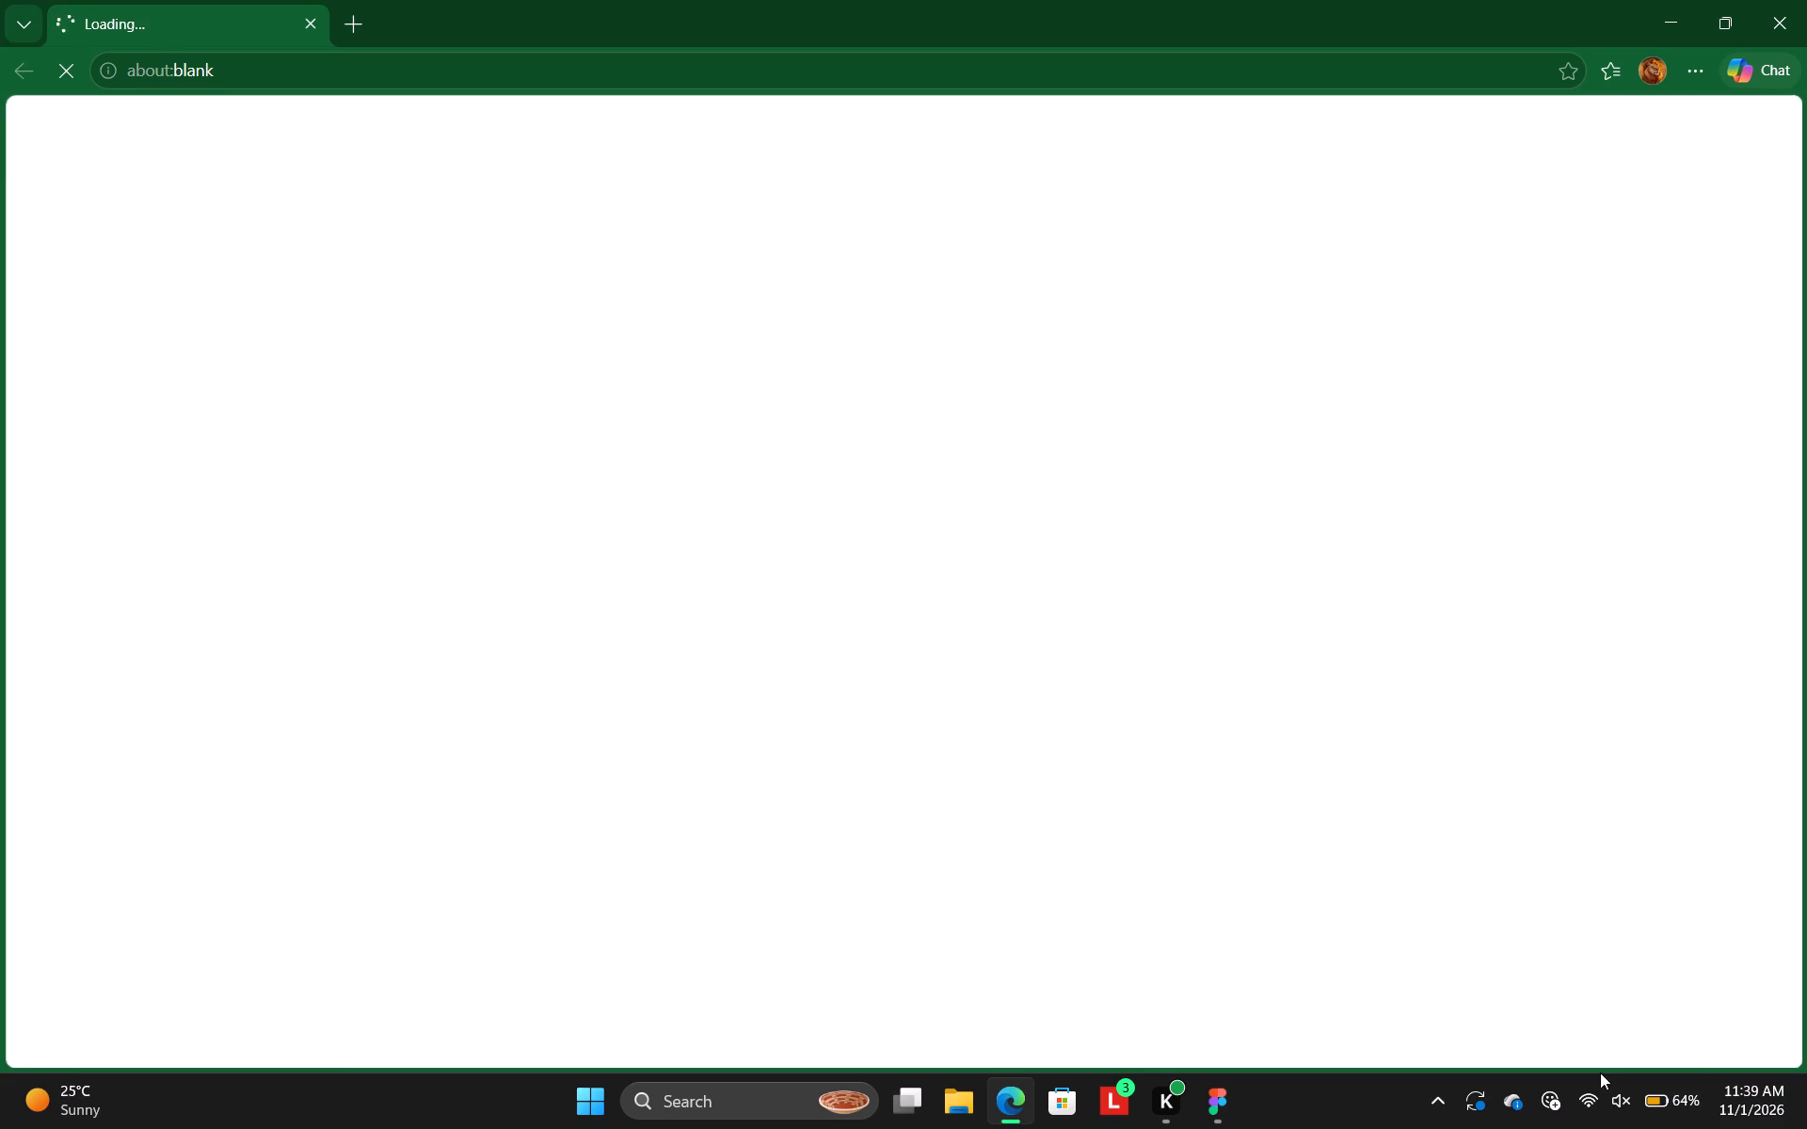
Turn the computer's Wi-Fi off and back on to restart the network connection.
{"action": "left_click", "coordinate": [1600, 1104]}
{"action": "left_click", "coordinate": [1425, 683]}
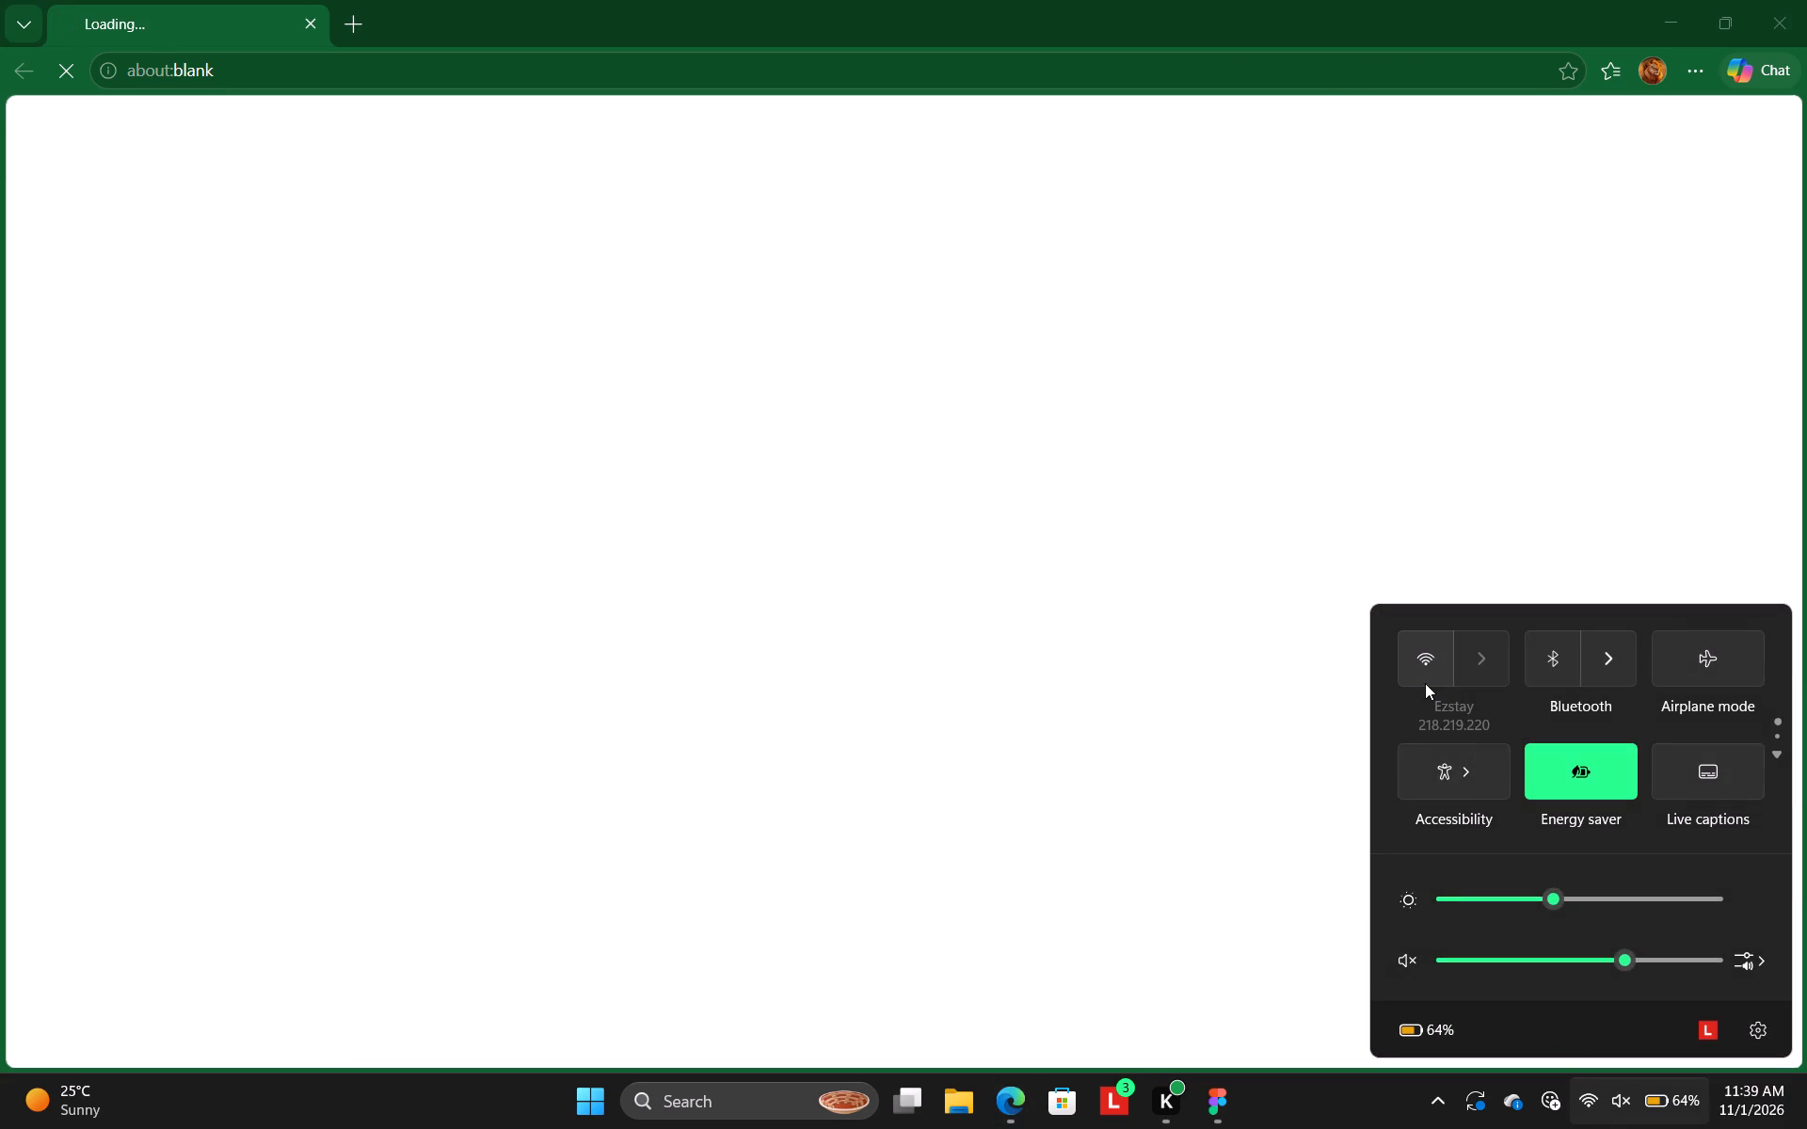
{"action": "left_click", "coordinate": [1425, 683]}
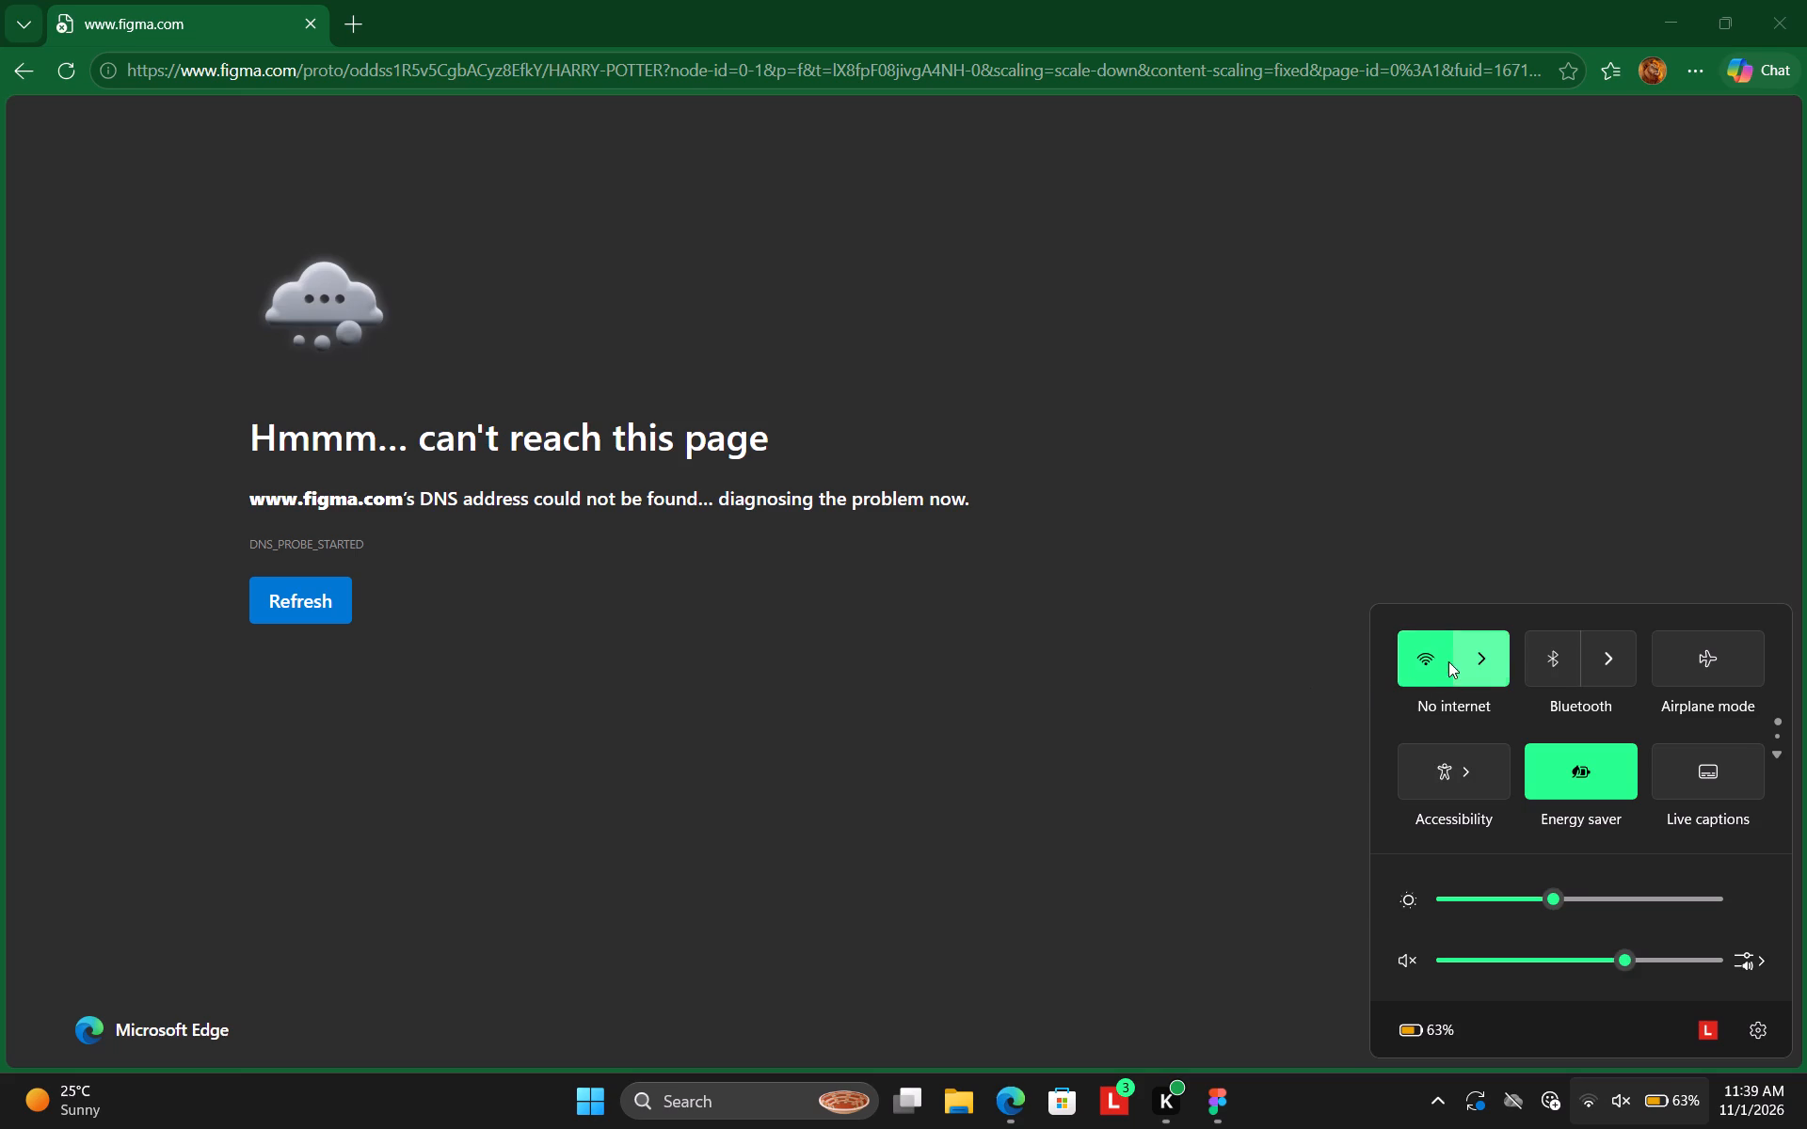
{"action": "left_click", "coordinate": [1236, 737]}
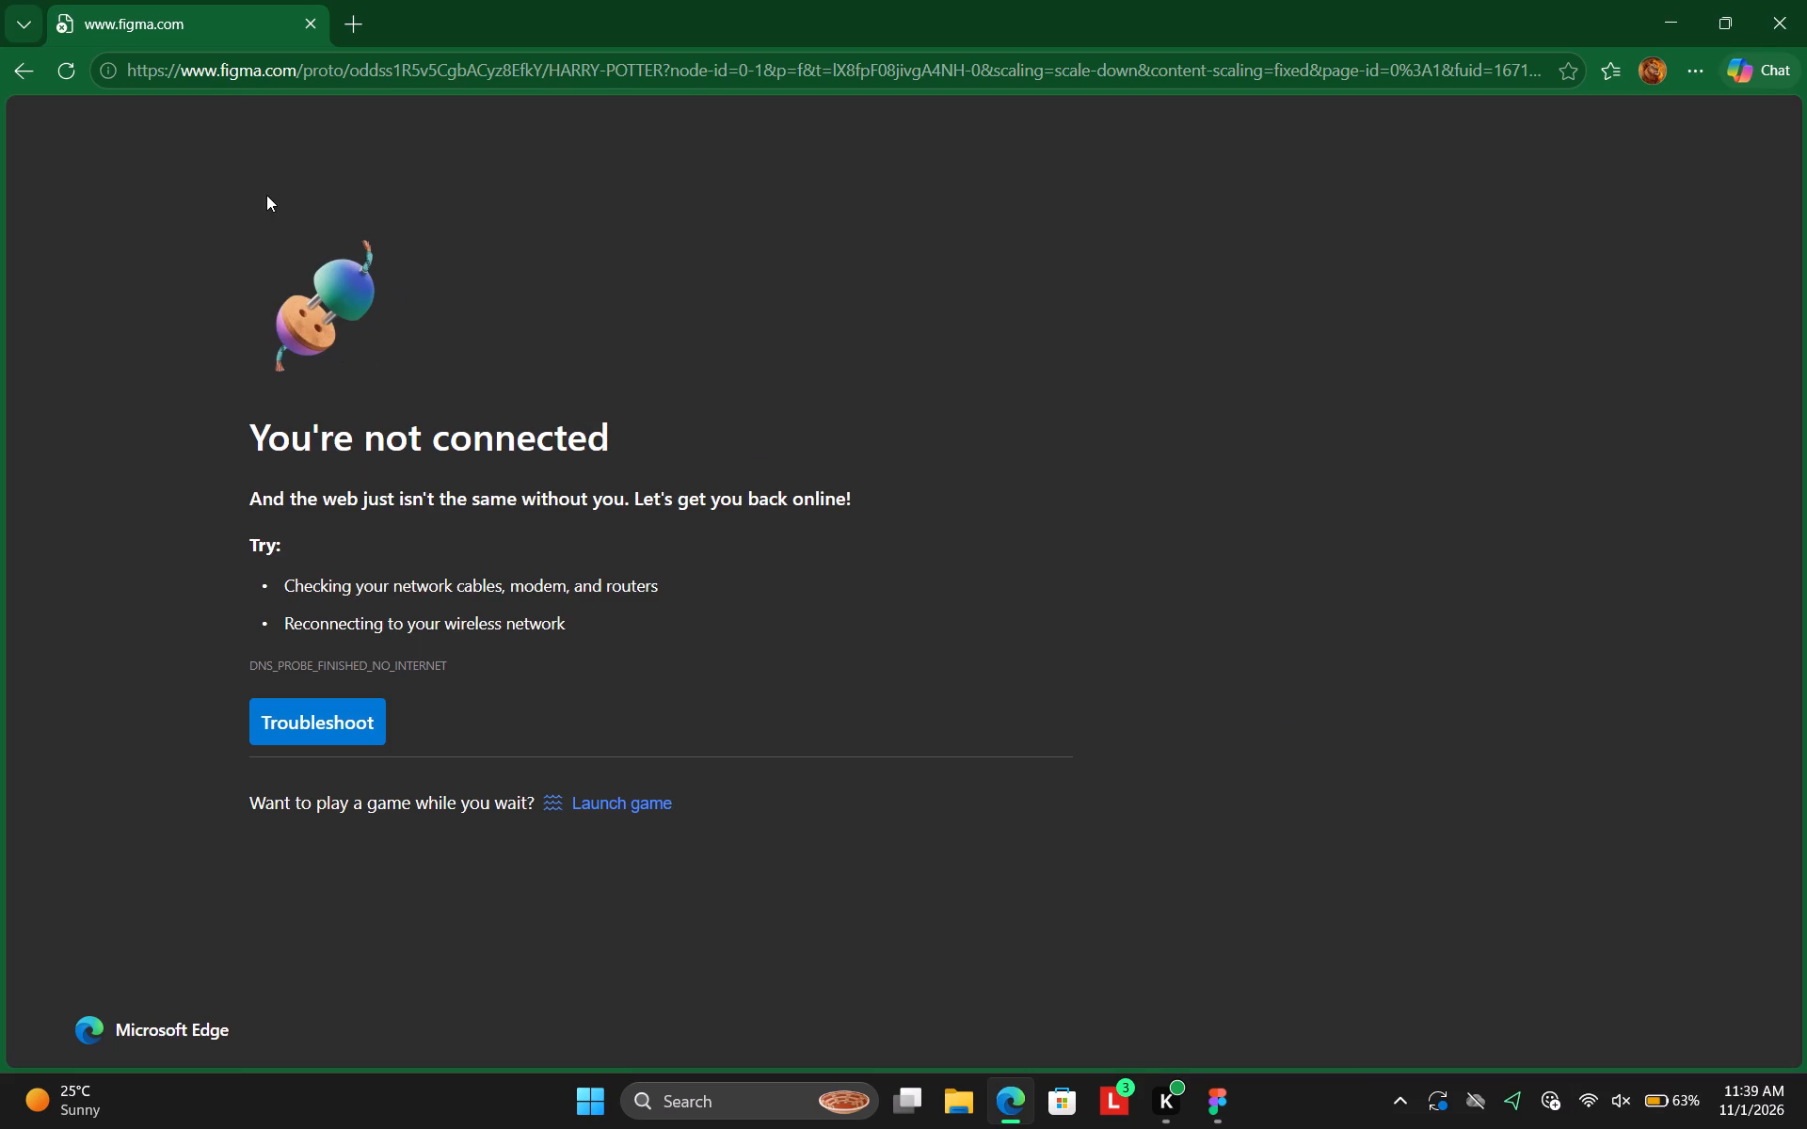
Reload the prototype preview page and close its browser window.
{"action": "left_click", "coordinate": [70, 80]}
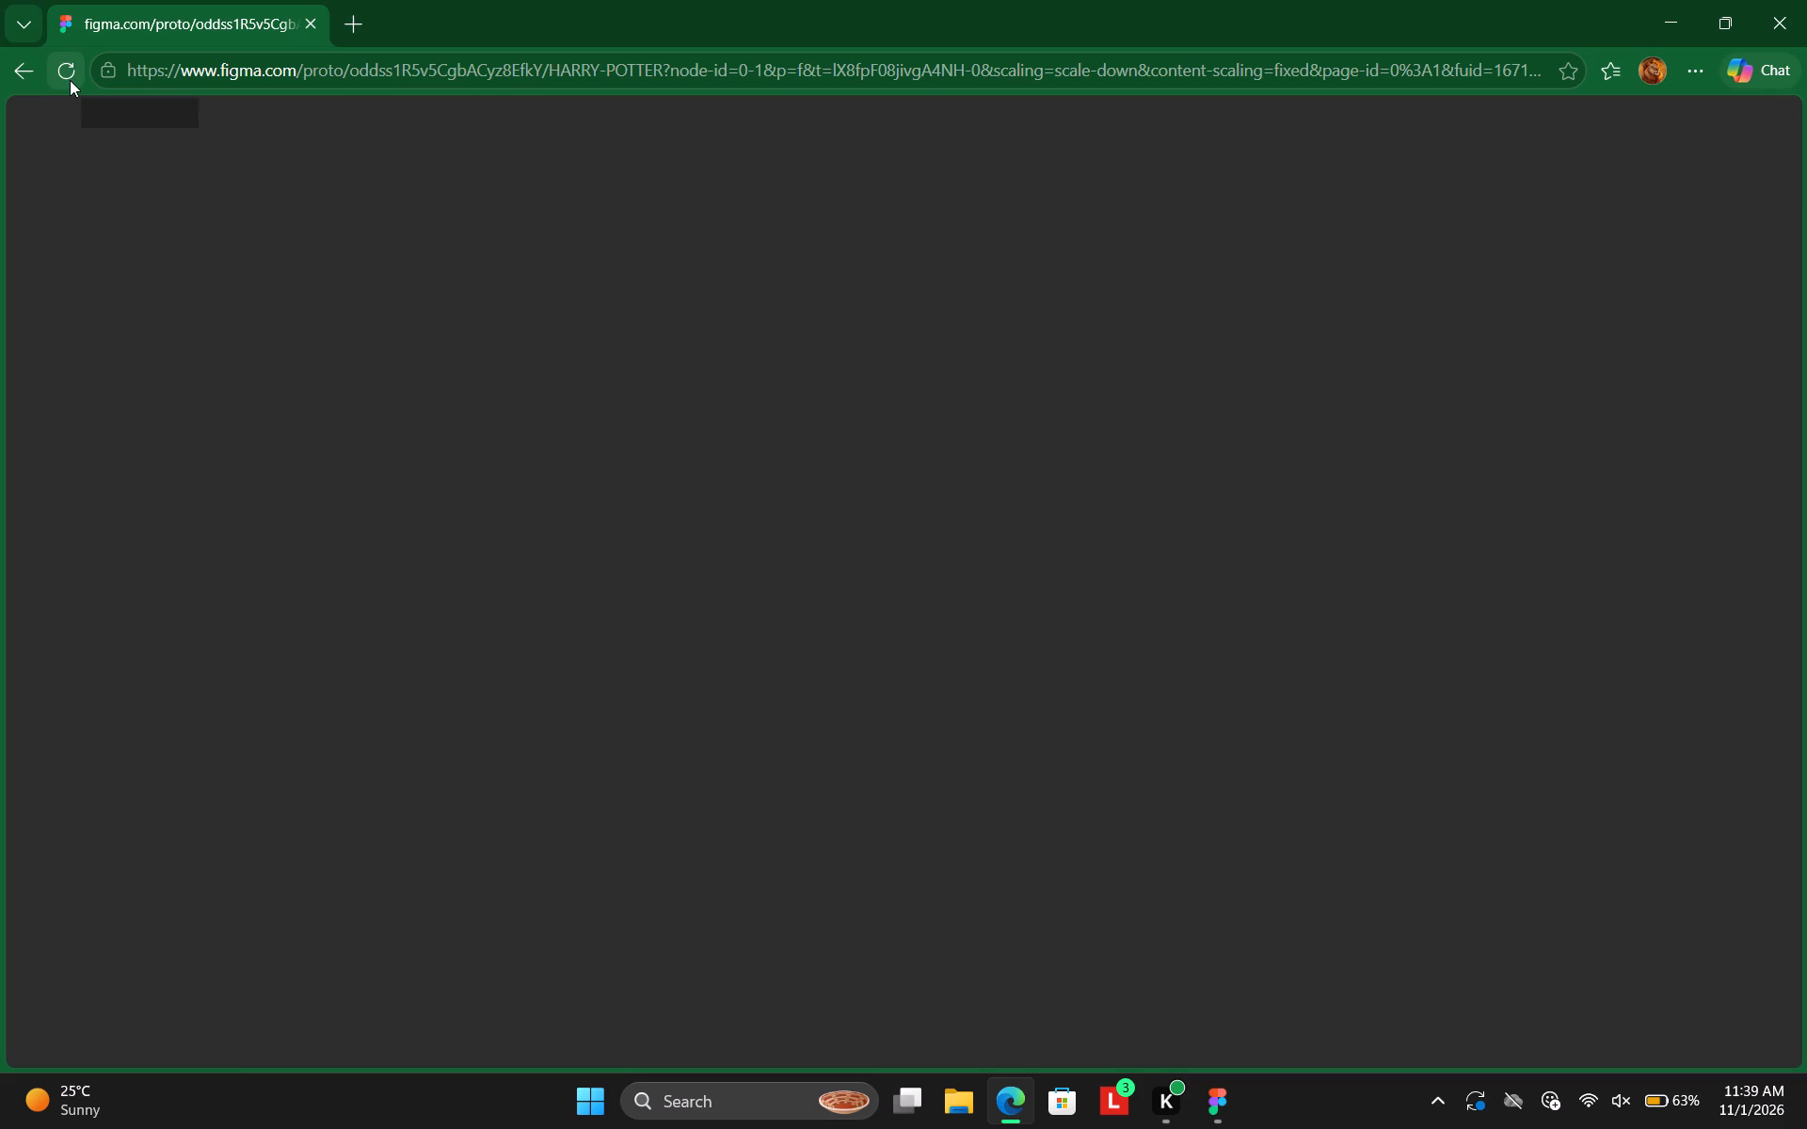
{"action": "scroll", "coordinate": [590, 327], "scroll_direction": "up", "scroll_amount": 5}
{"action": "left_click", "coordinate": [1806, 0]}
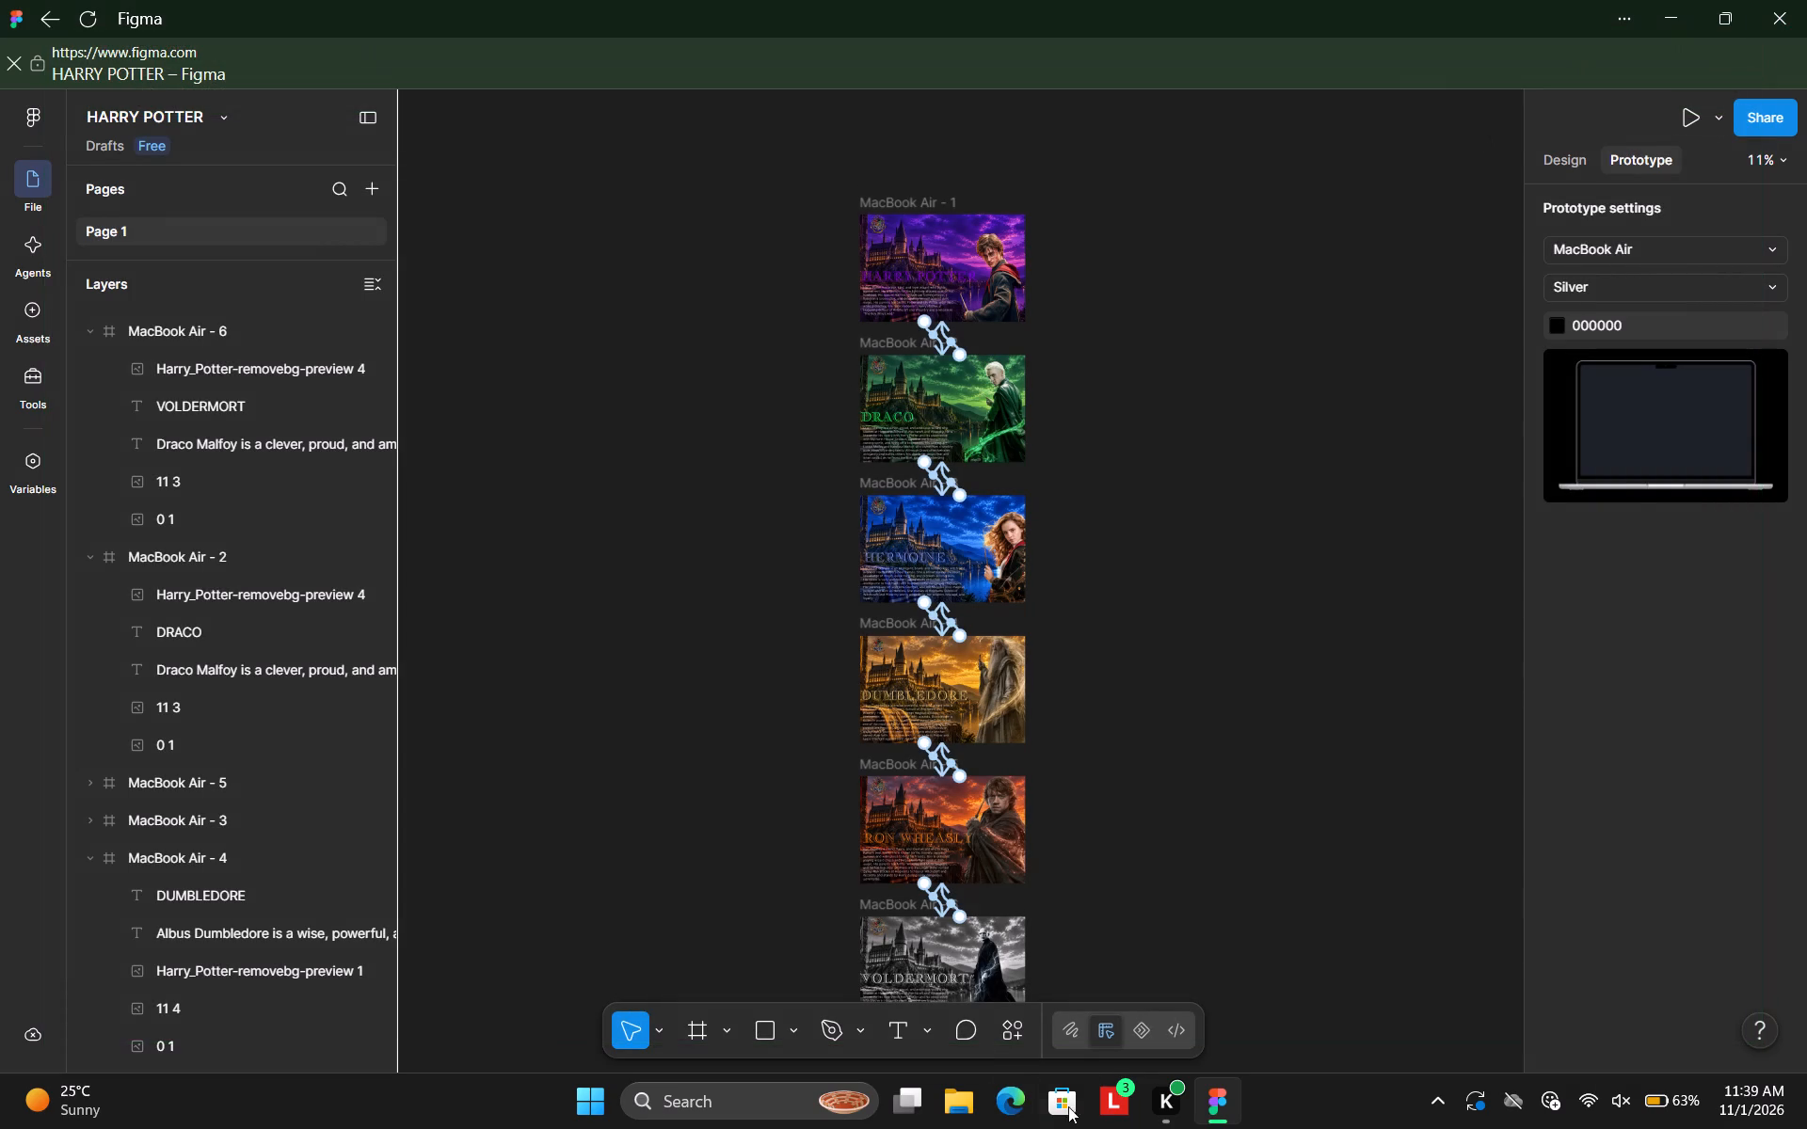
Launch the prototype preview once more from the design file.
{"action": "left_click", "coordinate": [1687, 125]}
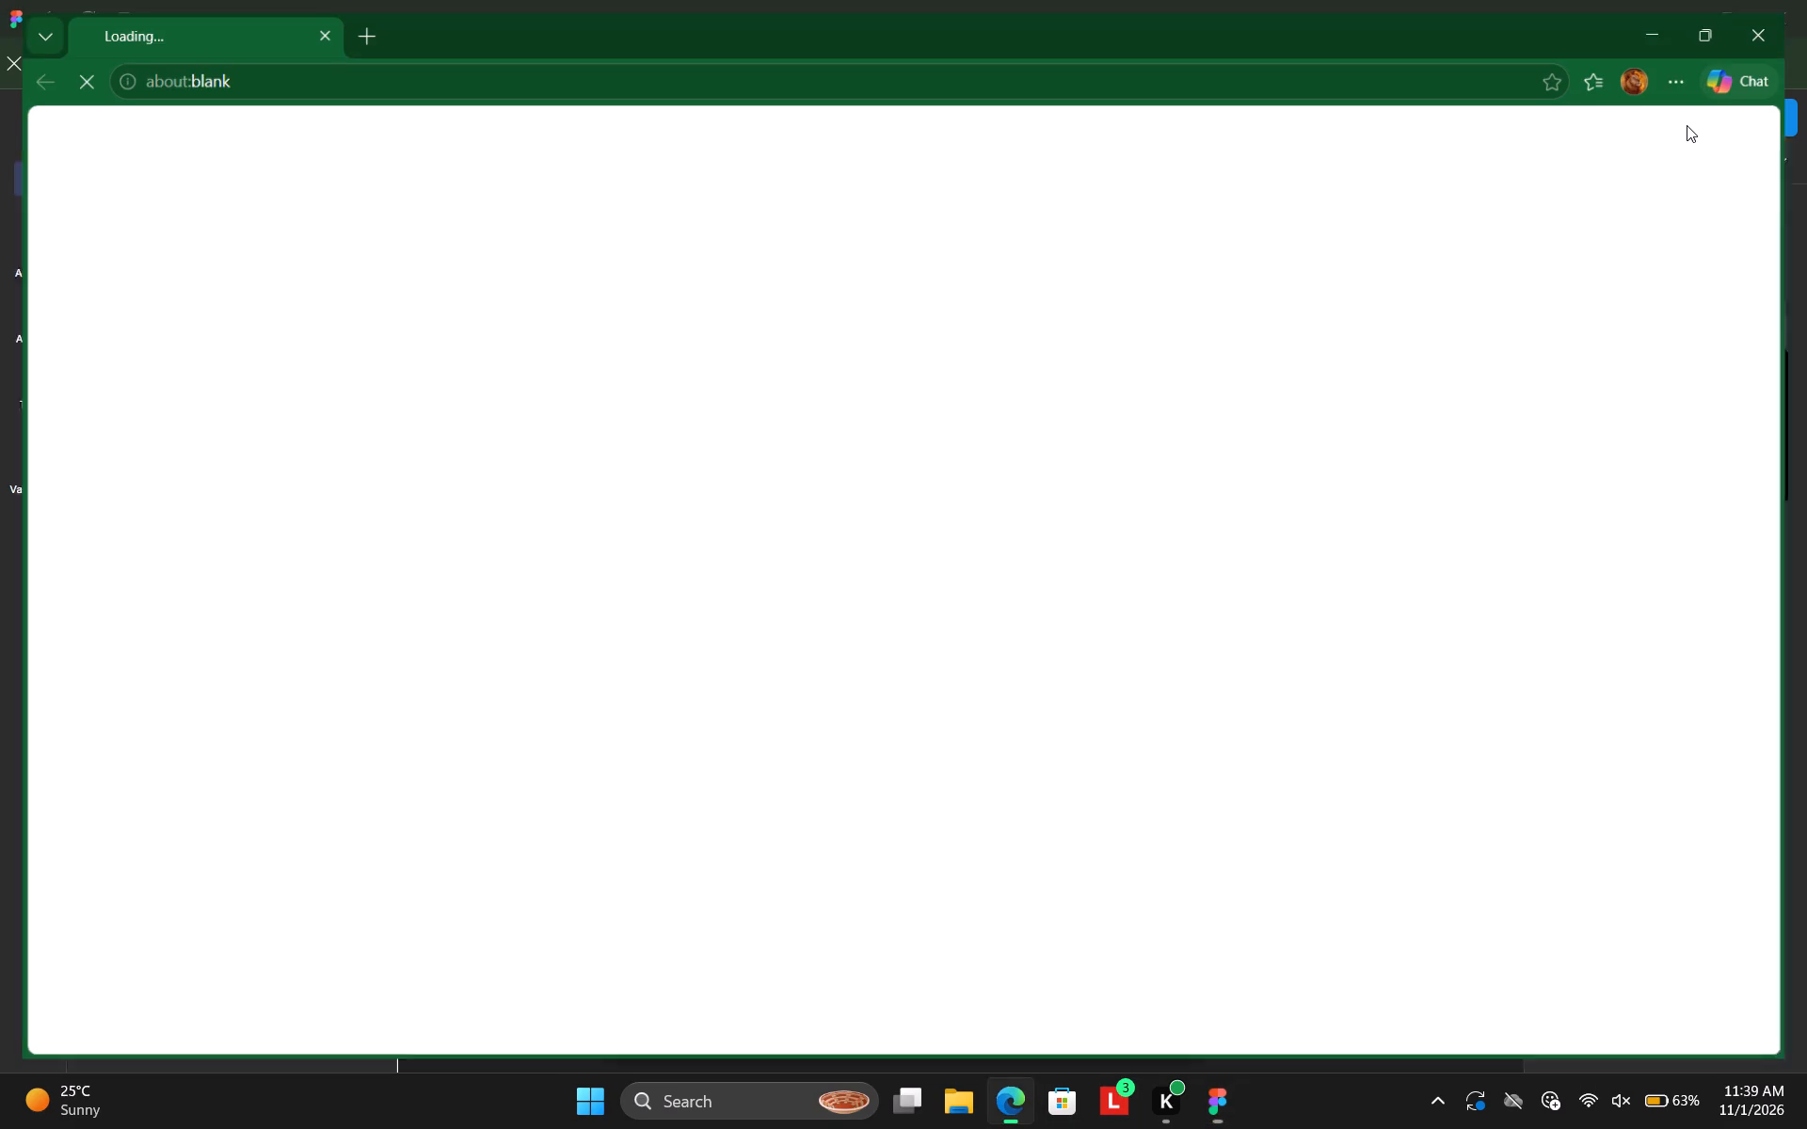
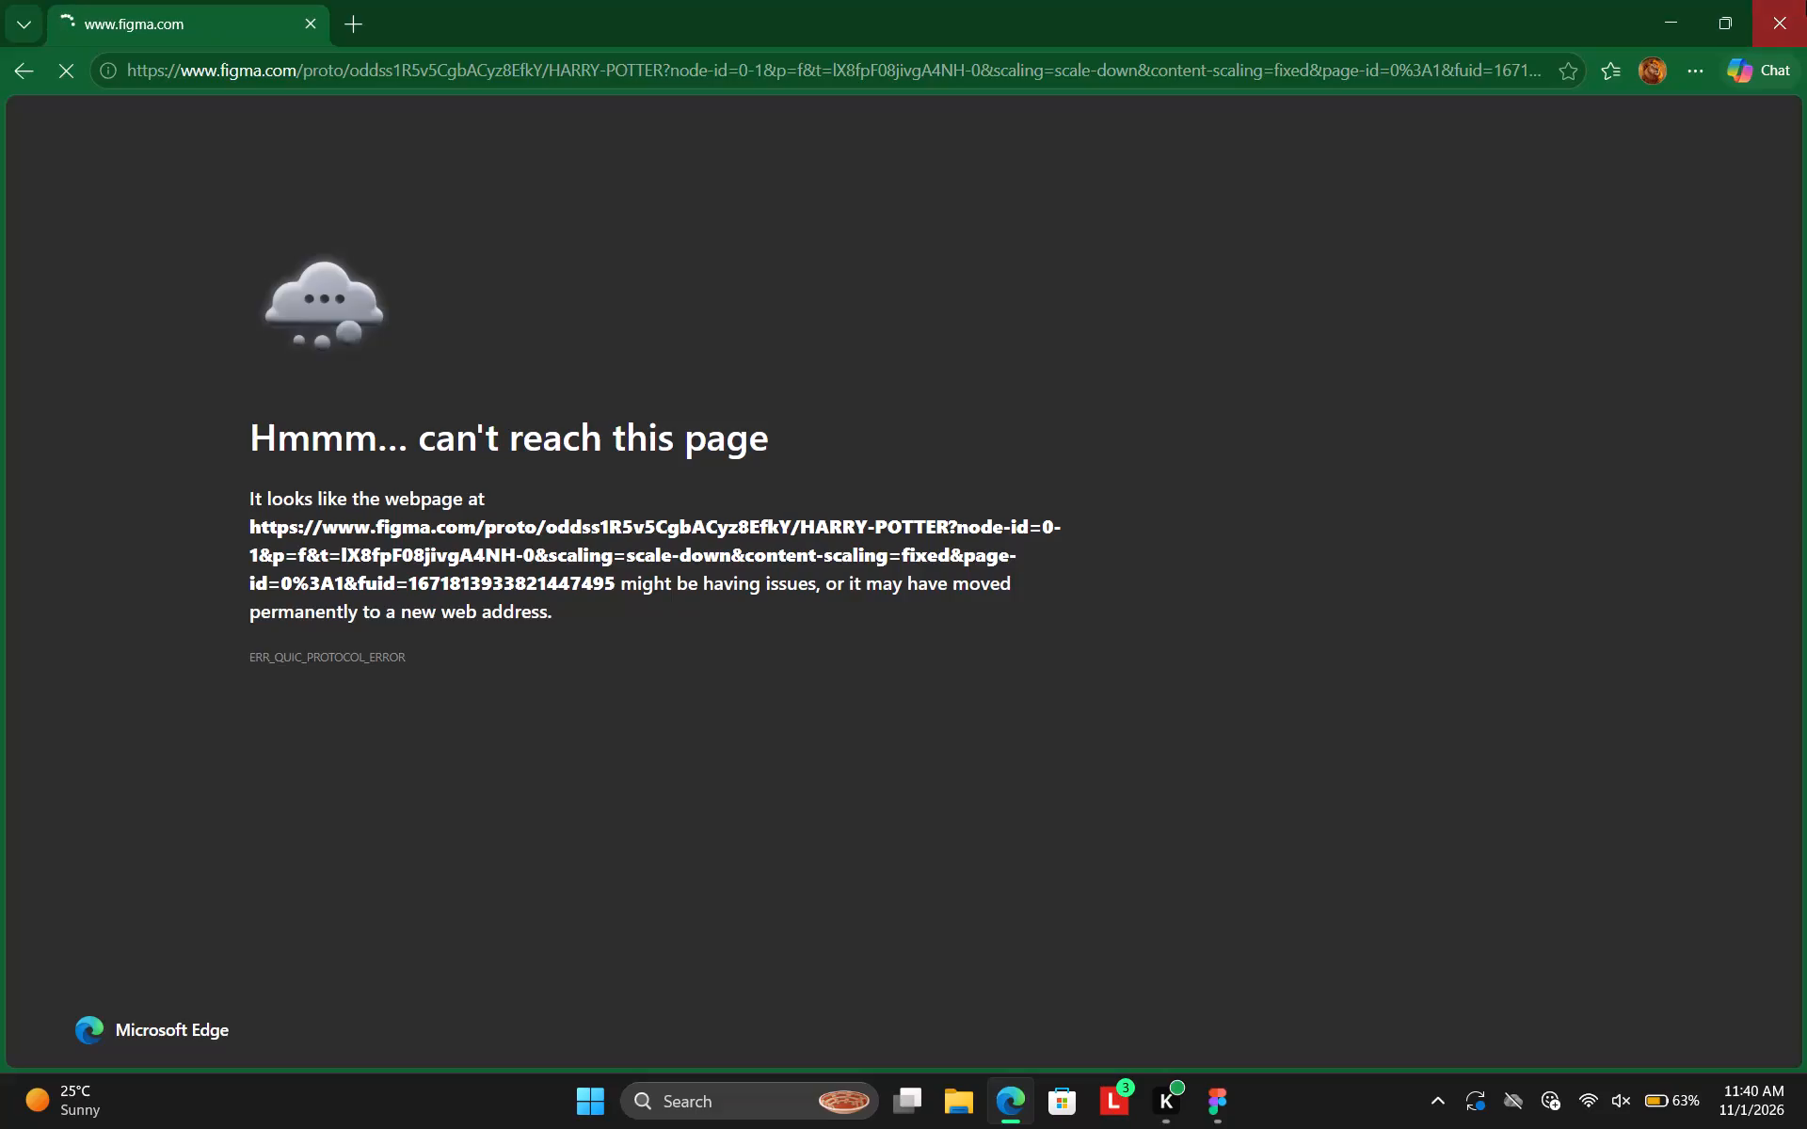
Collapse the expanded MacBook Air - 6, MacBook Air - 2 and MacBook Air - 4 frames in the layer list.
{"action": "scroll", "coordinate": [1177, 303], "scroll_direction": "up", "scroll_amount": 7}
{"action": "scroll", "coordinate": [1177, 303], "scroll_direction": "down", "scroll_amount": 8}
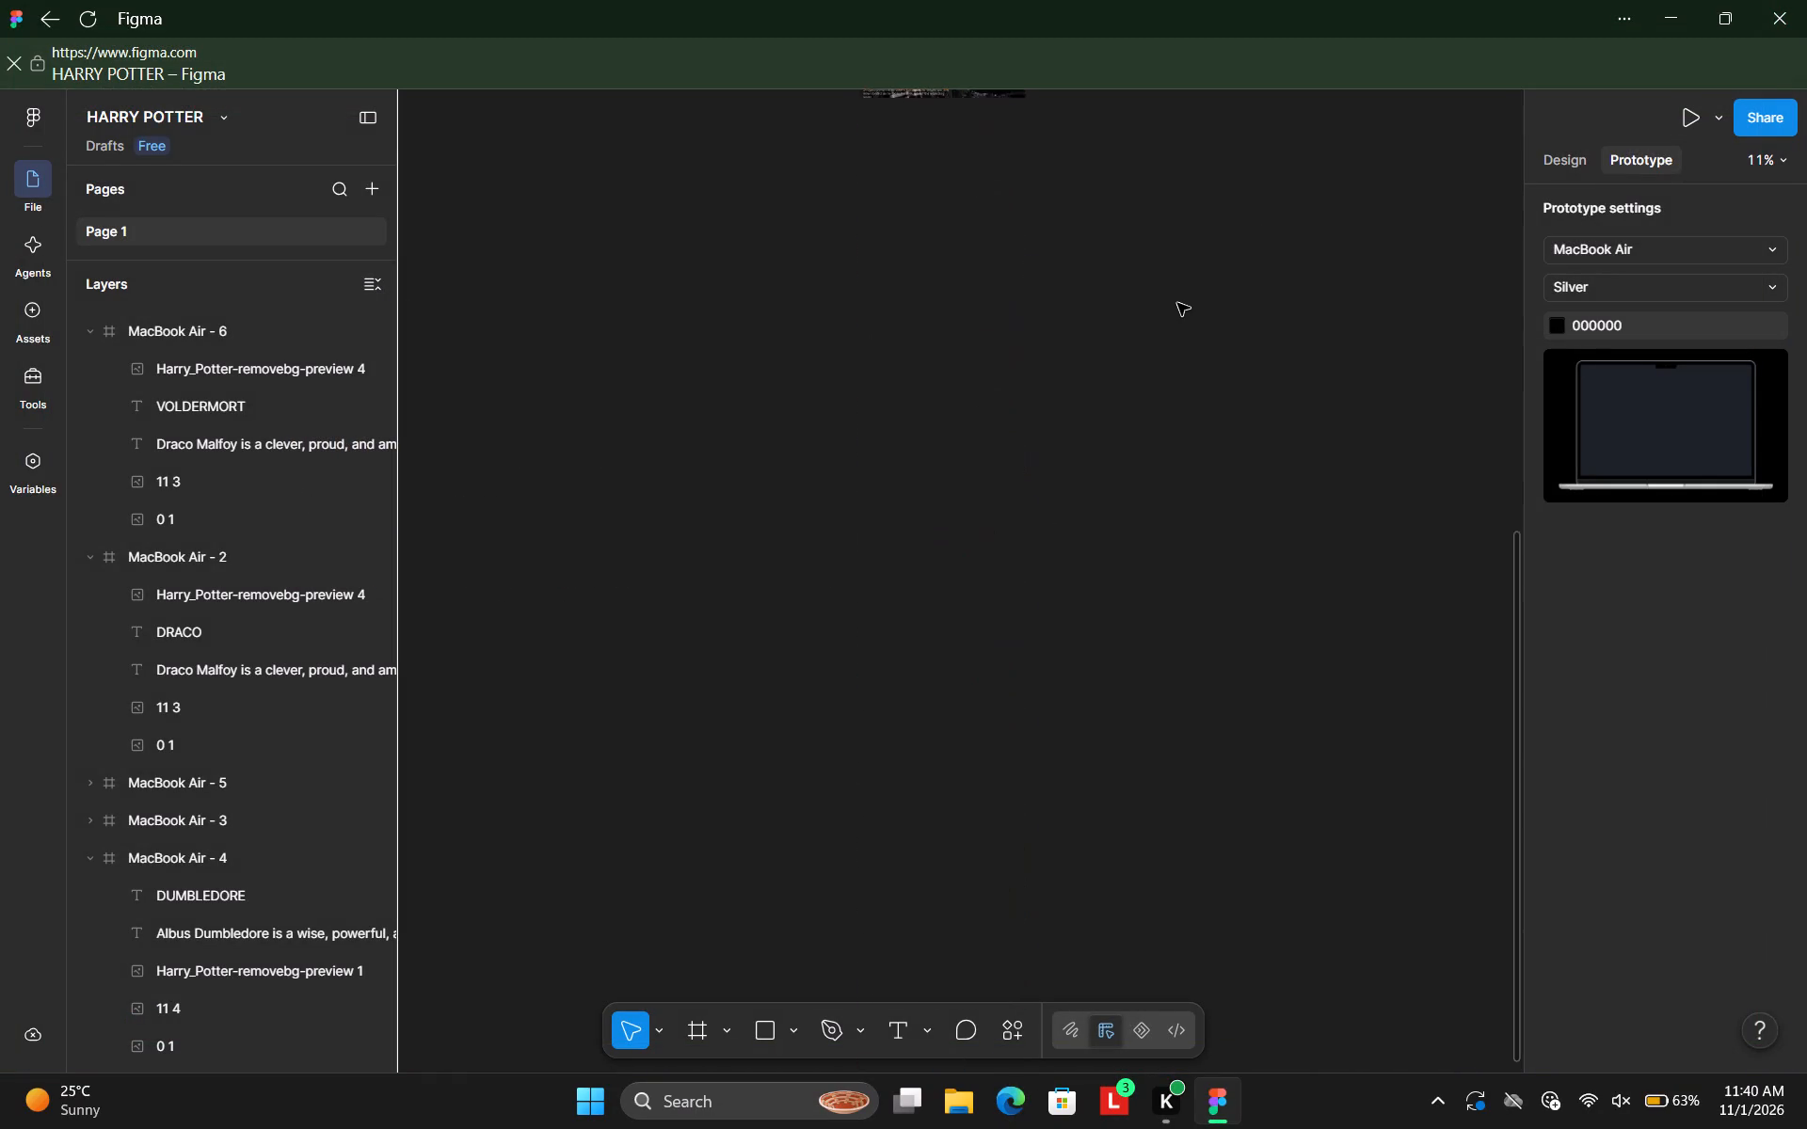
{"action": "scroll", "coordinate": [1177, 303], "scroll_direction": "up", "scroll_amount": 8}
{"action": "scroll", "coordinate": [1177, 303], "scroll_direction": "left", "scroll_amount": 4}
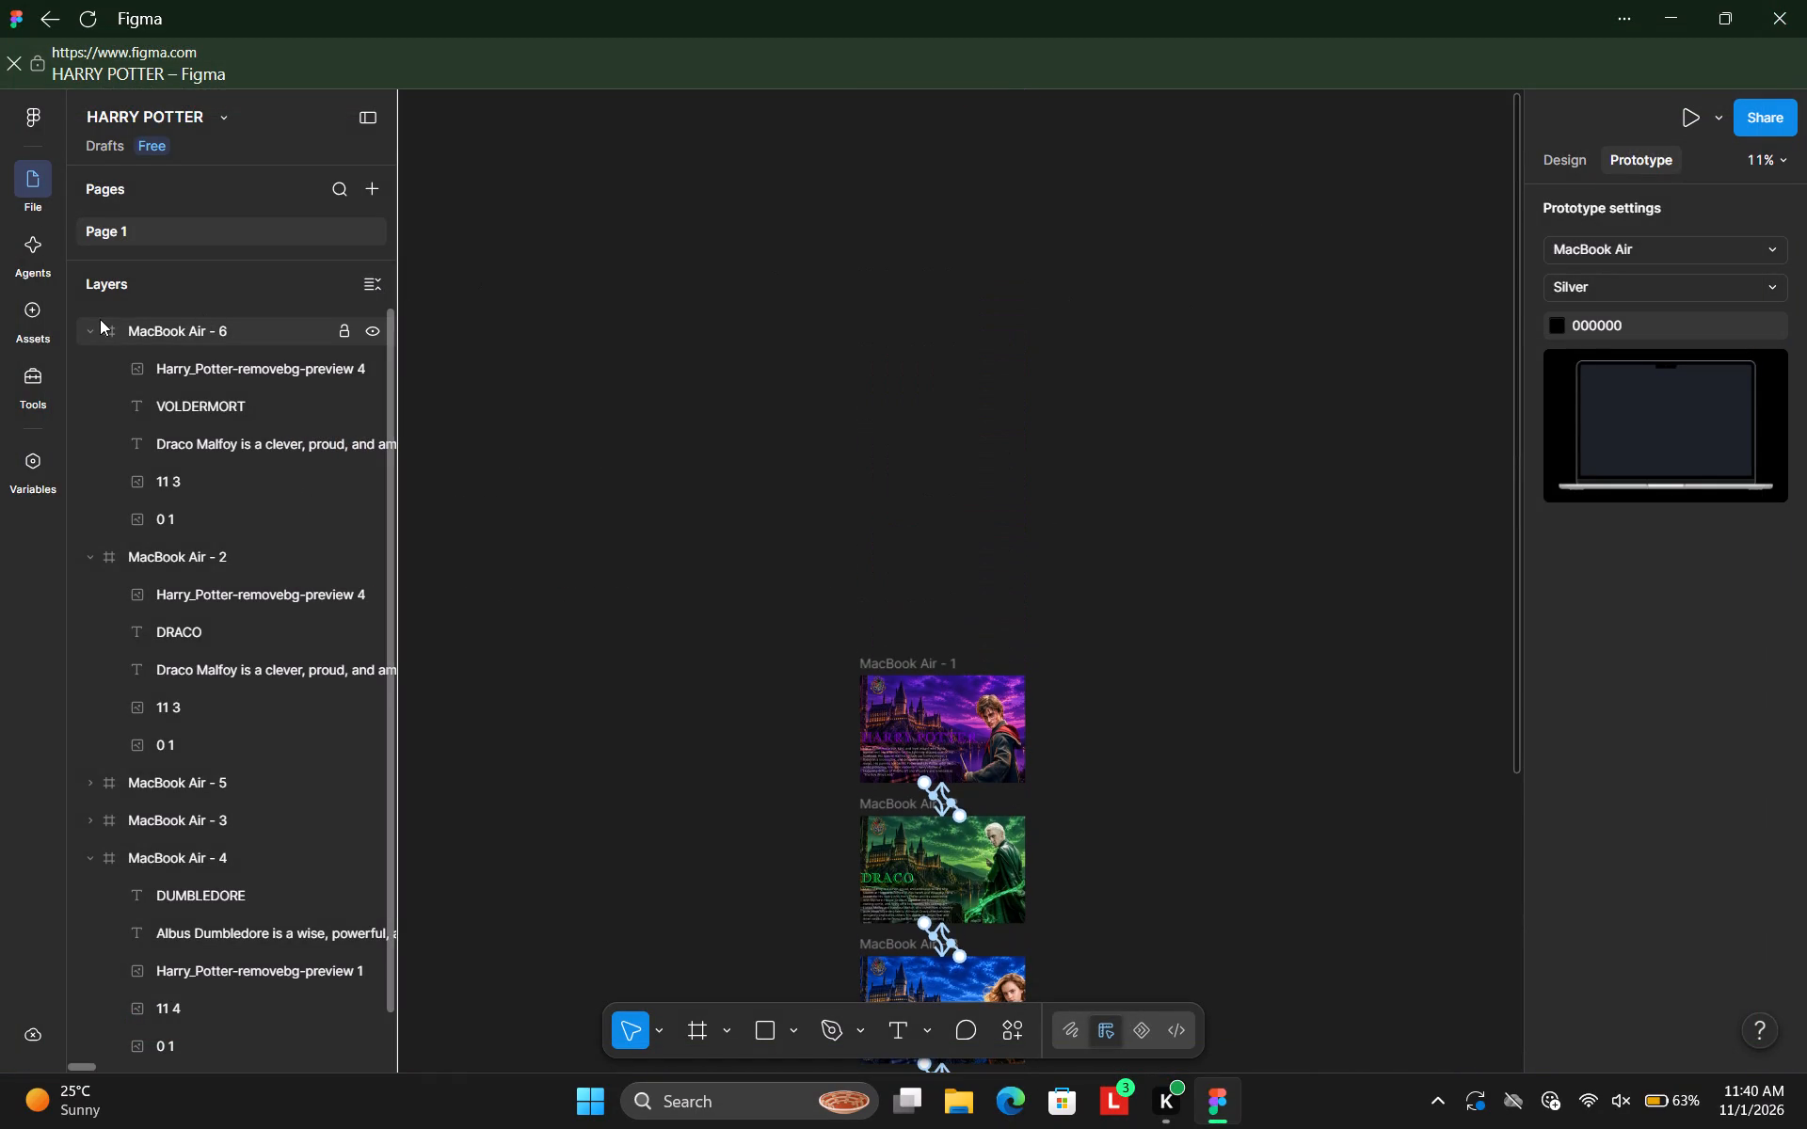
{"action": "left_click", "coordinate": [93, 328]}
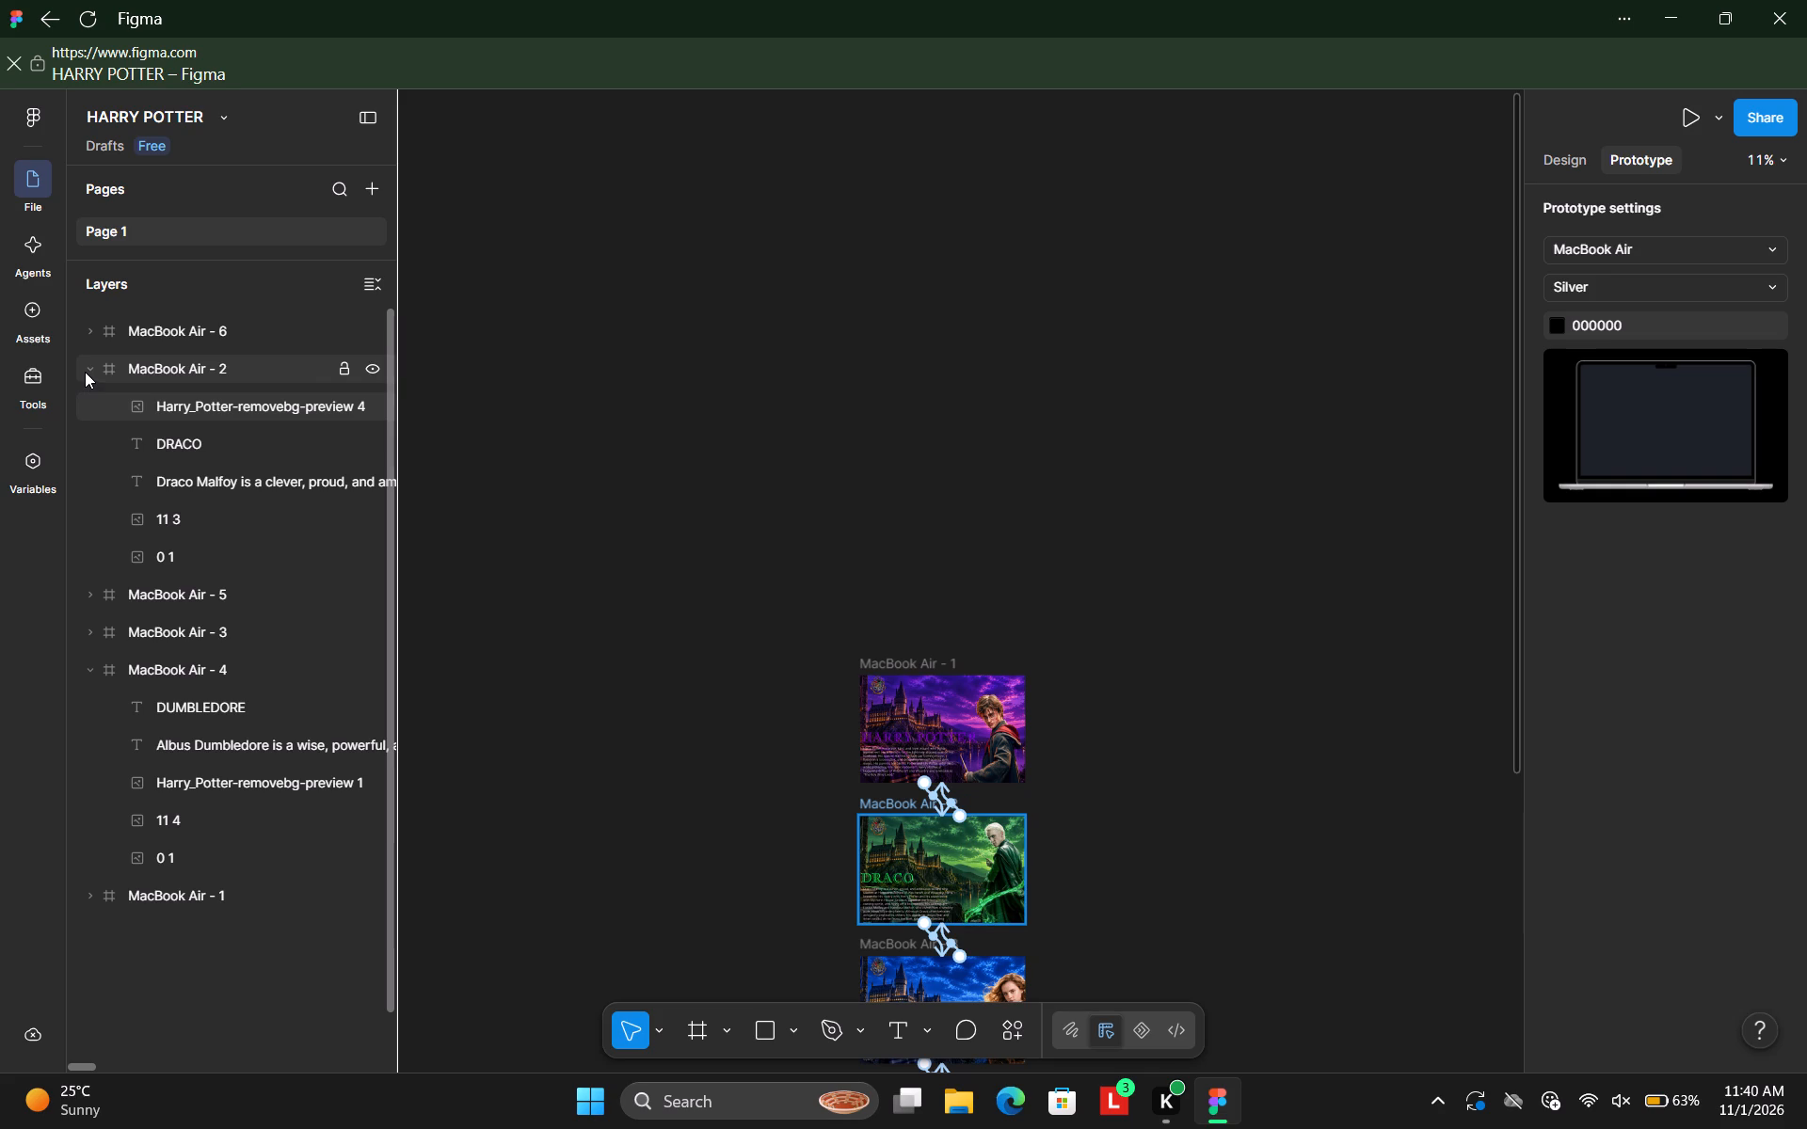
{"action": "left_click", "coordinate": [85, 363]}
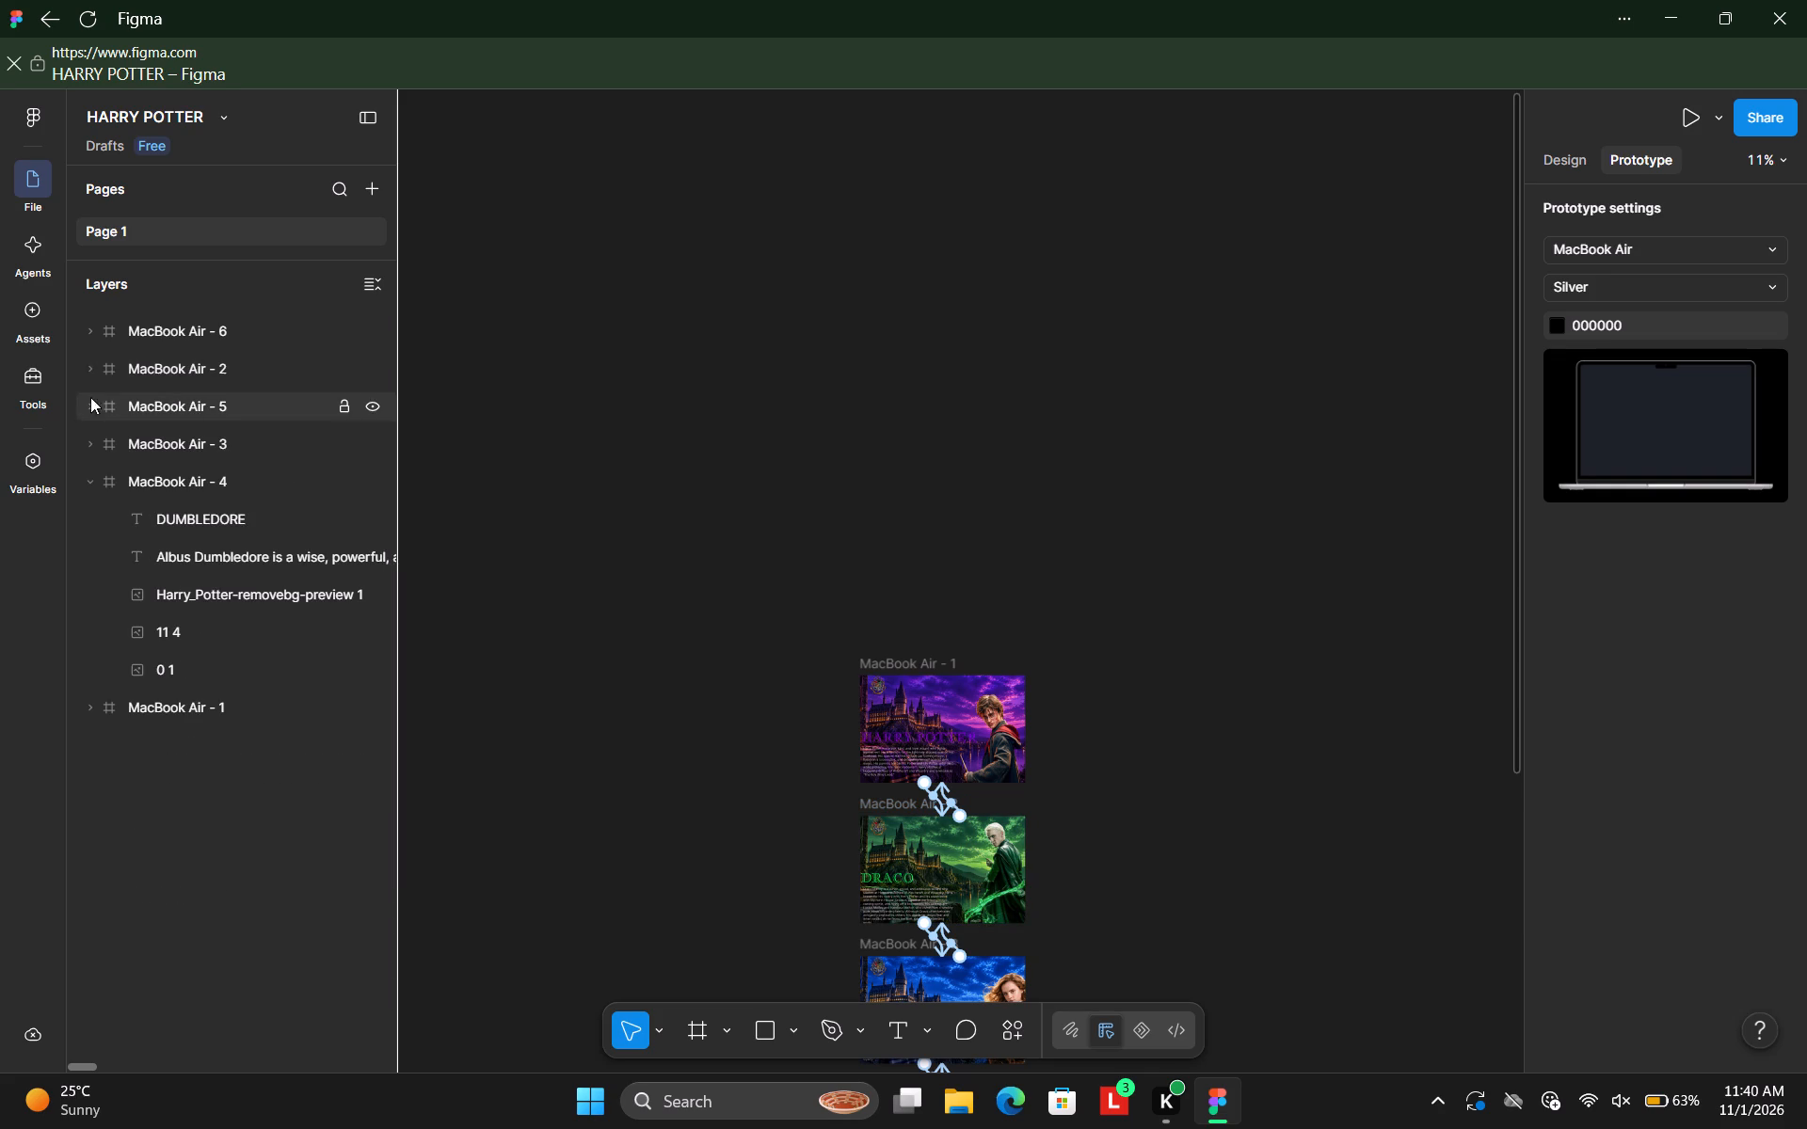
{"action": "left_click", "coordinate": [85, 487]}
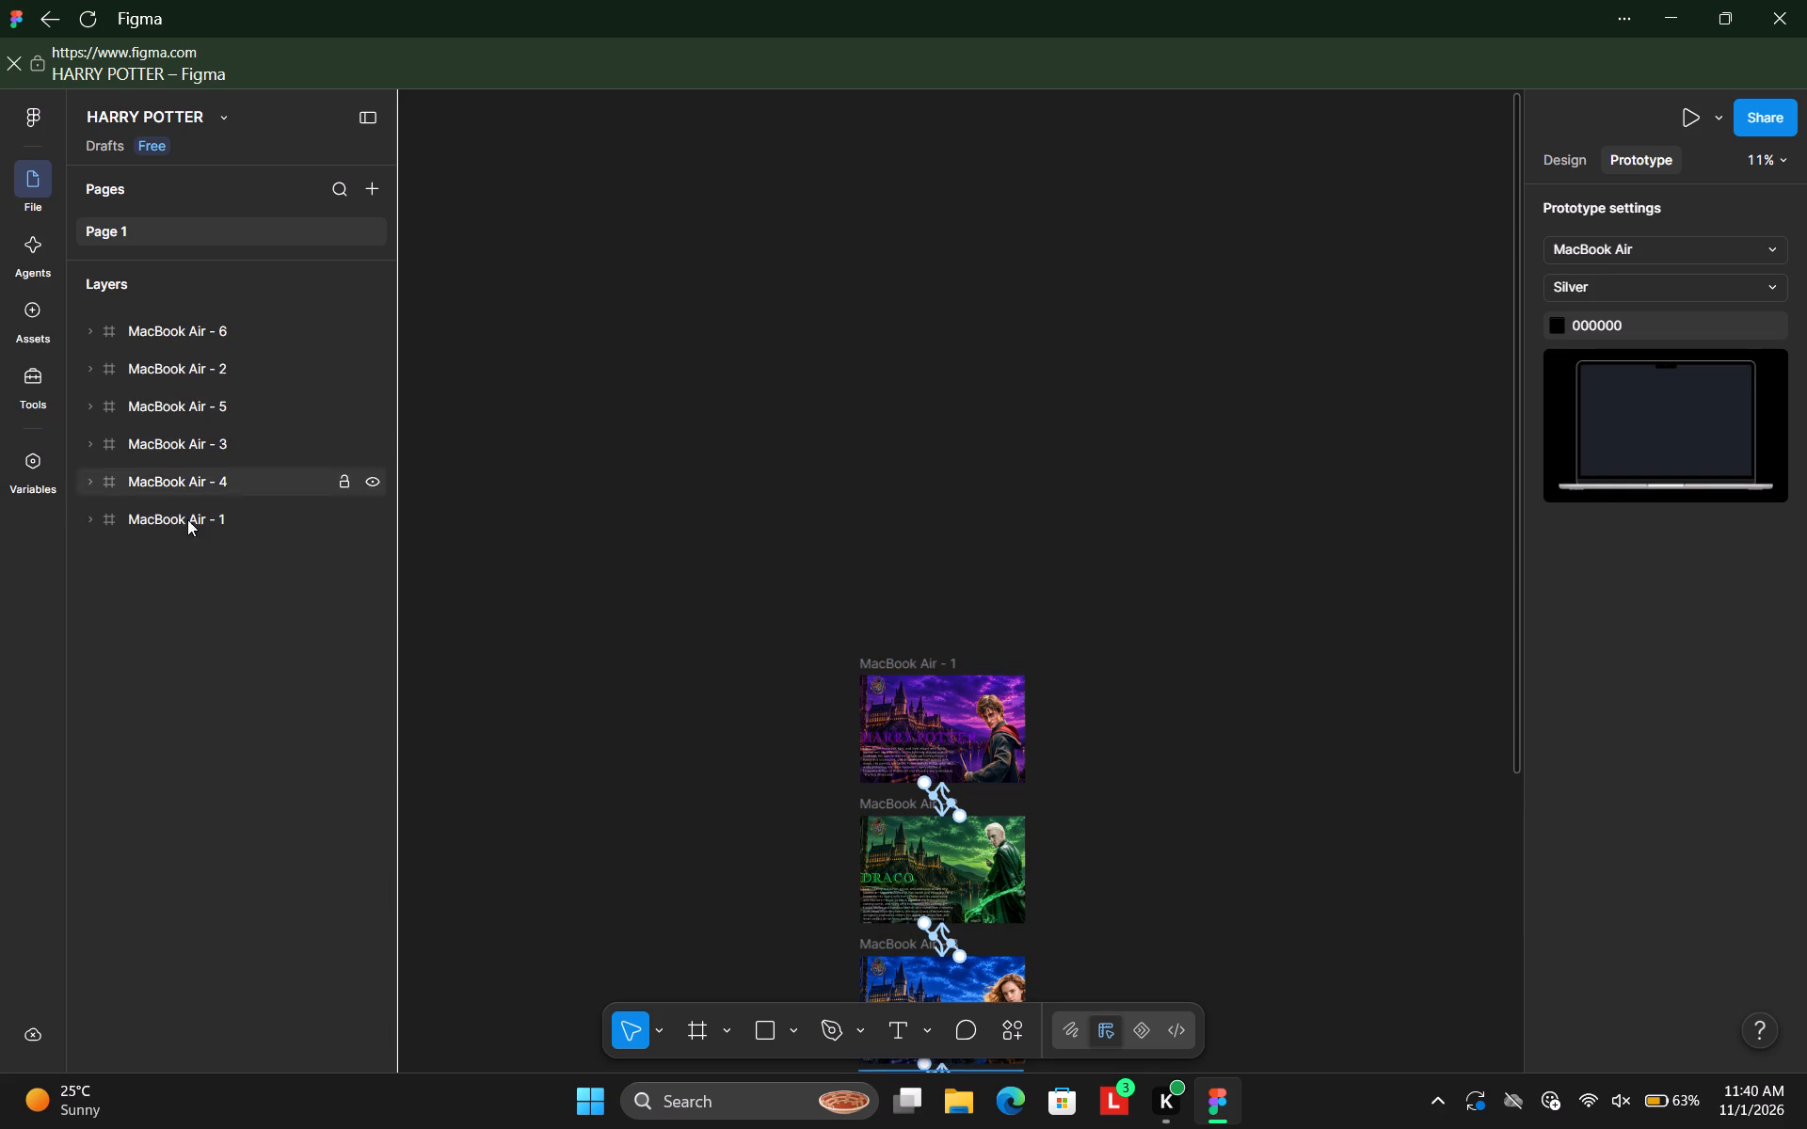
{"action": "left_click", "coordinate": [648, 710]}
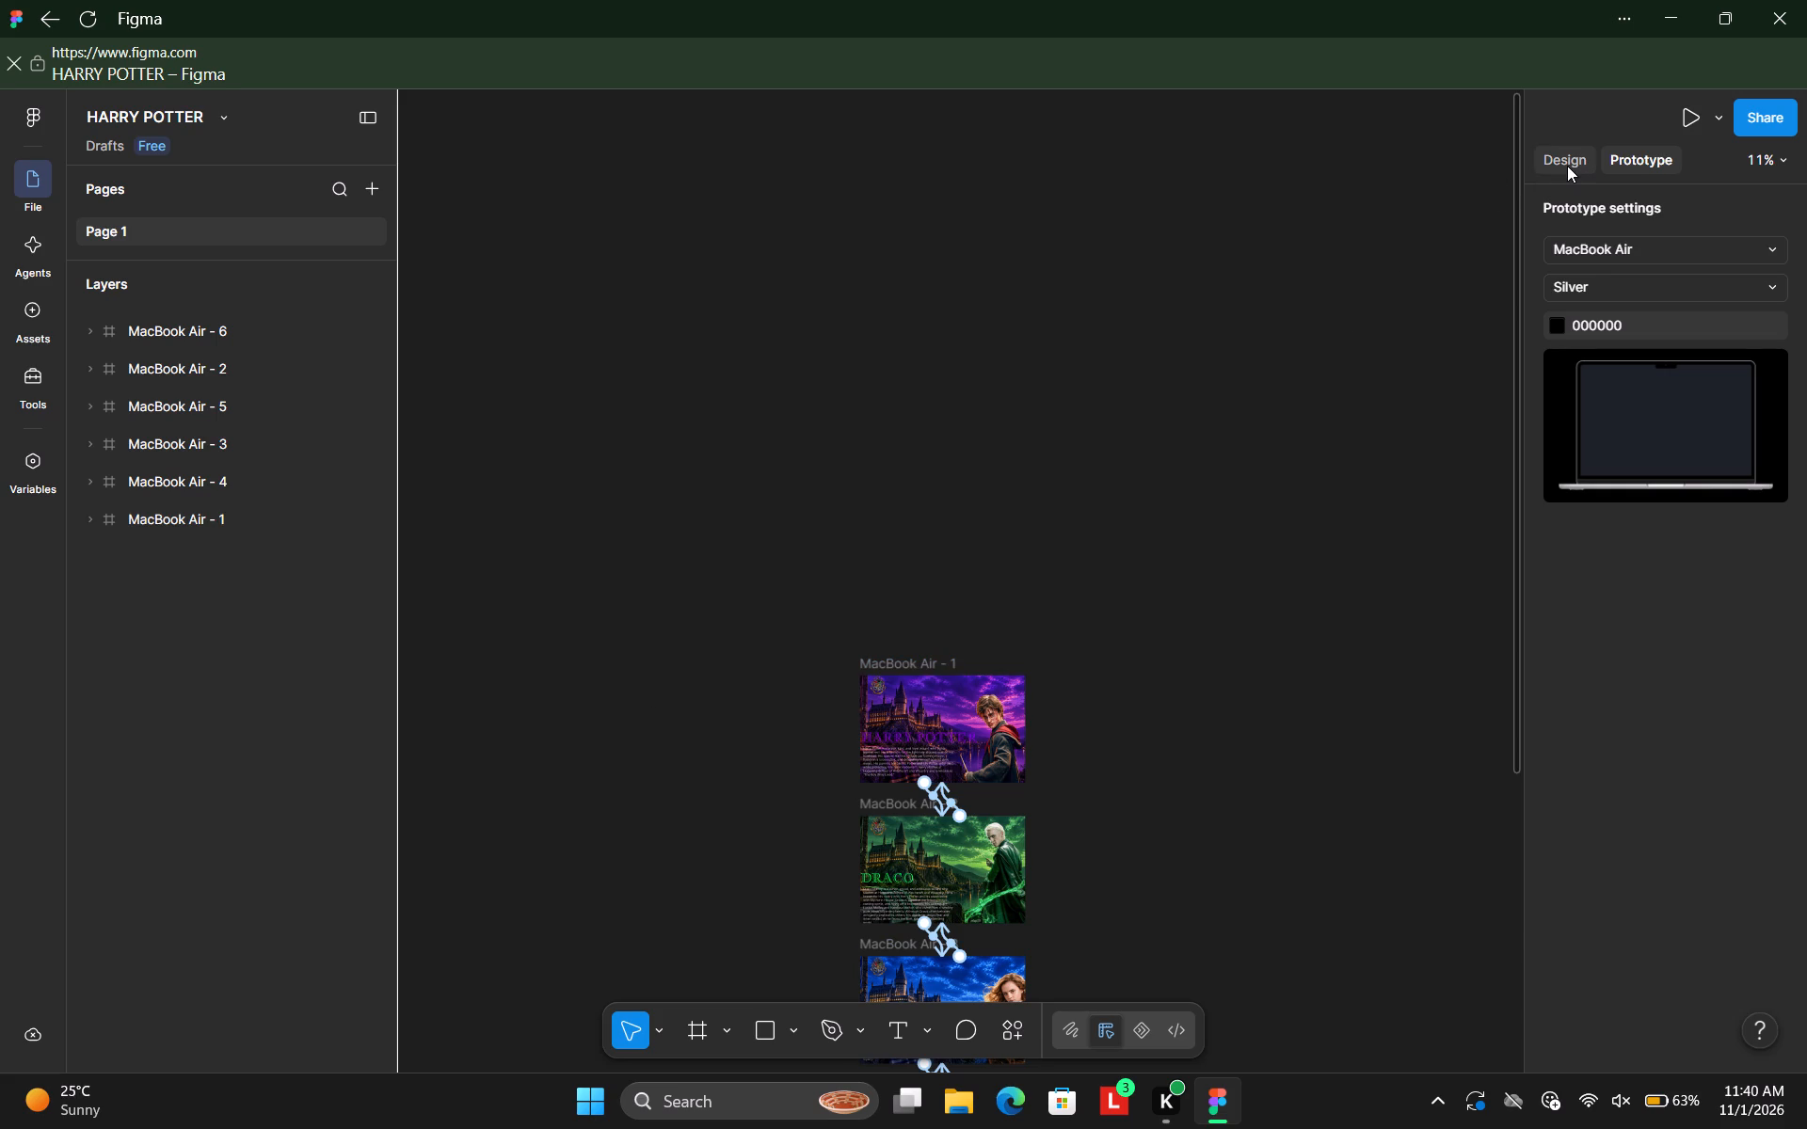
Switch briefly to design mode, return to prototype mode and launch the prototype preview with nothing selected.
{"action": "left_click", "coordinate": [1567, 166]}
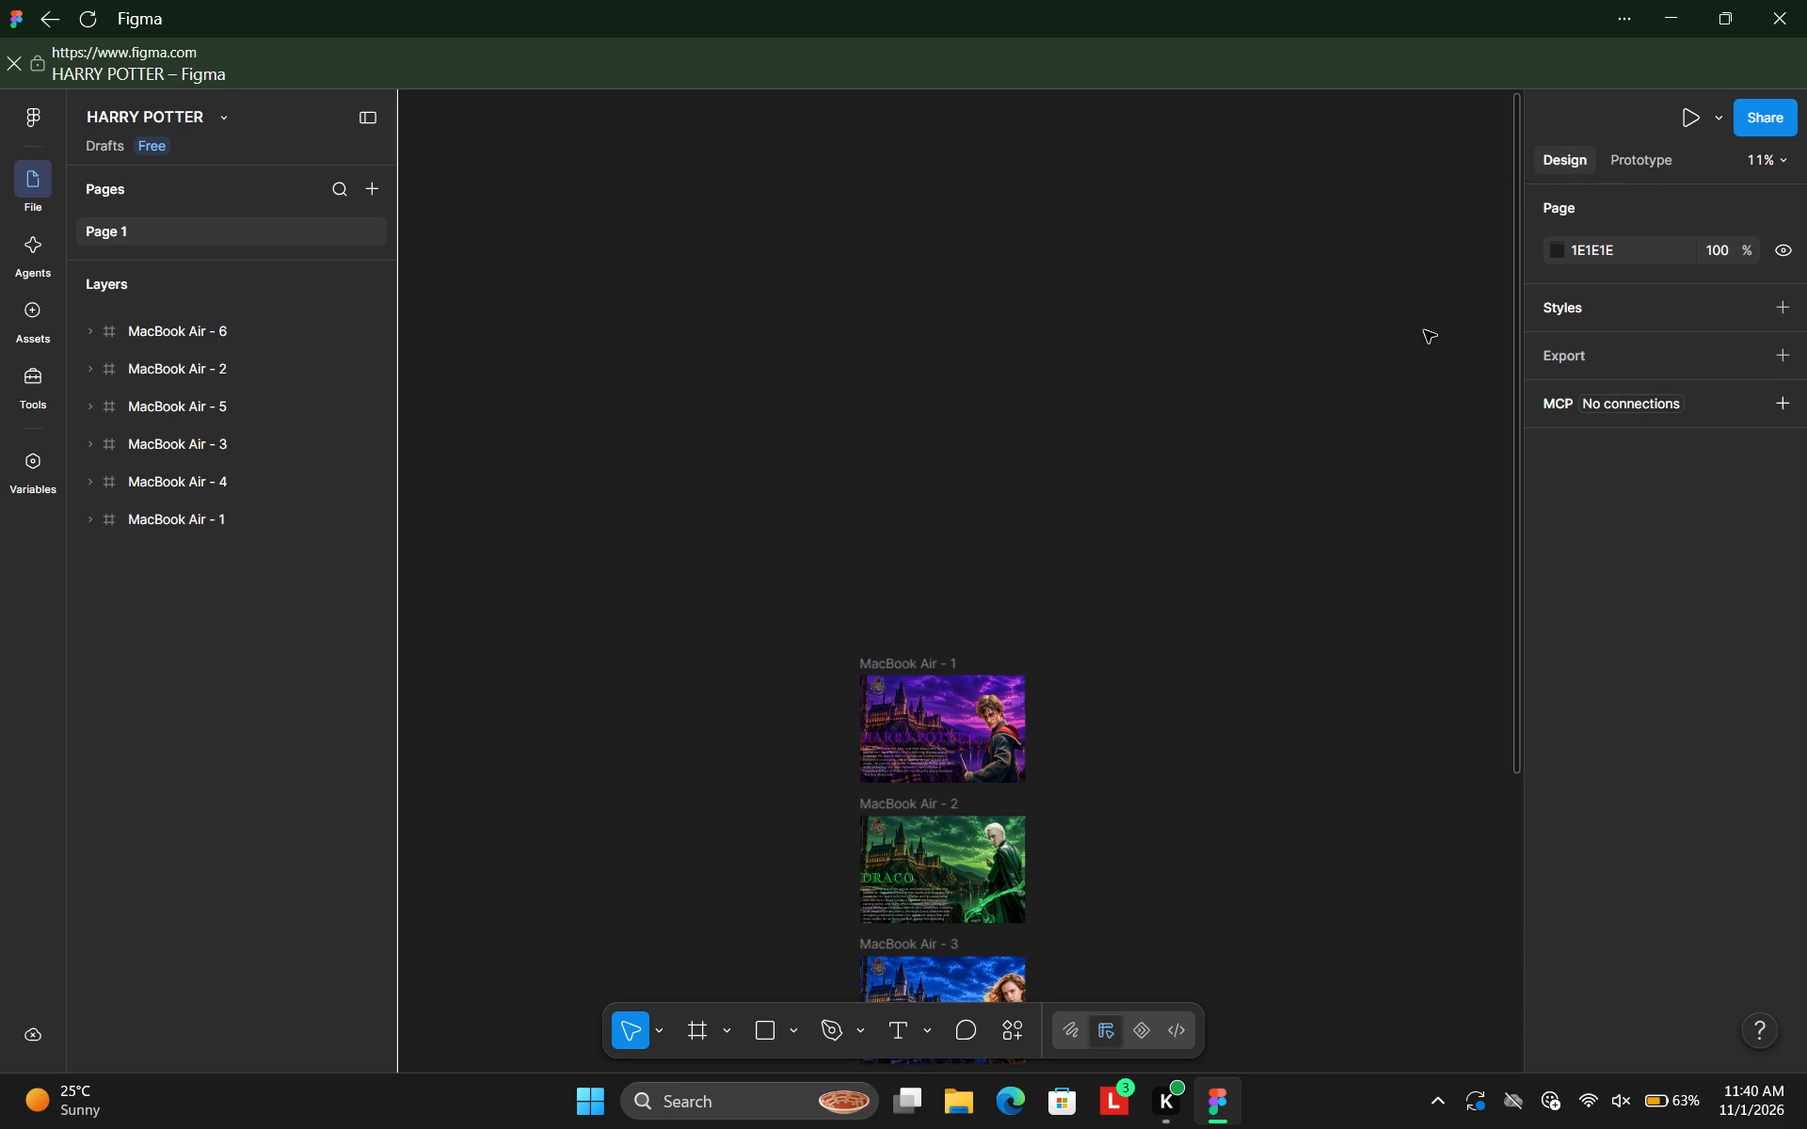
{"action": "scroll", "coordinate": [1424, 330], "scroll_direction": "down", "scroll_amount": 4}
{"action": "left_click", "coordinate": [1619, 154]}
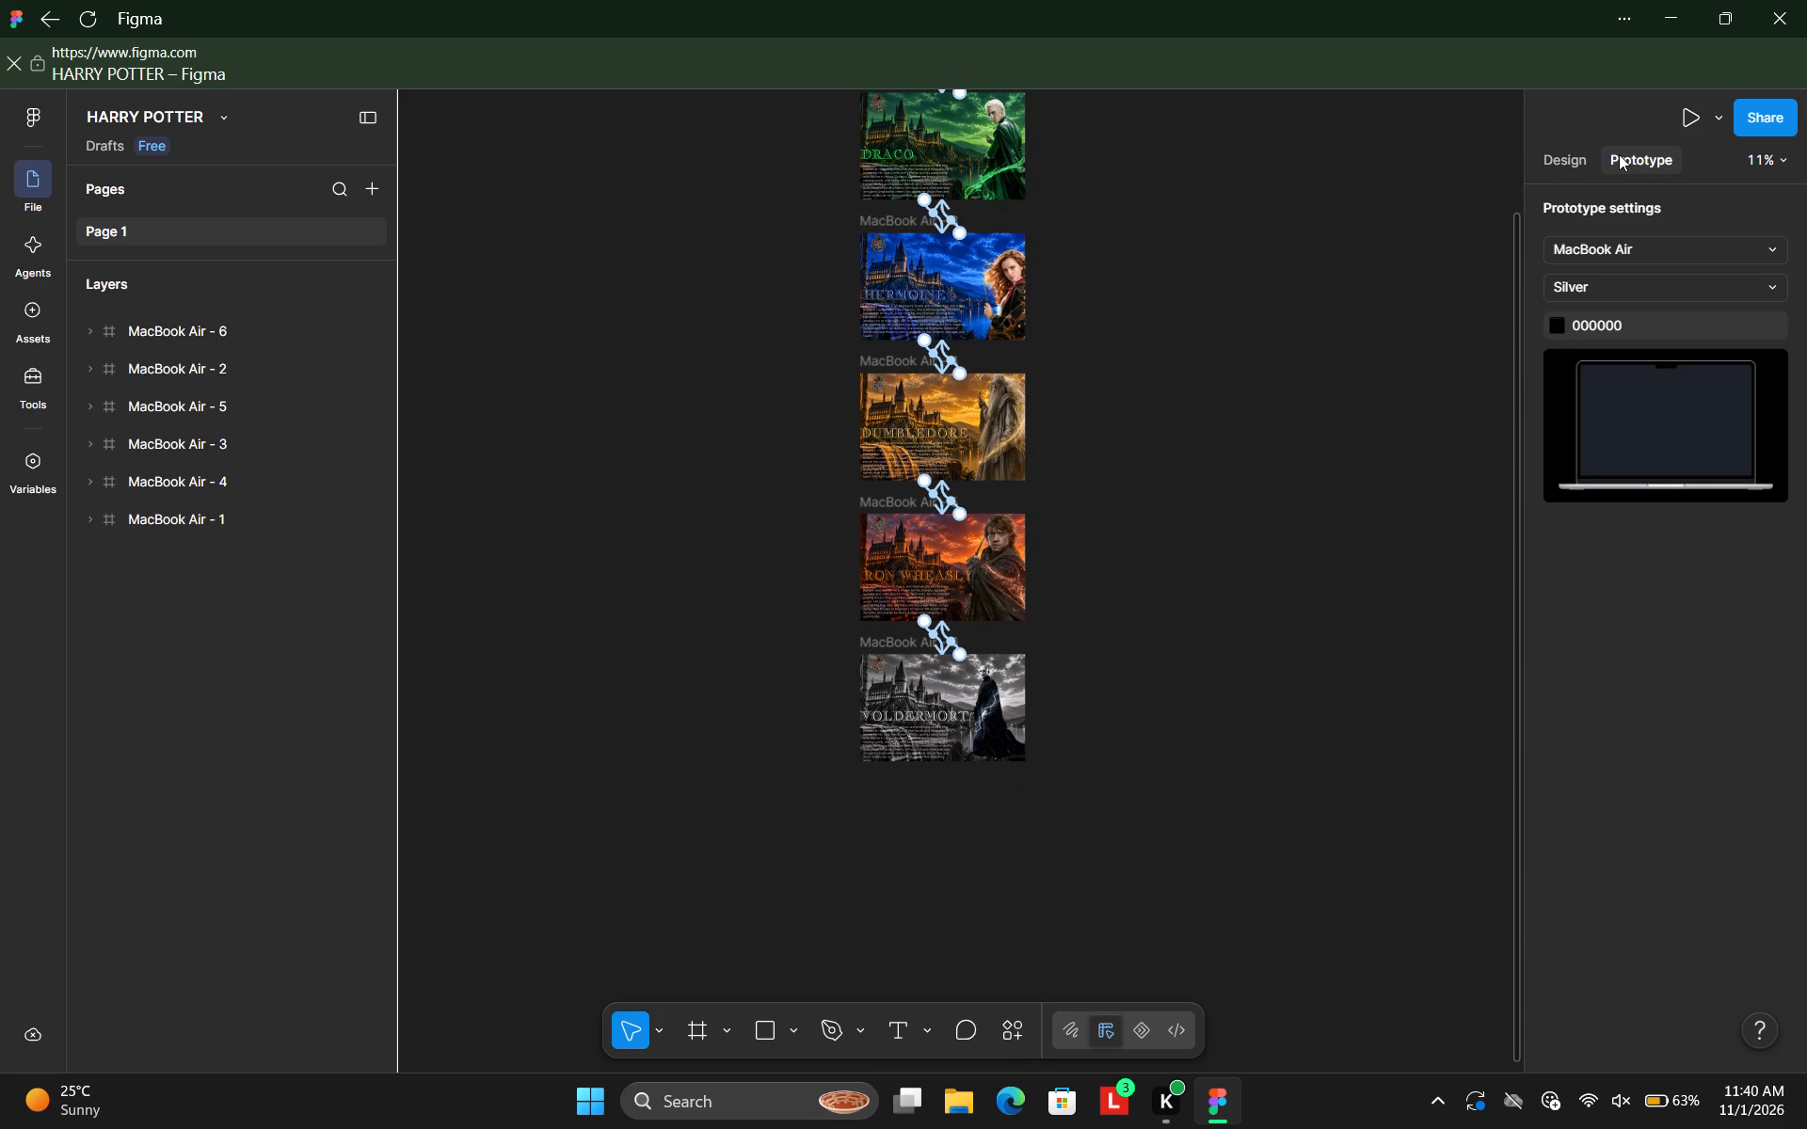
{"action": "left_click", "coordinate": [1356, 246]}
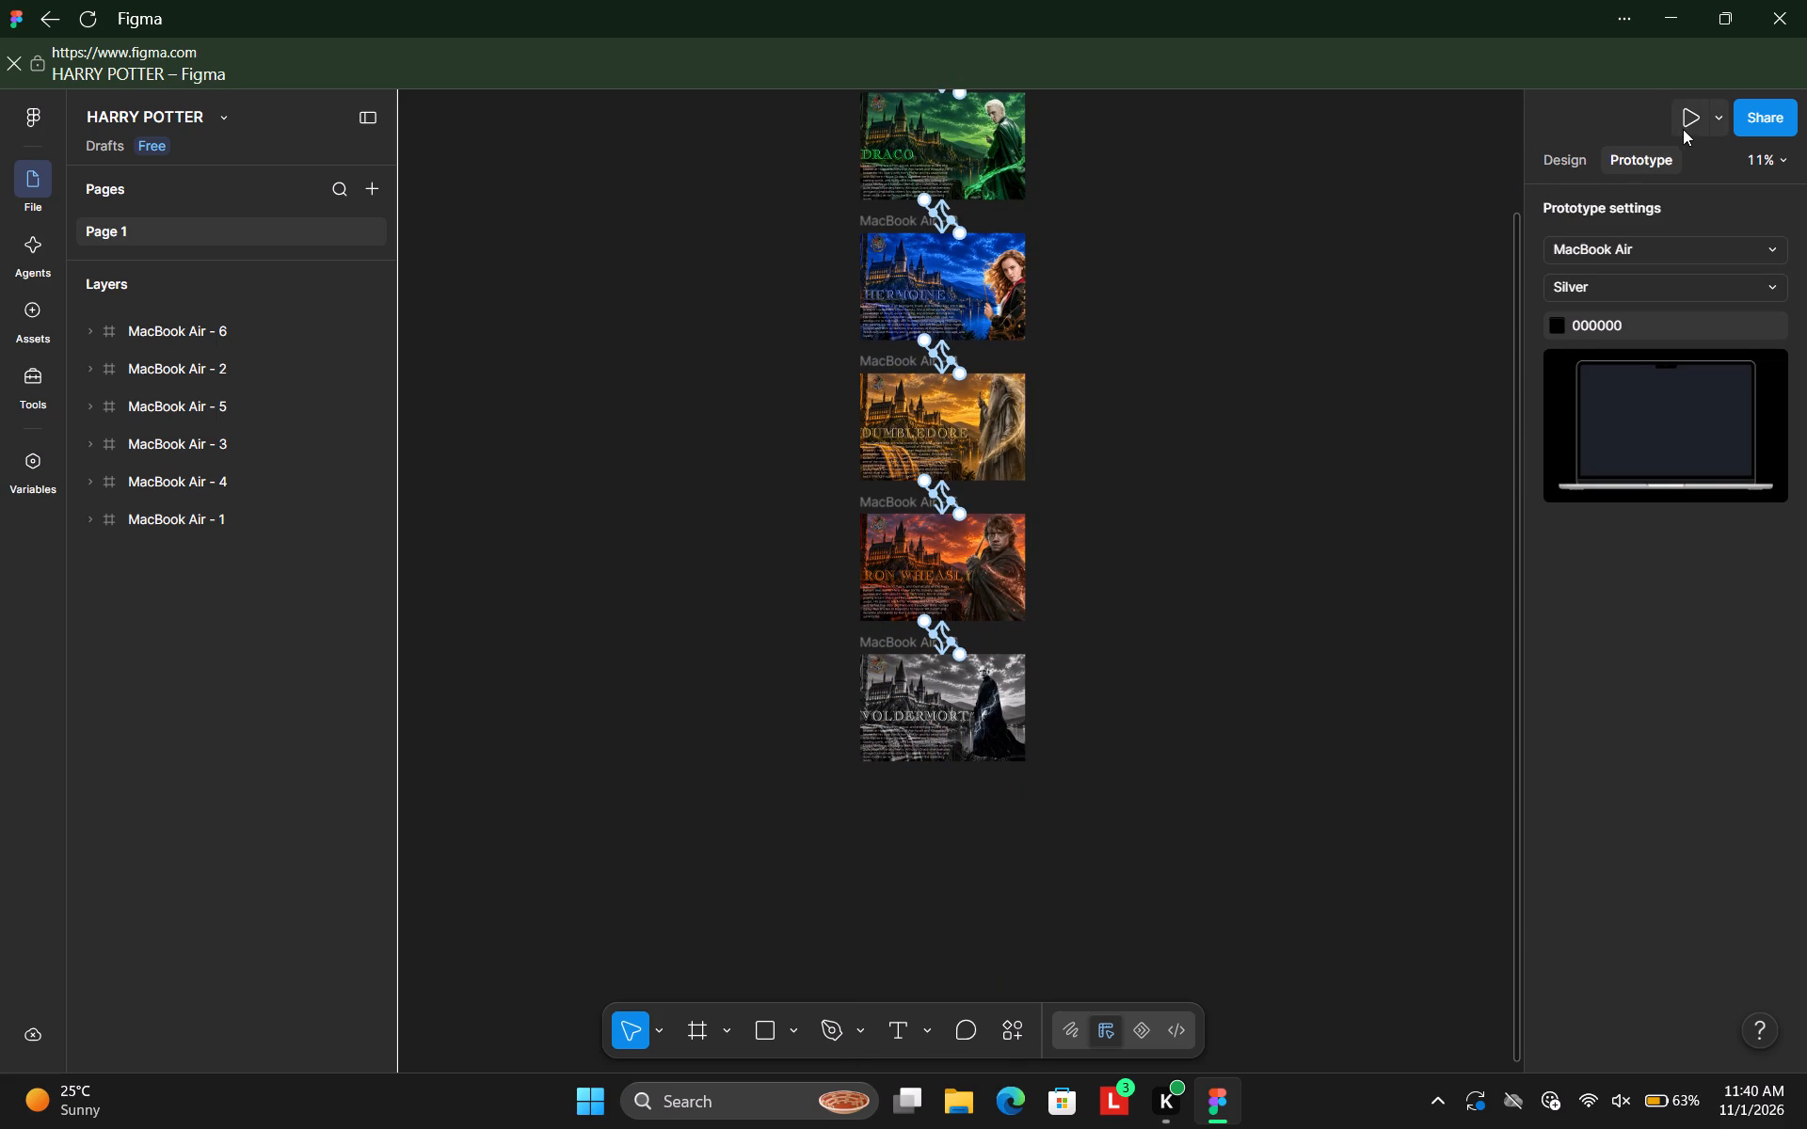
{"action": "left_click", "coordinate": [1687, 129]}
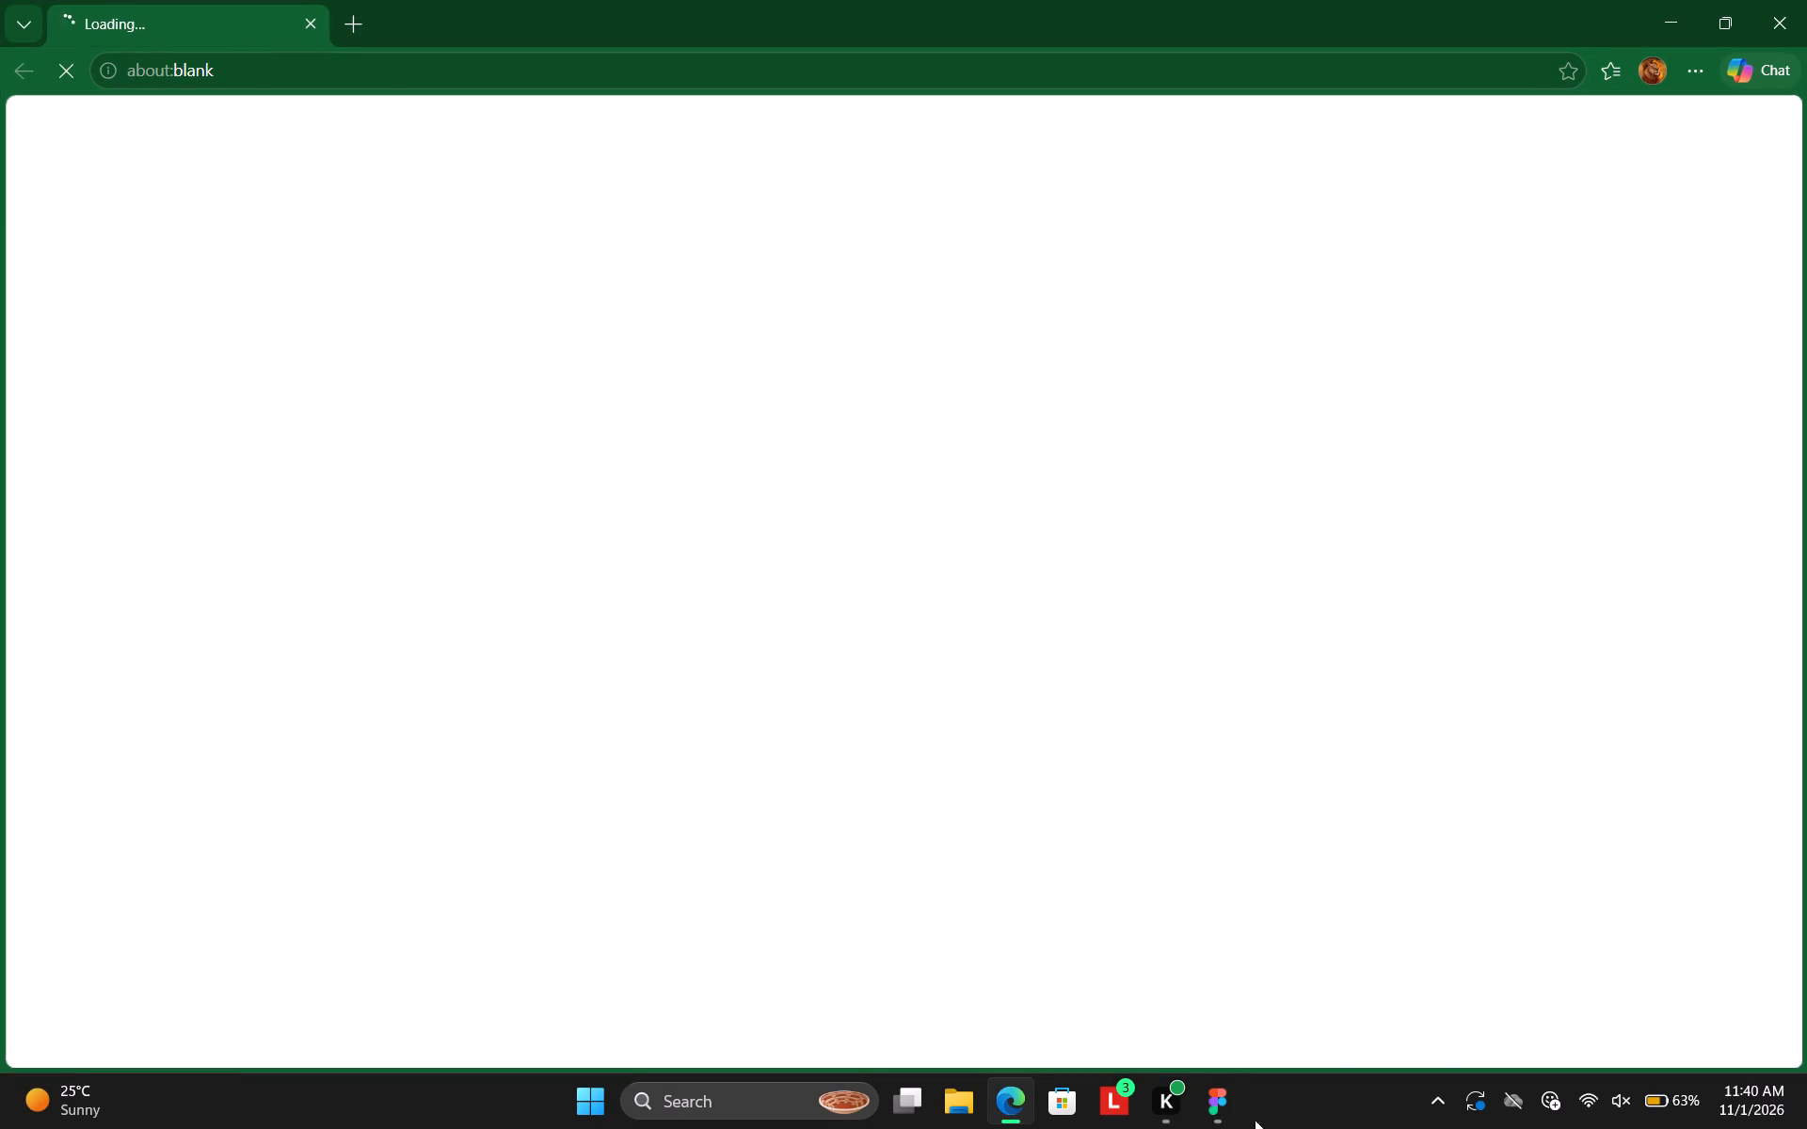
Switch the computer's Wi-Fi off and back on to reconnect to the network.
{"action": "left_click", "coordinate": [1576, 1102]}
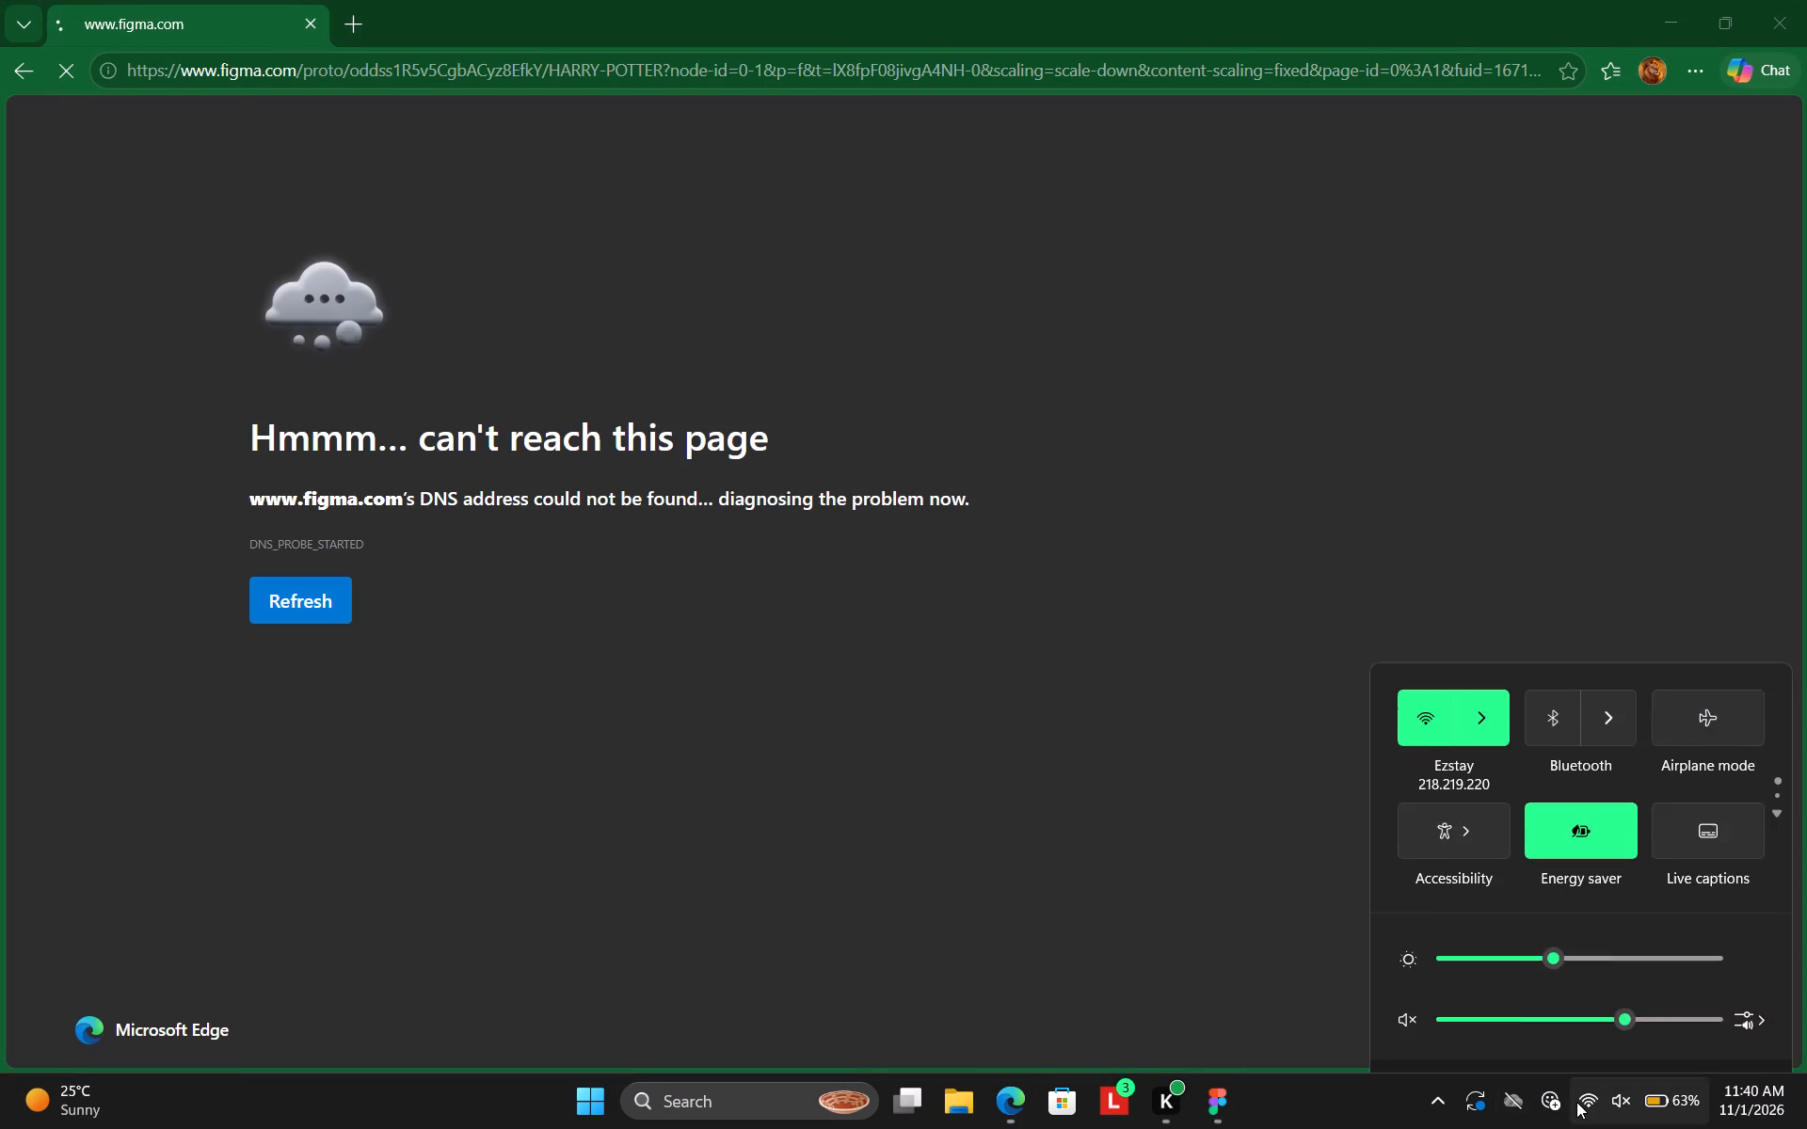
{"action": "left_click", "coordinate": [1407, 662]}
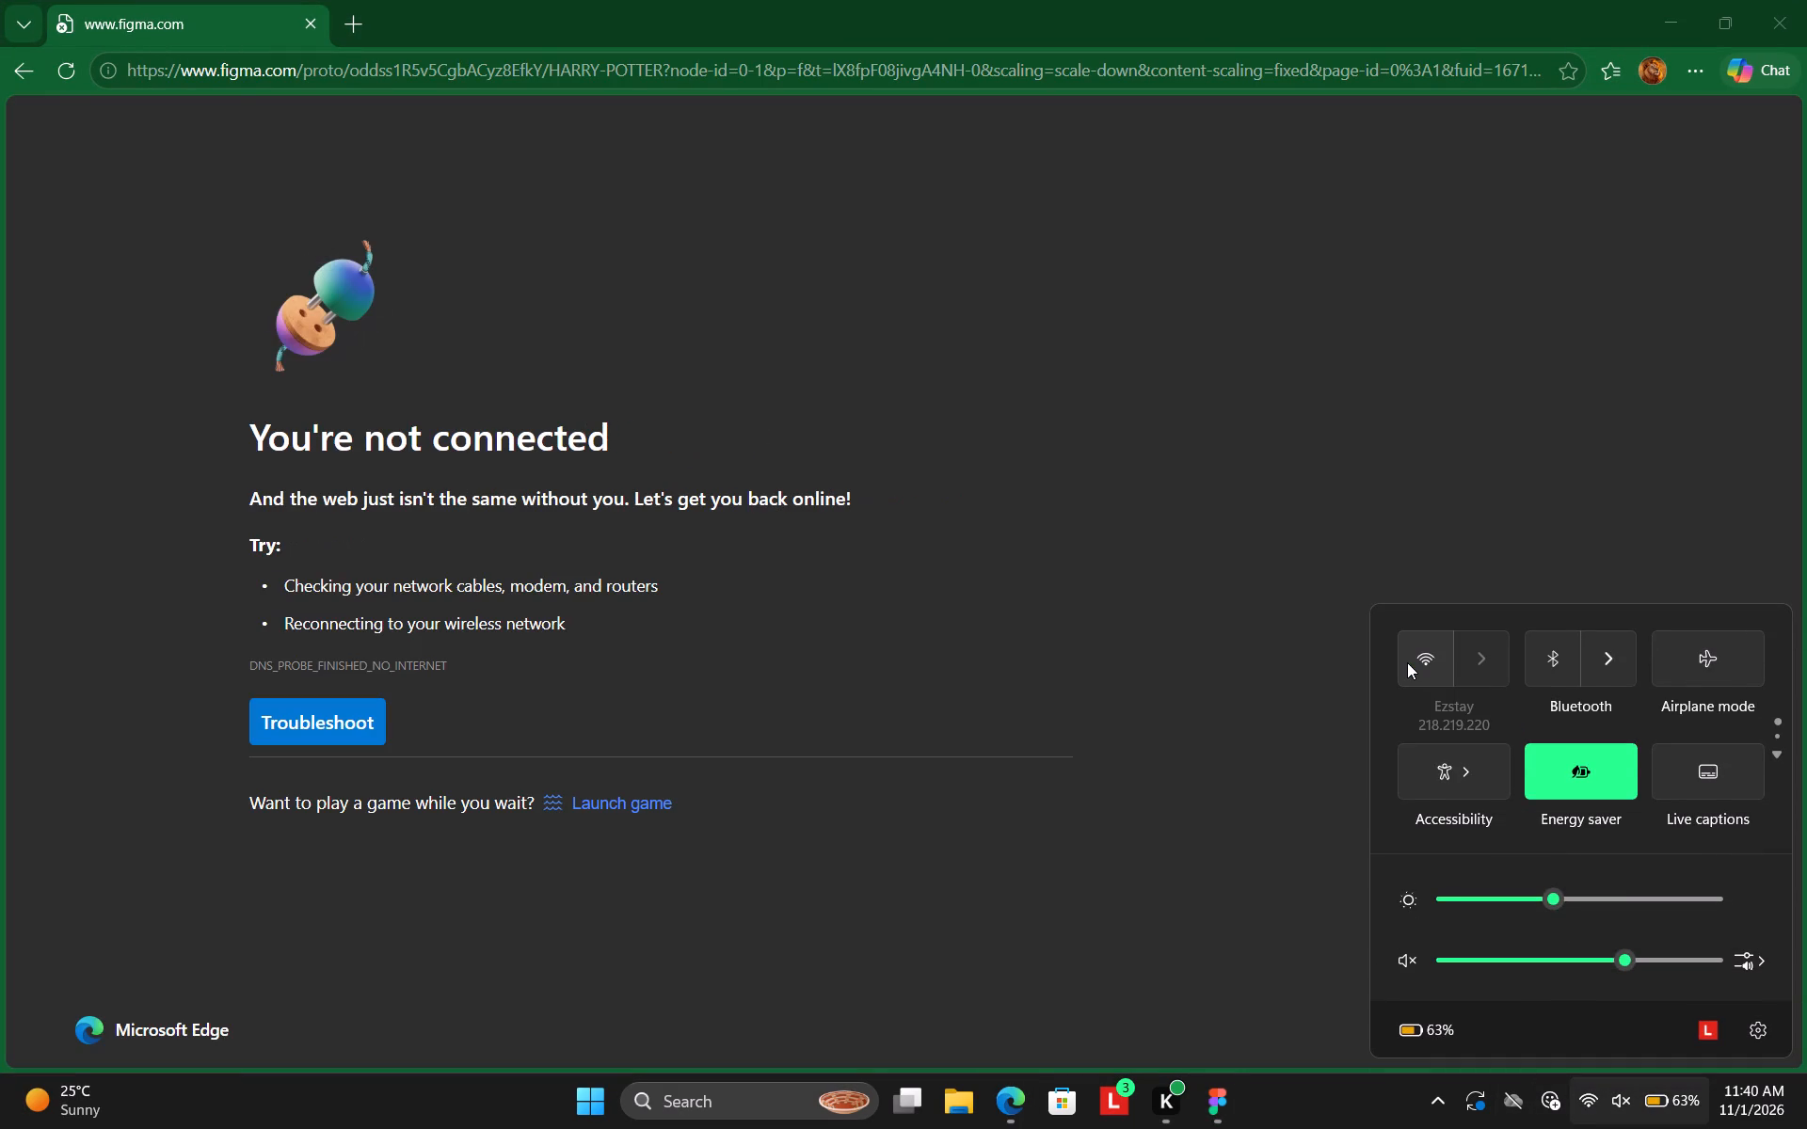
{"action": "left_click", "coordinate": [1407, 662]}
Turn off Energy saver, lower the screen brightness to about 41 and return to the browser preview.
{"action": "left_click", "coordinate": [1594, 757]}
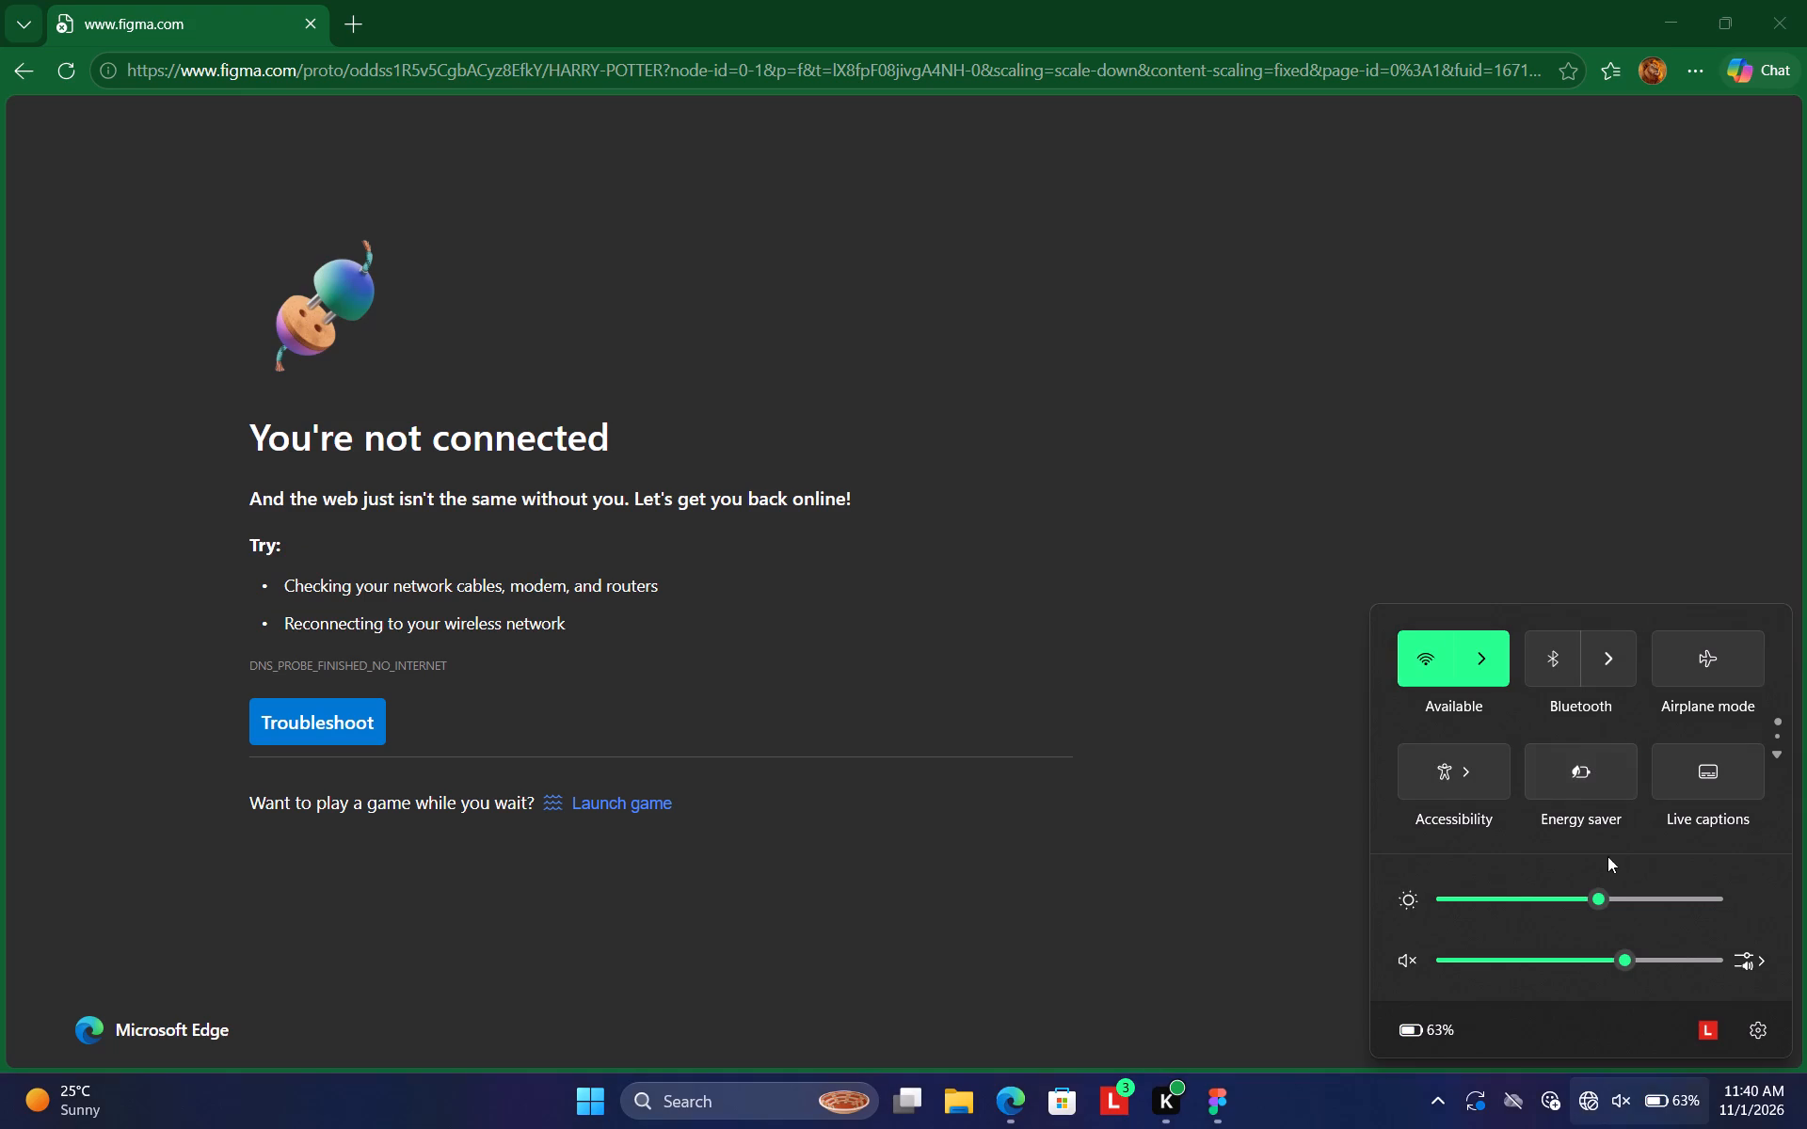
{"action": "left_click_drag", "start_coordinate": [1601, 895], "coordinate": [1560, 900]}
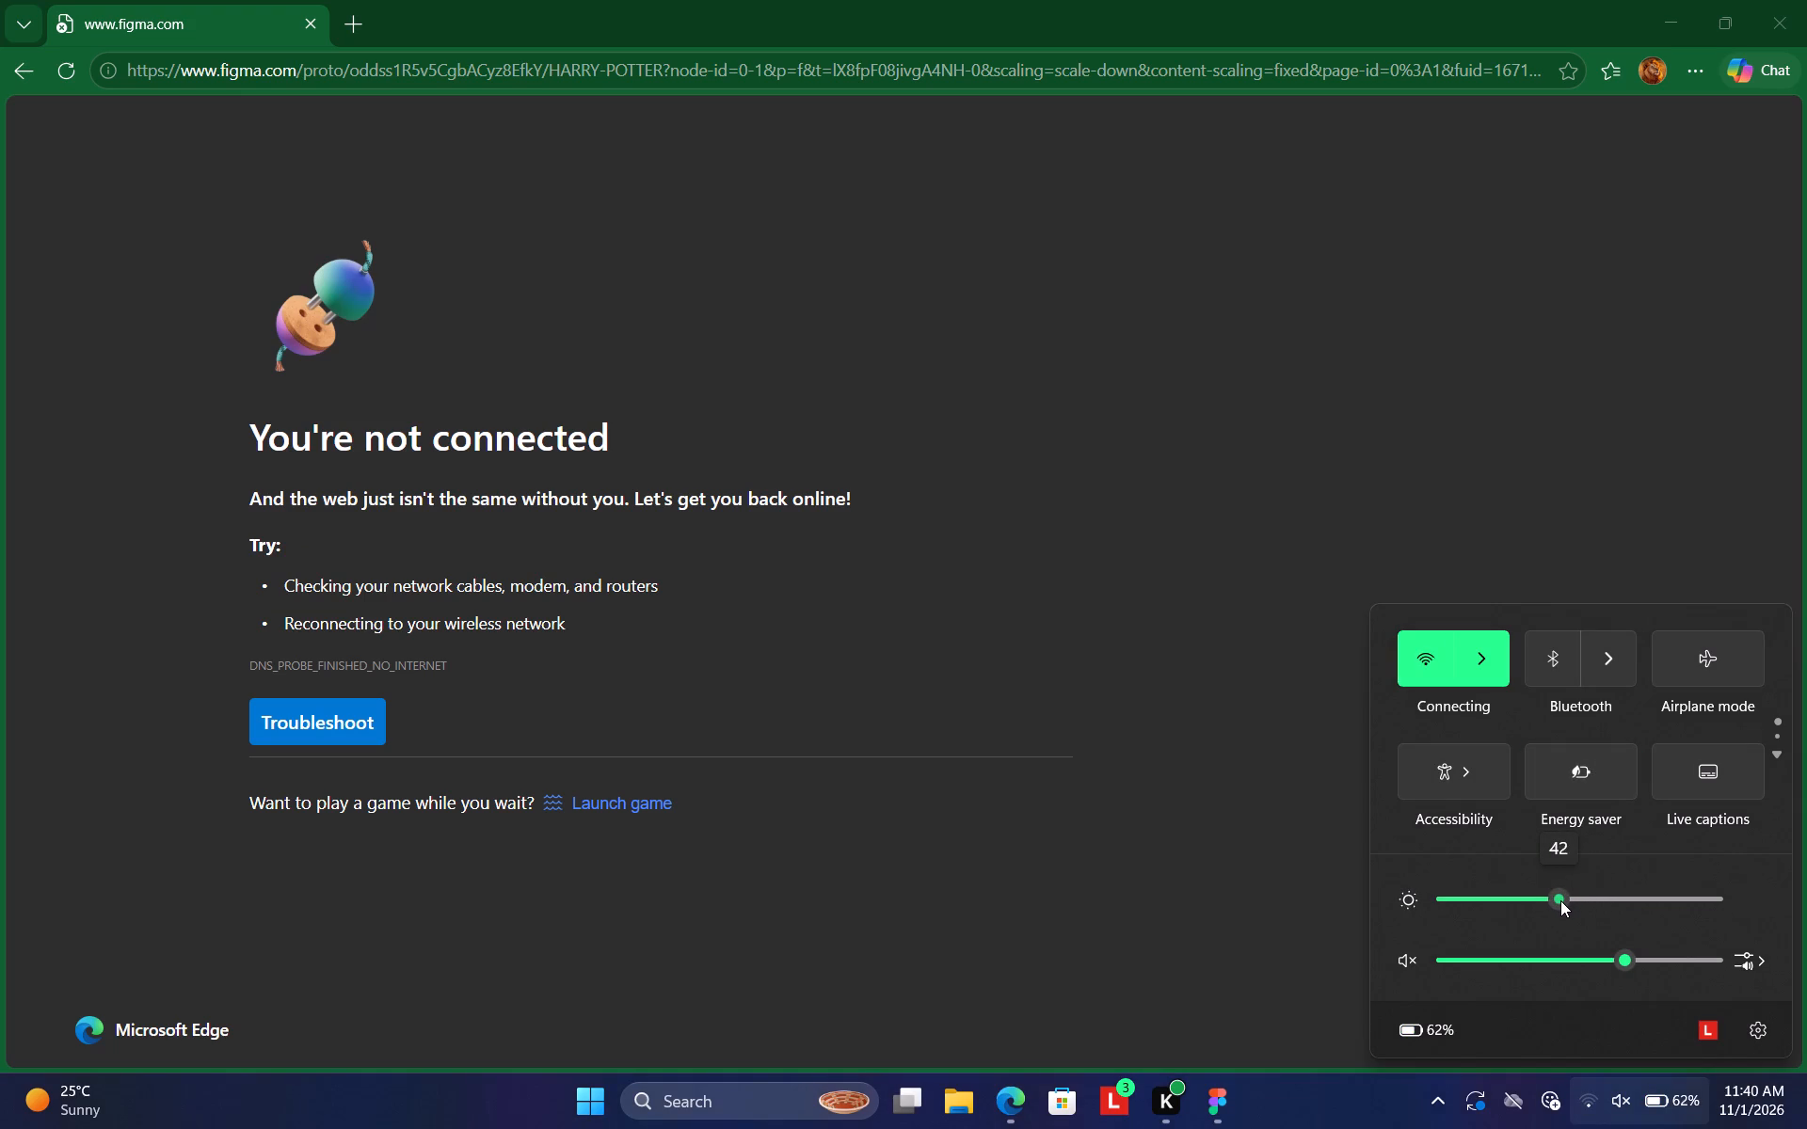
{"action": "left_click_drag", "start_coordinate": [1560, 900], "coordinate": [1559, 900]}
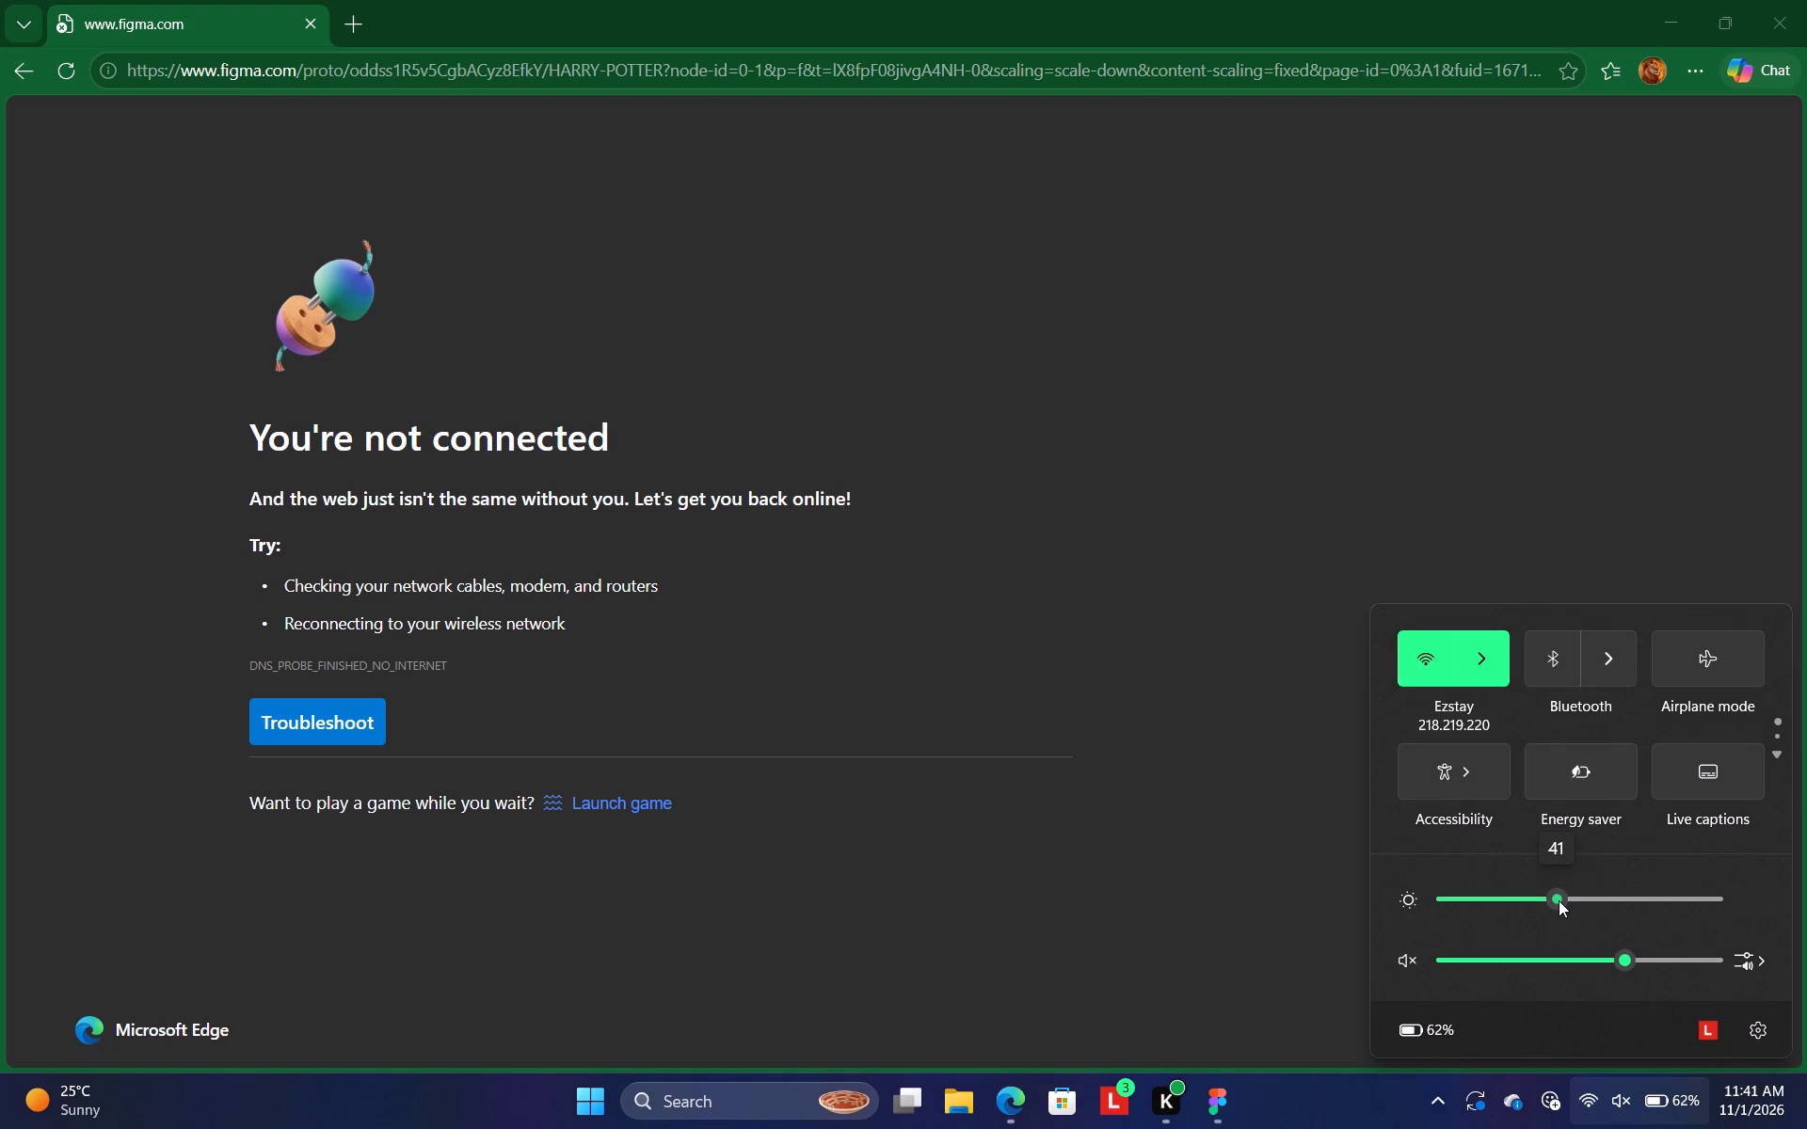
{"action": "left_click_drag", "start_coordinate": [1559, 900], "coordinate": [1557, 900]}
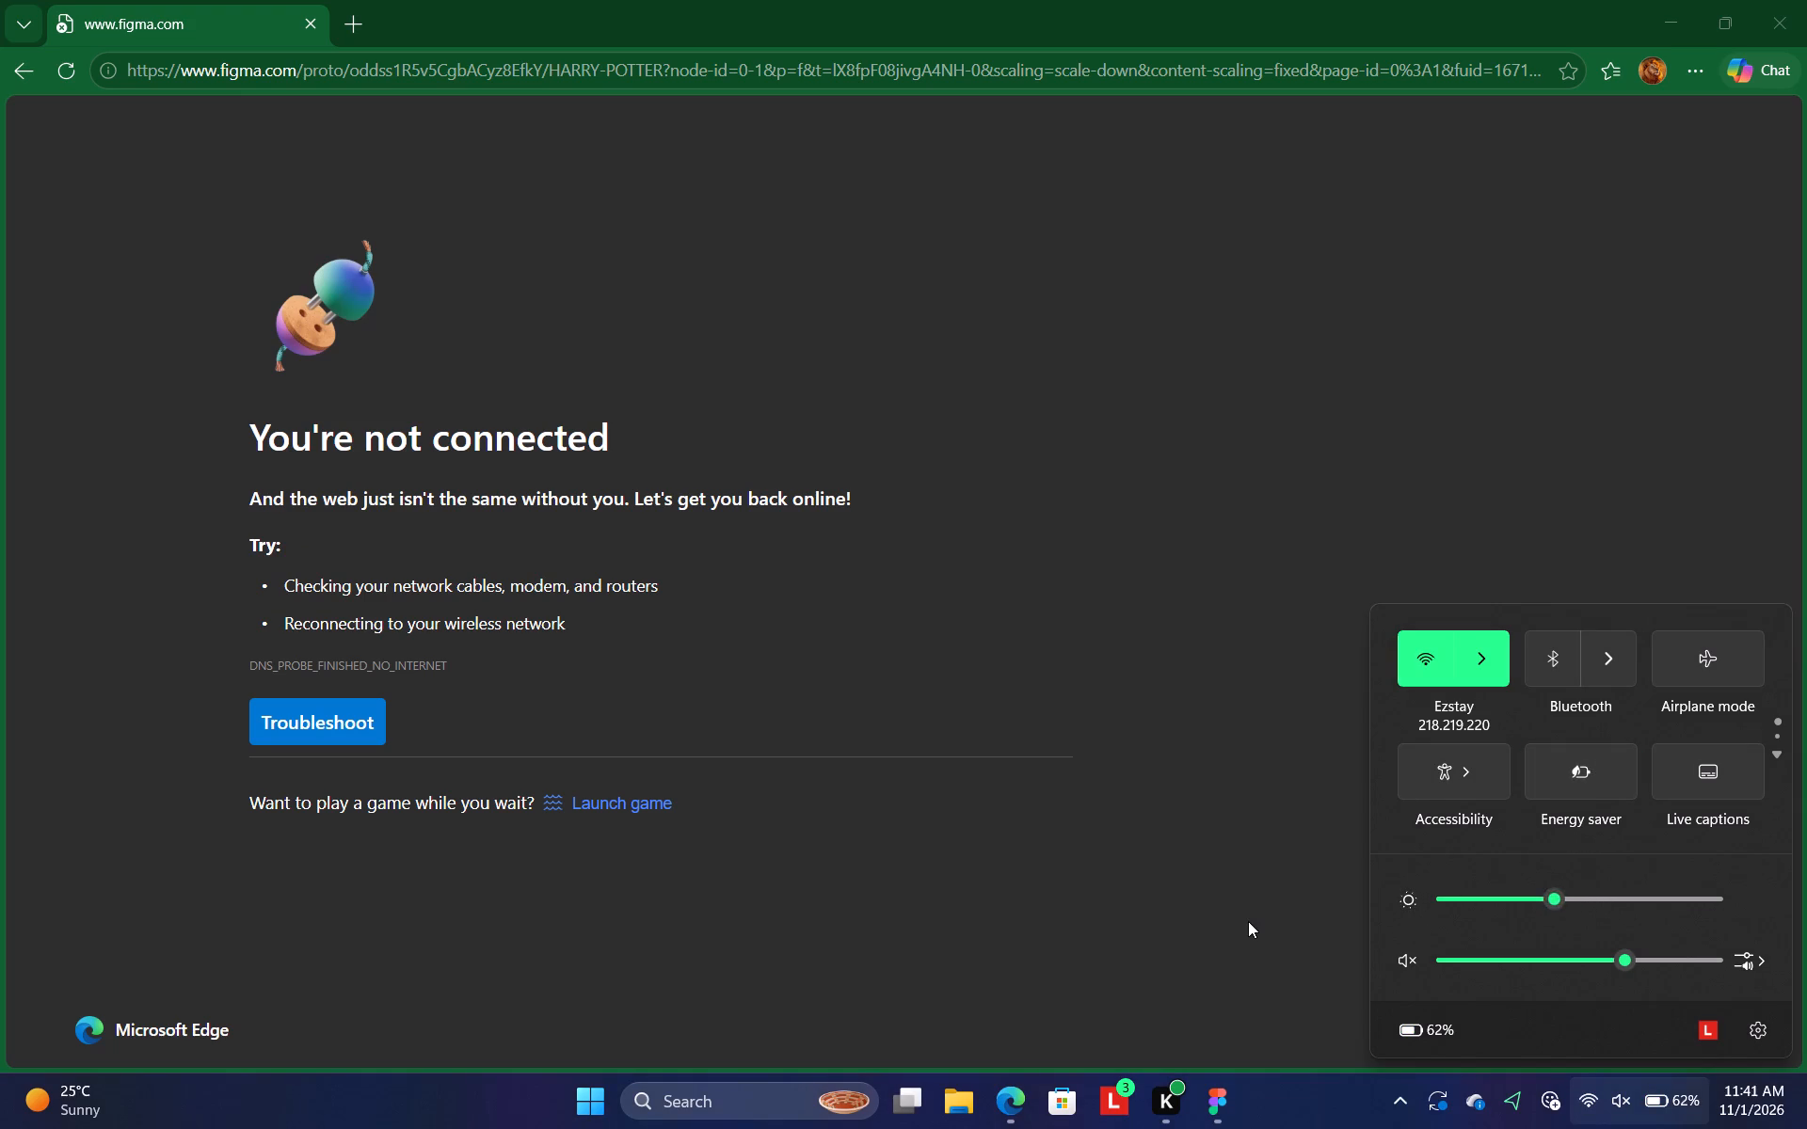
{"action": "left_click", "coordinate": [1248, 921]}
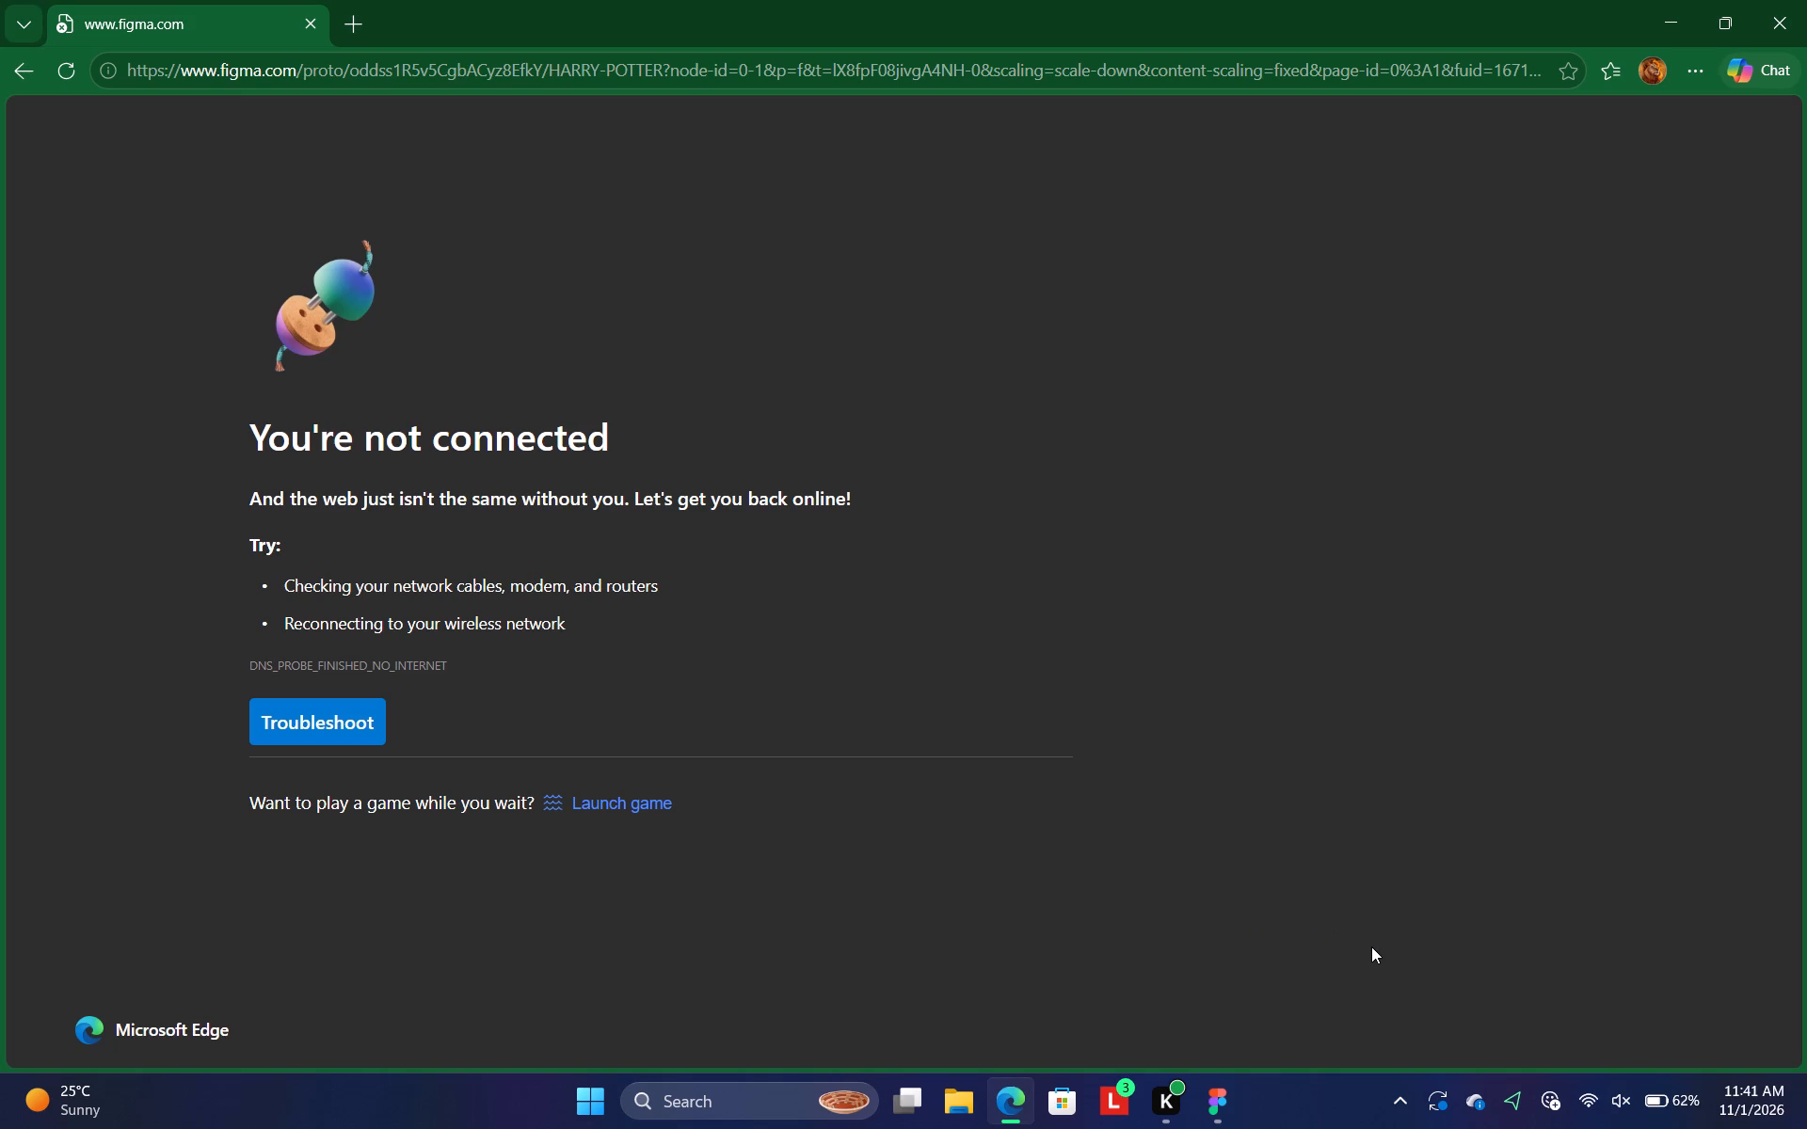
{"action": "left_click", "coordinate": [1371, 946]}
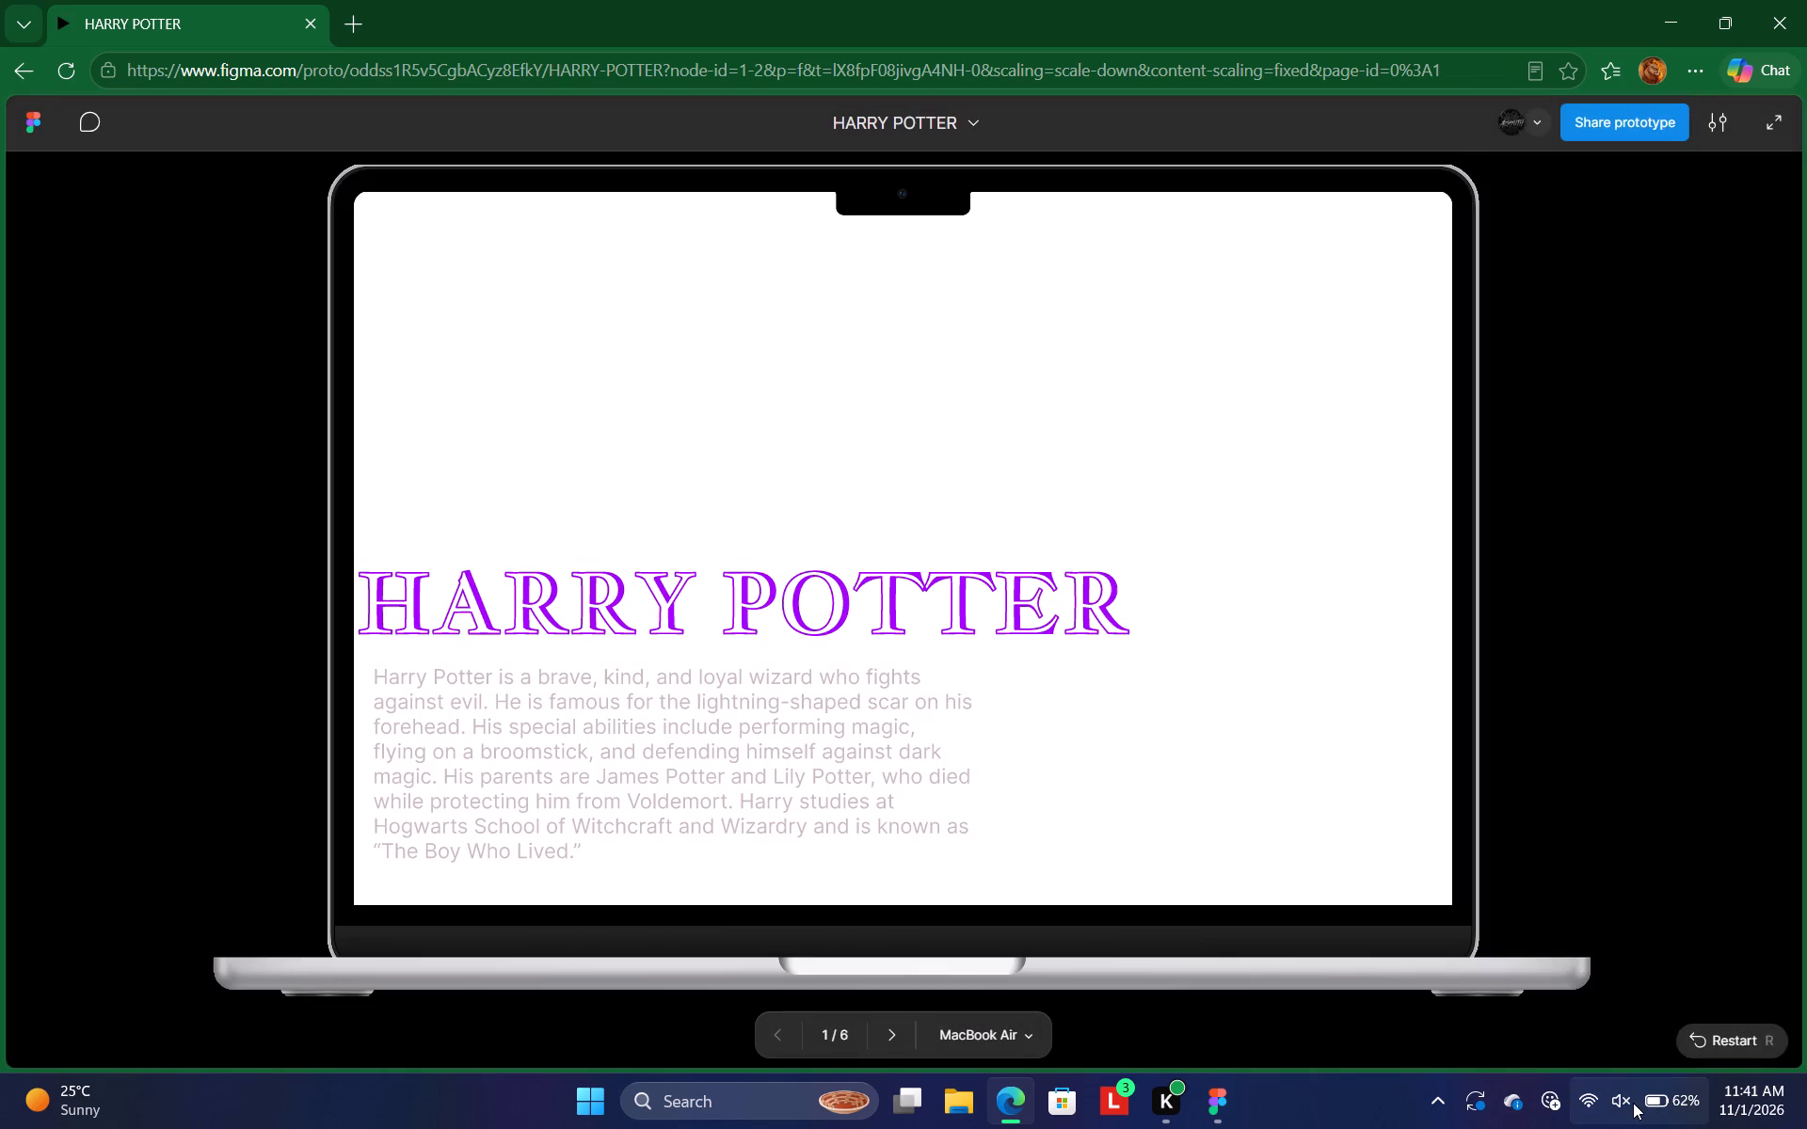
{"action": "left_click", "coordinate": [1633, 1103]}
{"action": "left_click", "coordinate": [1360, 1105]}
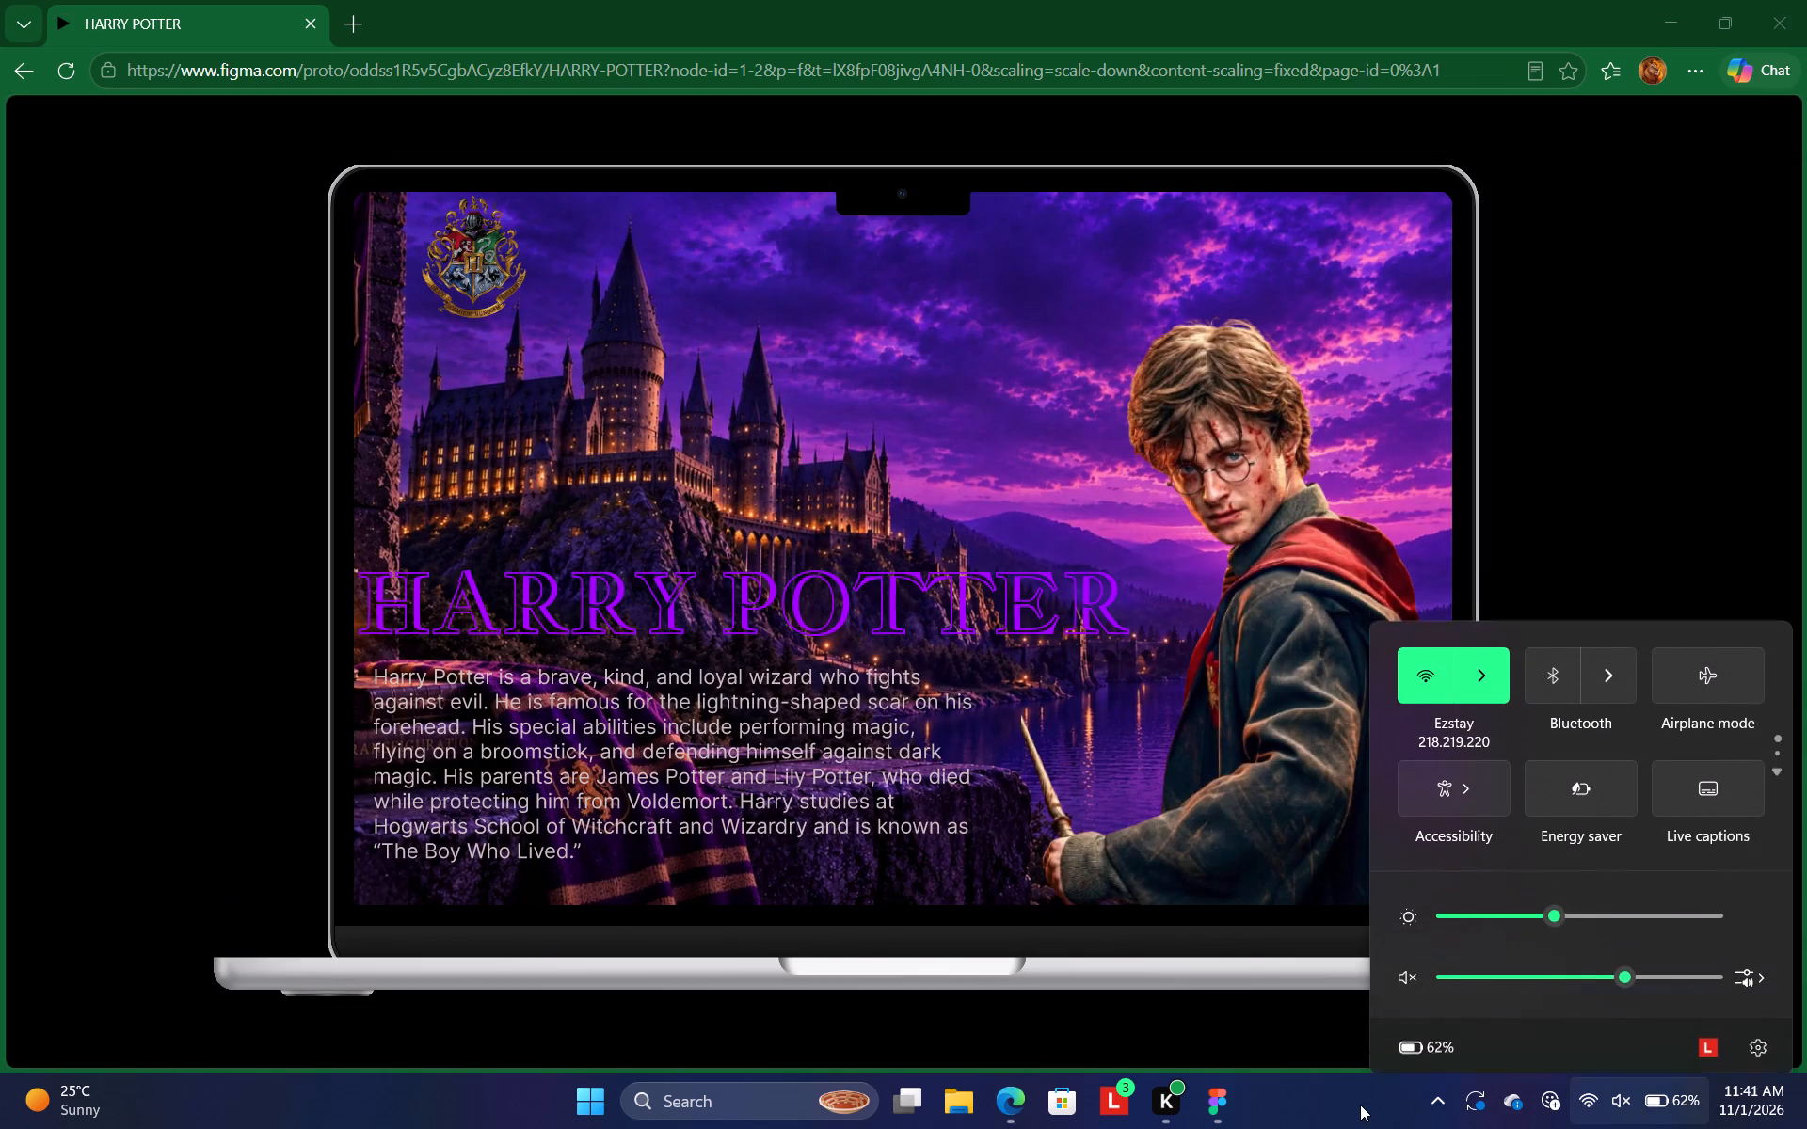
Play the prototype preview forward from the Harry Potter frame through to the Voldermort frame.
{"action": "key", "text": "Right"}
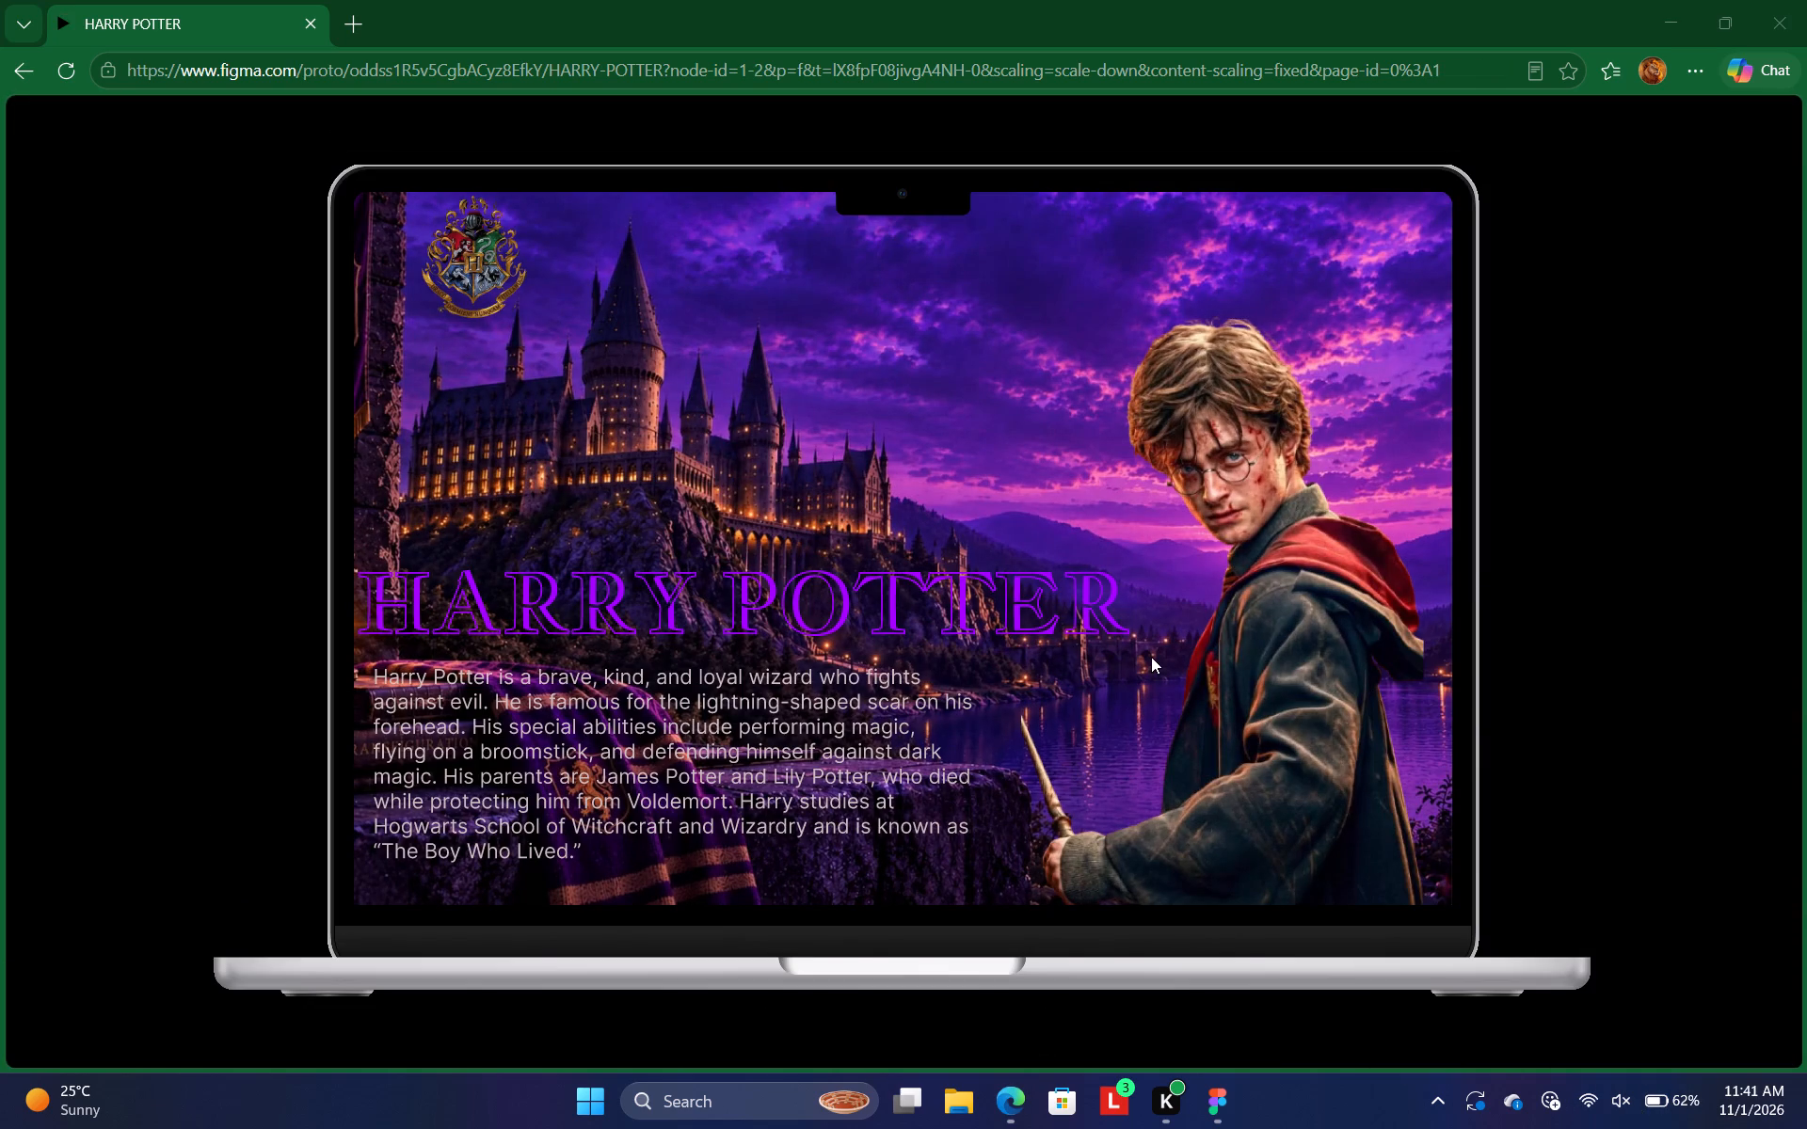
{"action": "left_click", "coordinate": [1094, 433]}
{"action": "key", "text": "Right"}
{"action": "key", "text": "Right"}
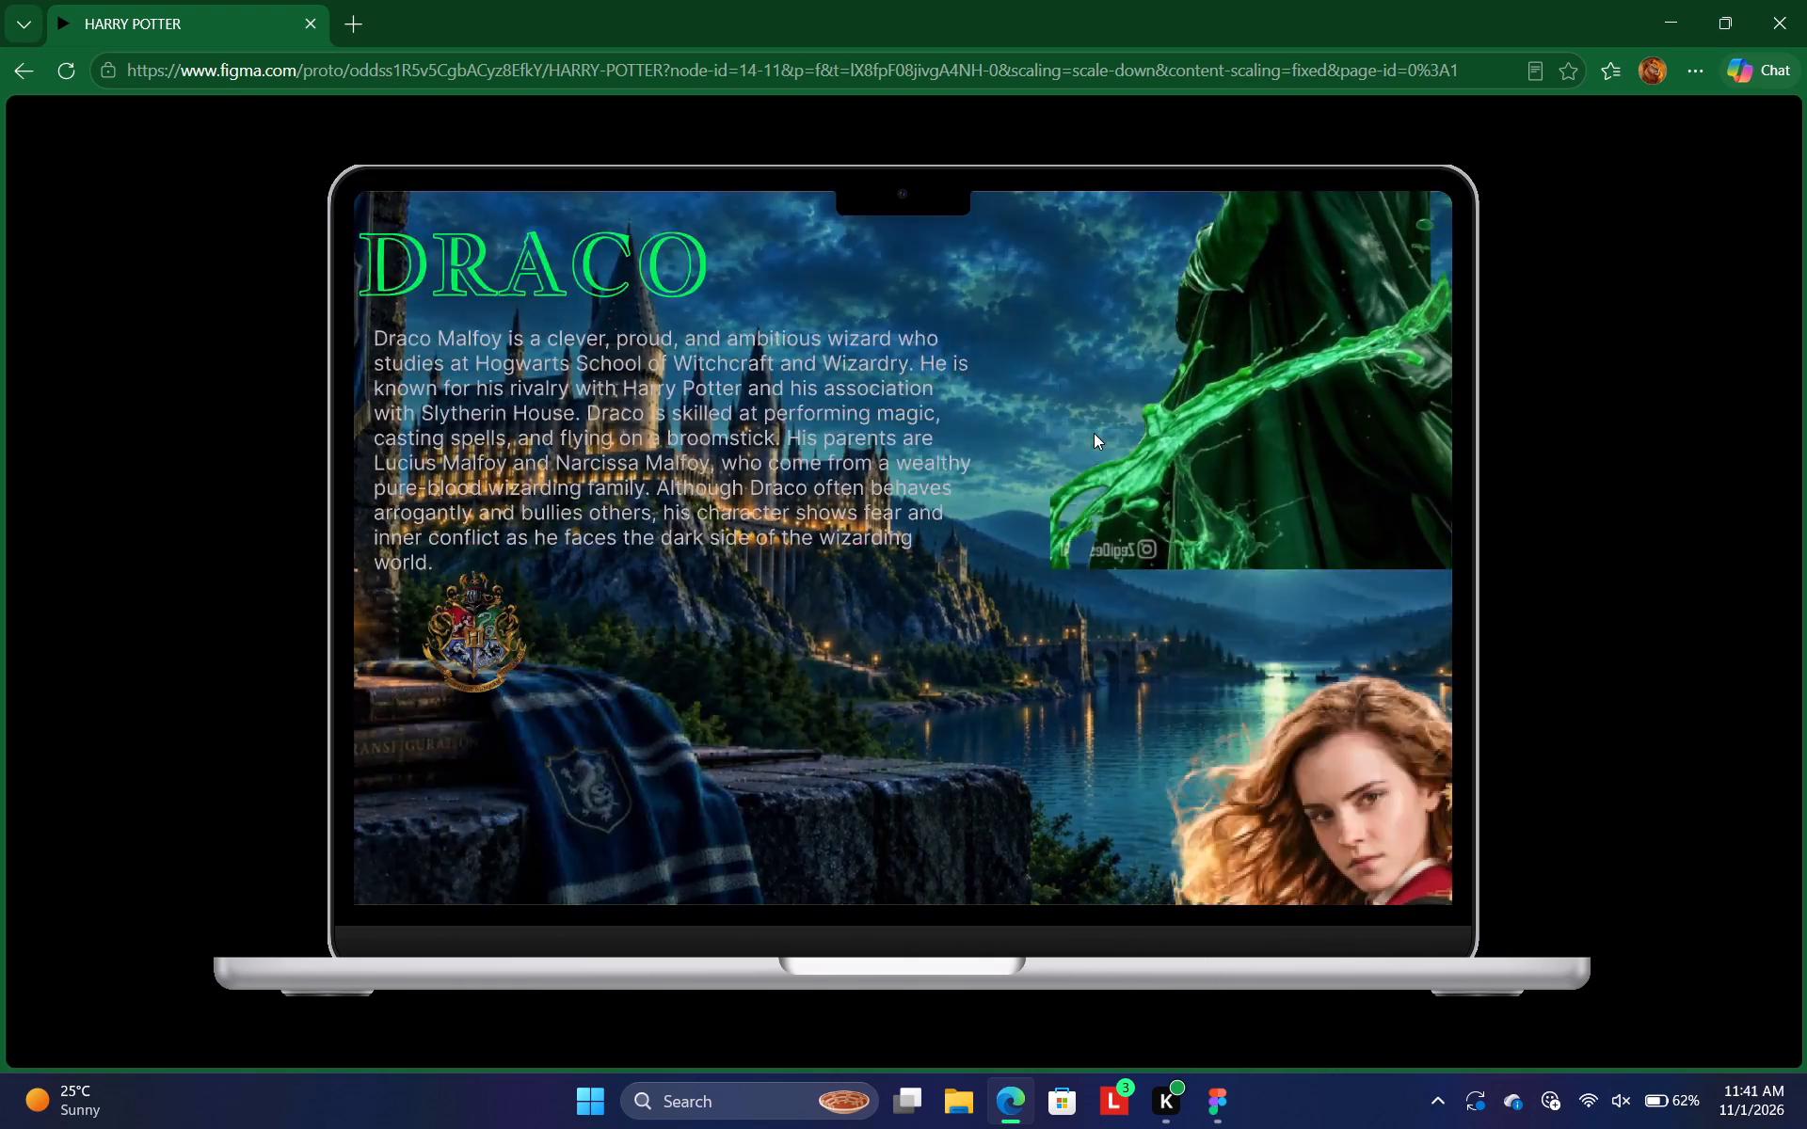
{"action": "key", "text": "Right"}
{"action": "key", "text": "Right"}
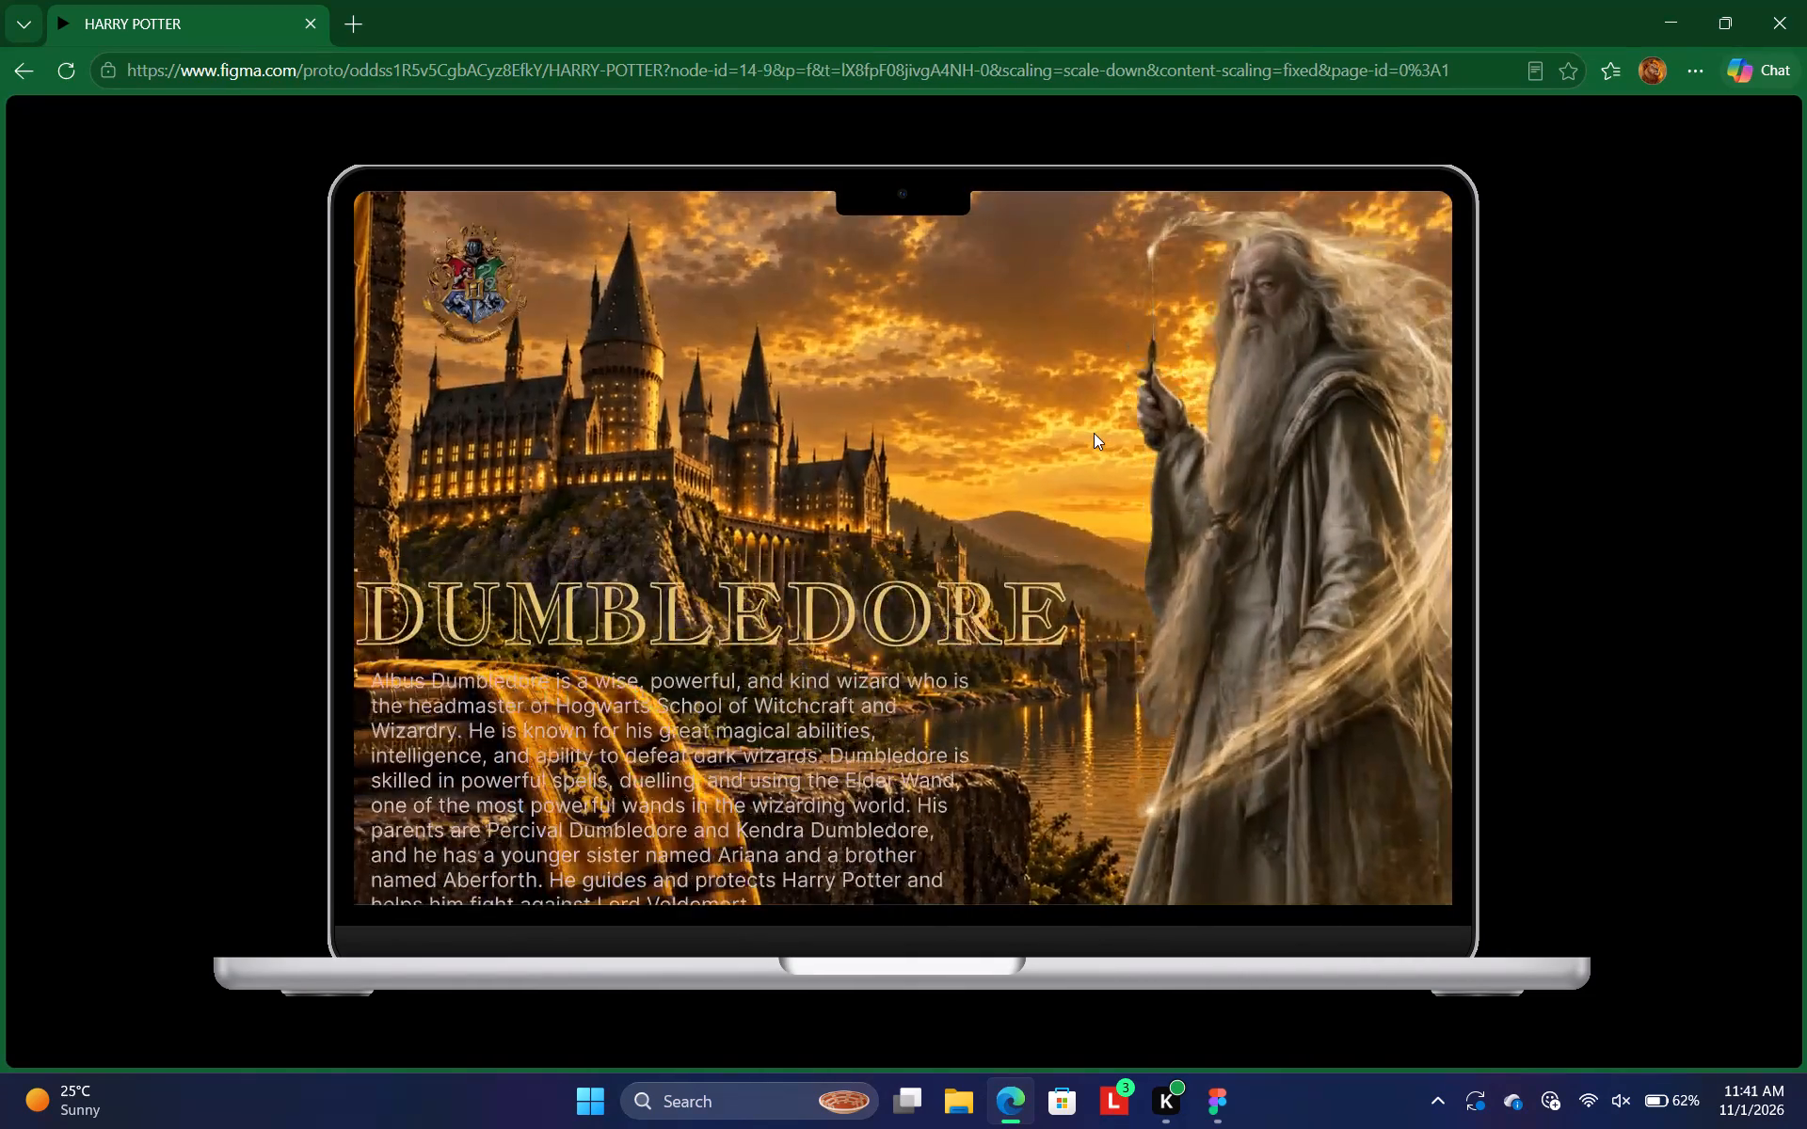
{"action": "key", "text": "Right"}
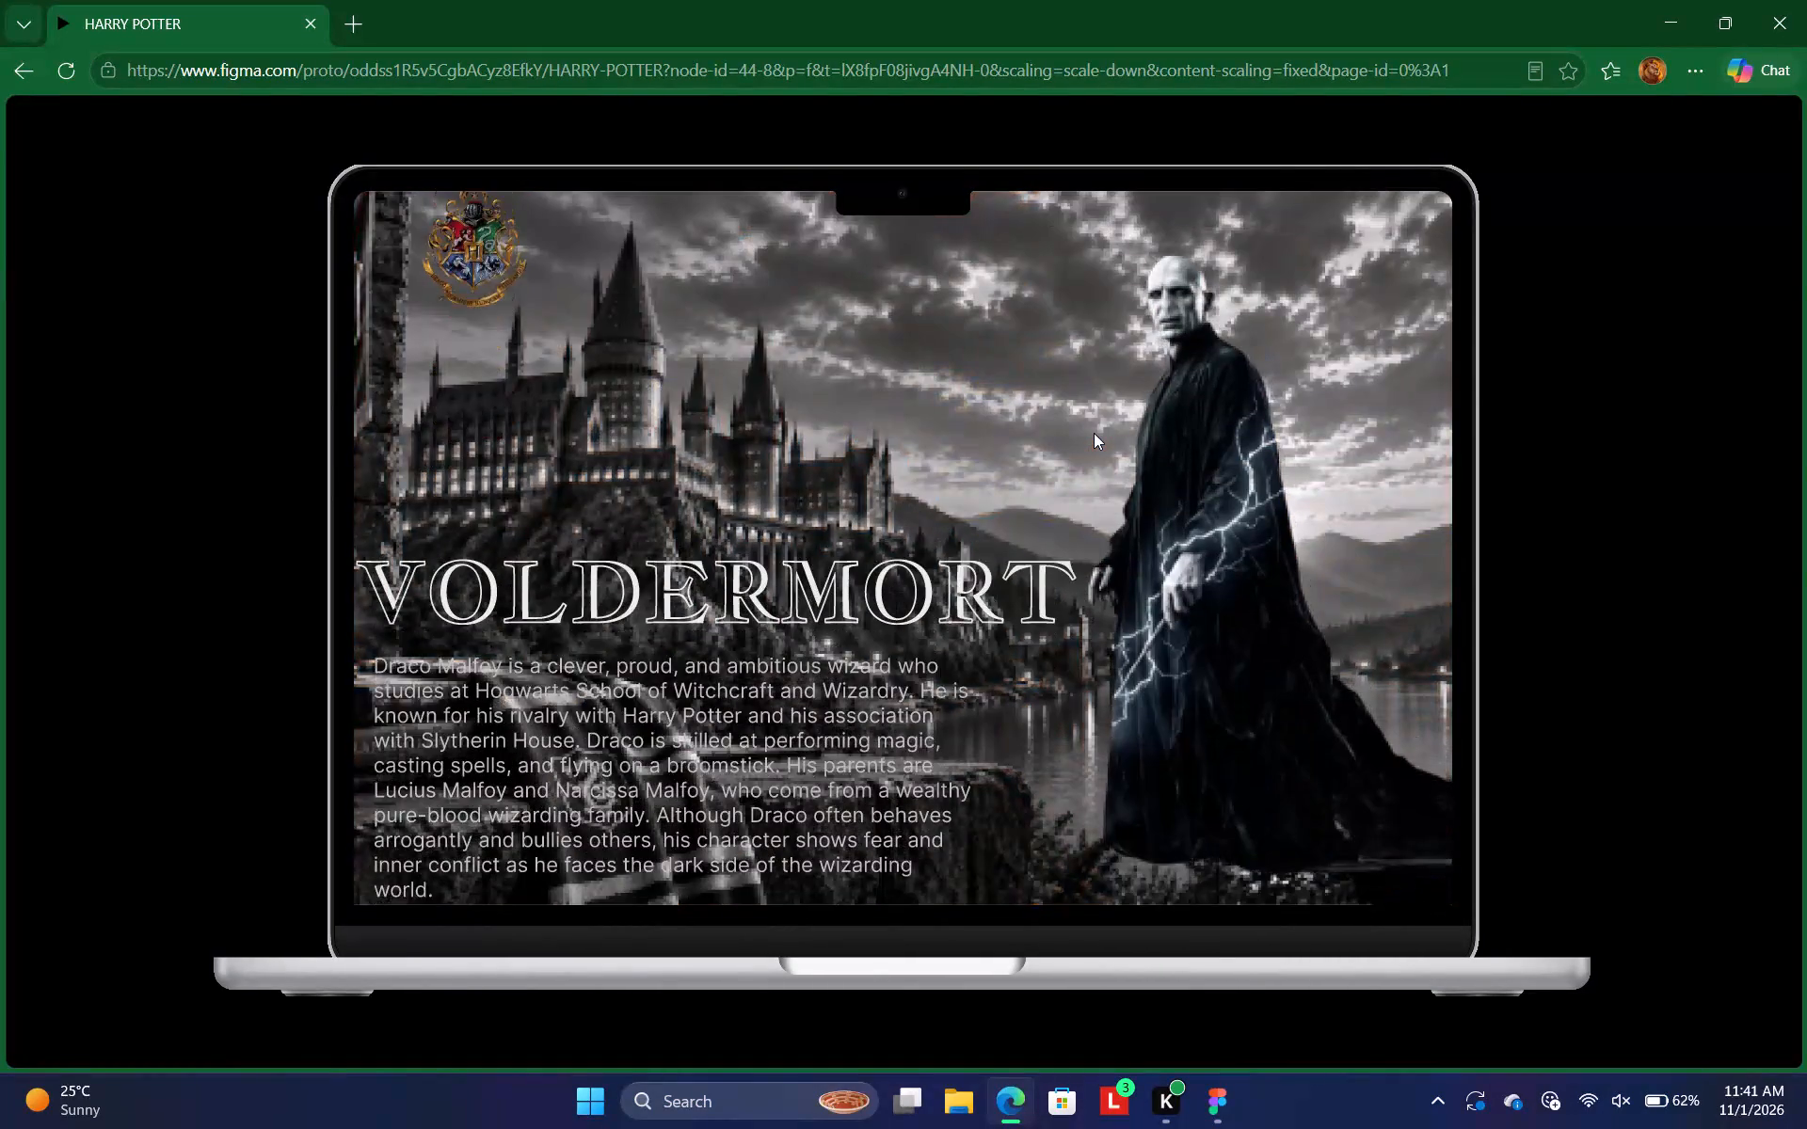
{"action": "key", "text": "Right"}
Check the backward transitions in the preview from Voldermort to the Harry Potter frame, and close the preview window.
{"action": "key", "text": "Left"}
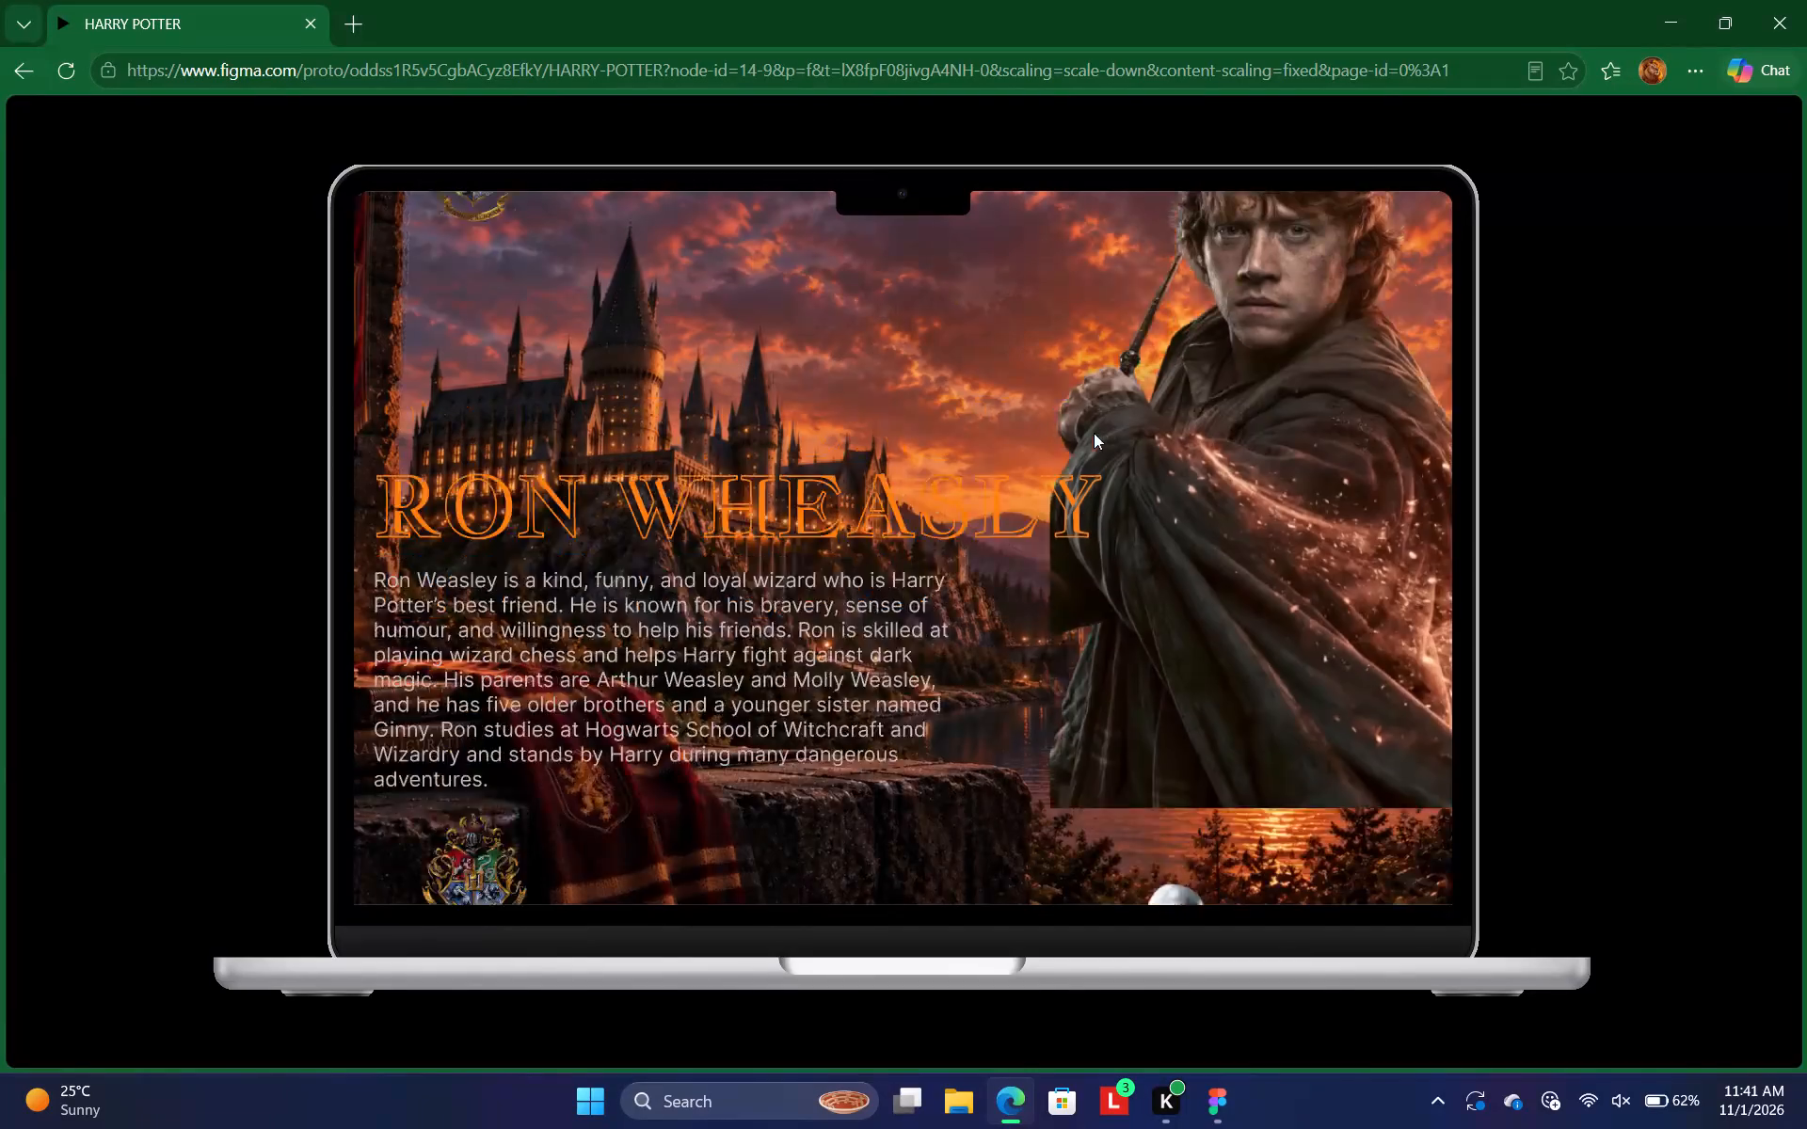
{"action": "key", "text": "Right"}
{"action": "key", "text": "Left"}
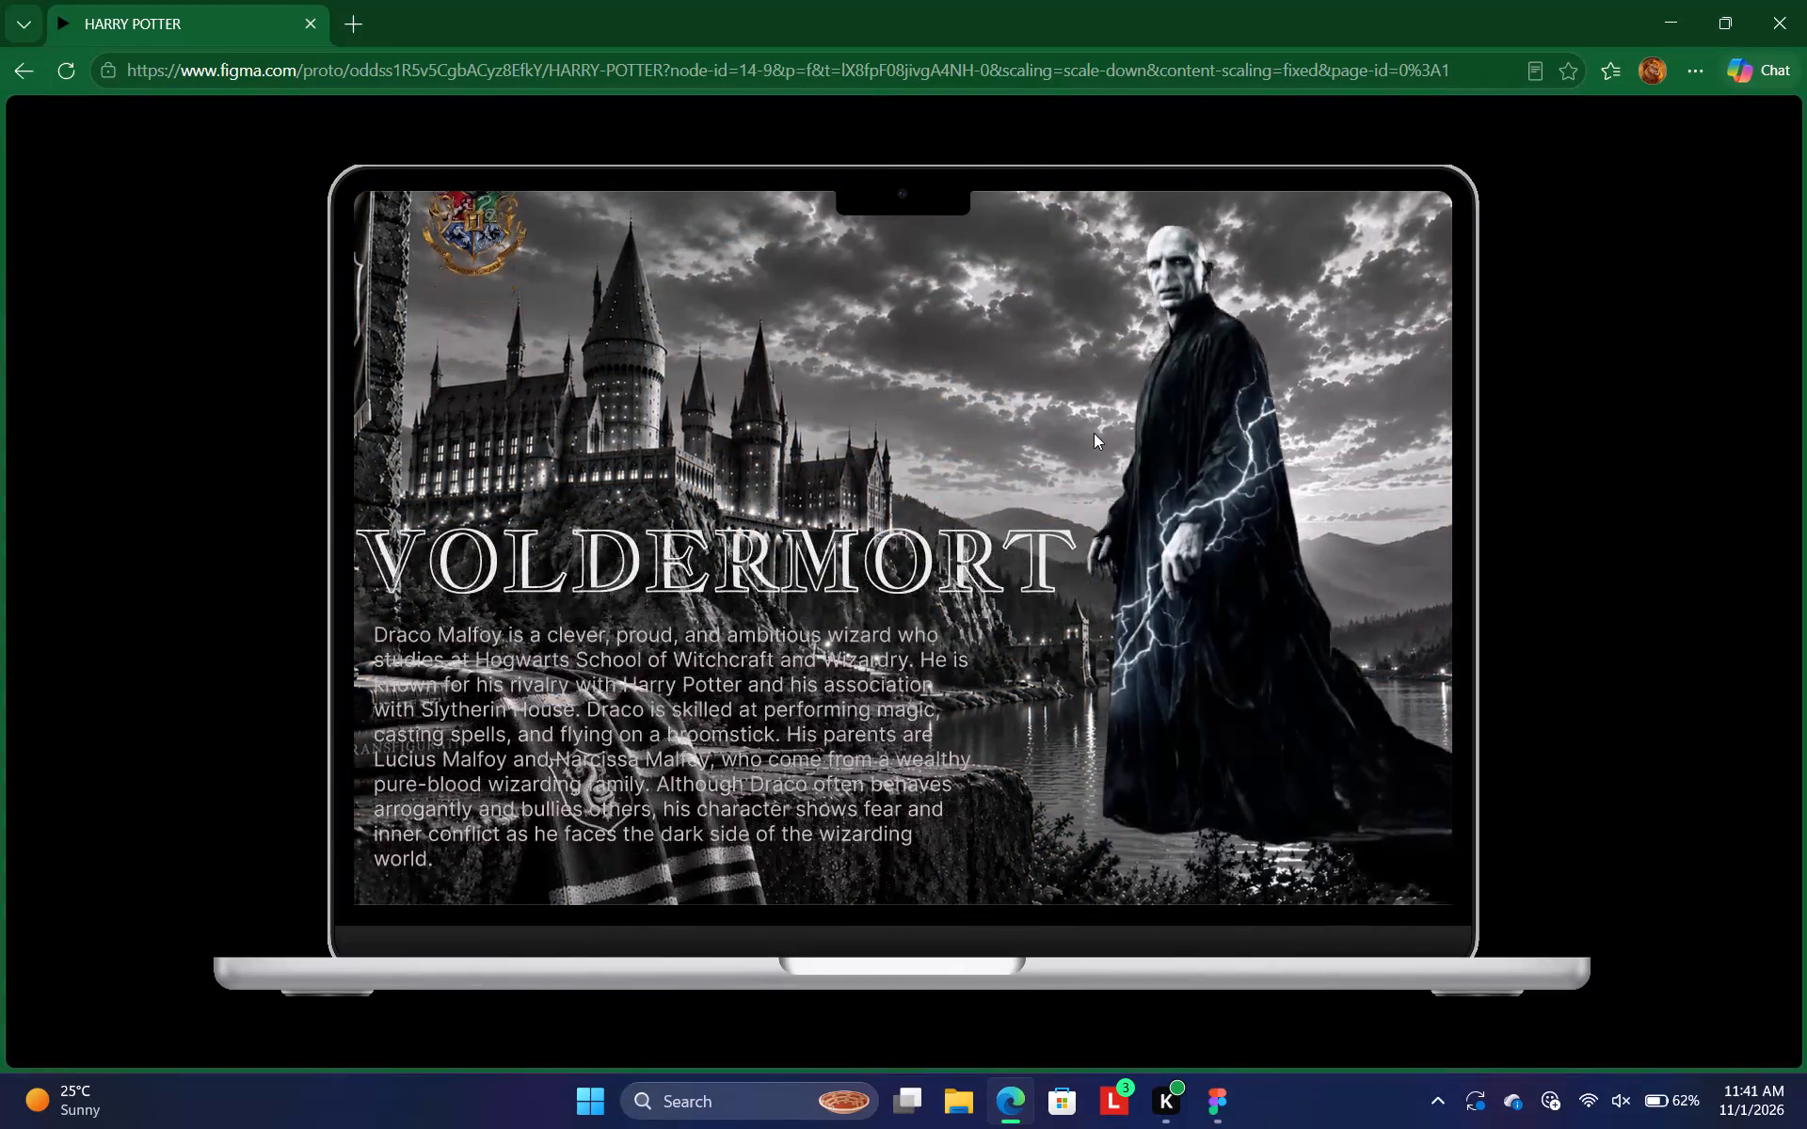
{"action": "key", "text": "Left"}
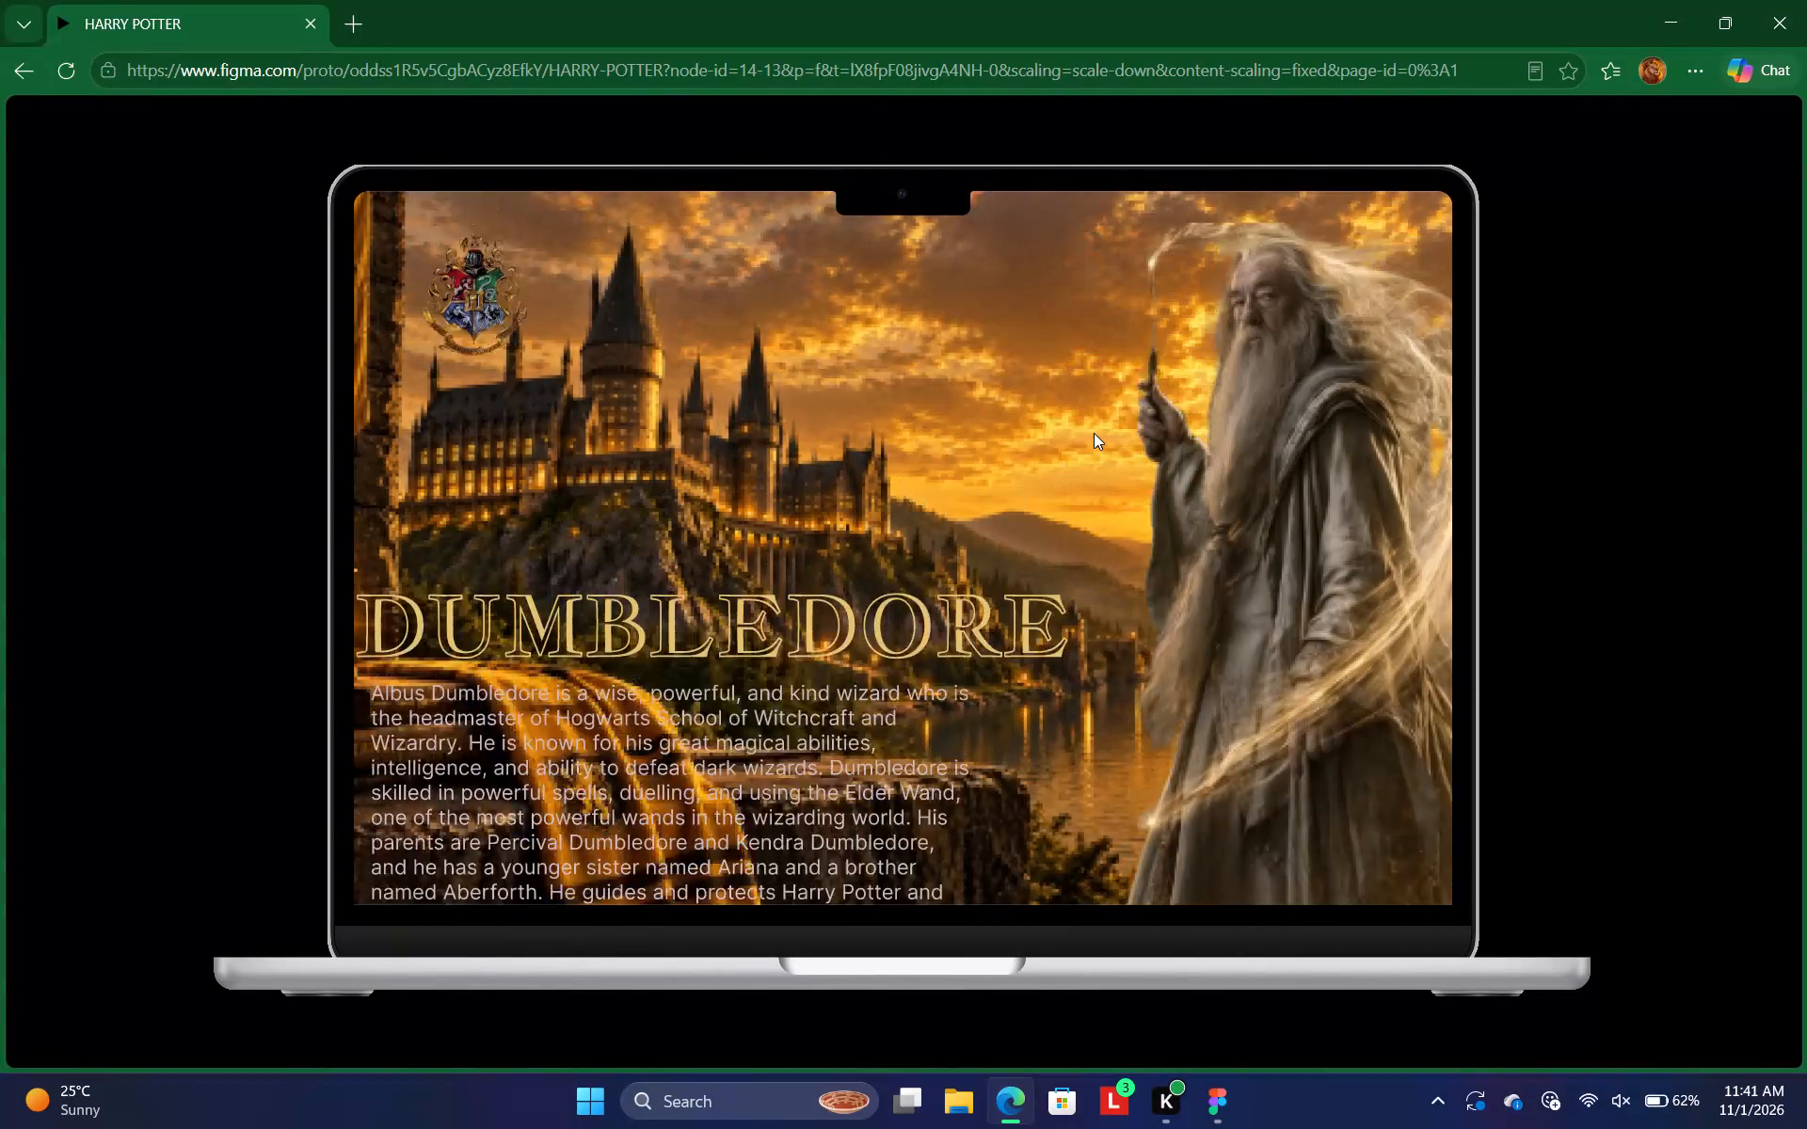
{"action": "key", "text": "Left"}
{"action": "key", "text": "Left"}
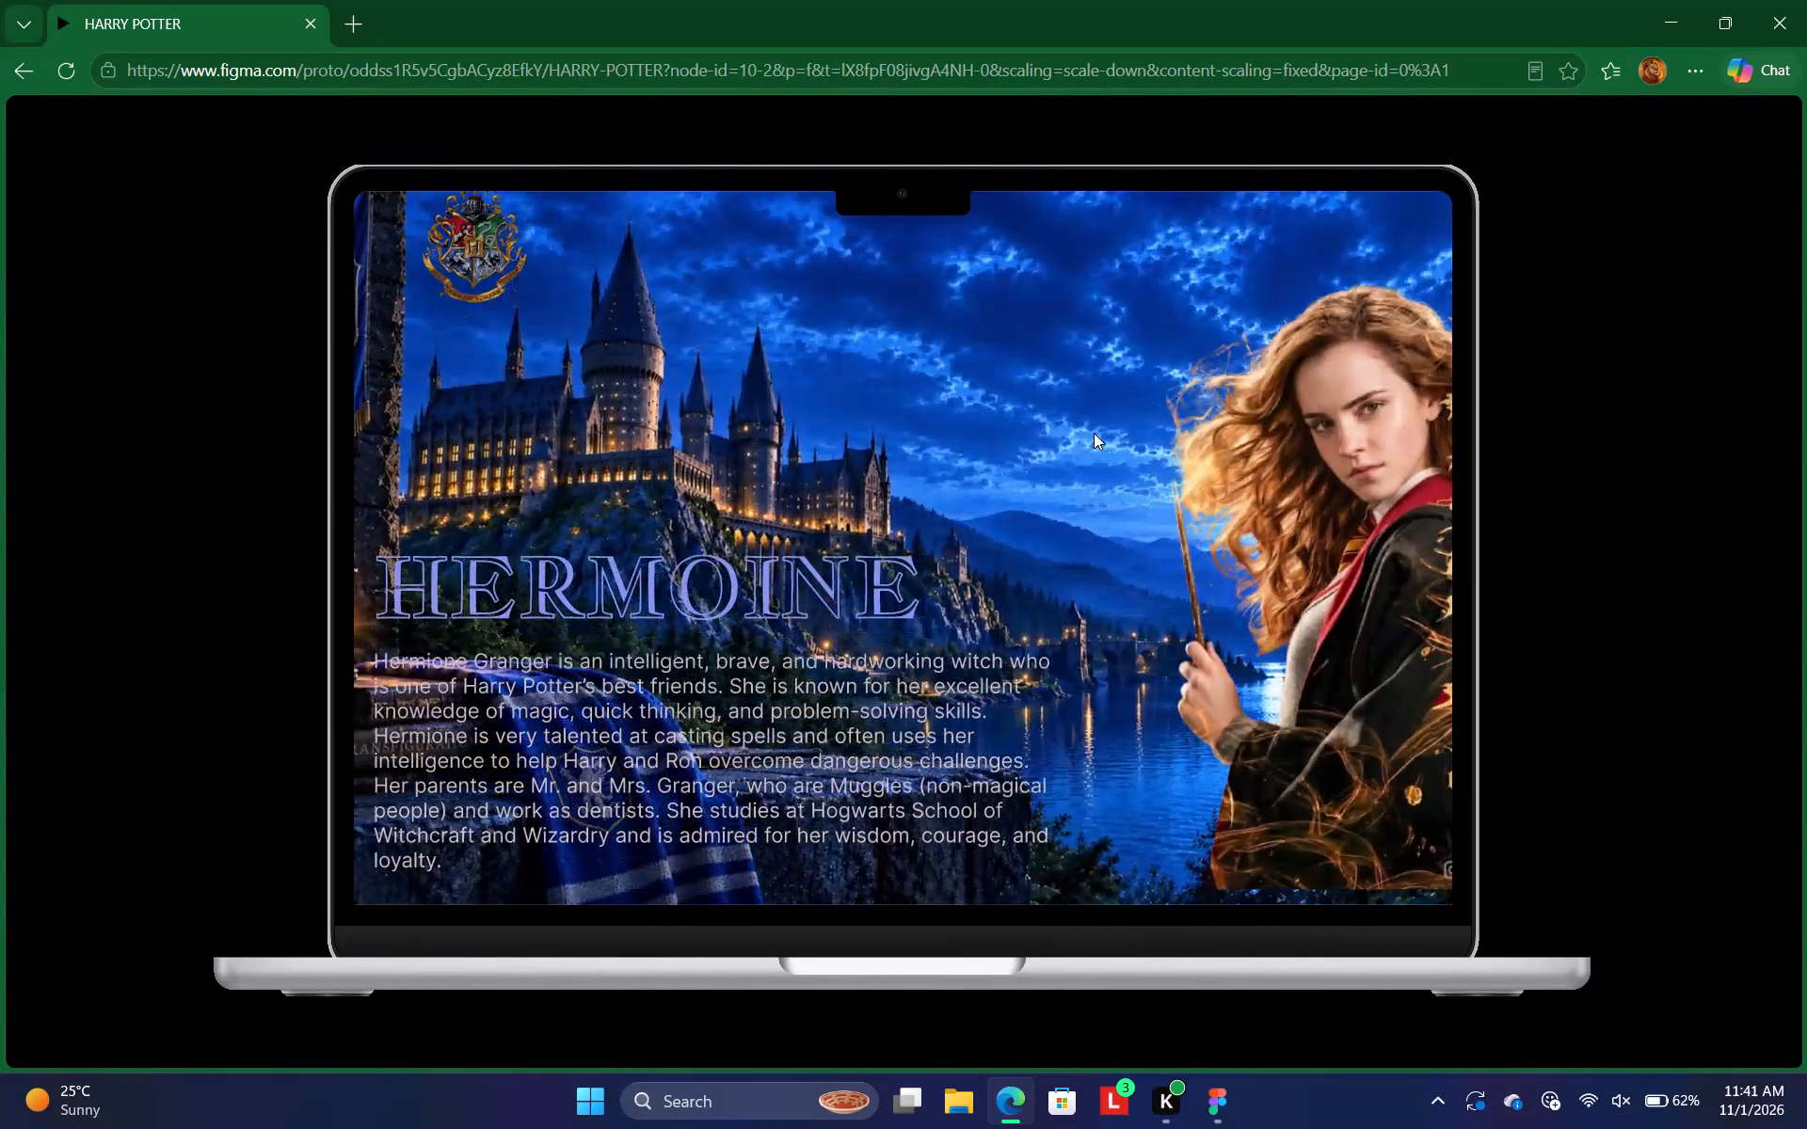
{"action": "key", "text": "Left"}
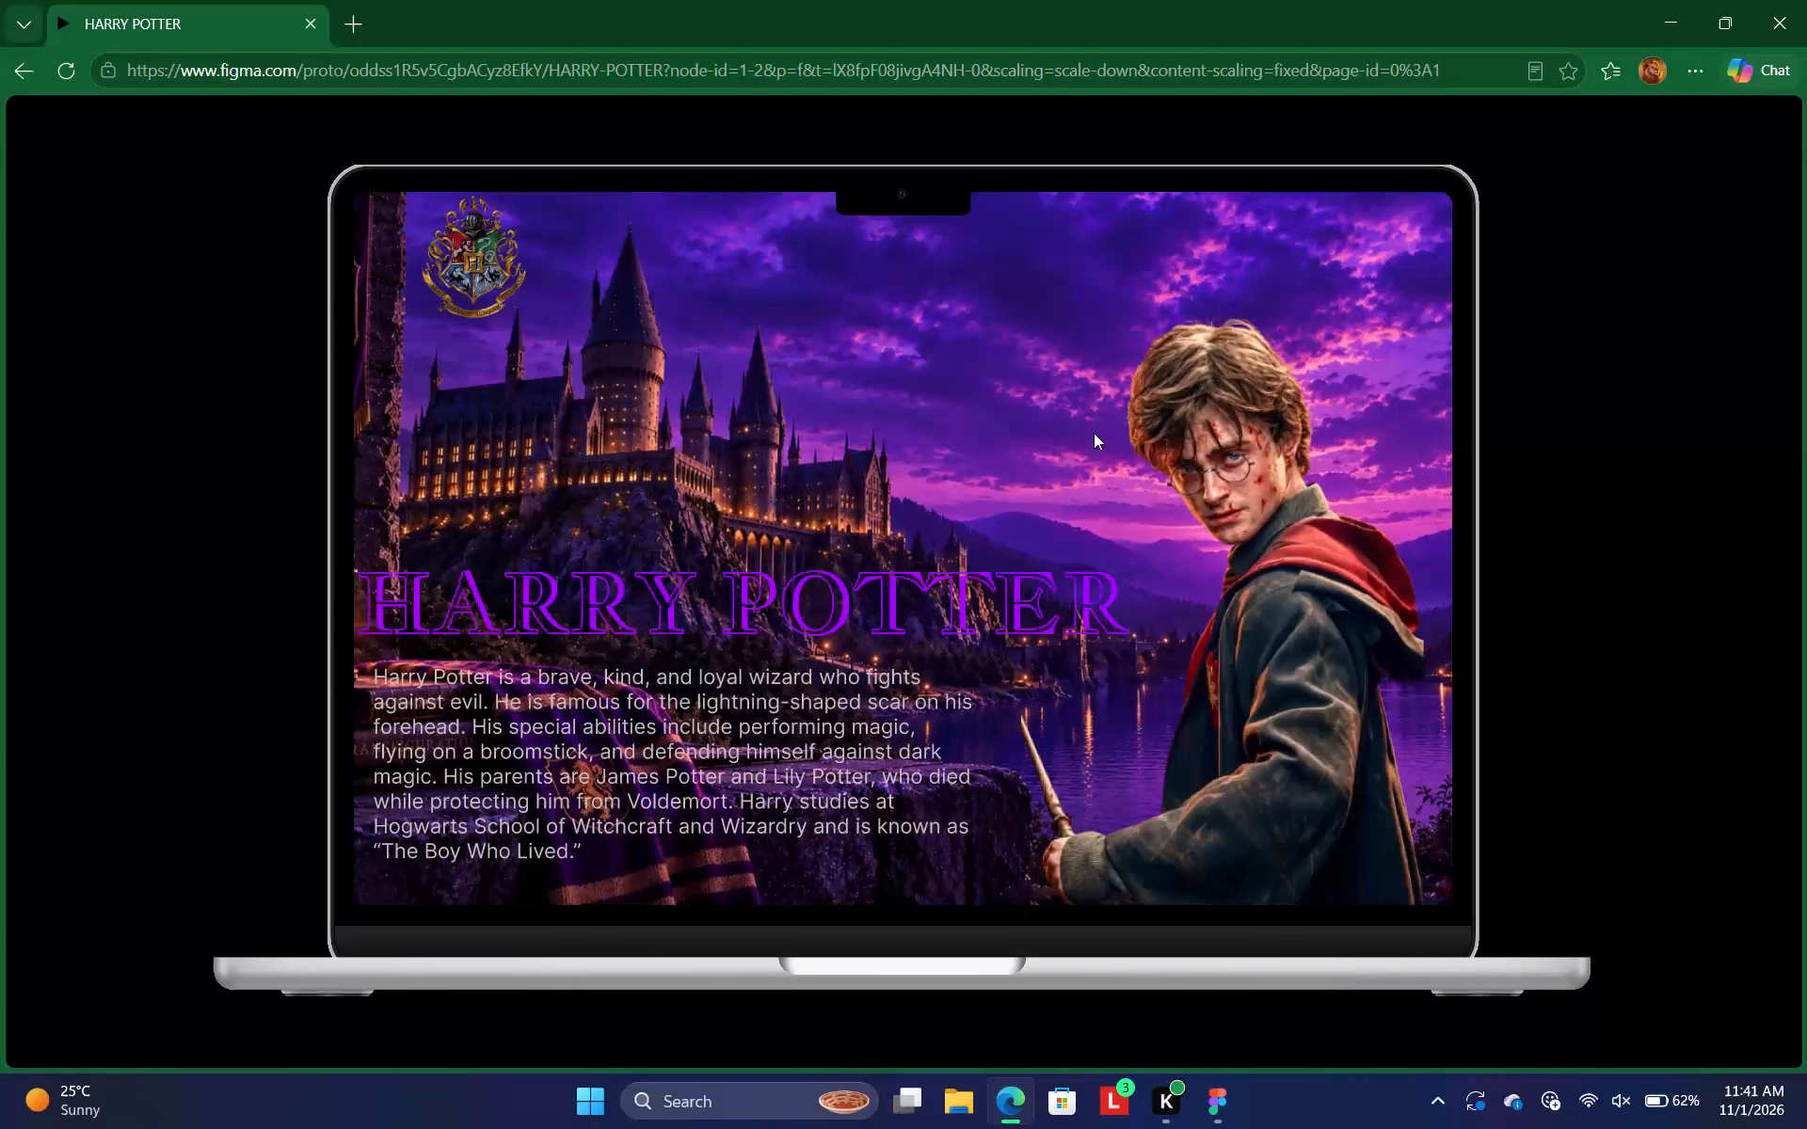
{"action": "left_click", "coordinate": [1803, 0]}
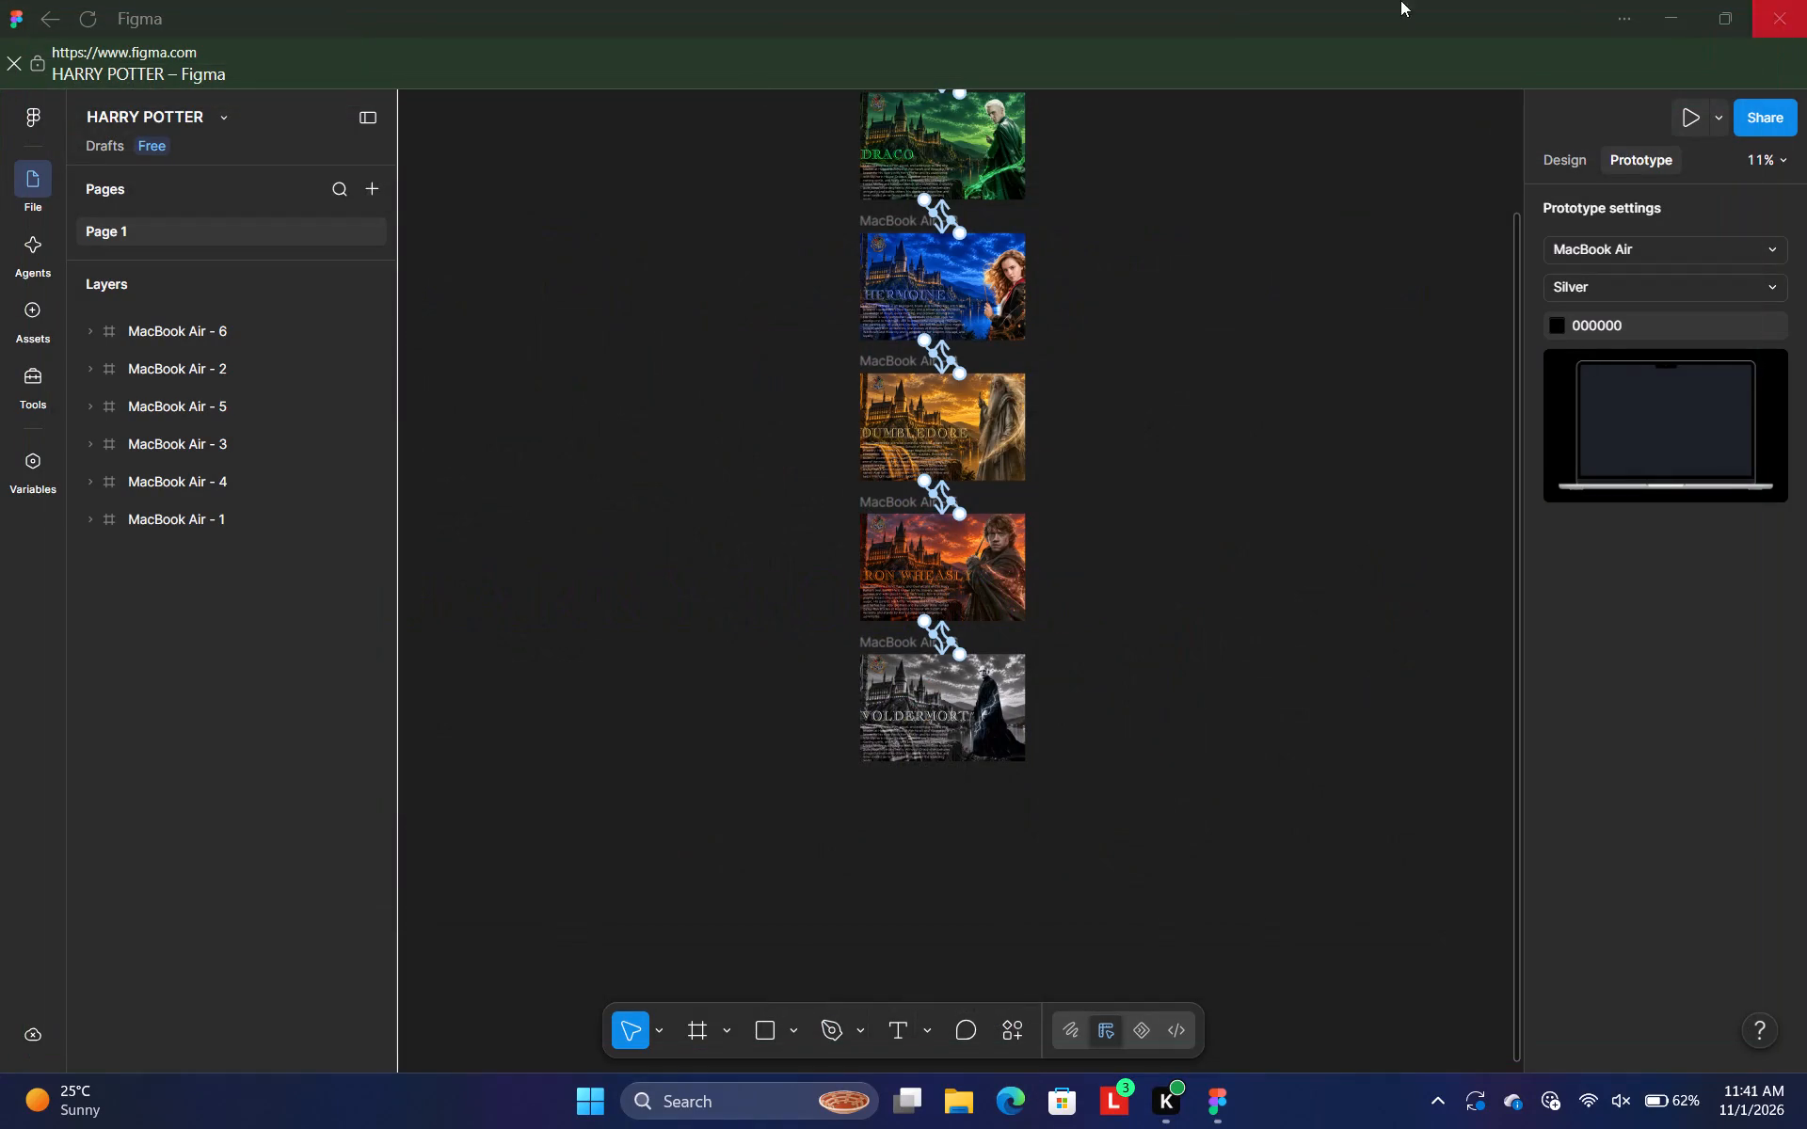
Leave the HARRY POTTER file for the Recents list and bring up the options of the HARRY POTTER - Page 1 prototype.
{"action": "left_click", "coordinate": [13, 67]}
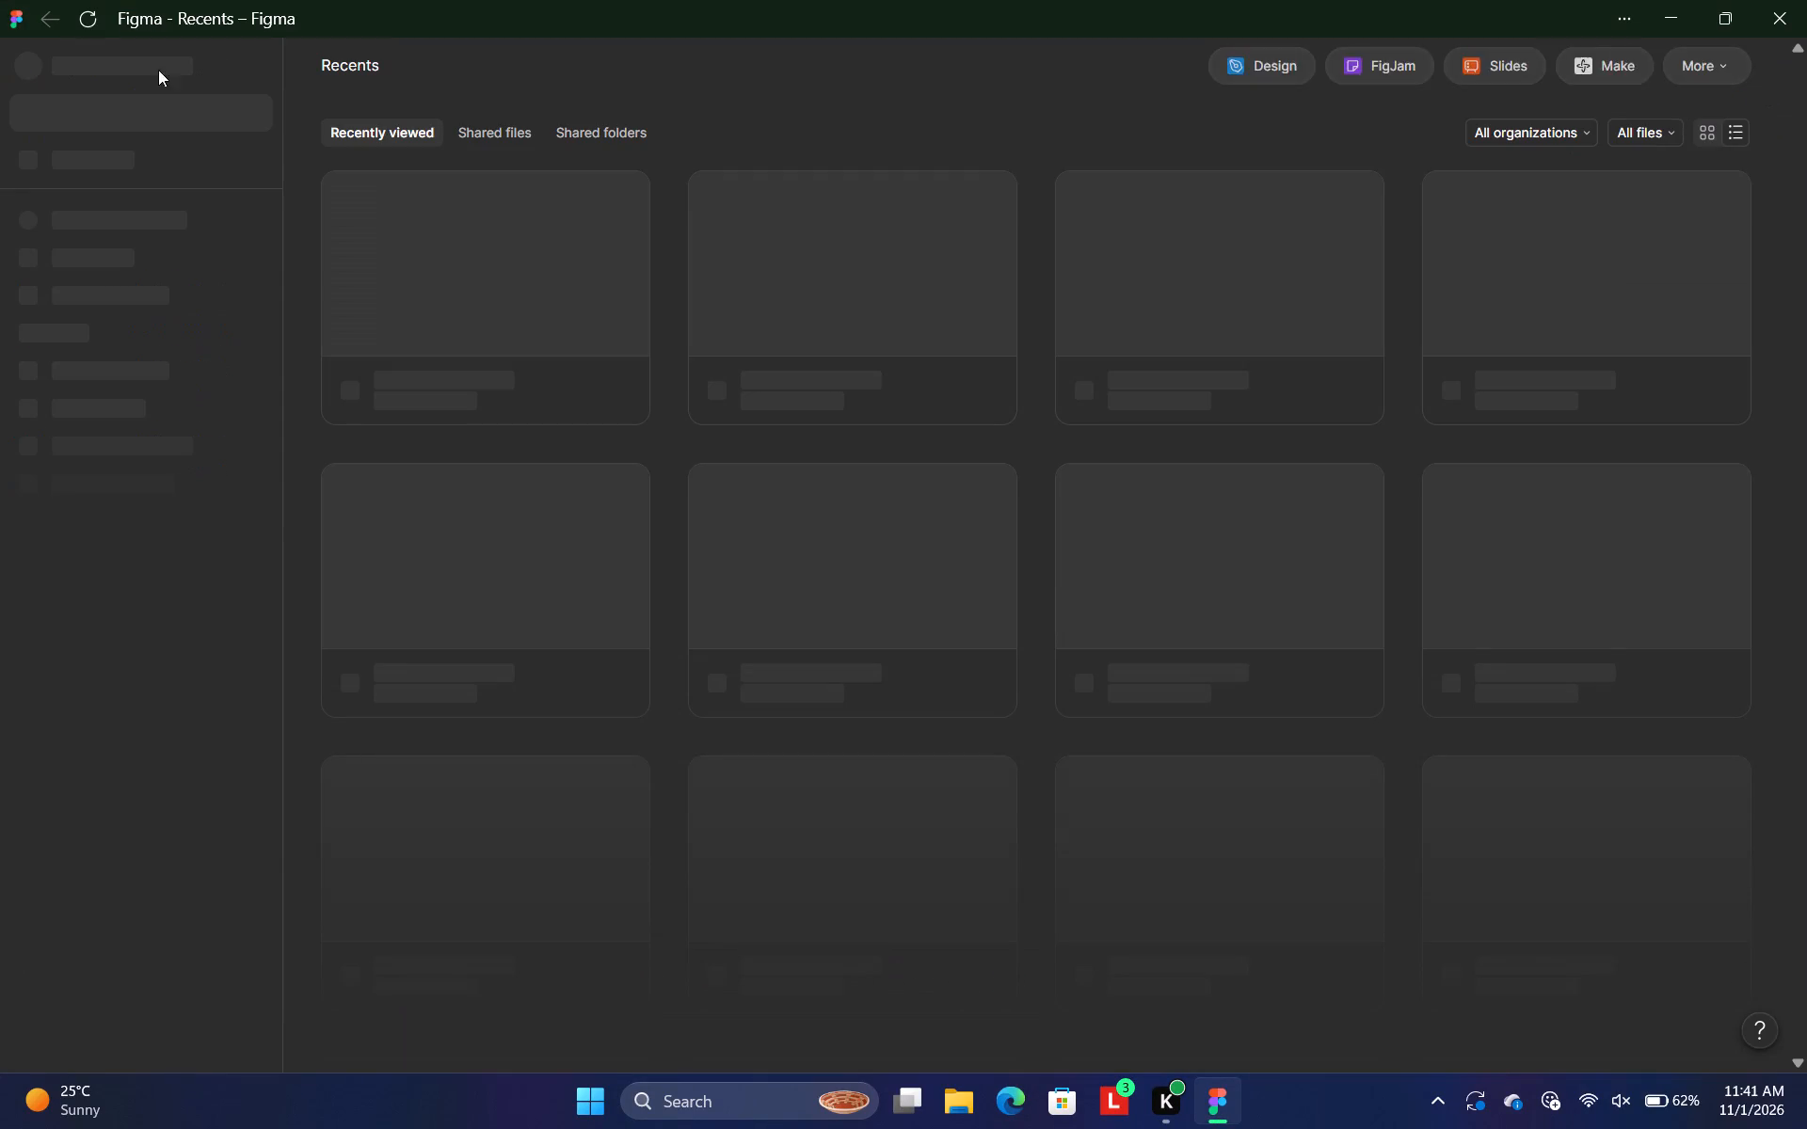
{"action": "right_click", "coordinate": [461, 419]}
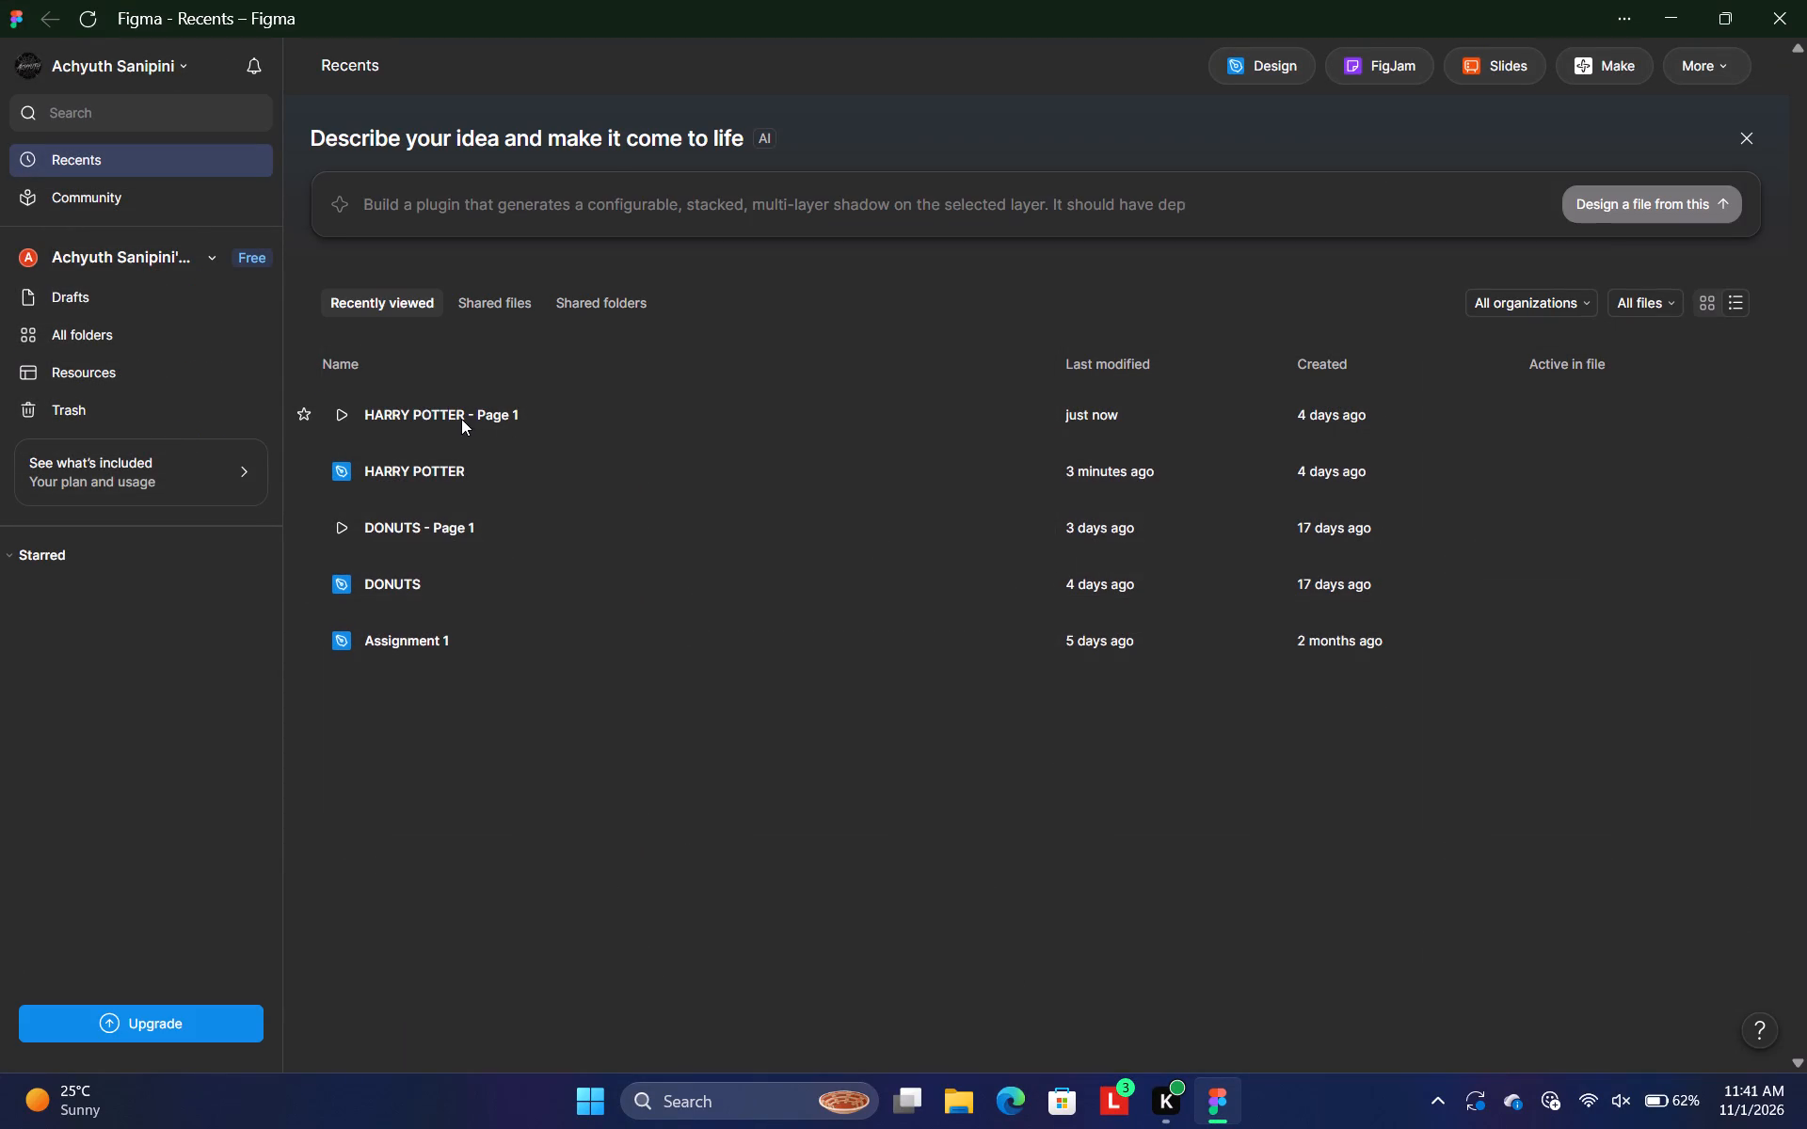
{"action": "left_click", "coordinate": [531, 565]}
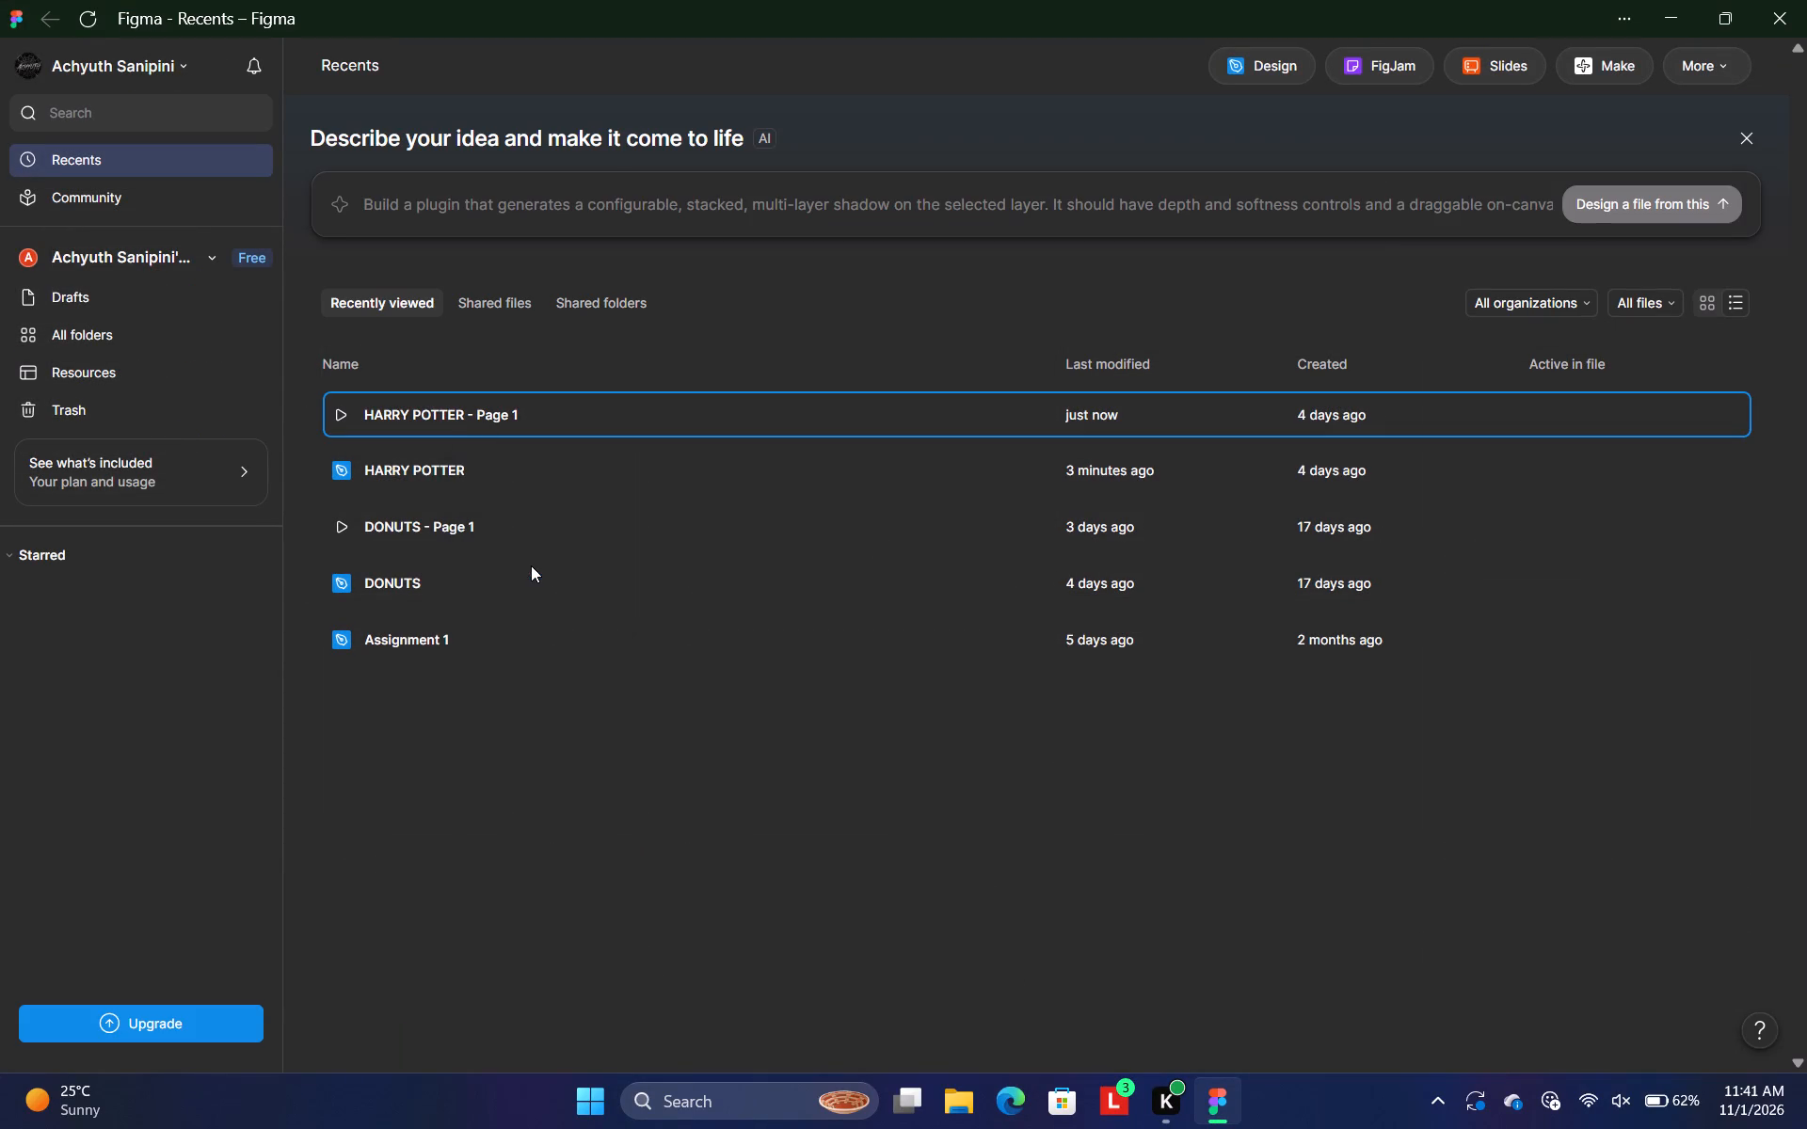
{"action": "left_click", "coordinate": [552, 520]}
{"action": "left_click", "coordinate": [449, 797]}
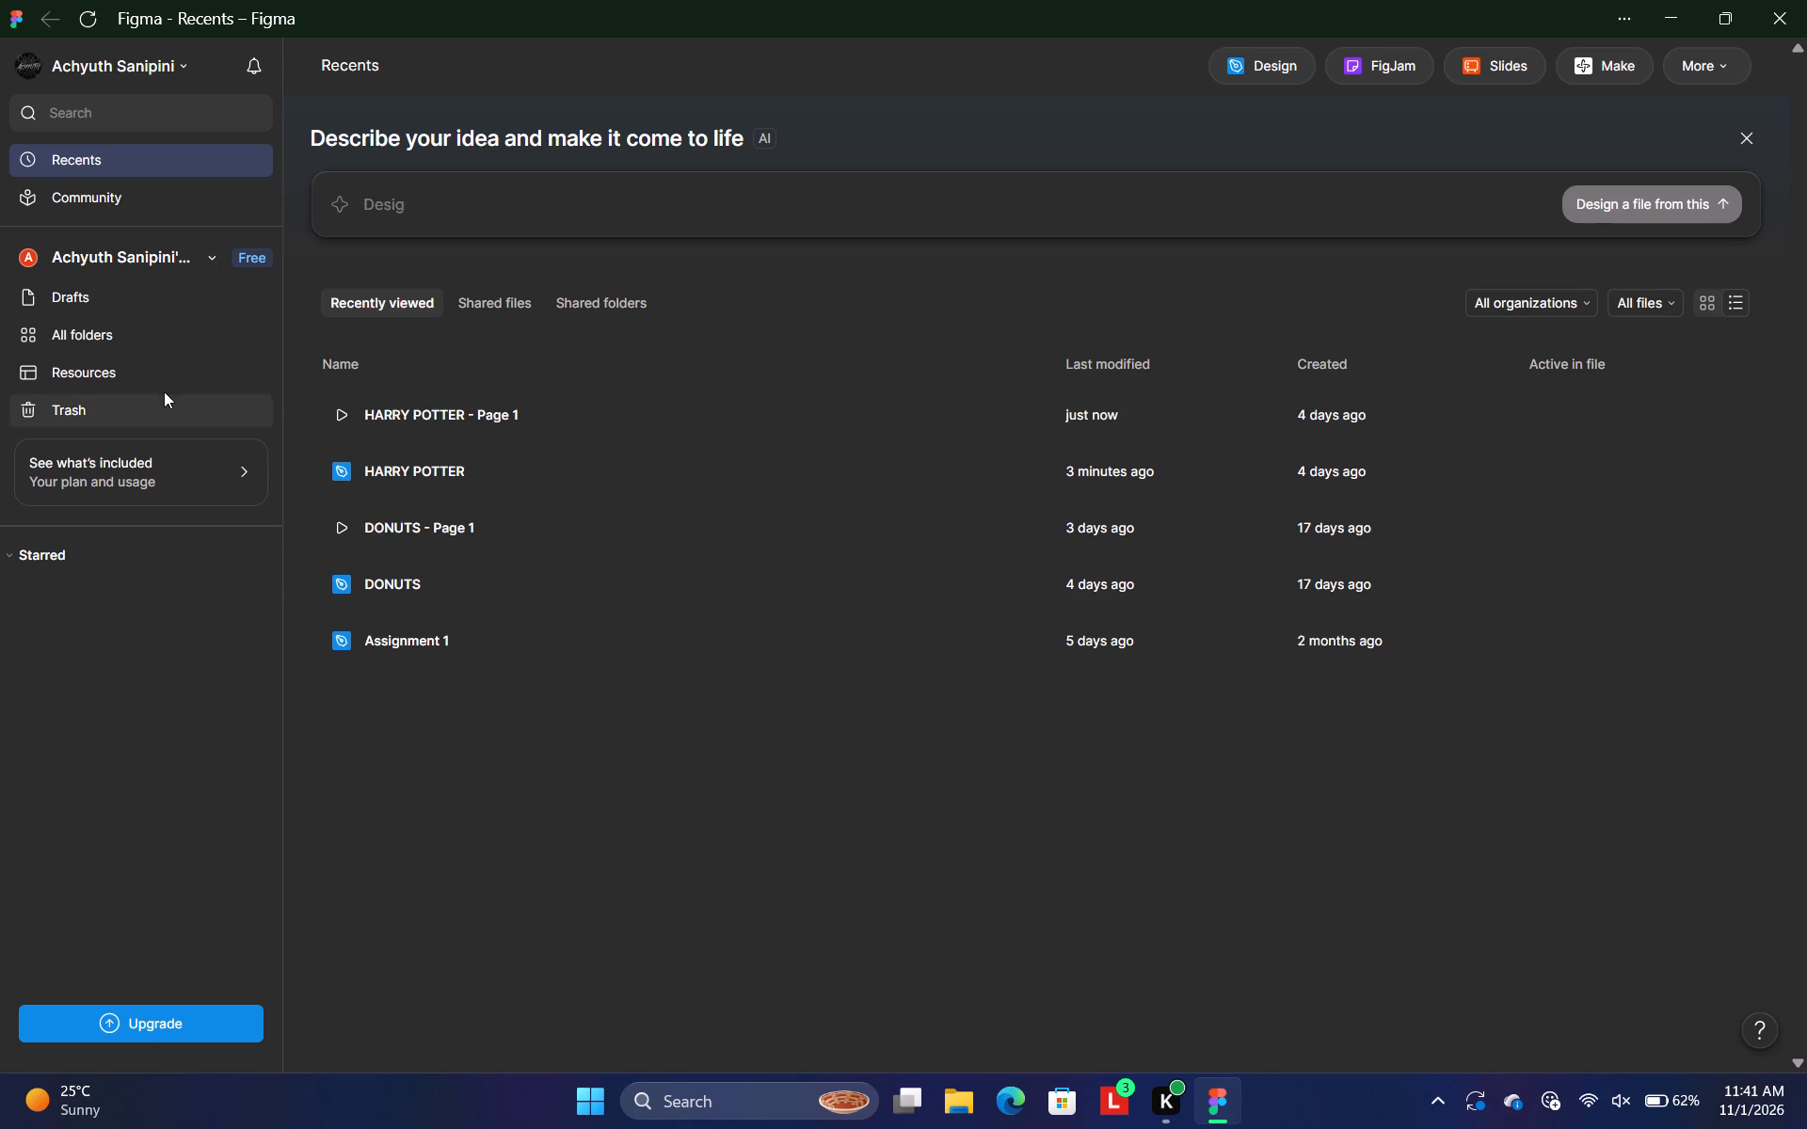
Open the Trash view of the account's files.
{"action": "left_click_drag", "start_coordinate": [165, 390], "coordinate": [134, 405]}
{"action": "left_click", "coordinate": [134, 405]}
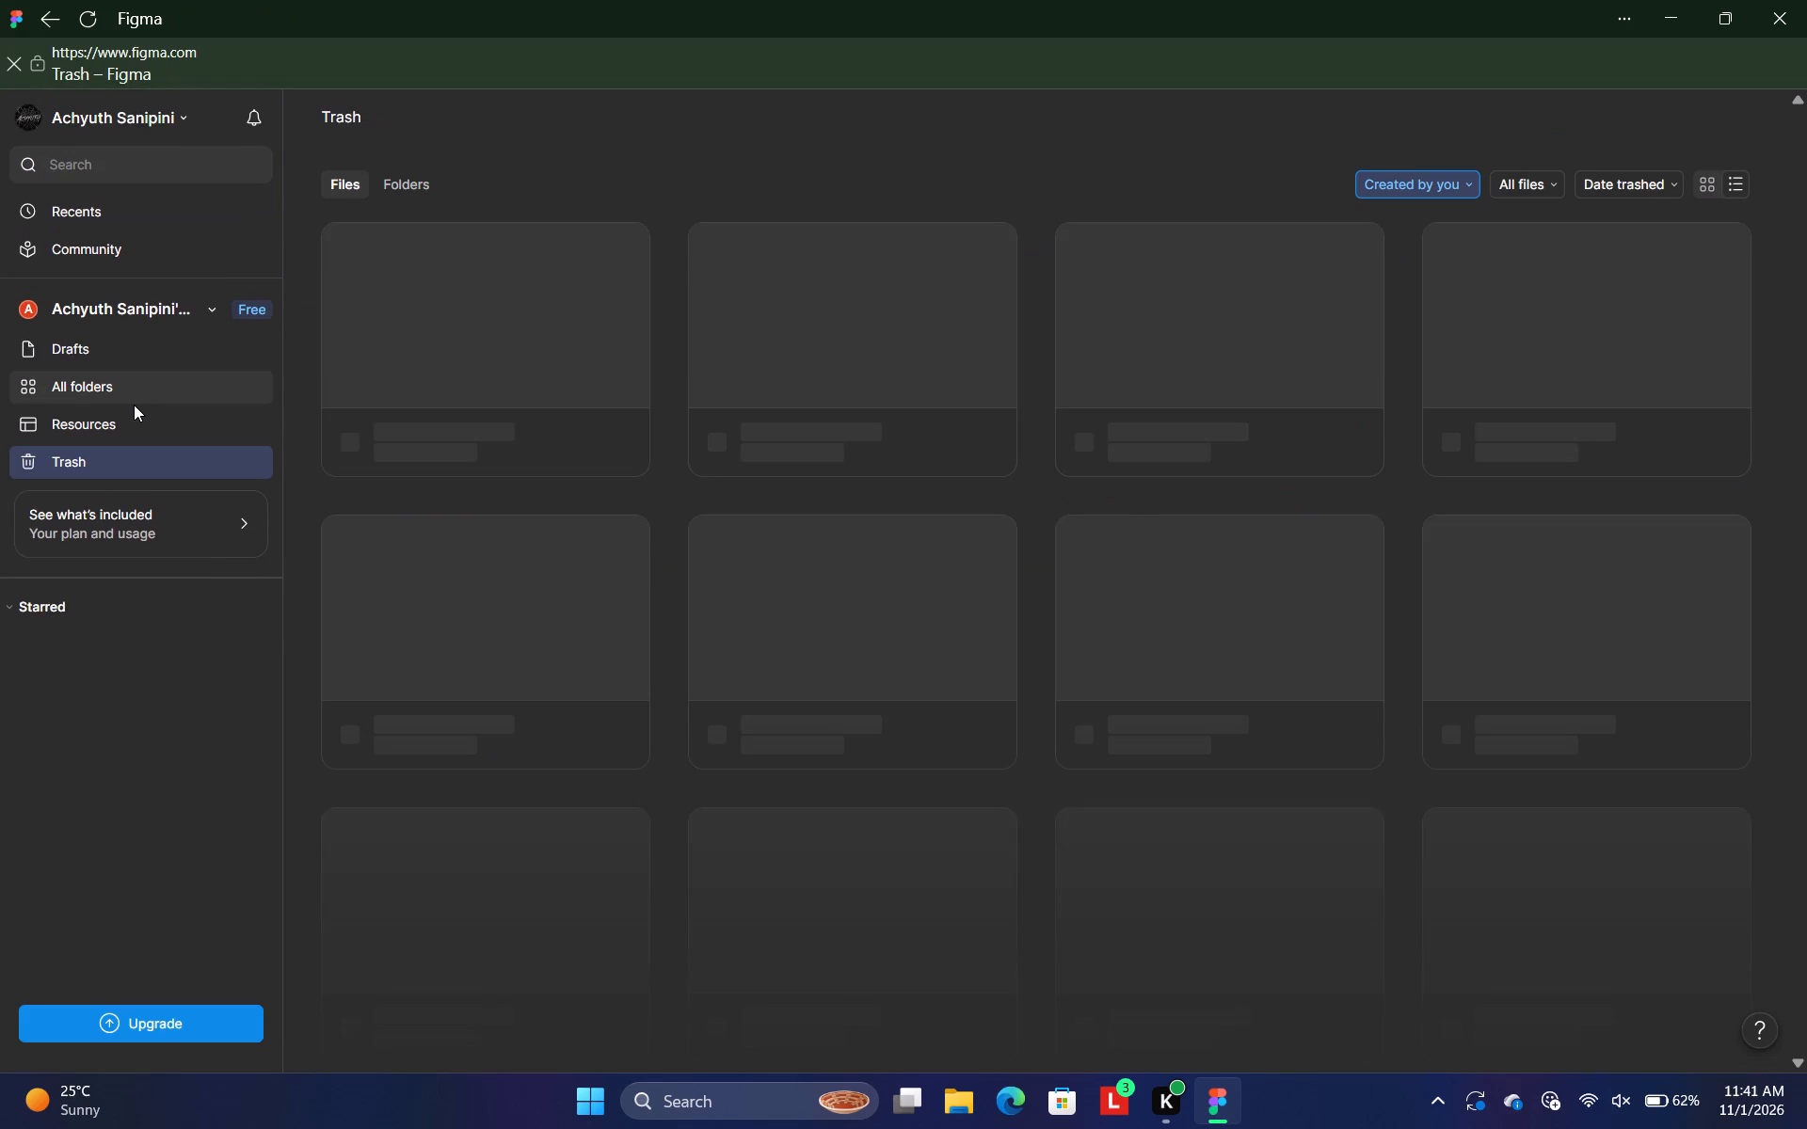